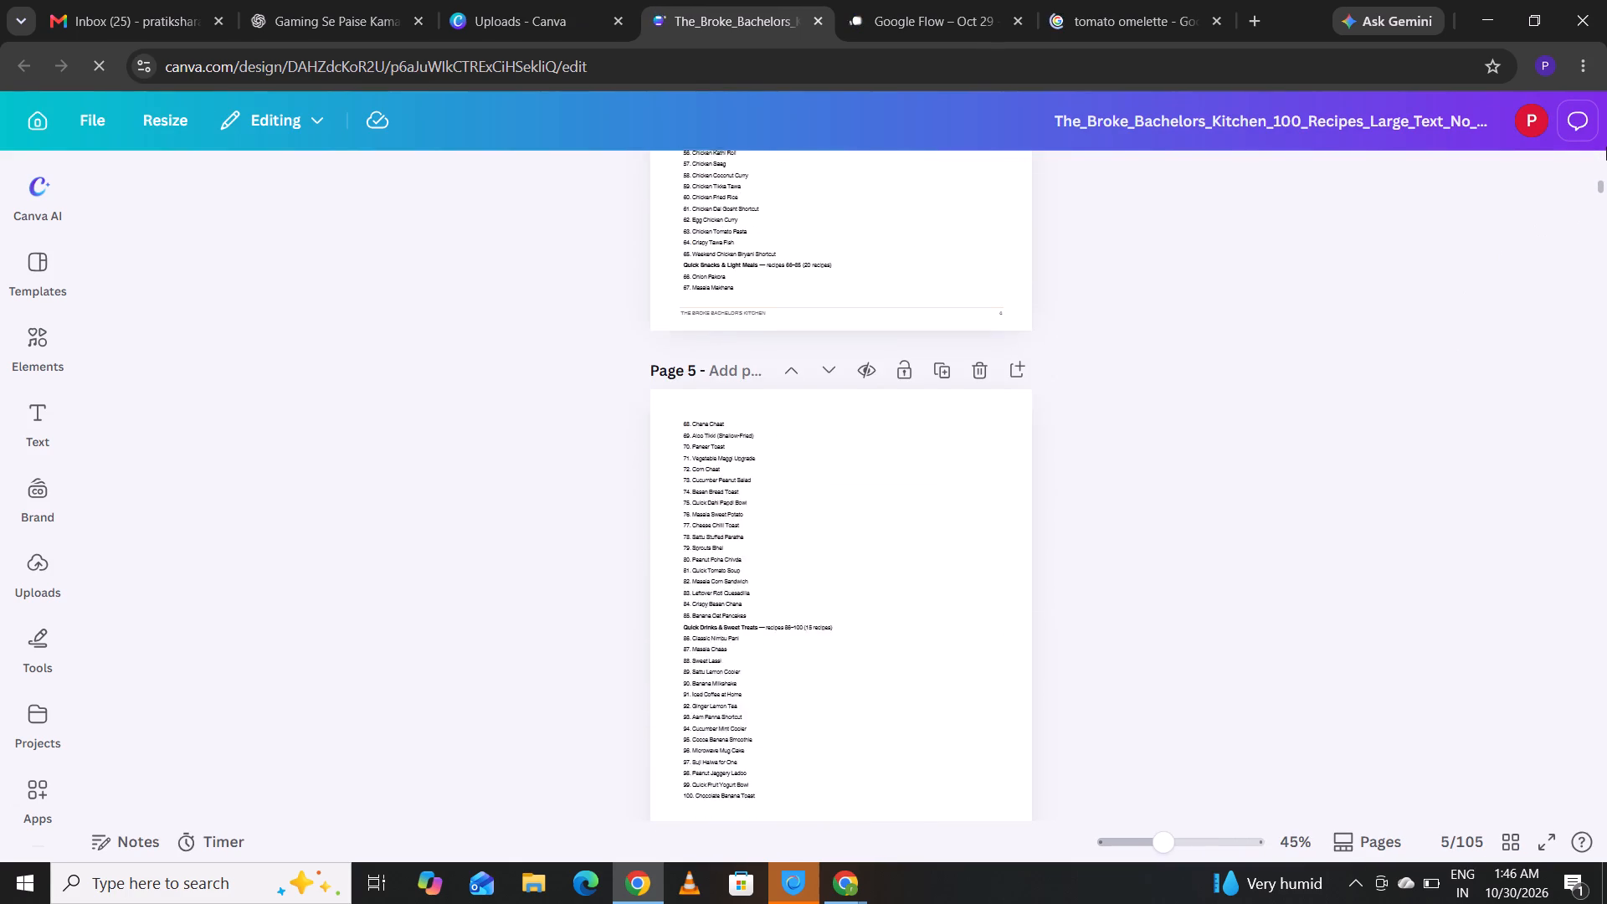
key(Down)
key(Down)
key(Down)
key(Down)
key(Down)
key(Down)
key(Down)
key(Down)
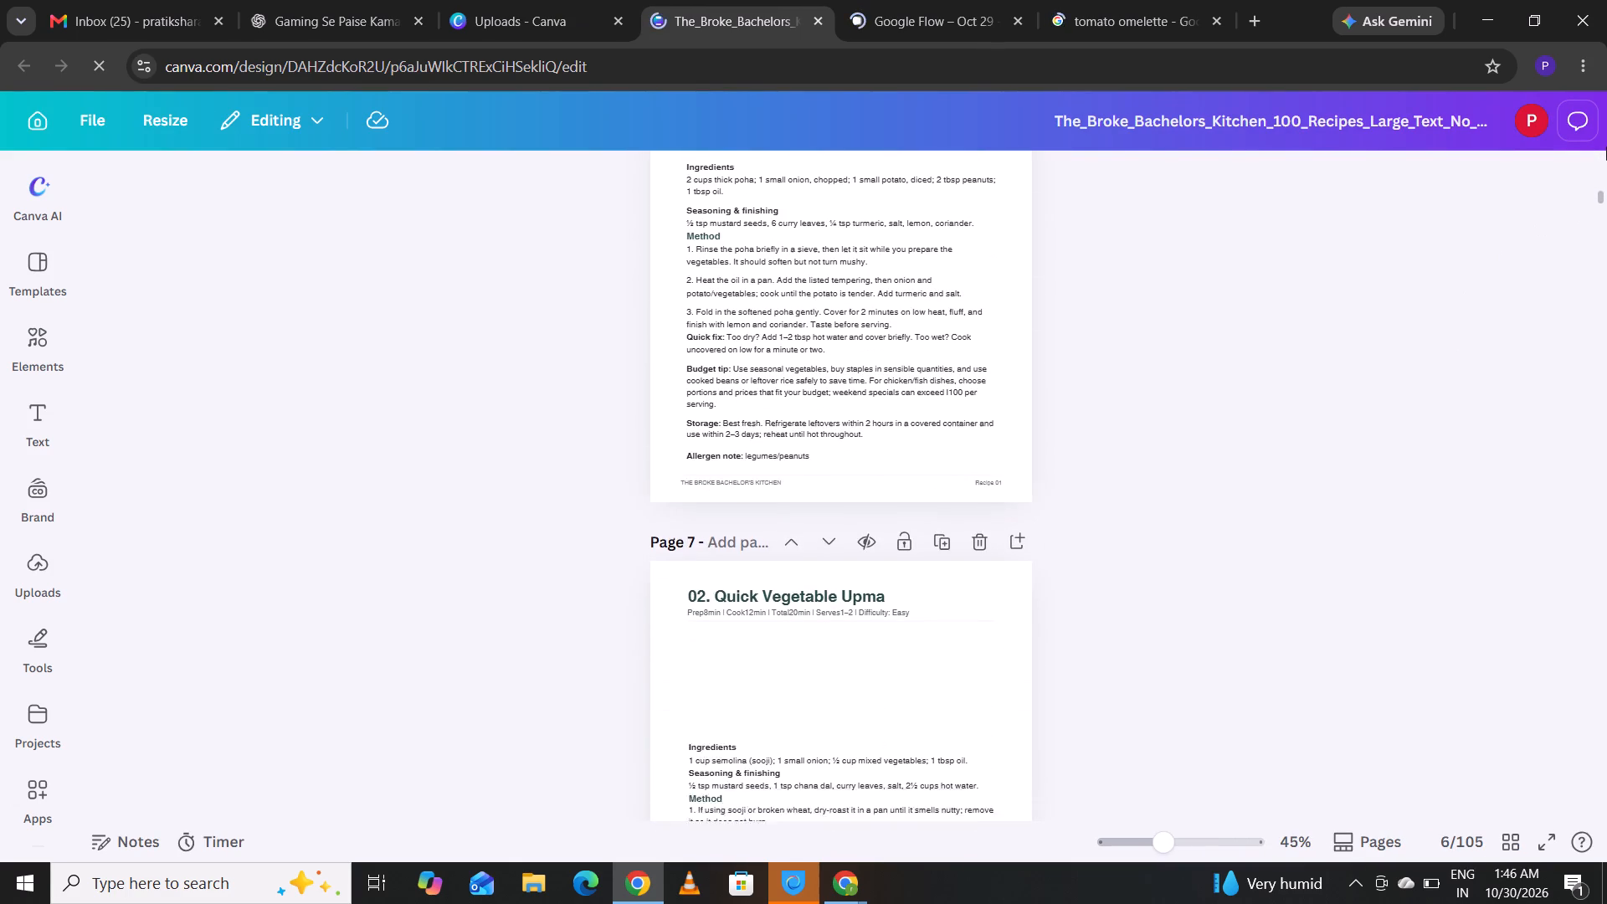
key(Down)
key(Down)
key(Down)
key(Down)
key(Down)
key(Down)
key(Down)
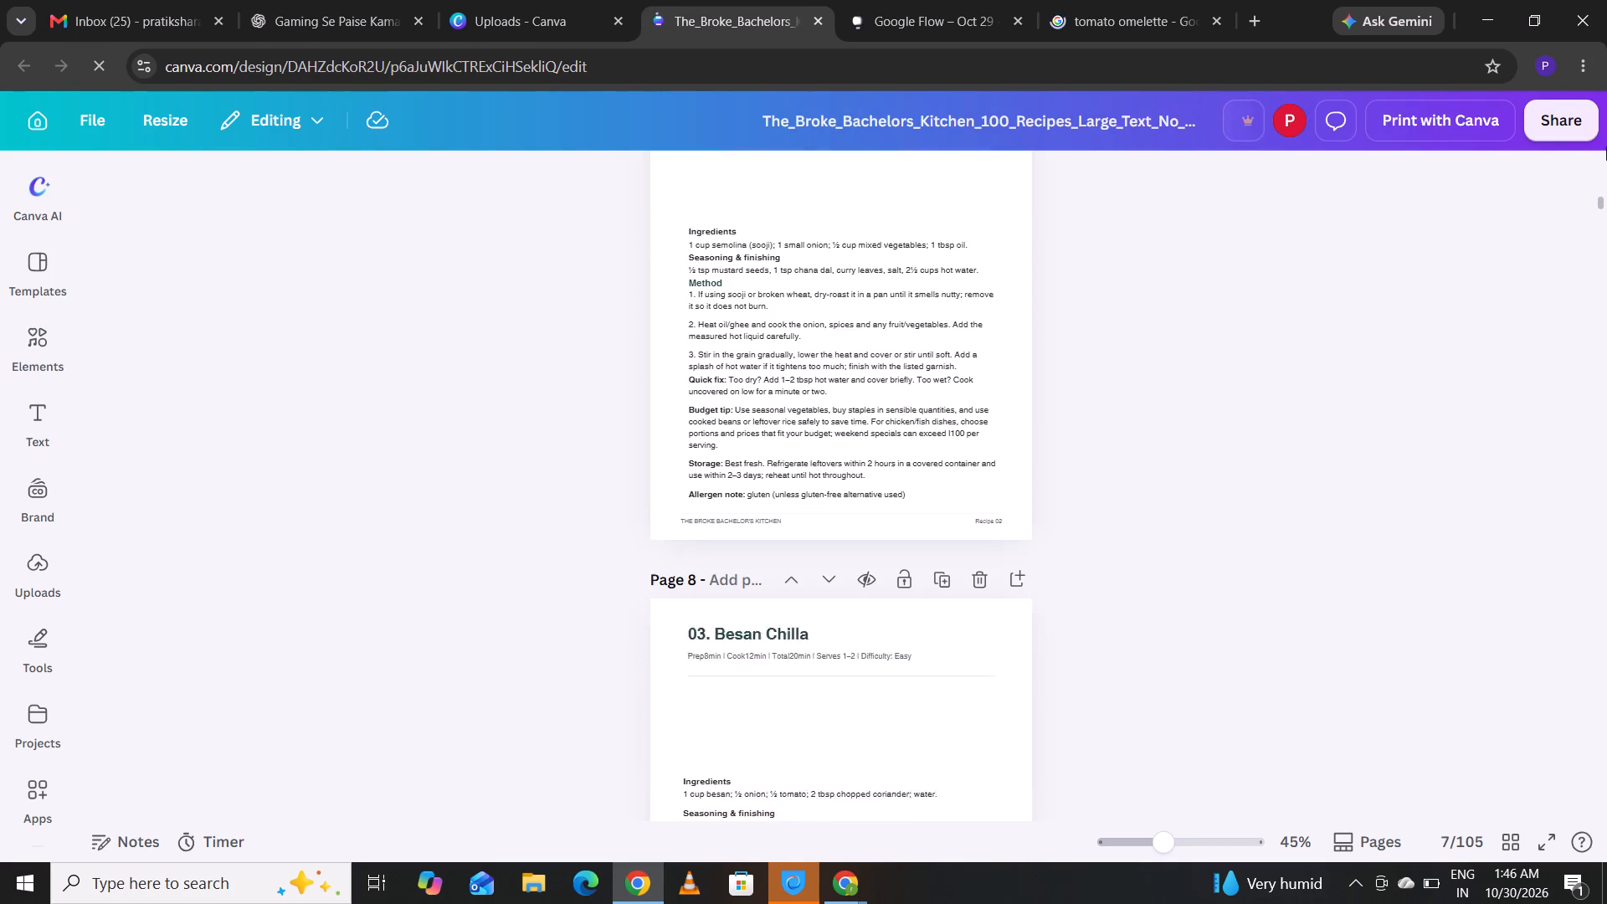
key(Down)
key(Down)
key(Down)
key(Down)
key(Down)
key(Down)
key(Down)
key(Down)
key(Down)
key(Down)
key(Down)
key(Down)
key(Down)
key(Down)
key(Down)
key(Down)
key(Down)
key(Down)
key(Down)
key(Down)
key(Down)
key(Down)
key(Down)
key(Down)
key(Down)
key(Down)
key(Down)
key(Down)
key(Down)
key(Down)
key(Down)
key(Down)
key(Down)
key(Down)
key(Down)
key(Down)
key(Down)
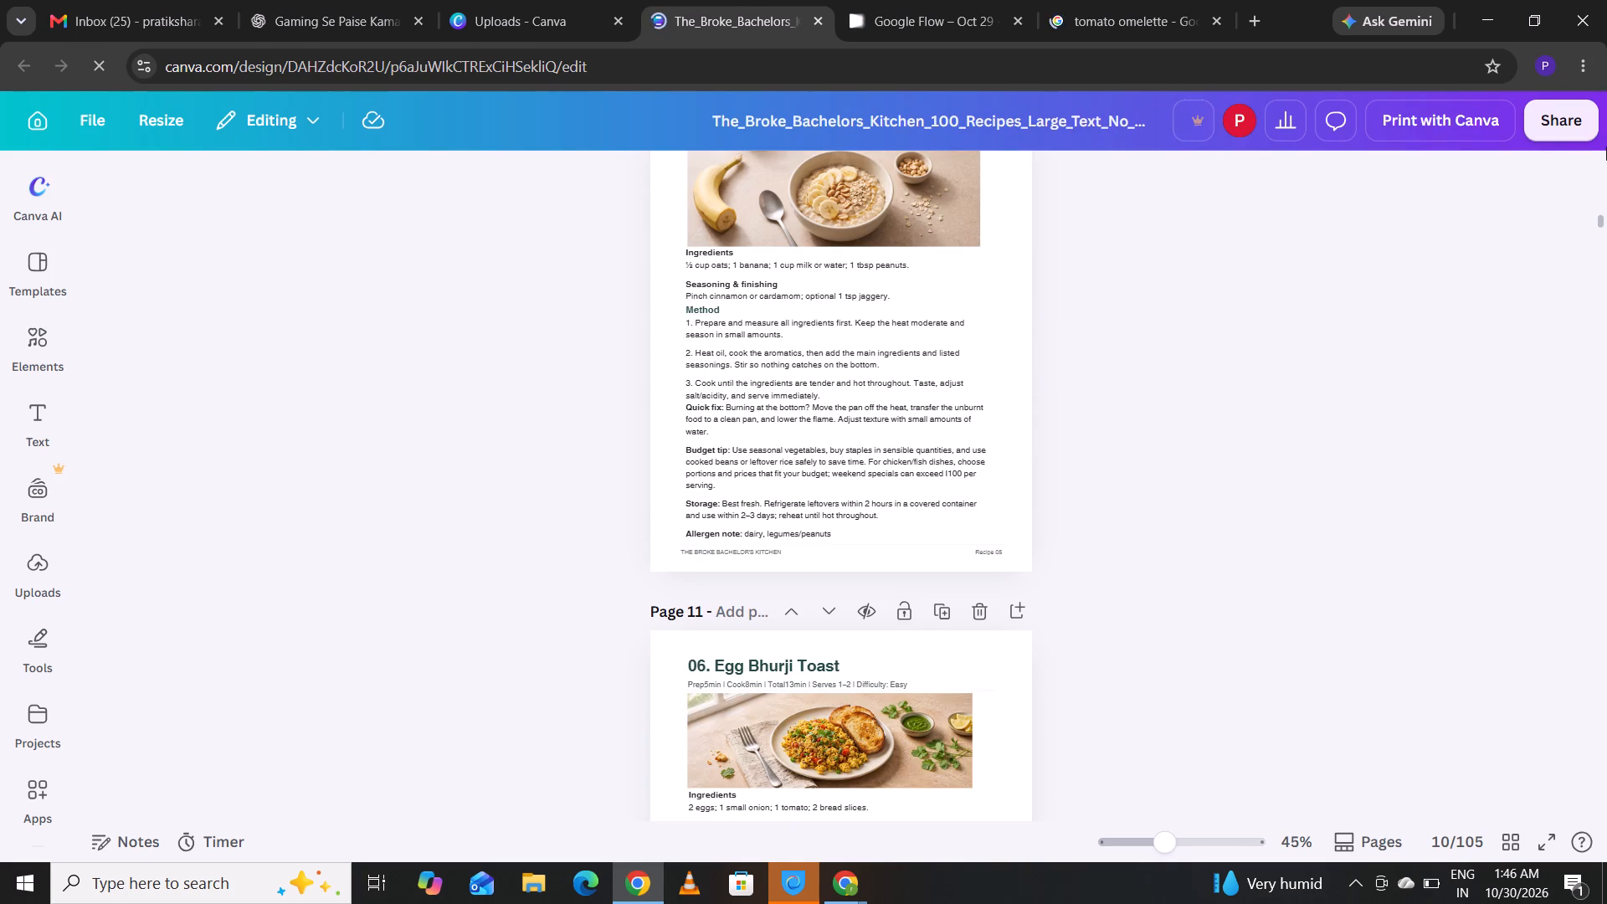
key(Down)
key(Down)
key(Down)
key(Down)
key(Down)
key(Down)
key(Down)
key(Down)
key(Down)
key(Down)
key(Down)
key(Down)
key(Down)
key(Down)
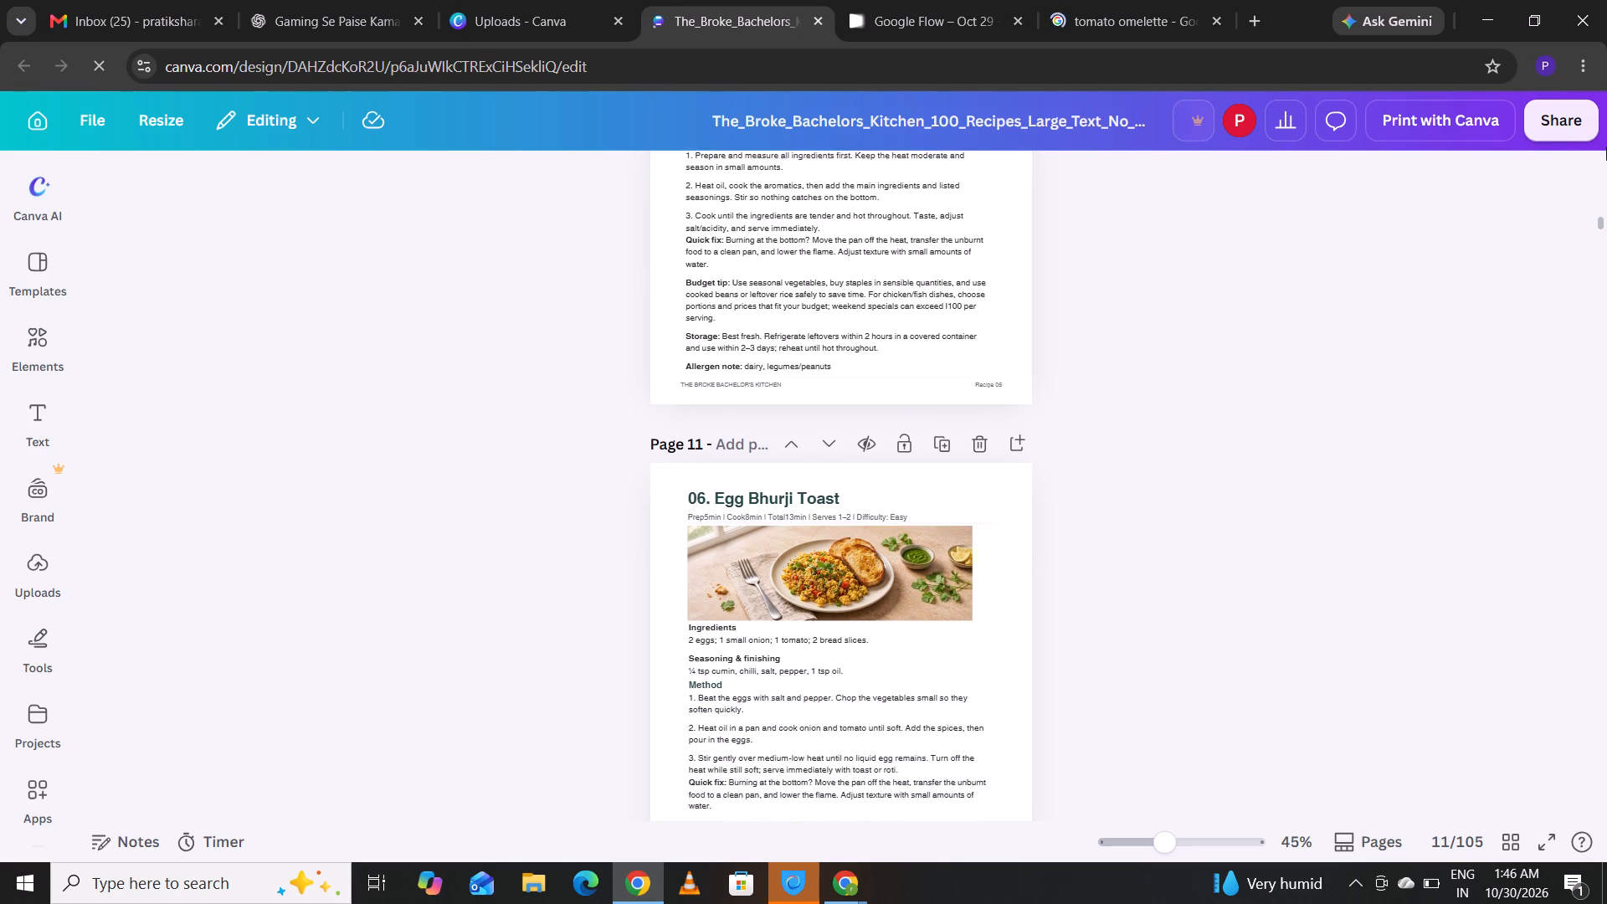
key(Down)
key(Down)
key(Down)
key(Down)
key(Down)
key(Down)
key(Down)
key(Down)
key(Down)
key(Down)
key(Down)
key(Down)
key(Down)
key(Down)
key(Down)
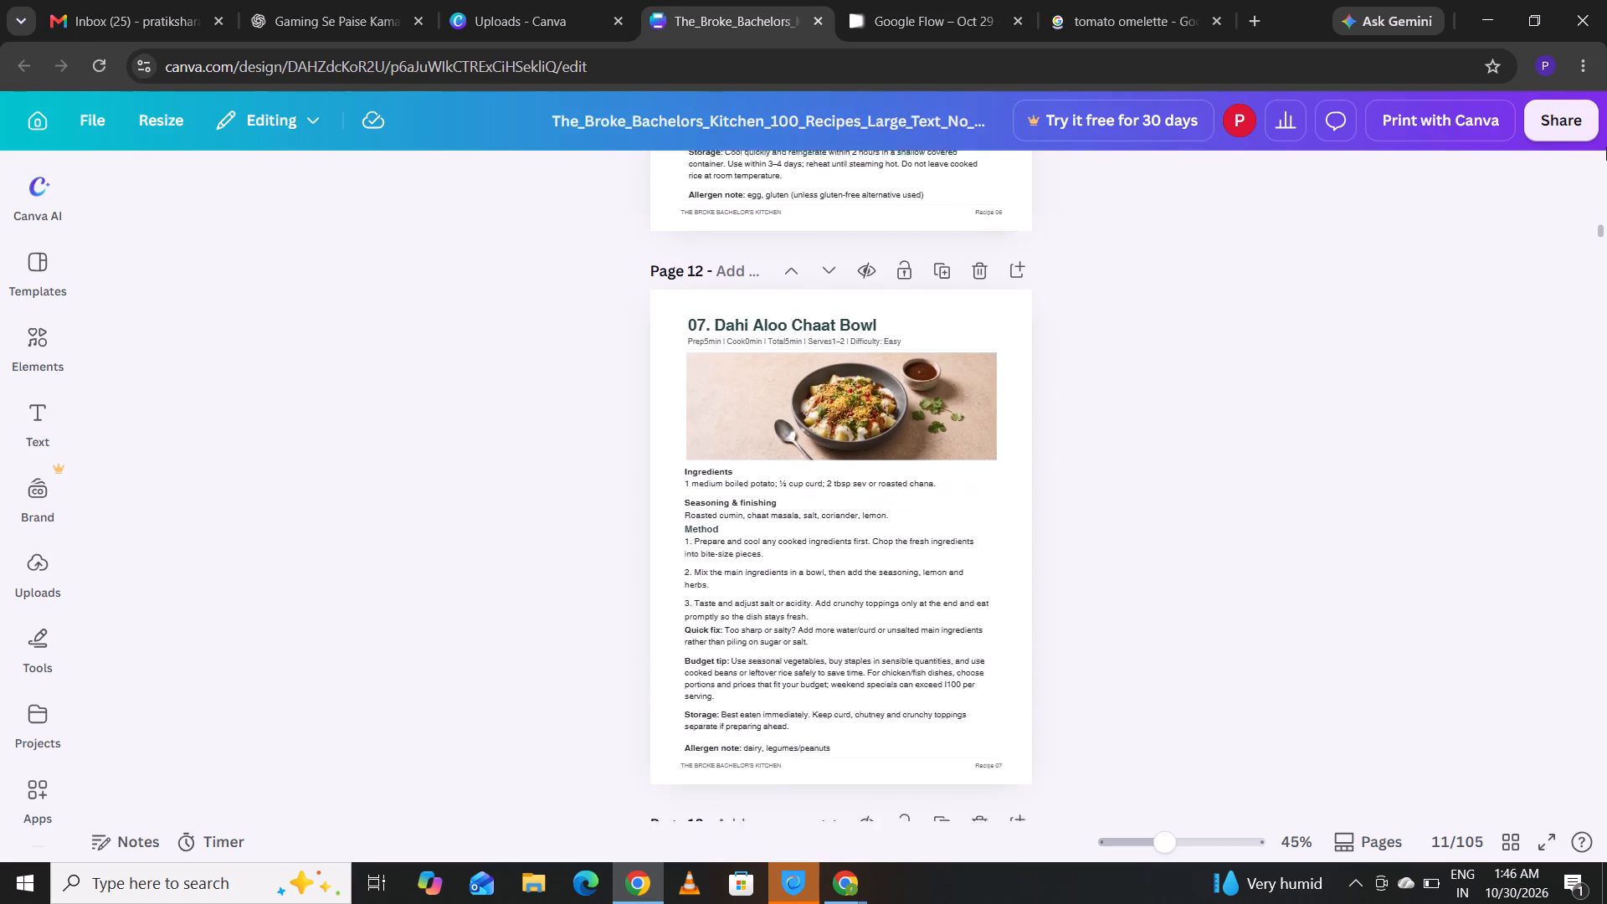
key(Down)
key(Down)
key(Down)
key(Down)
key(Down)
key(Down)
key(Down)
key(Down)
key(Down)
key(Down)
key(Down)
key(Down)
key(Down)
key(Down)
key(Down)
key(Down)
key(Down)
key(Down)
key(Down)
key(Down)
key(Down)
key(Down)
key(Down)
key(Down)
key(Down)
key(Down)
key(Down)
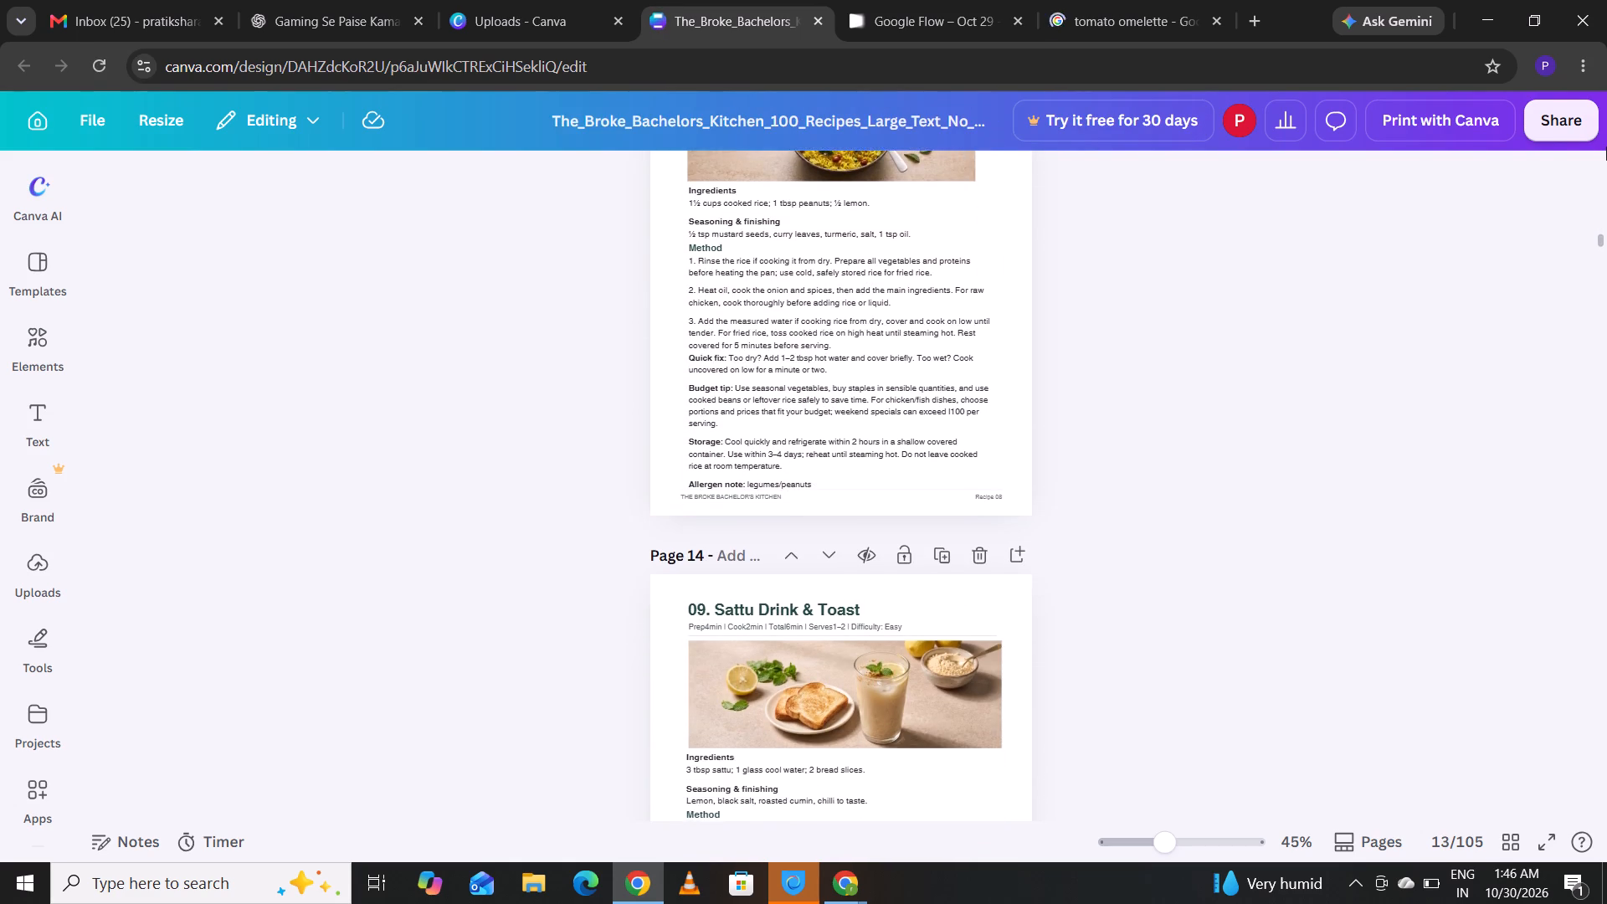
Continue through the ebook from Sattu Drink & Toast on page 14 to One-Pot Vegetable Khichdi on page 26, examining each recipe's text and photo.
key(Down)
key(Down)
key(Down)
key(Down)
key(Down)
key(Down)
key(Down)
key(Down)
key(Down)
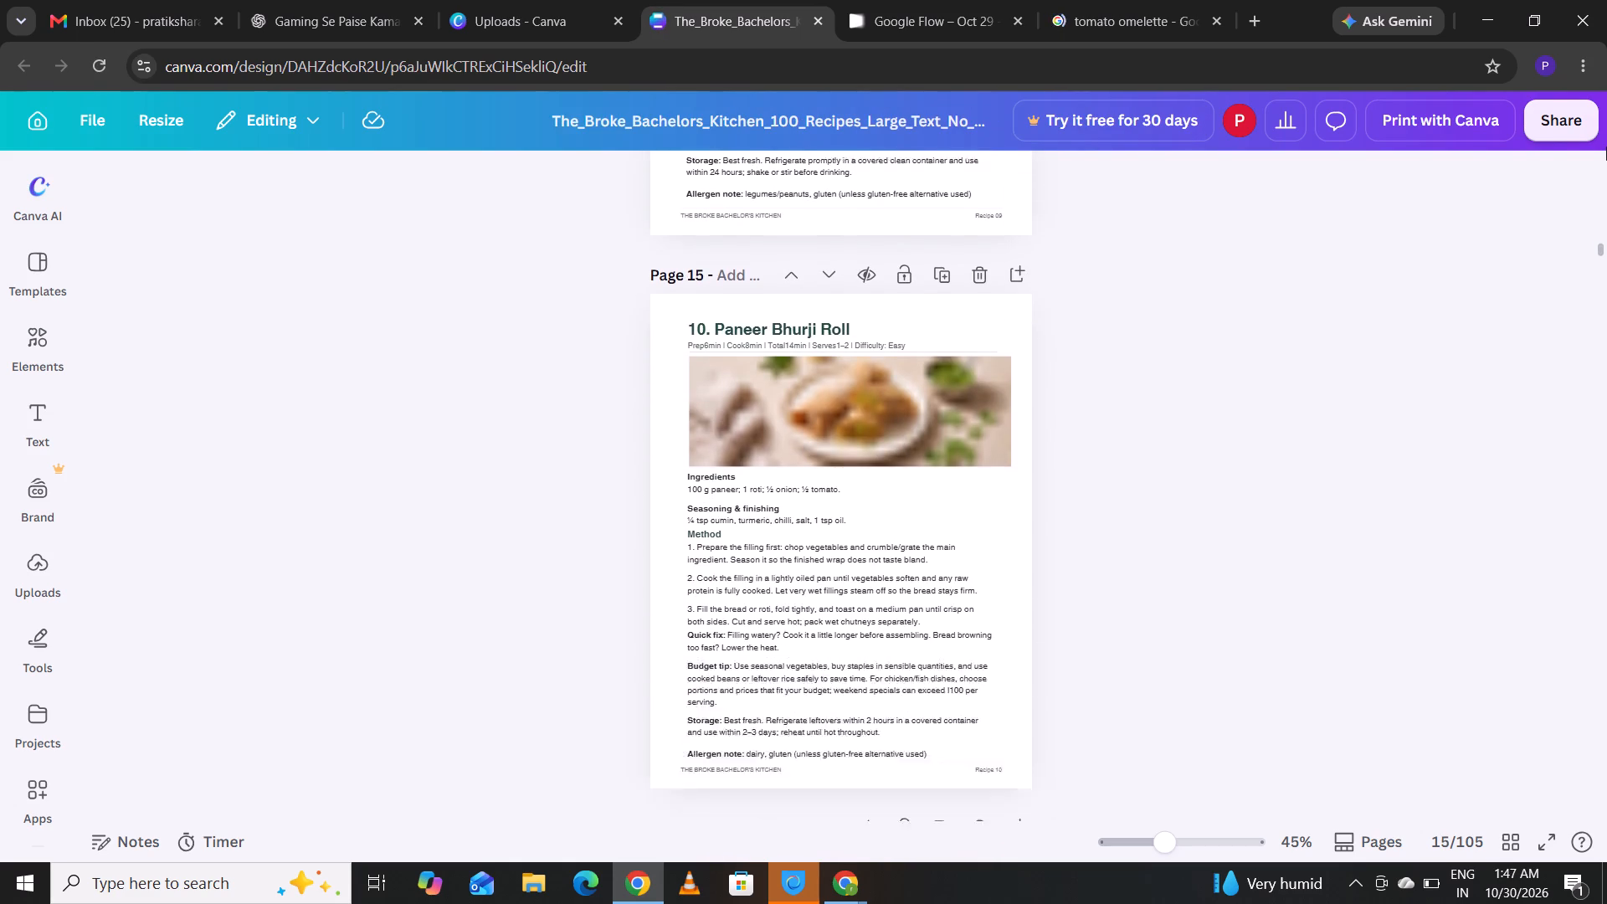
key(Down)
key(Down)
key(Down)
key(Down)
key(Down)
key(Down)
key(Down)
key(Down)
key(Down)
key(Down)
key(Down)
key(Down)
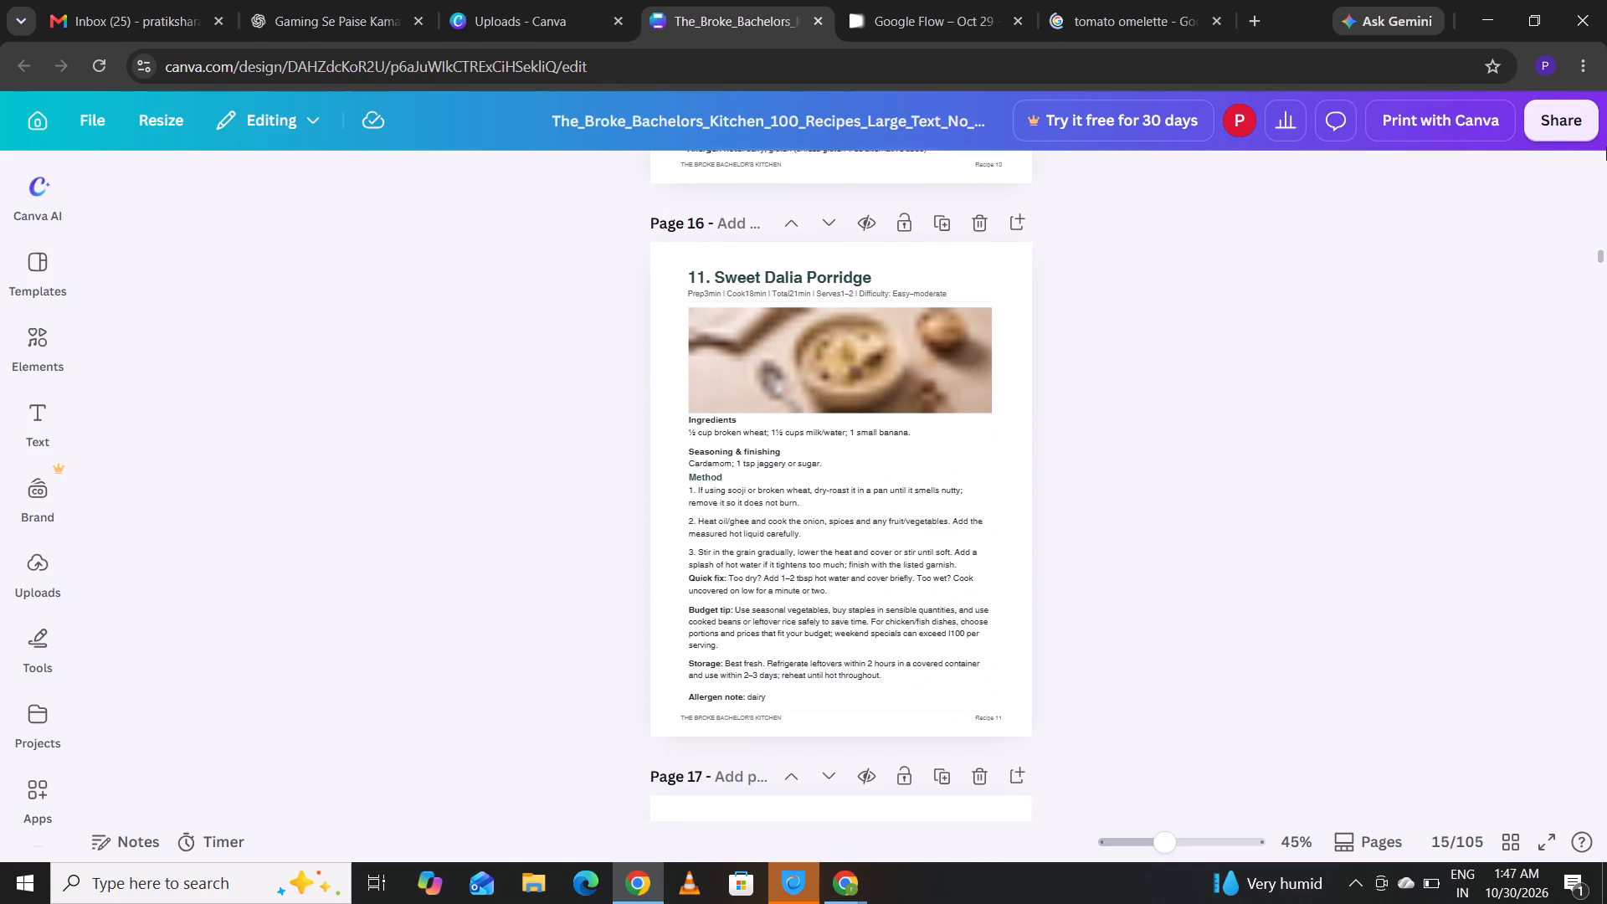
key(Down)
key(Down)
key(Down)
key(Down)
key(Down)
key(Down)
key(Down)
key(Down)
key(Down)
key(Down)
key(Down)
key(Down)
key(Down)
key(Down)
key(Down)
key(Down)
key(Down)
key(Down)
key(Down)
key(Down)
key(Down)
key(Down)
key(Down)
key(Down)
key(Down)
key(Down)
key(Down)
key(Down)
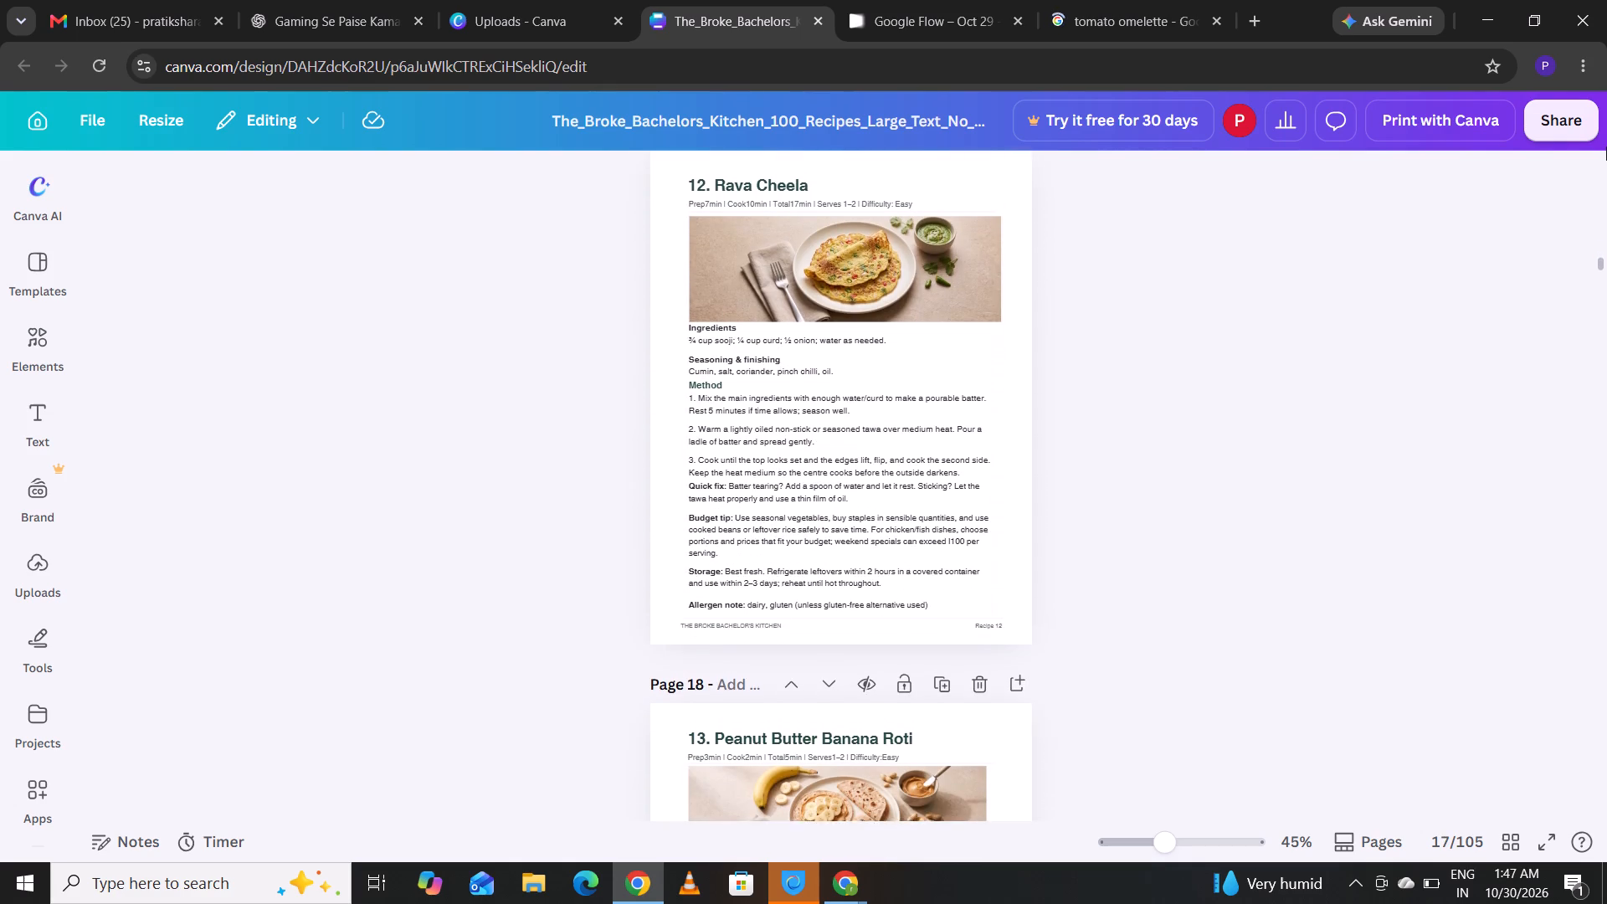
key(Down)
key(Down)
key(Down)
key(Down)
key(Down)
key(Down)
key(Down)
key(Down)
key(Down)
key(Down)
key(Down)
key(Down)
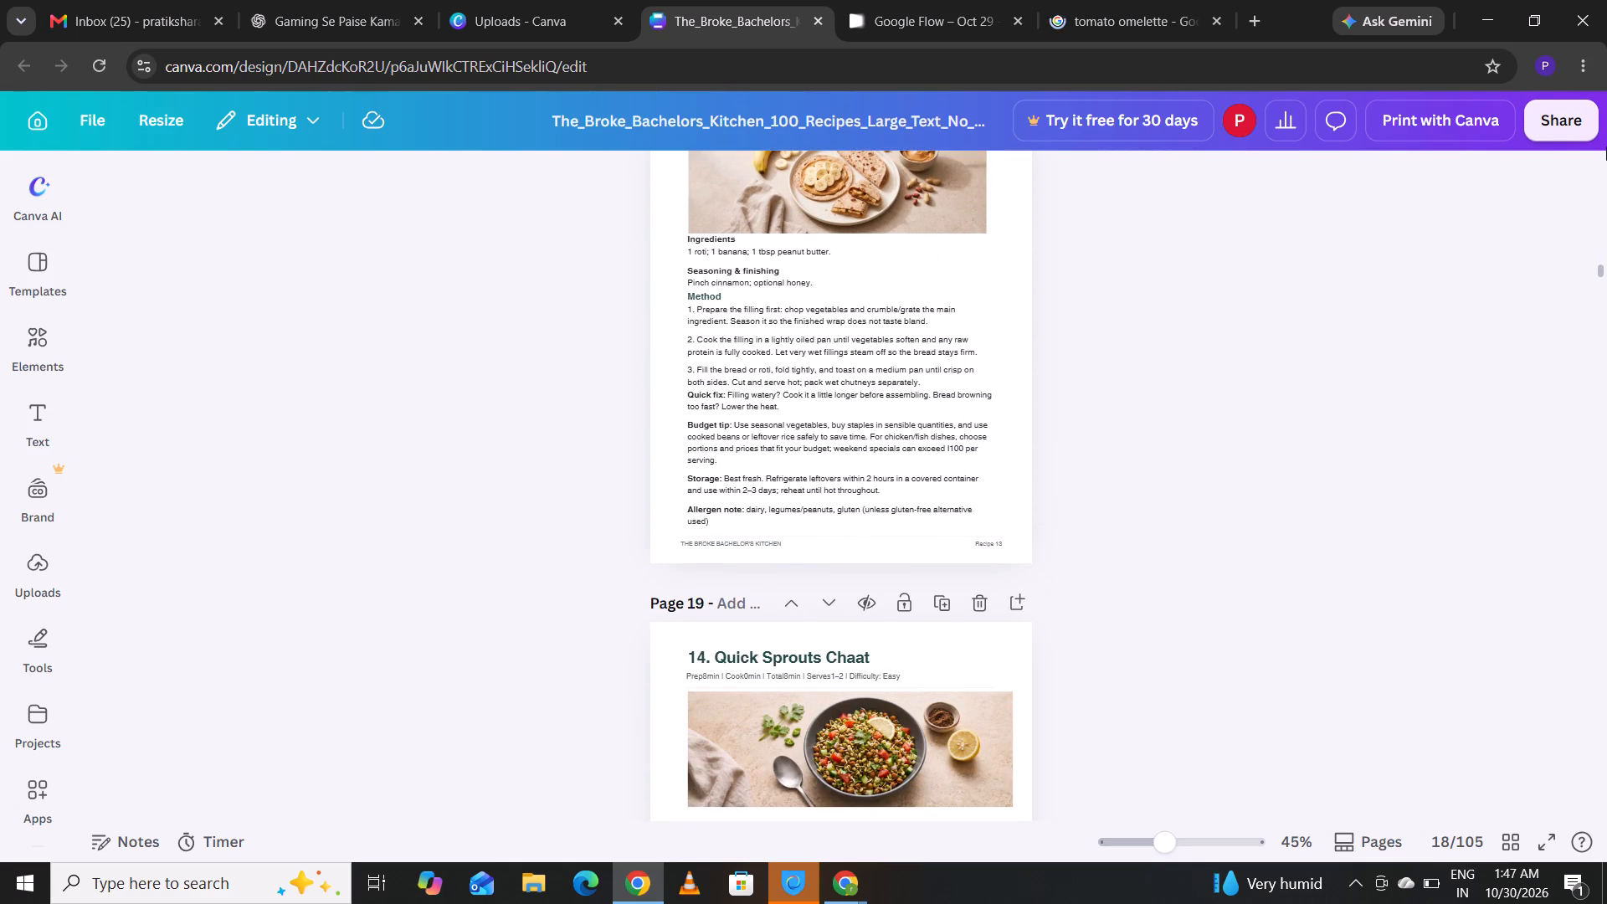
key(Down)
key(Down)
key(Down)
key(Down)
key(Down)
key(Down)
key(Down)
key(Down)
key(Down)
key(Down)
key(Down)
key(Down)
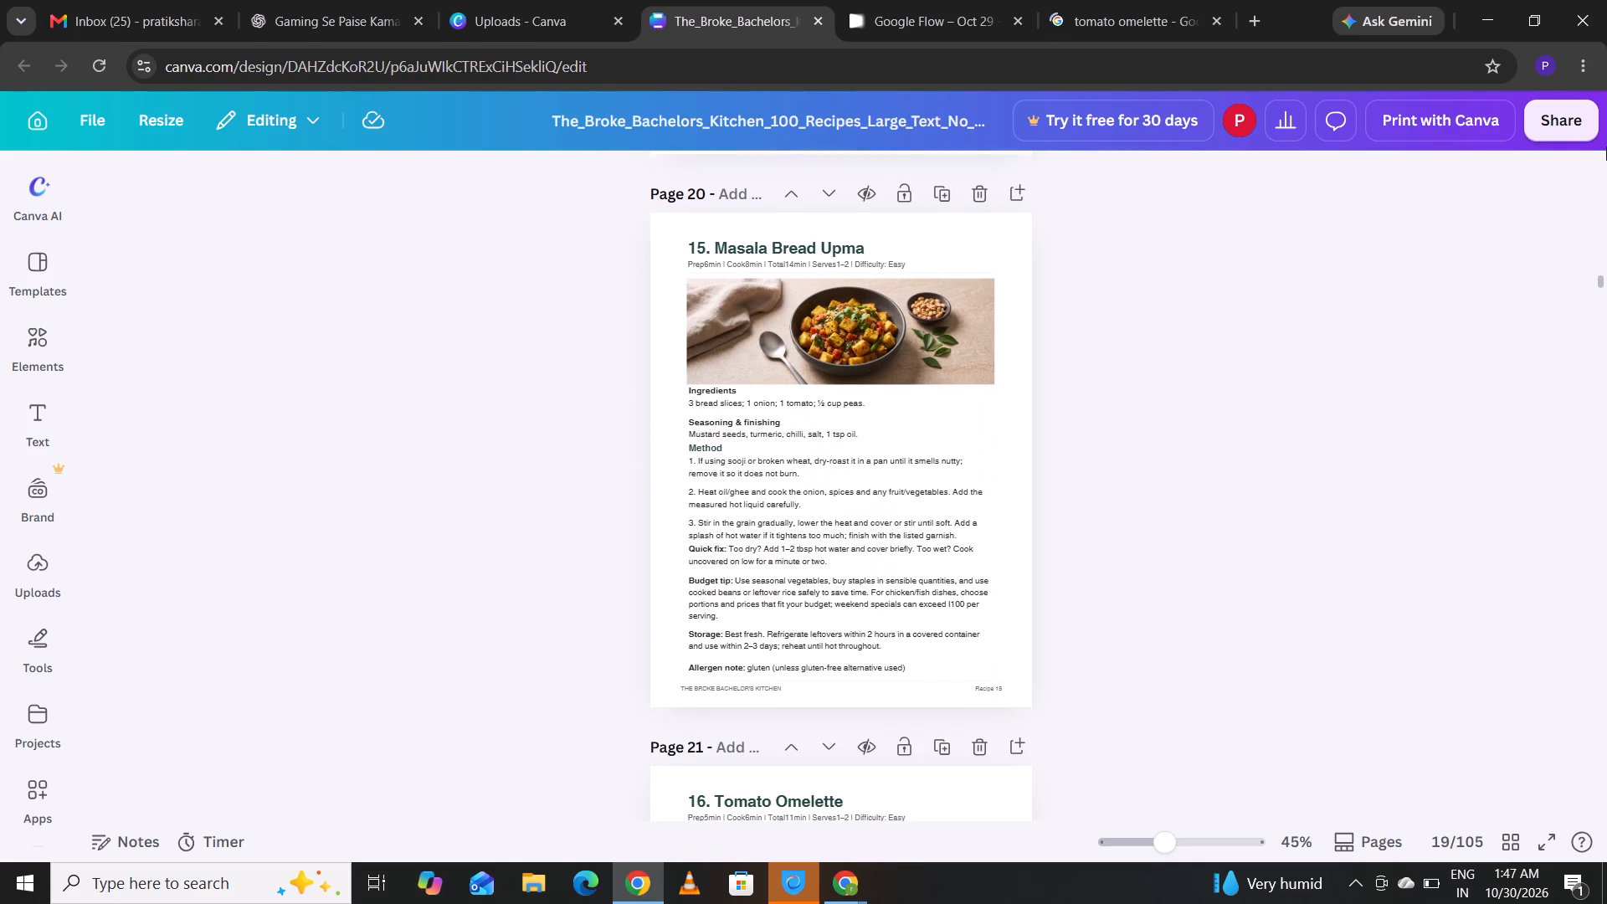
key(Down)
key(Down)
key(Down)
key(Down)
key(Down)
key(Down)
key(Down)
key(Down)
key(Down)
key(Down)
key(Down)
key(Down)
key(Down)
key(Down)
key(Down)
key(Down)
key(Down)
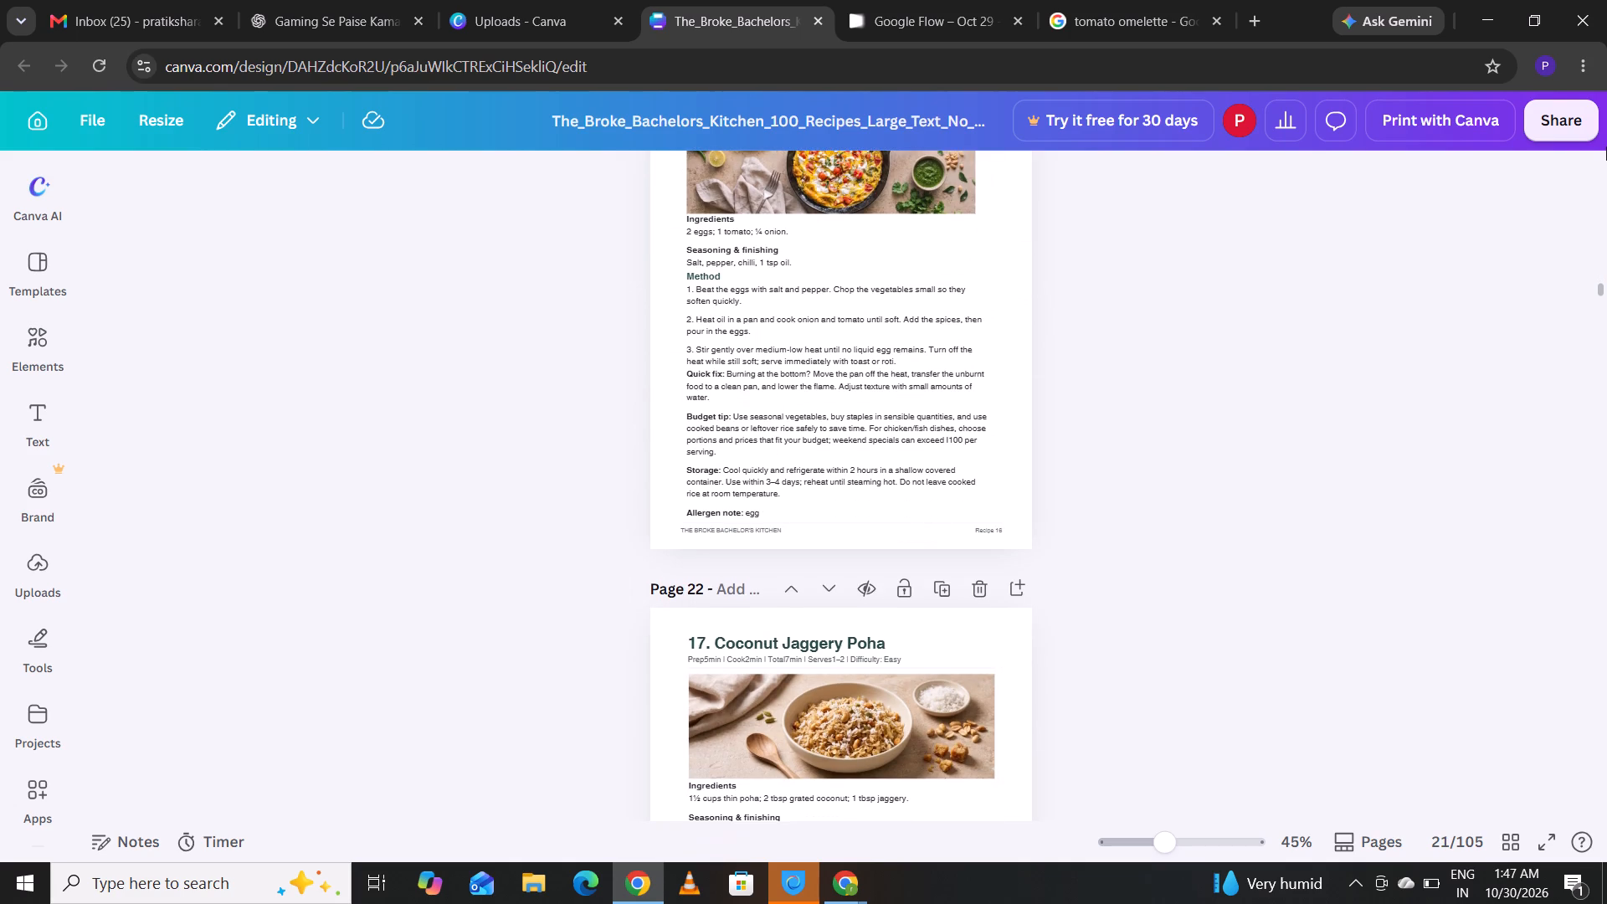
key(Down)
key(Down)
key(Down)
key(Down)
key(Down)
key(Down)
key(Down)
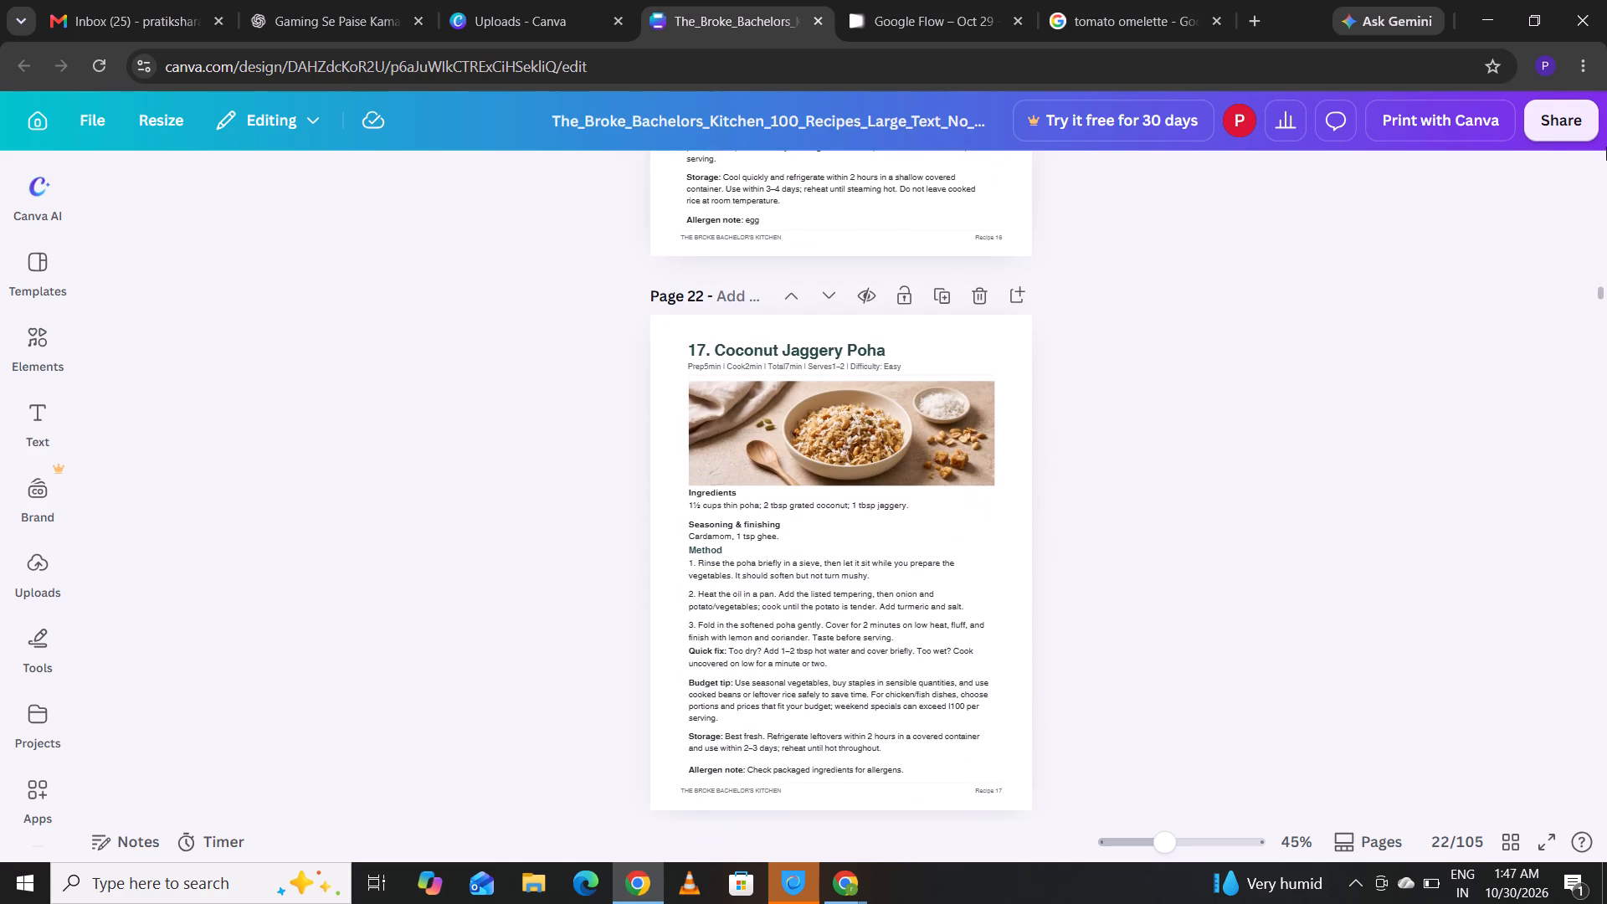
key(Down)
key(Down)
key(Down)
key(Down)
key(Down)
key(Down)
key(Down)
key(Down)
key(Down)
key(Down)
key(Down)
key(Down)
key(Down)
key(Down)
key(Down)
key(Down)
key(Down)
key(Down)
key(Down)
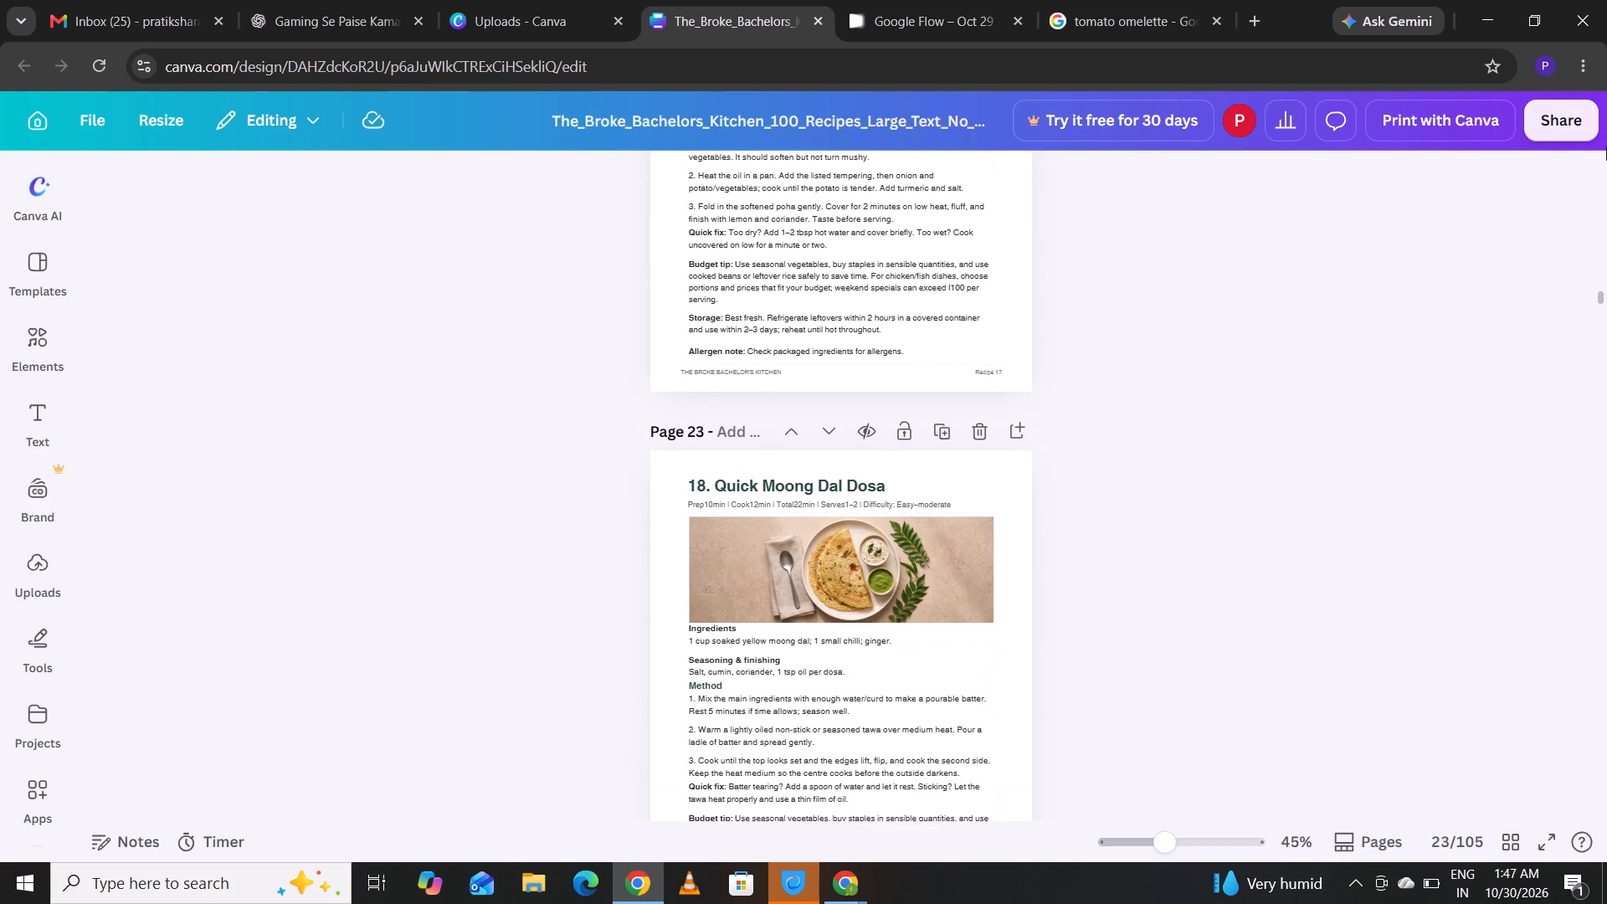
key(Down)
key(Down)
key(Down)
key(Down)
key(Down)
key(Down)
key(Down)
key(Down)
key(Down)
key(Down)
key(Down)
key(Down)
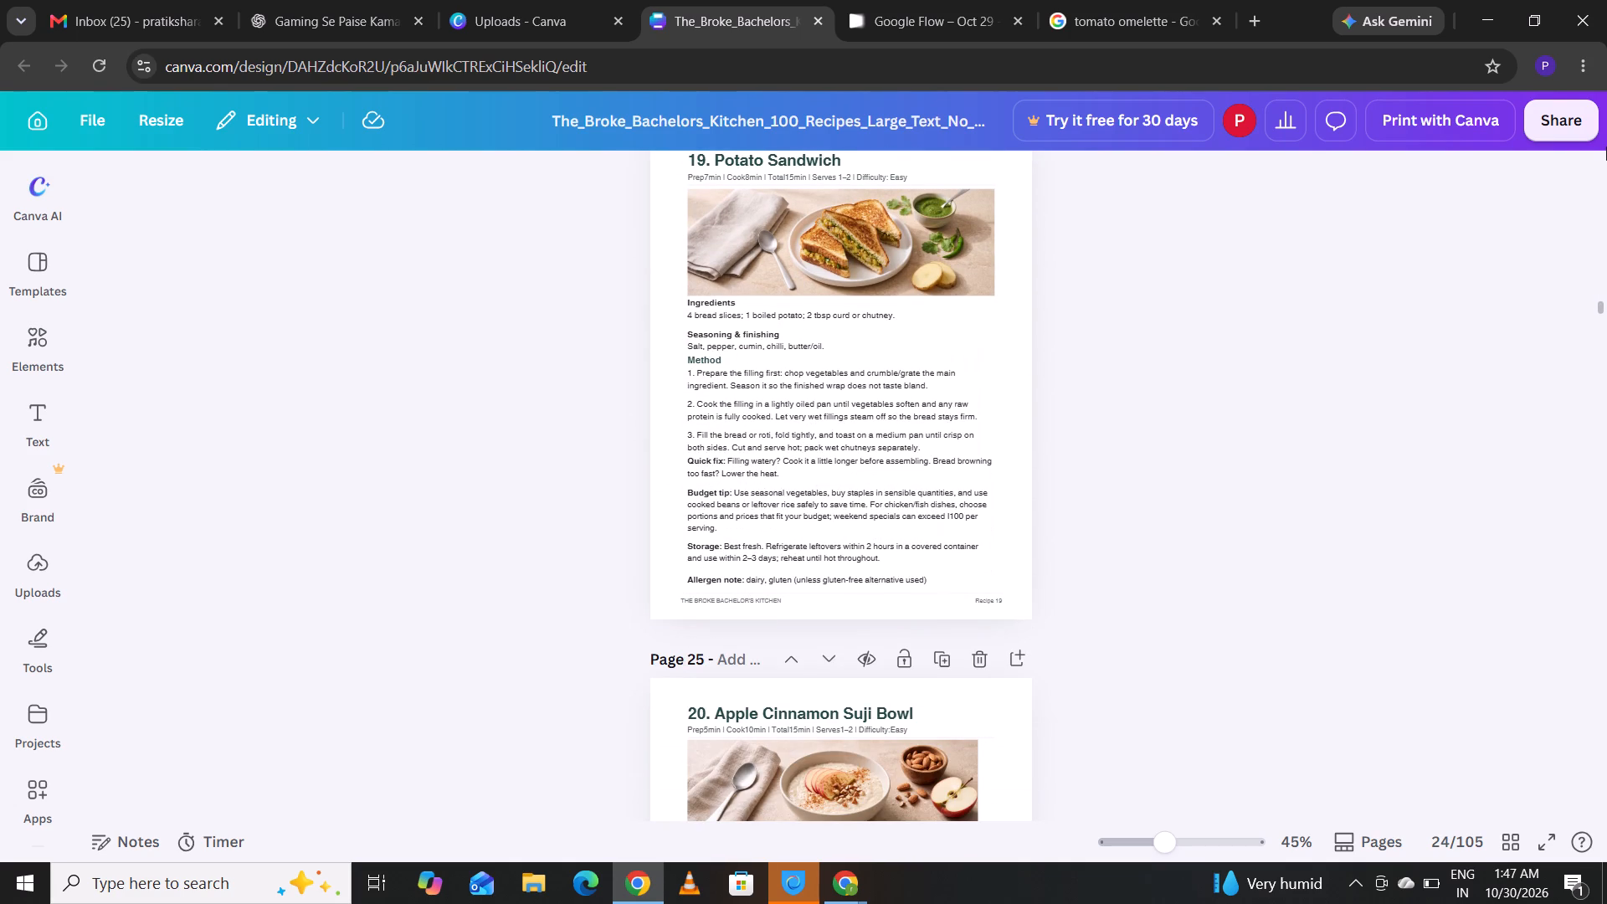
key(Down)
key(Down)
key(Down)
key(Down)
key(Down)
key(Down)
key(Down)
key(Down)
key(Down)
key(Down)
key(Down)
key(Down)
key(Down)
key(Down)
key(Down)
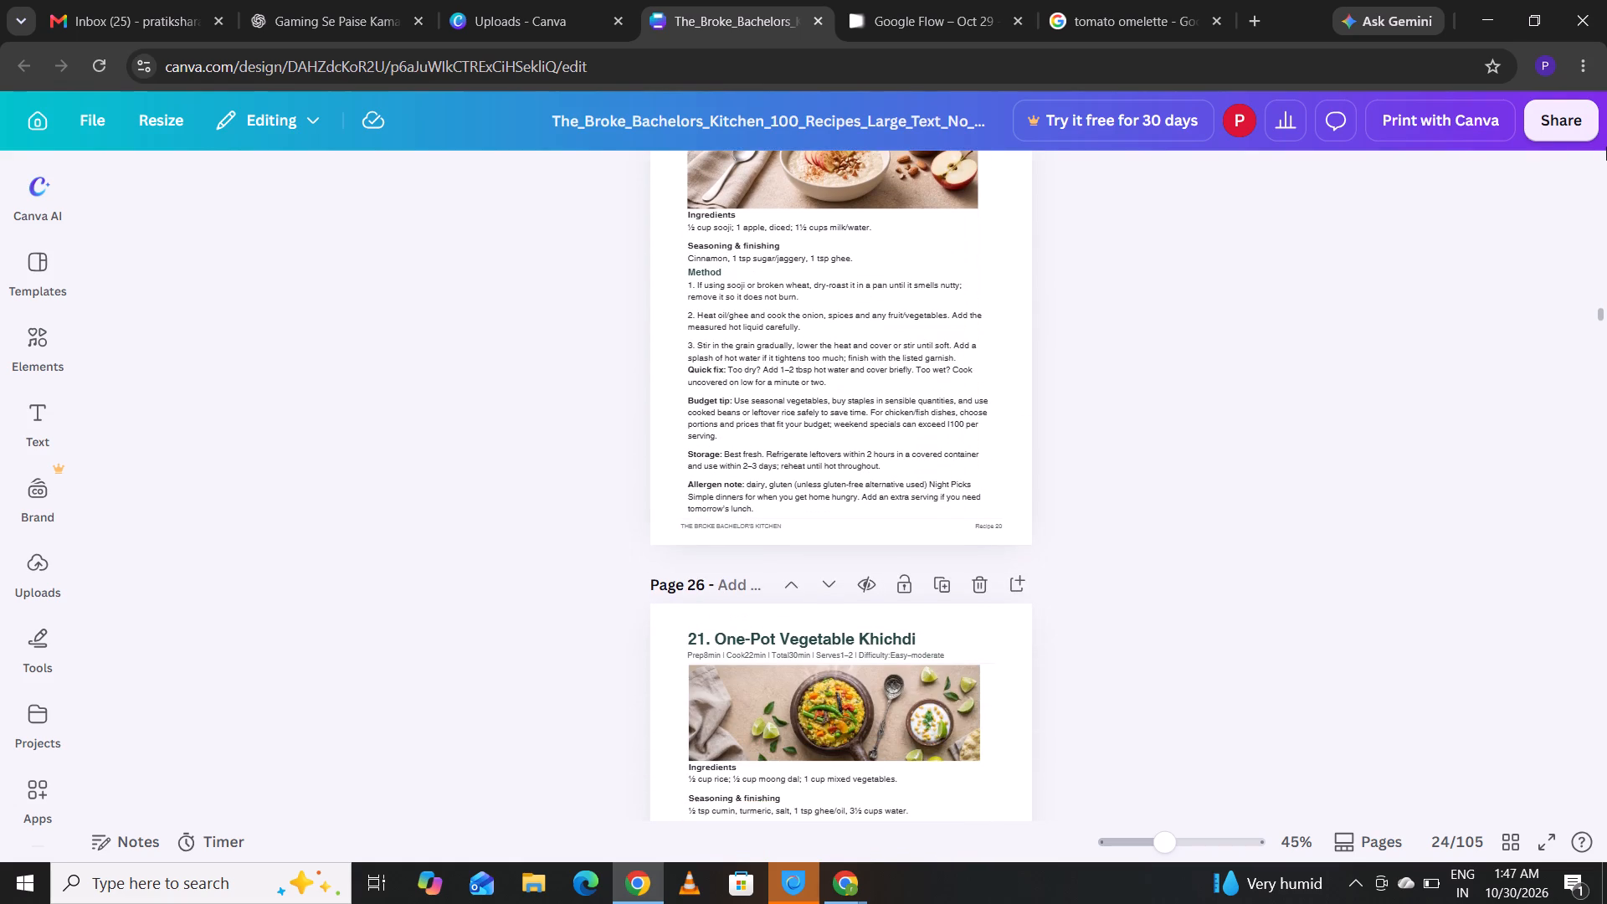
Continue through the ebook from Apple Cinnamon Suji Bowl on page 25 to recipe 24 on page 29, examining each recipe's text and photo.
key(Up)
key(Up)
key(Up)
key(Up)
key(Up)
key(Up)
key(Up)
key(Up)
key(Down)
key(Down)
key(Down)
key(Down)
key(Down)
key(Down)
key(Down)
key(Down)
key(Down)
key(Down)
key(Down)
key(Down)
key(Down)
key(Down)
key(Down)
key(Down)
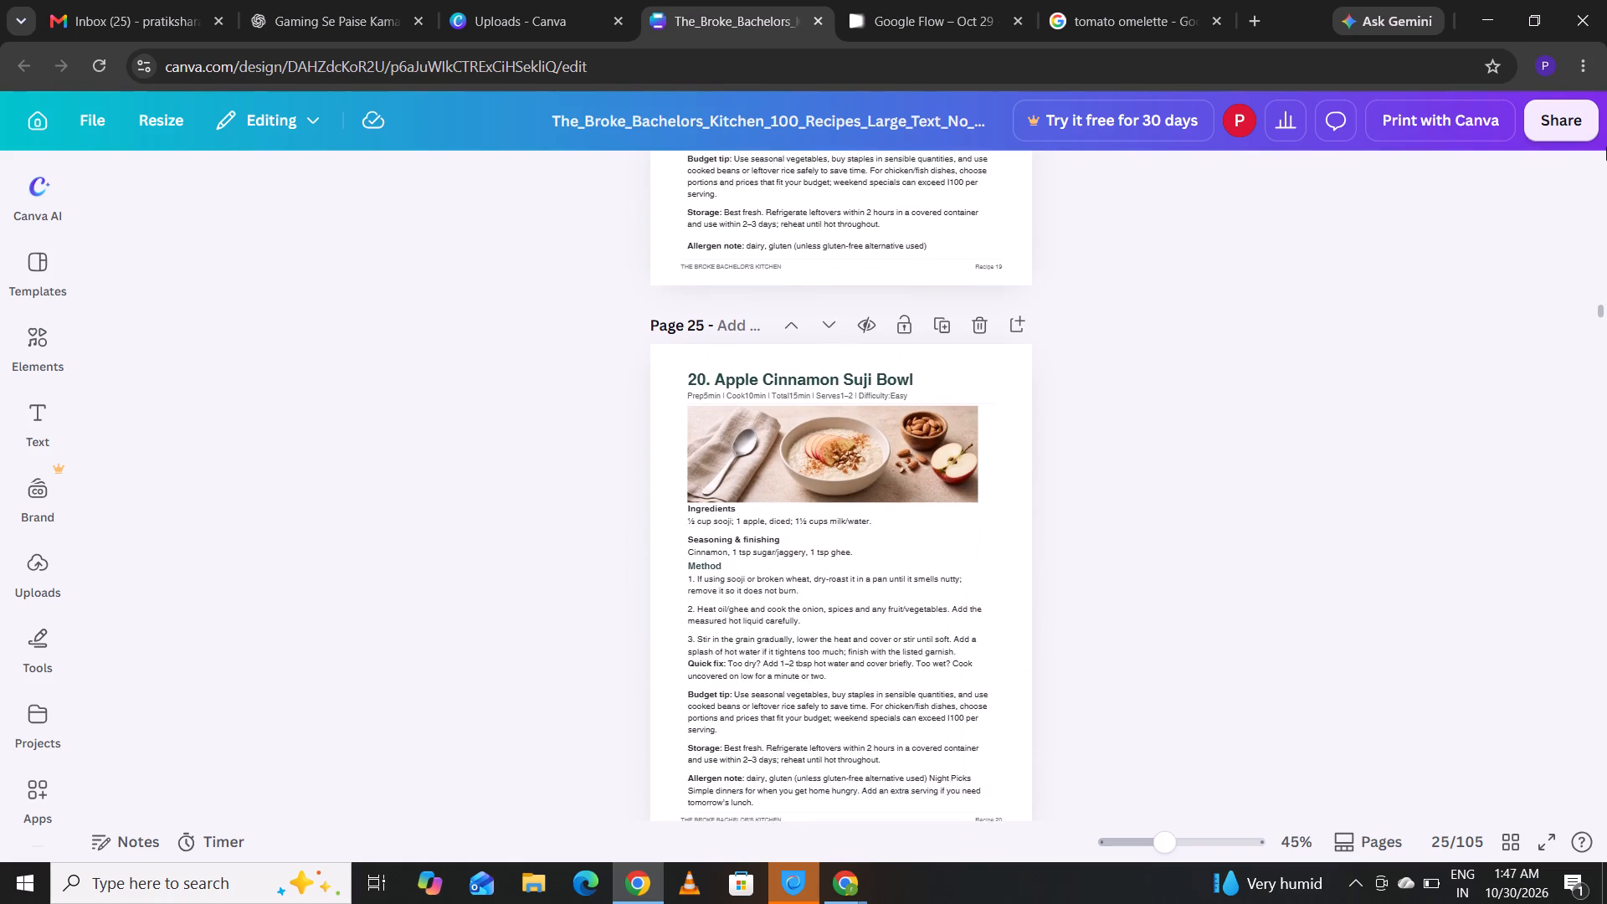
key(Down)
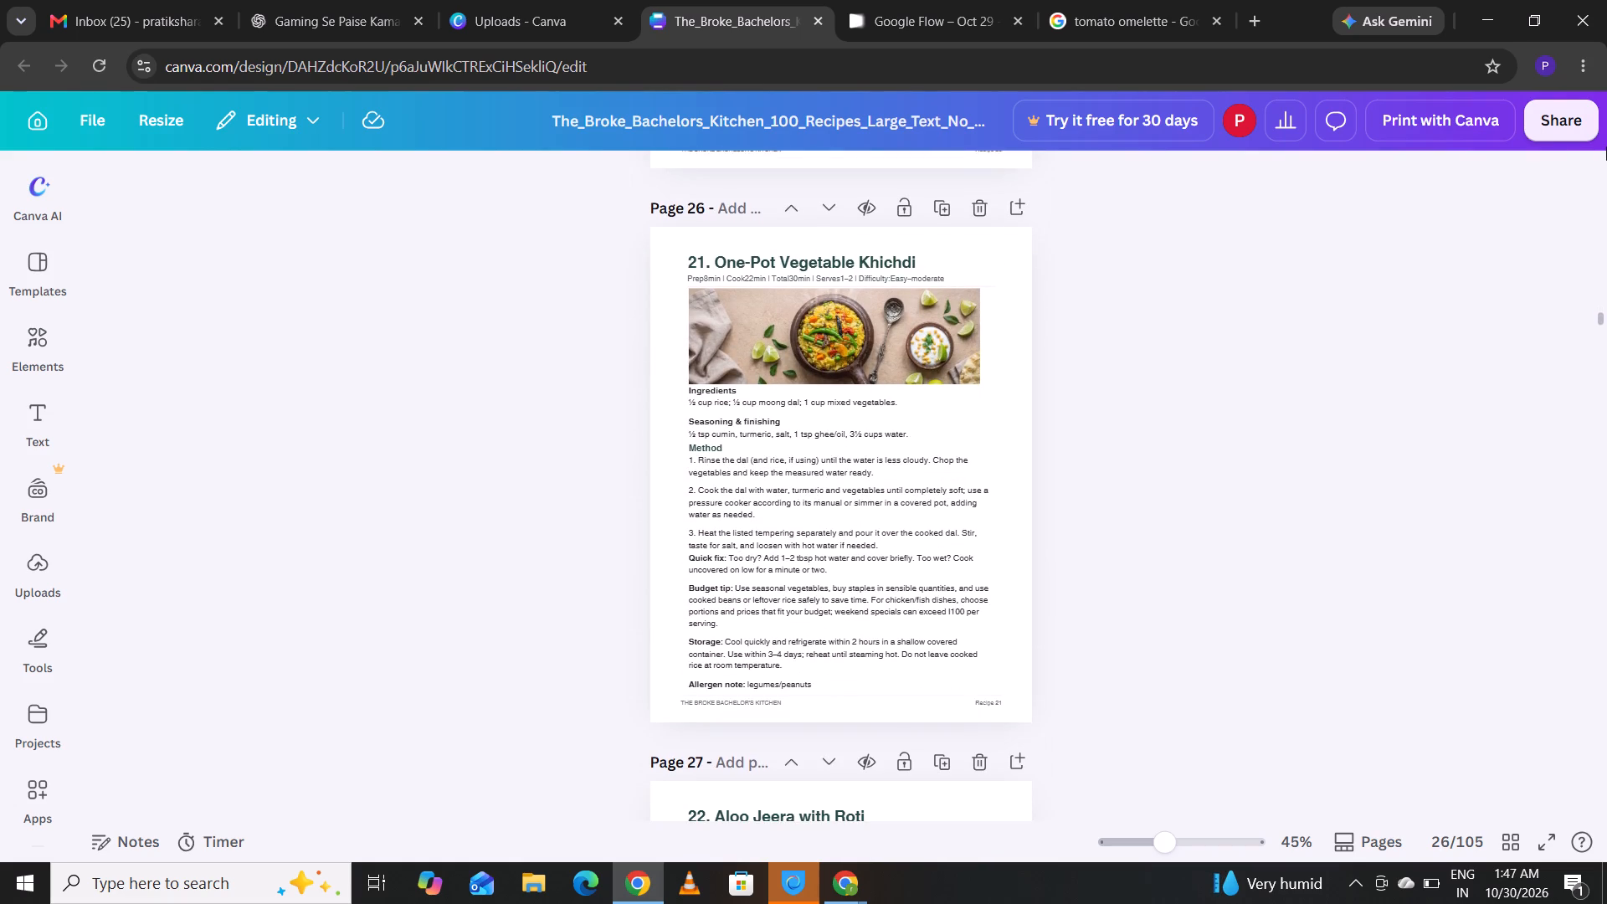
key(Down)
key(Down)
key(Down)
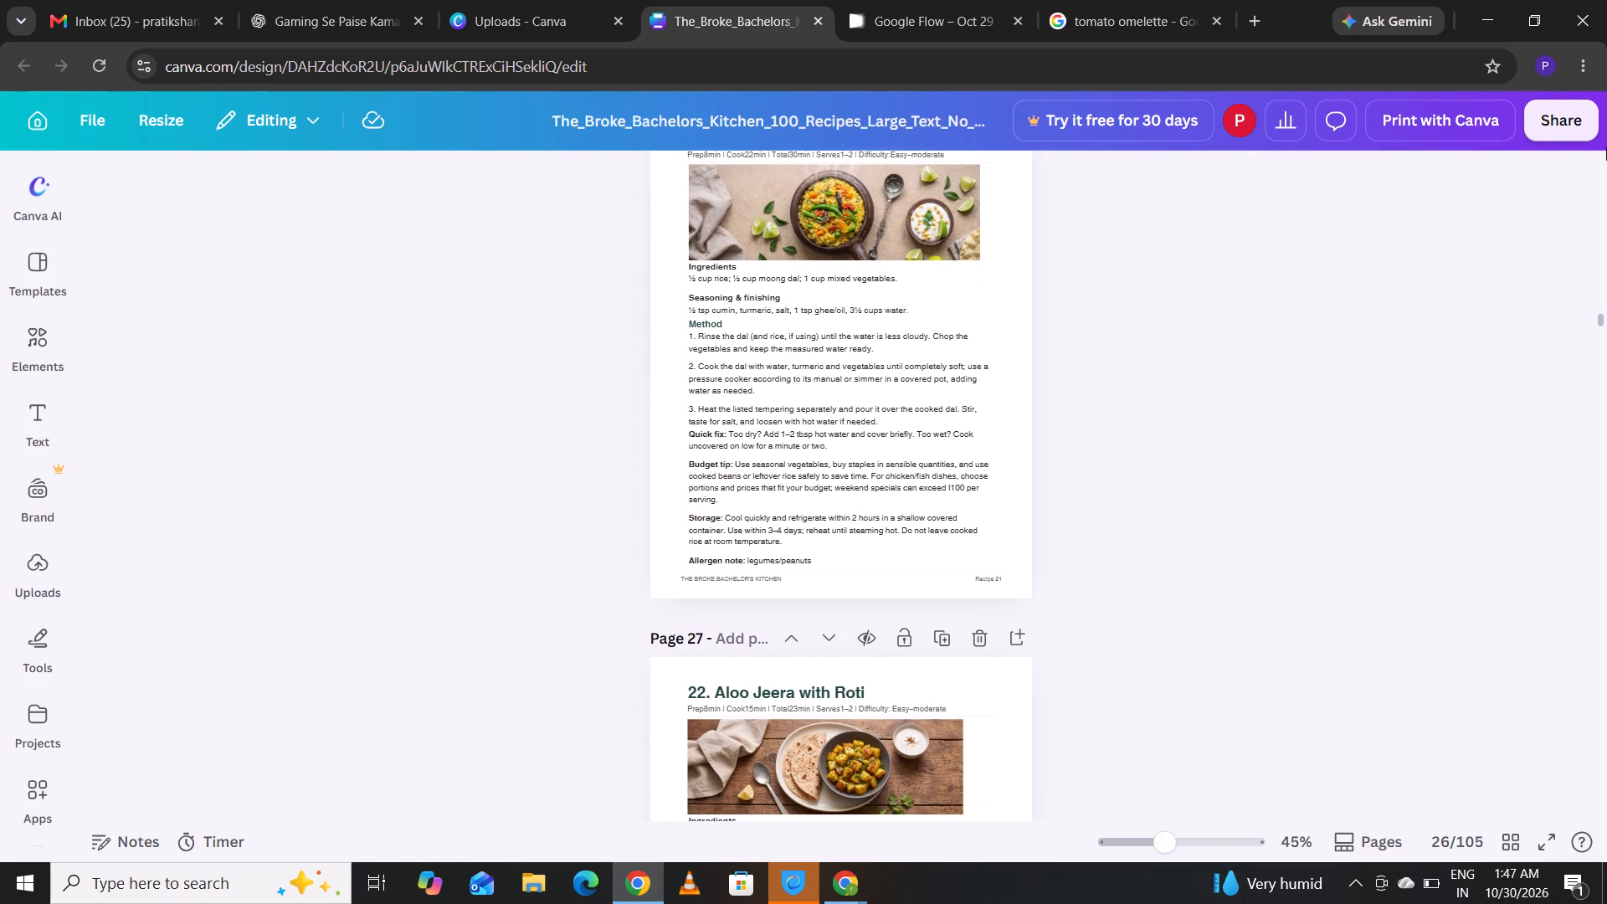
key(Down)
key(Down)
key(Down)
key(Down)
key(Down)
key(Down)
key(Down)
key(Down)
key(Down)
key(Down)
key(Down)
key(Down)
key(Down)
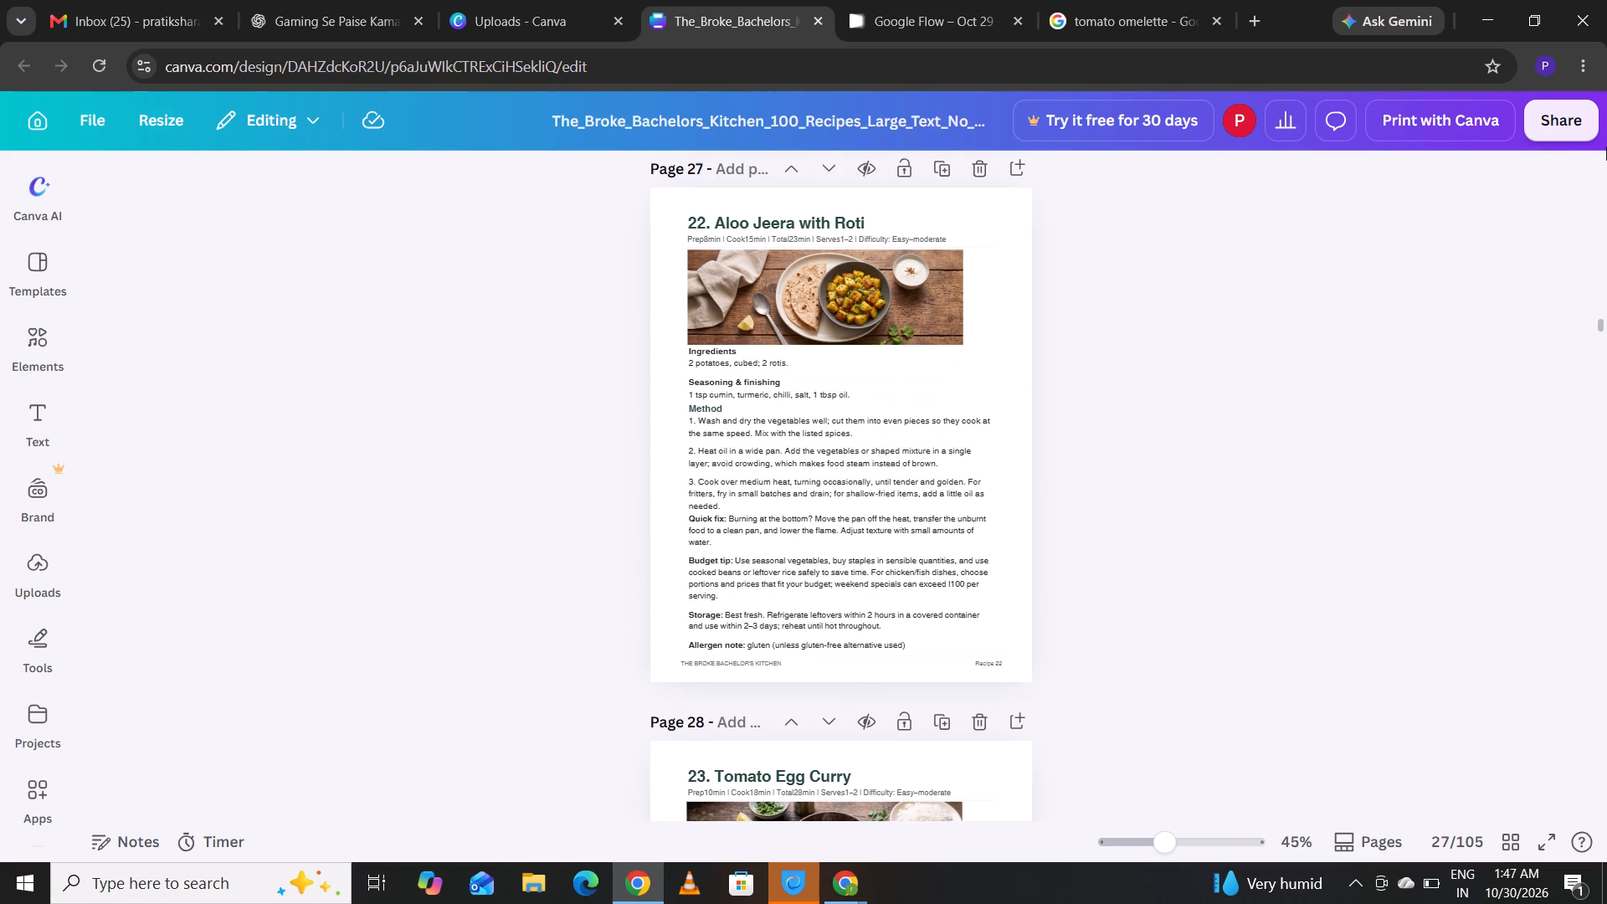
key(Down)
key(Down)
key(Down)
key(Down)
key(Down)
key(Down)
key(Down)
key(Down)
key(Down)
key(Down)
key(Down)
key(Down)
key(Down)
key(Down)
key(Down)
key(Down)
key(Down)
key(Down)
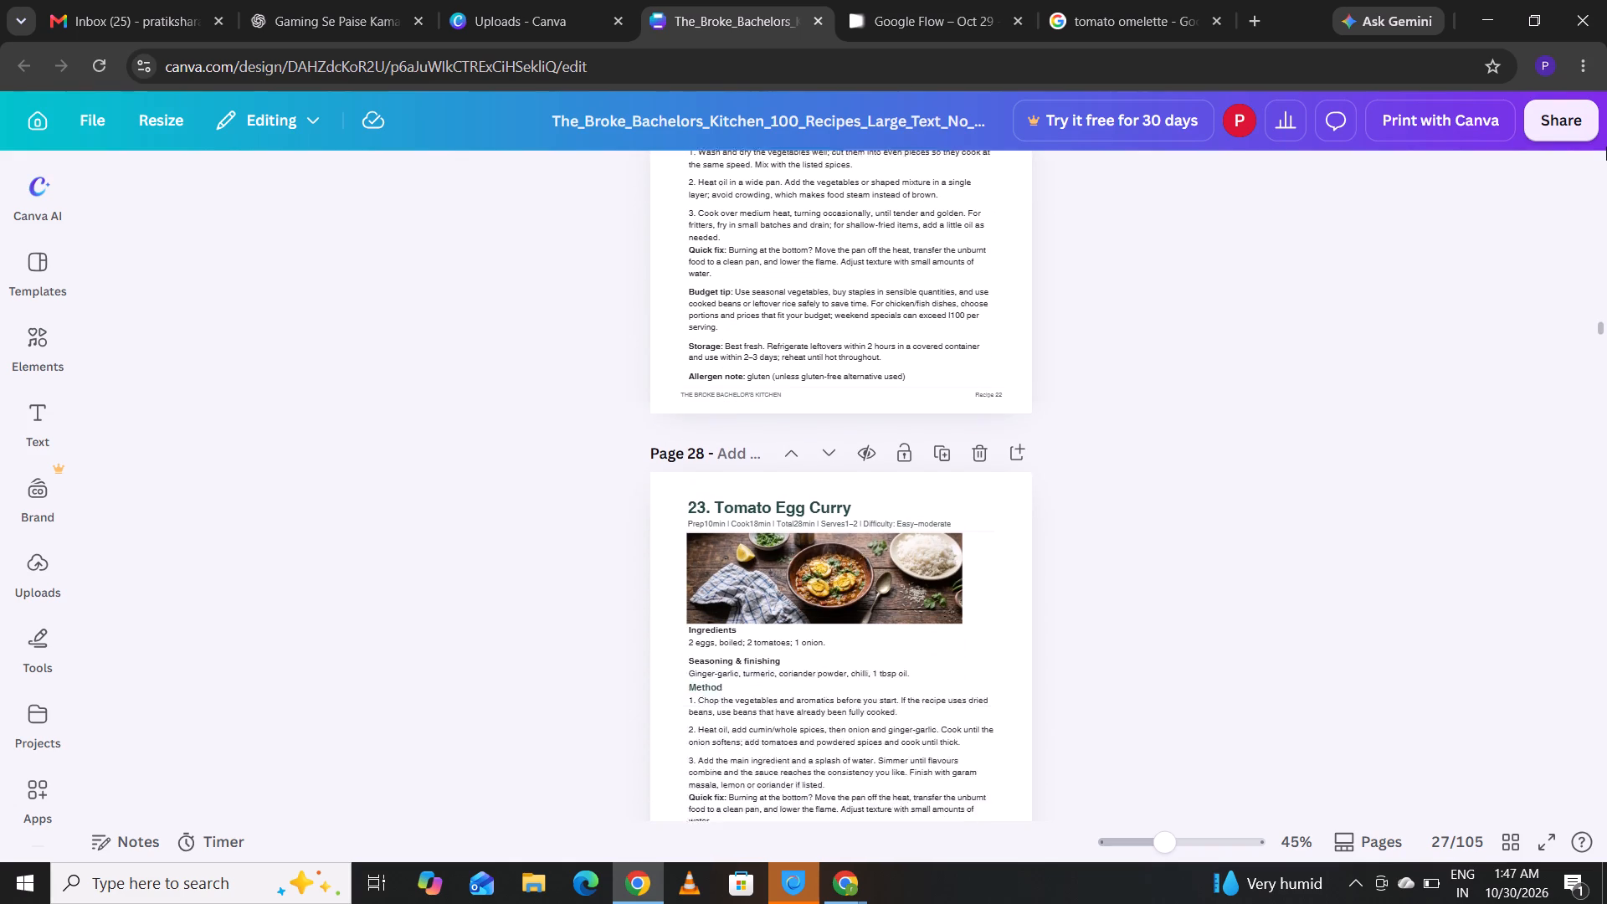
key(Down)
key(Down)
key(Down)
key(Down)
key(Down)
key(Down)
key(Down)
key(Down)
key(Down)
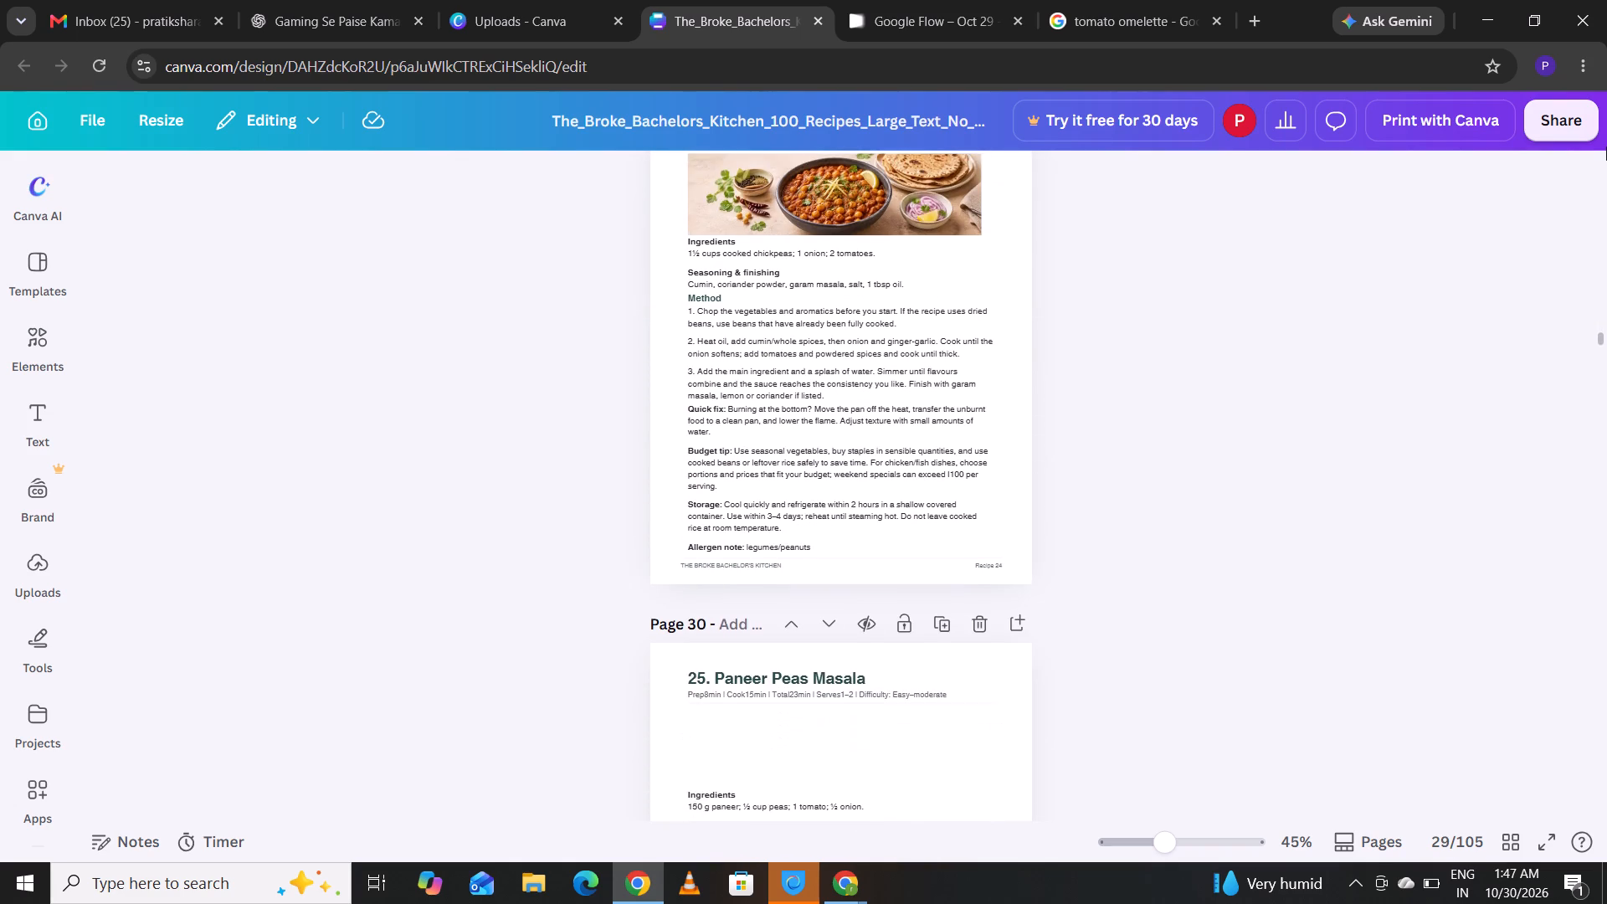
Check the Paneer Peas Masala and Garlic Dal Tadka pages for recipe photos, ending on Paneer Peas Masala on page 30.
key(Down)
key(Down)
key(Down)
key(Down)
key(Down)
key(Down)
key(Down)
key(Down)
key(Down)
key(Down)
key(Down)
key(Down)
key(Down)
key(Down)
key(Down)
key(Down)
key(Down)
key(Down)
key(Up)
key(Up)
key(Up)
key(Up)
key(Up)
key(Up)
key(Up)
key(Up)
key(Up)
key(Up)
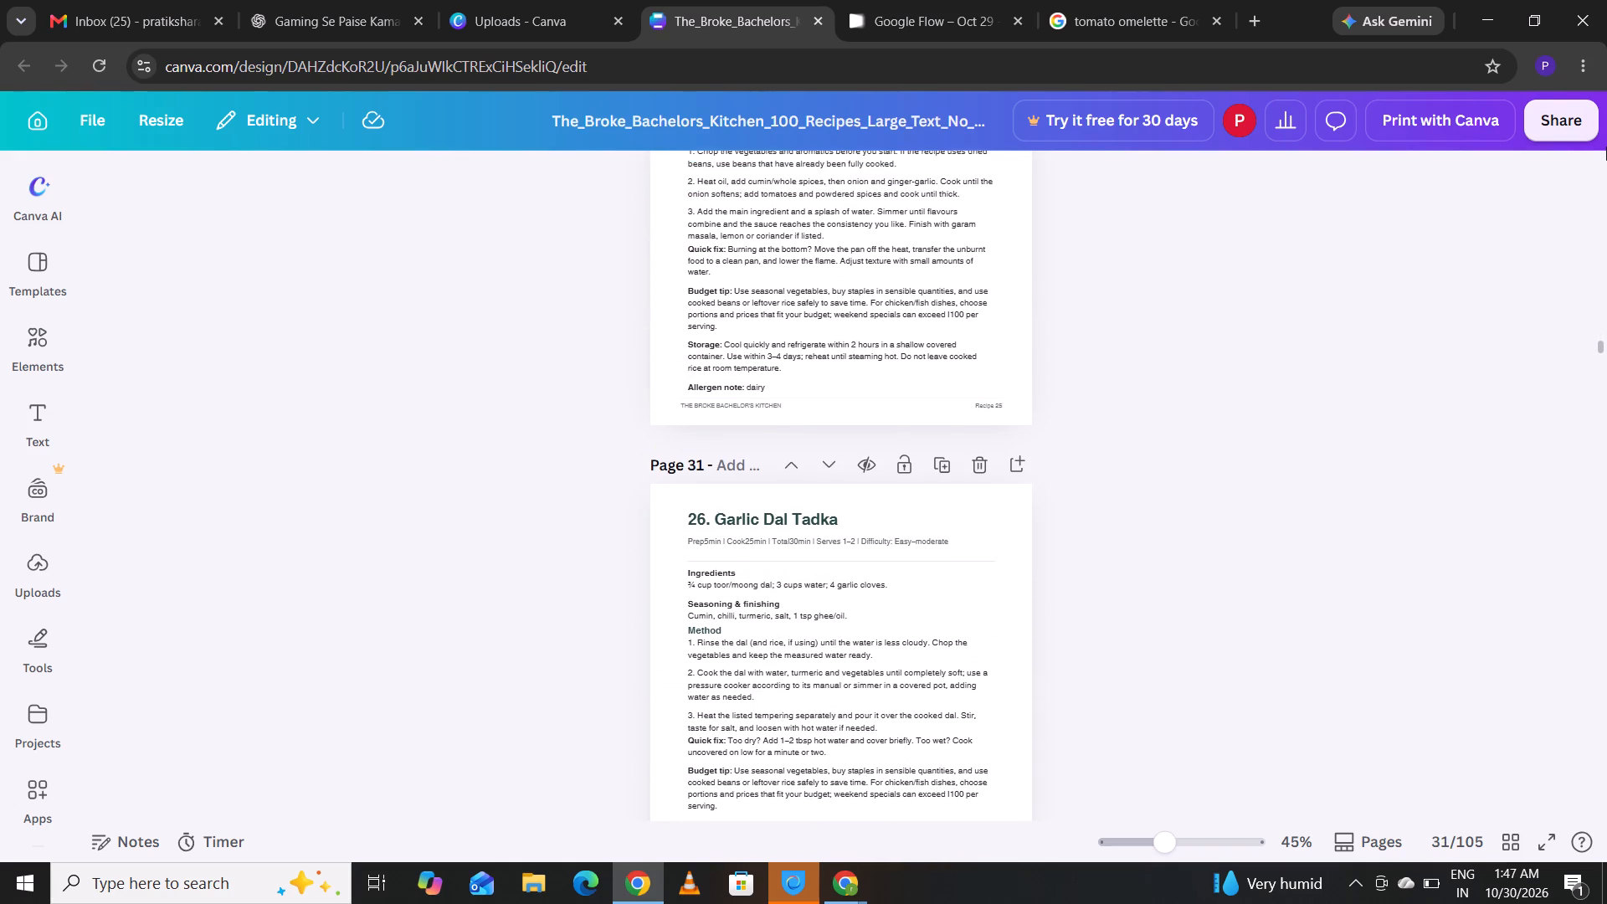
key(Up)
key(Down)
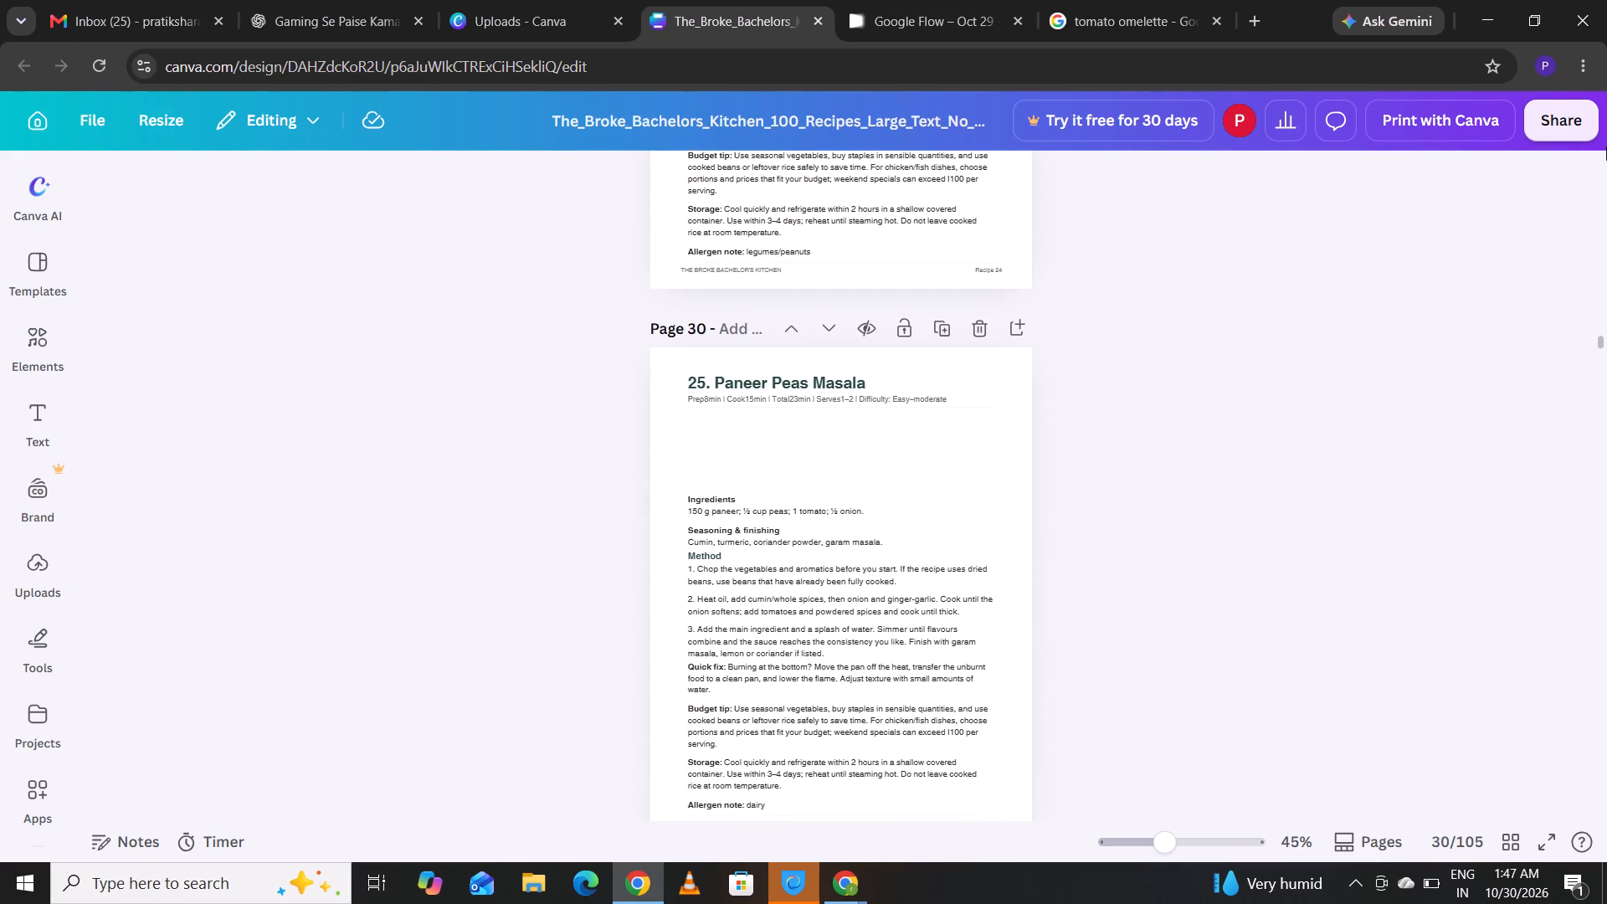
key(Down)
key(Down)
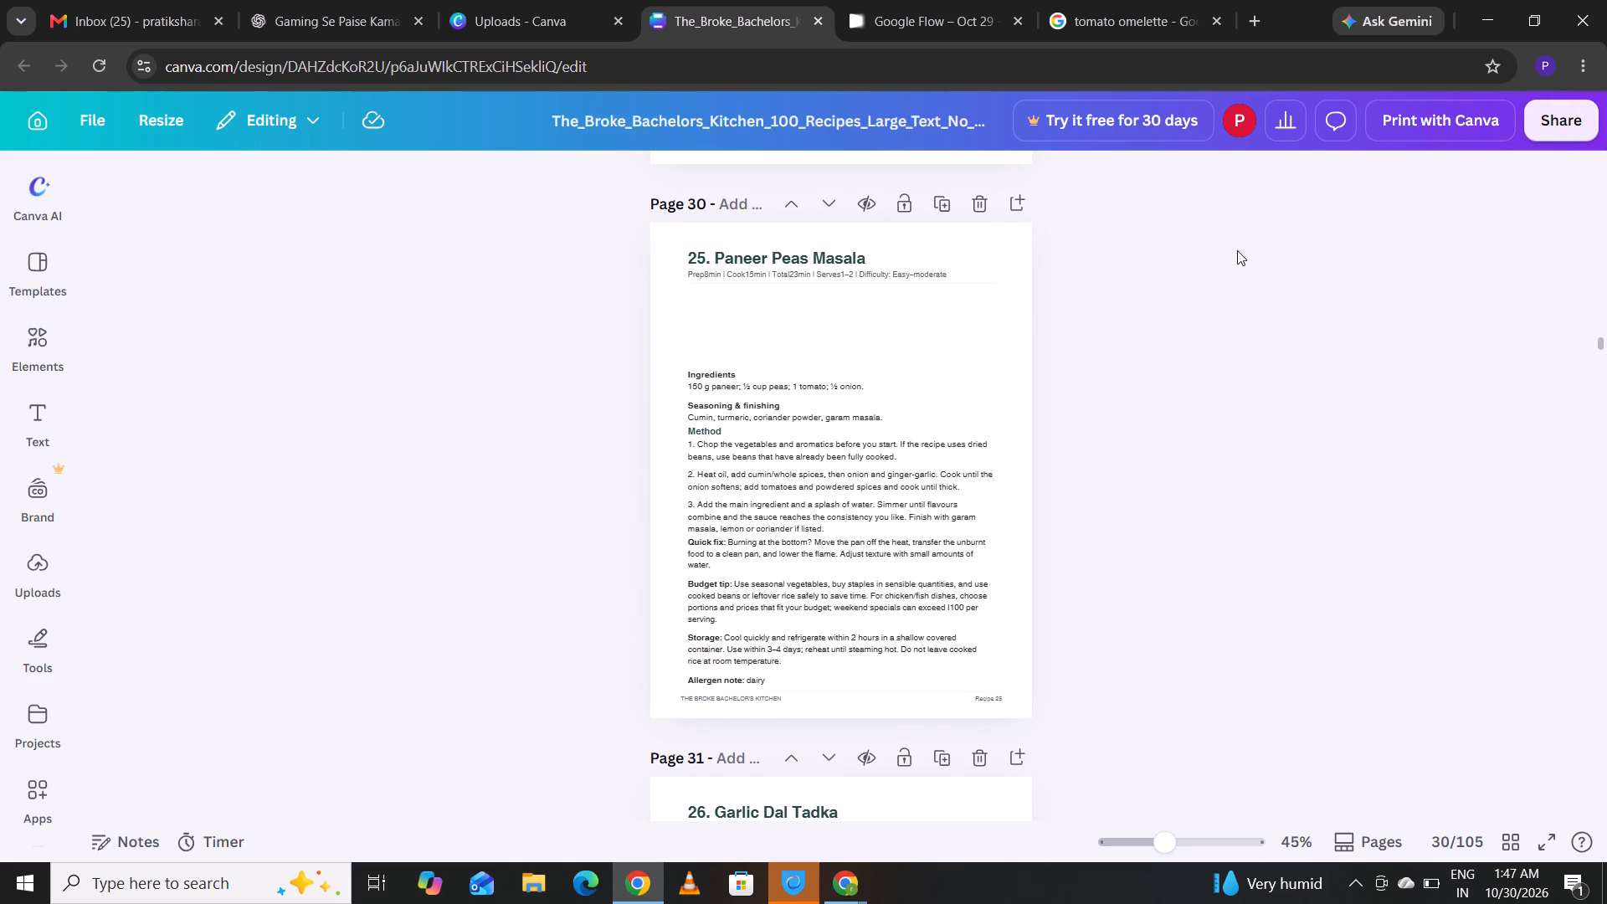
Show the uploaded images alongside the Paneer Peas Masala page.
click(25, 580)
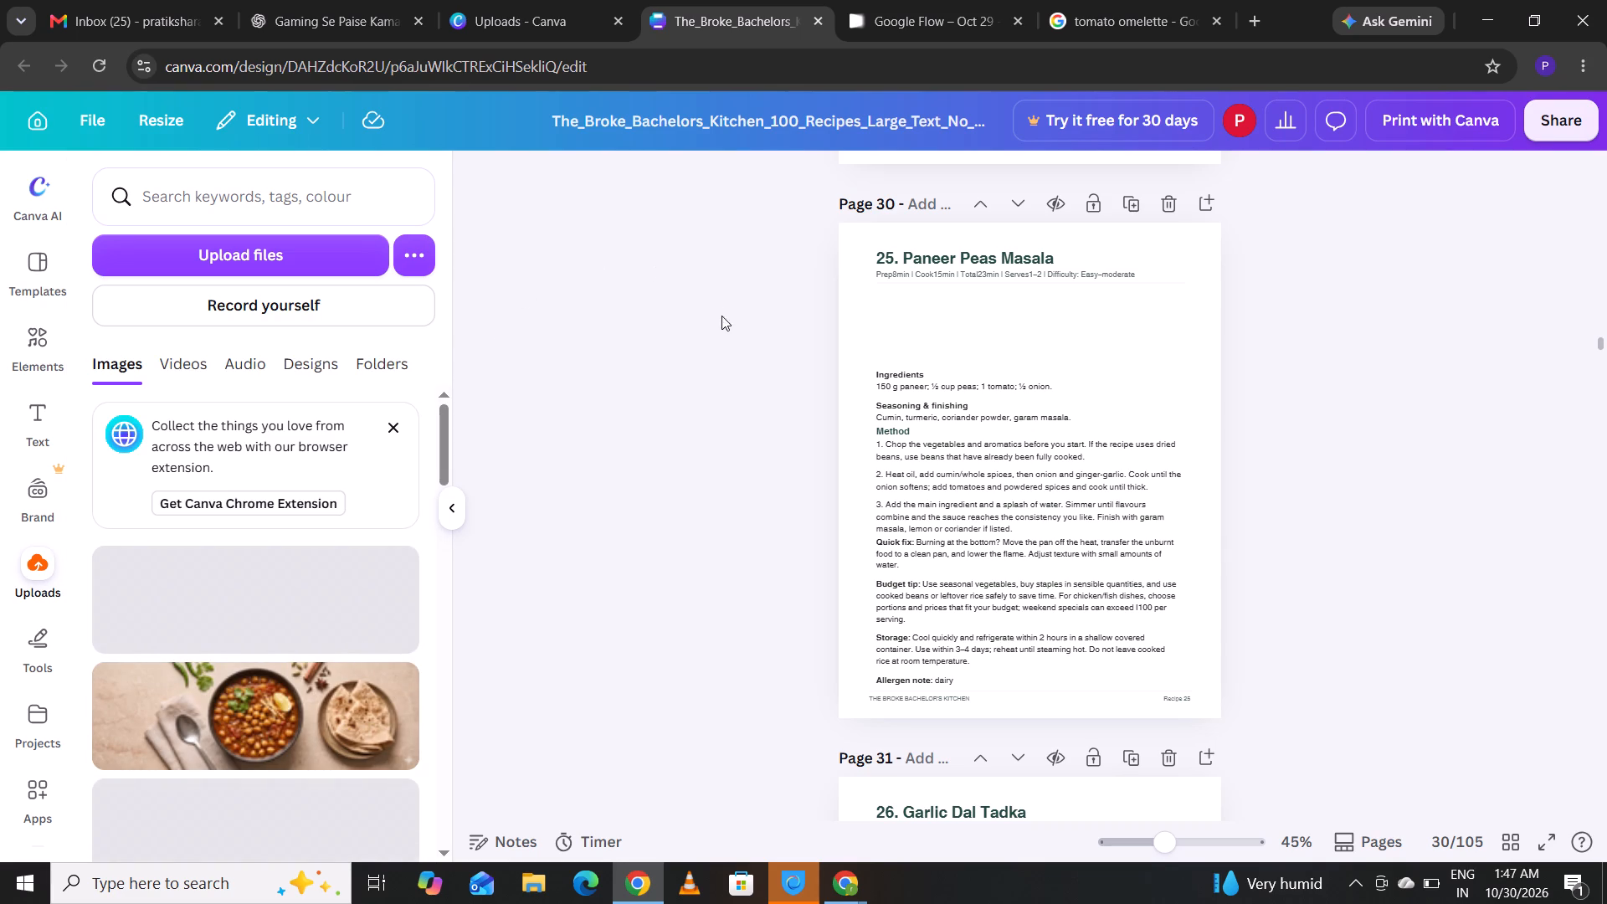
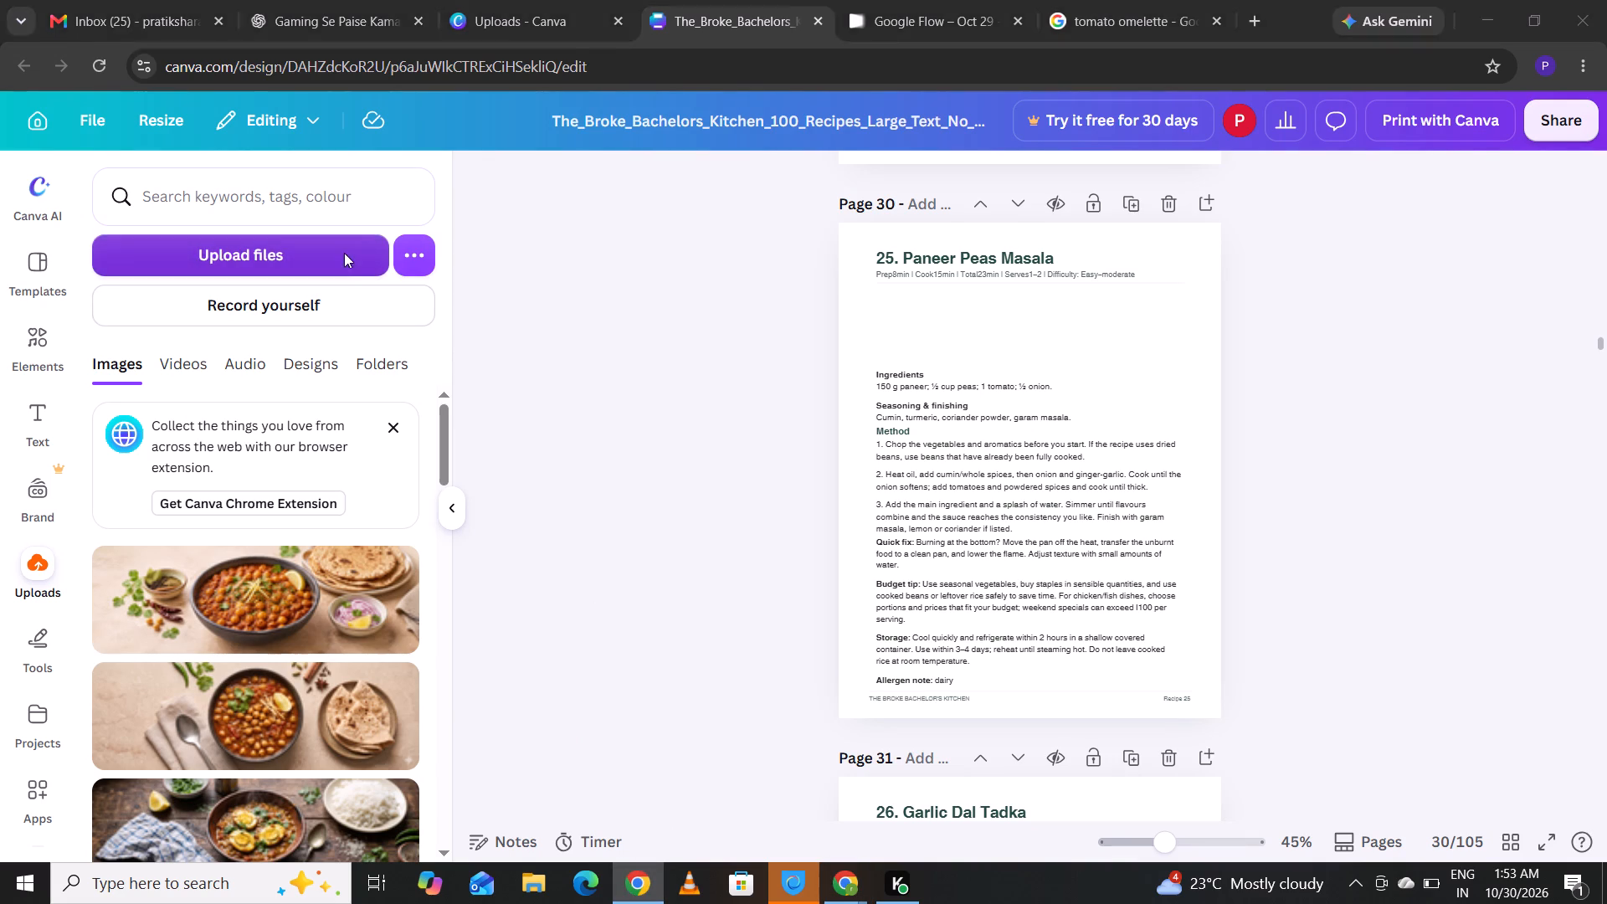
double_click(300, 149)
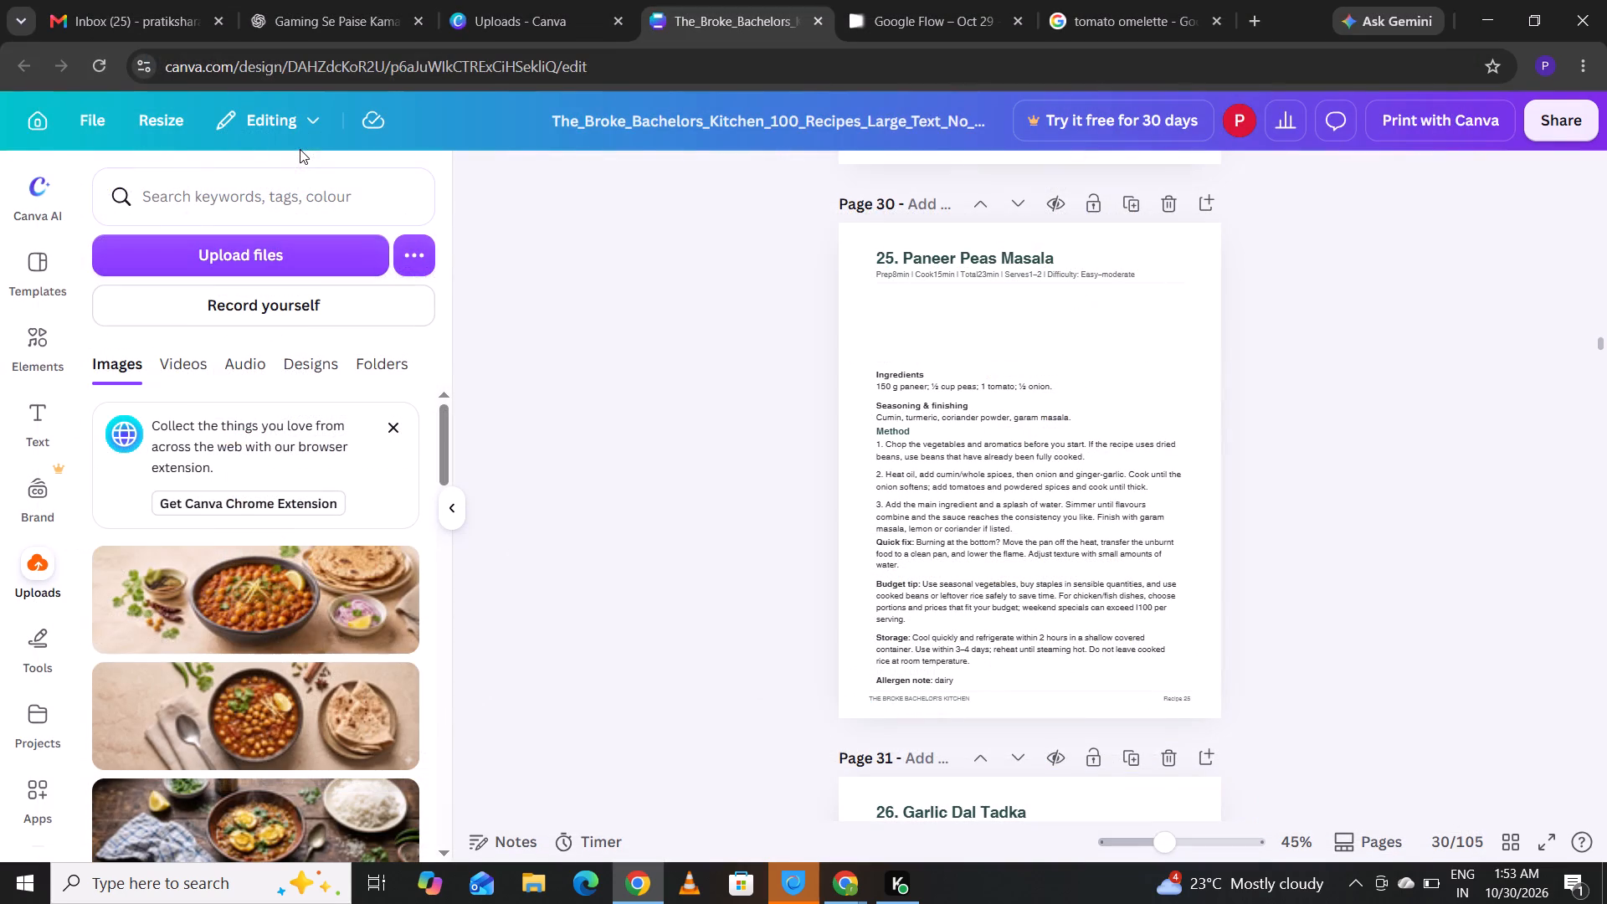
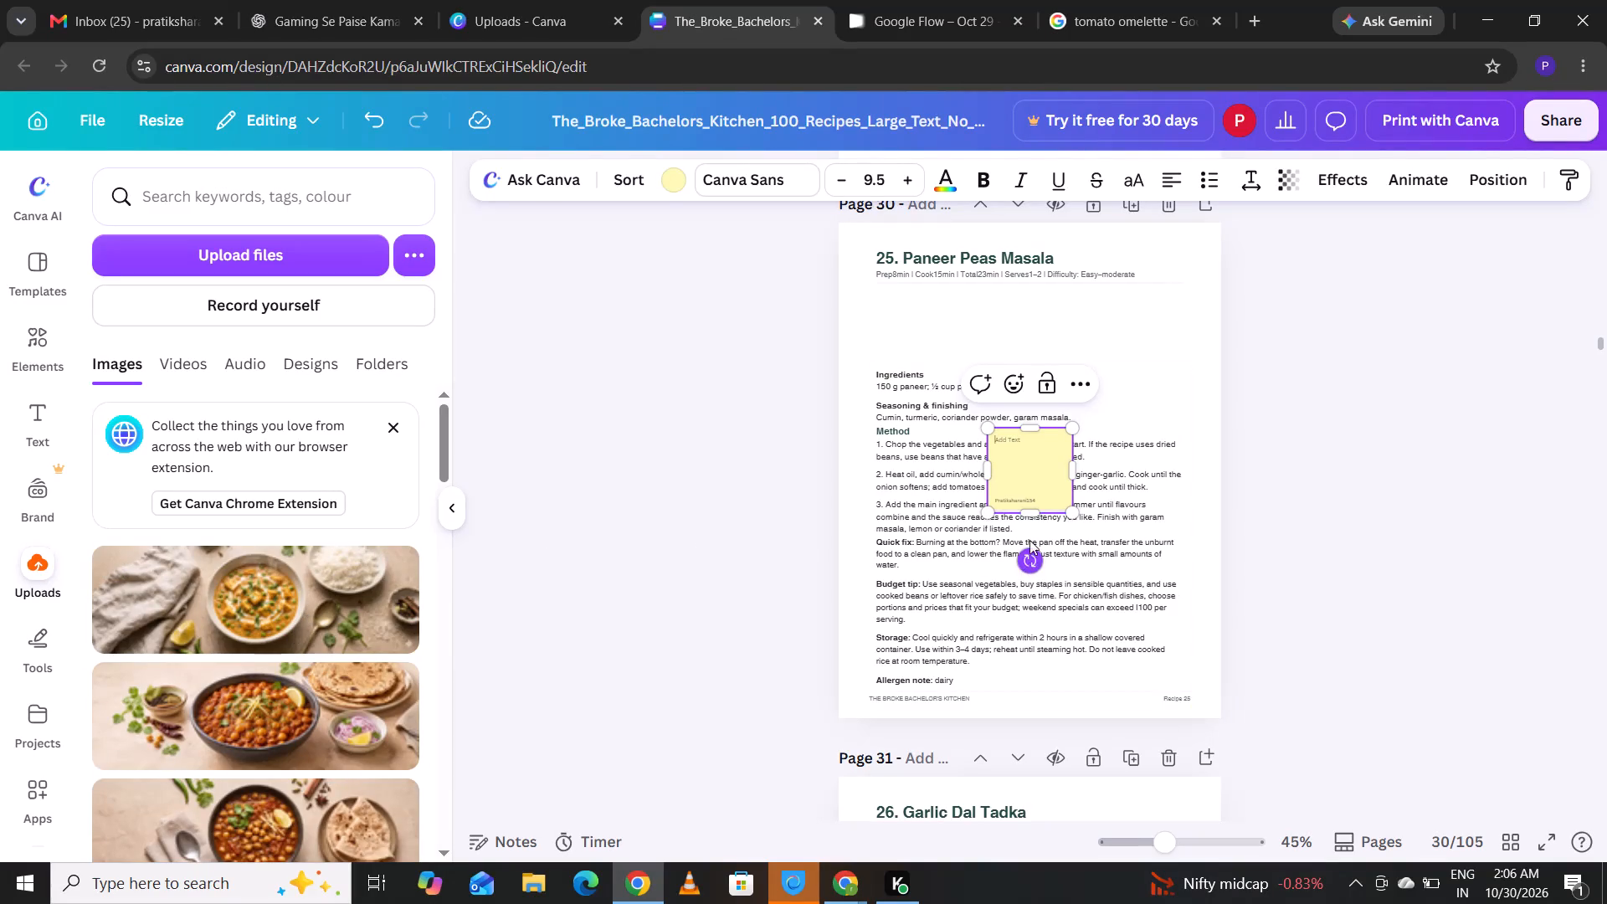
Undo the insertion of the stray yellow sticky note over the Method text on the Paneer Peas Masala page.
right_click(1052, 480)
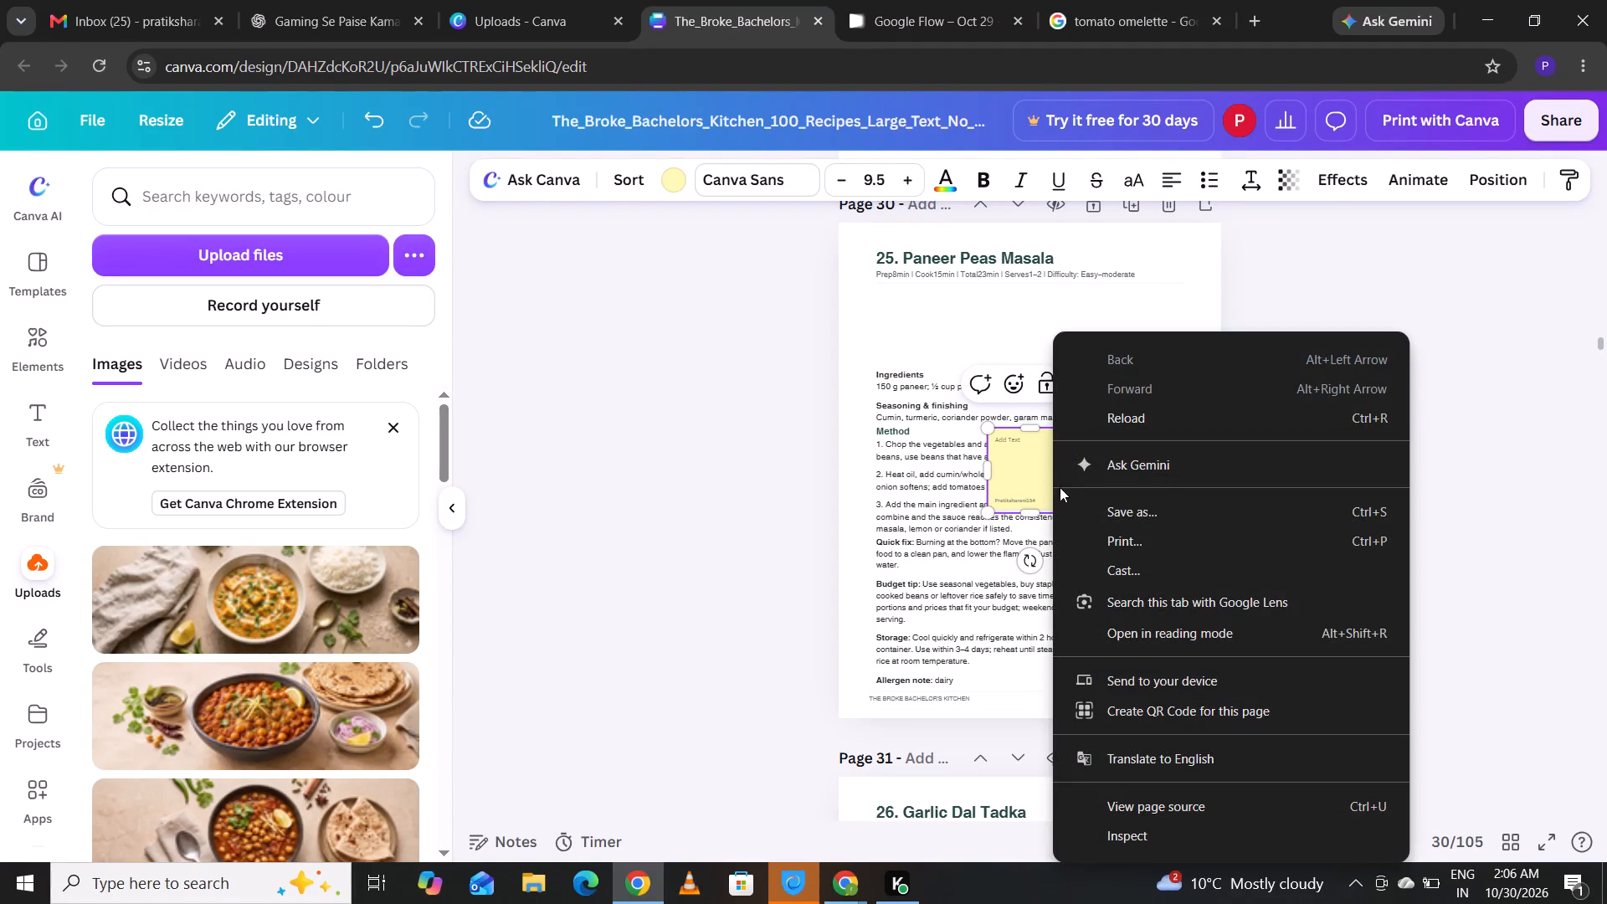
click(1037, 470)
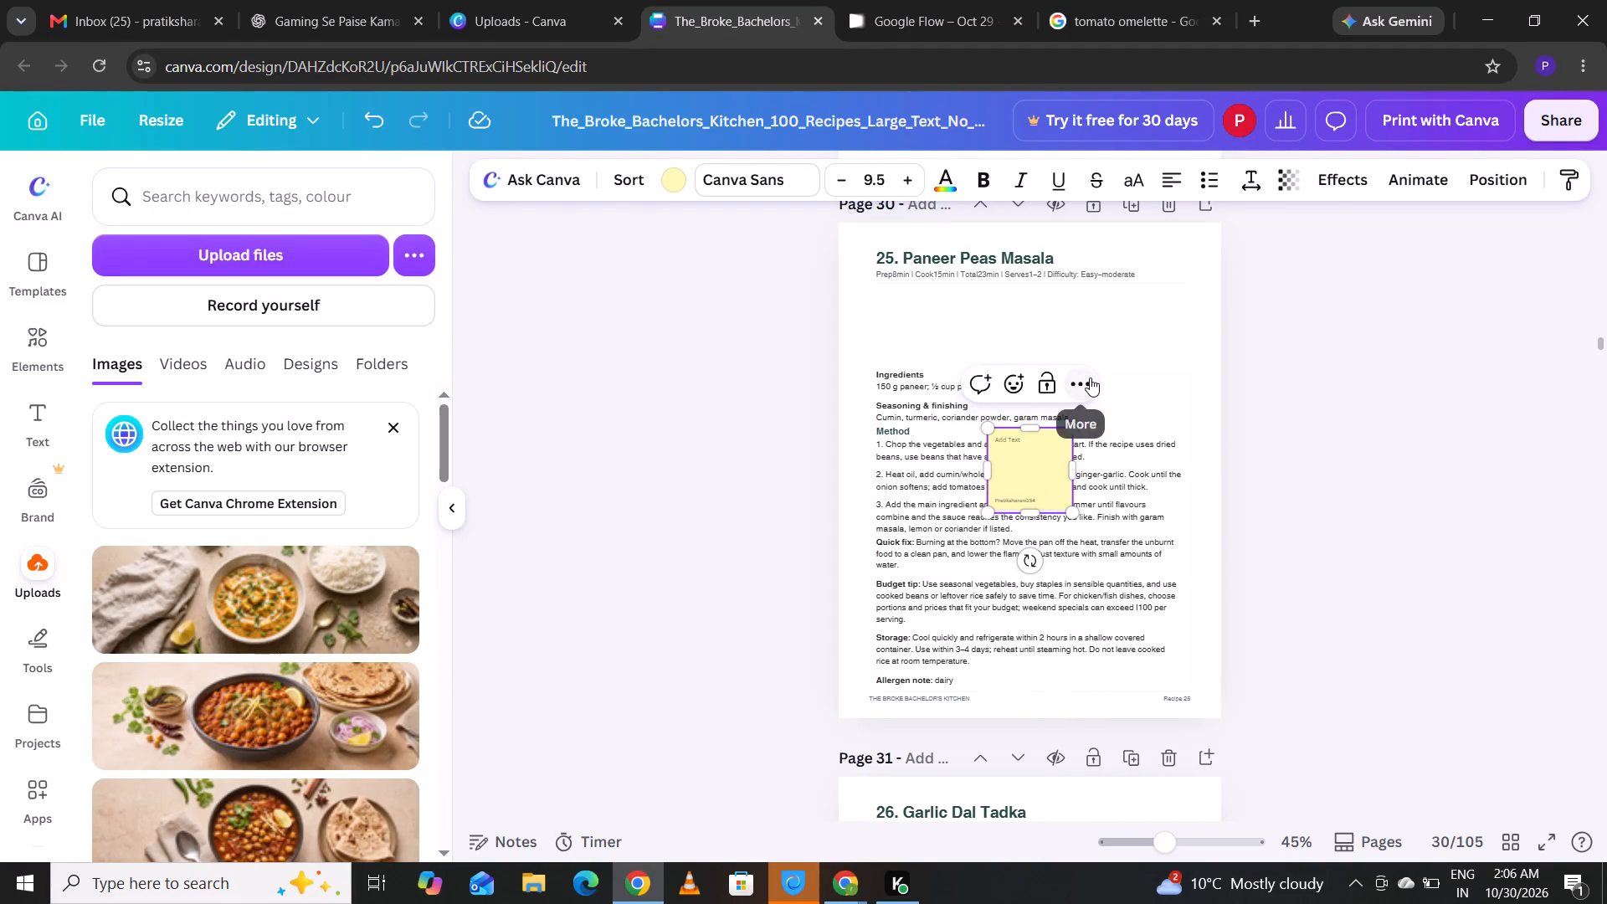
click(1090, 378)
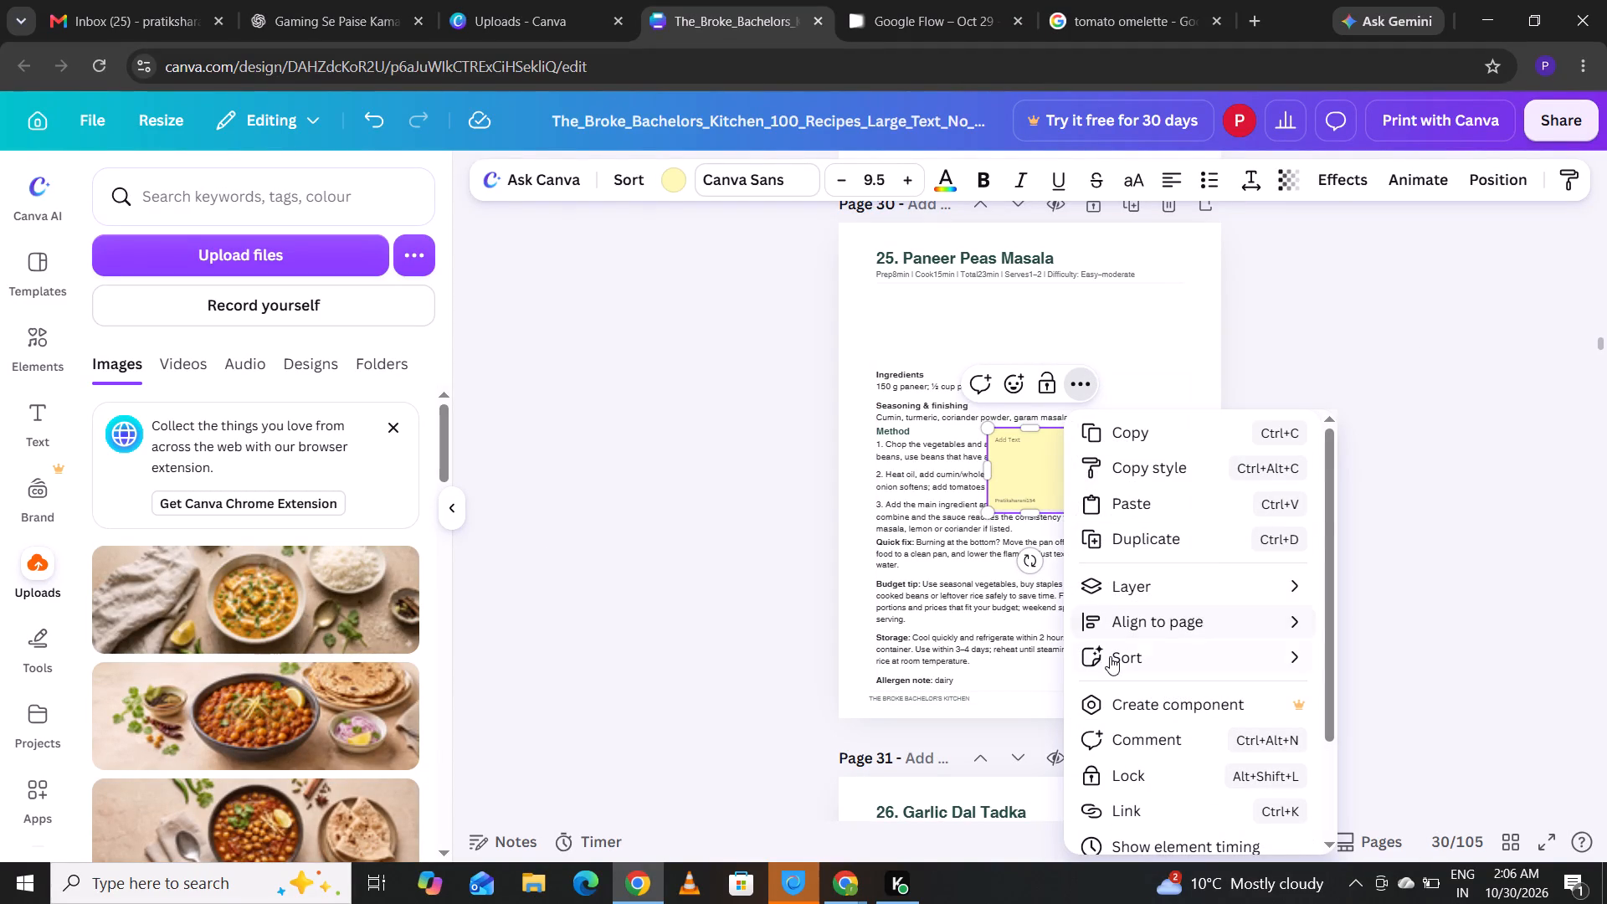
click(1315, 317)
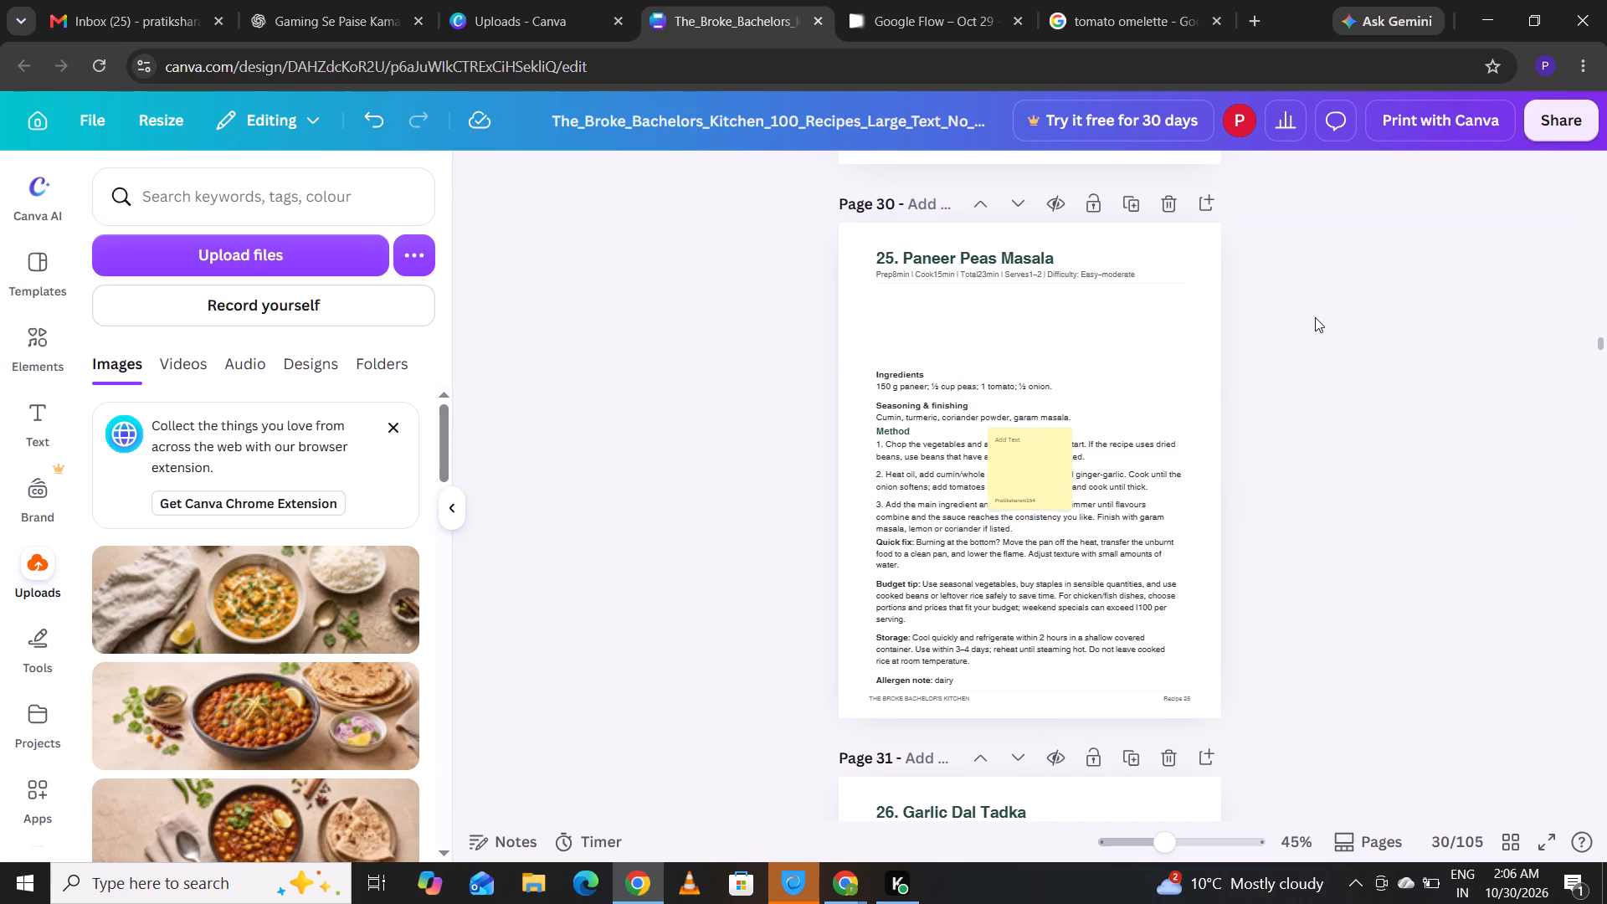
key(ctrl+z)
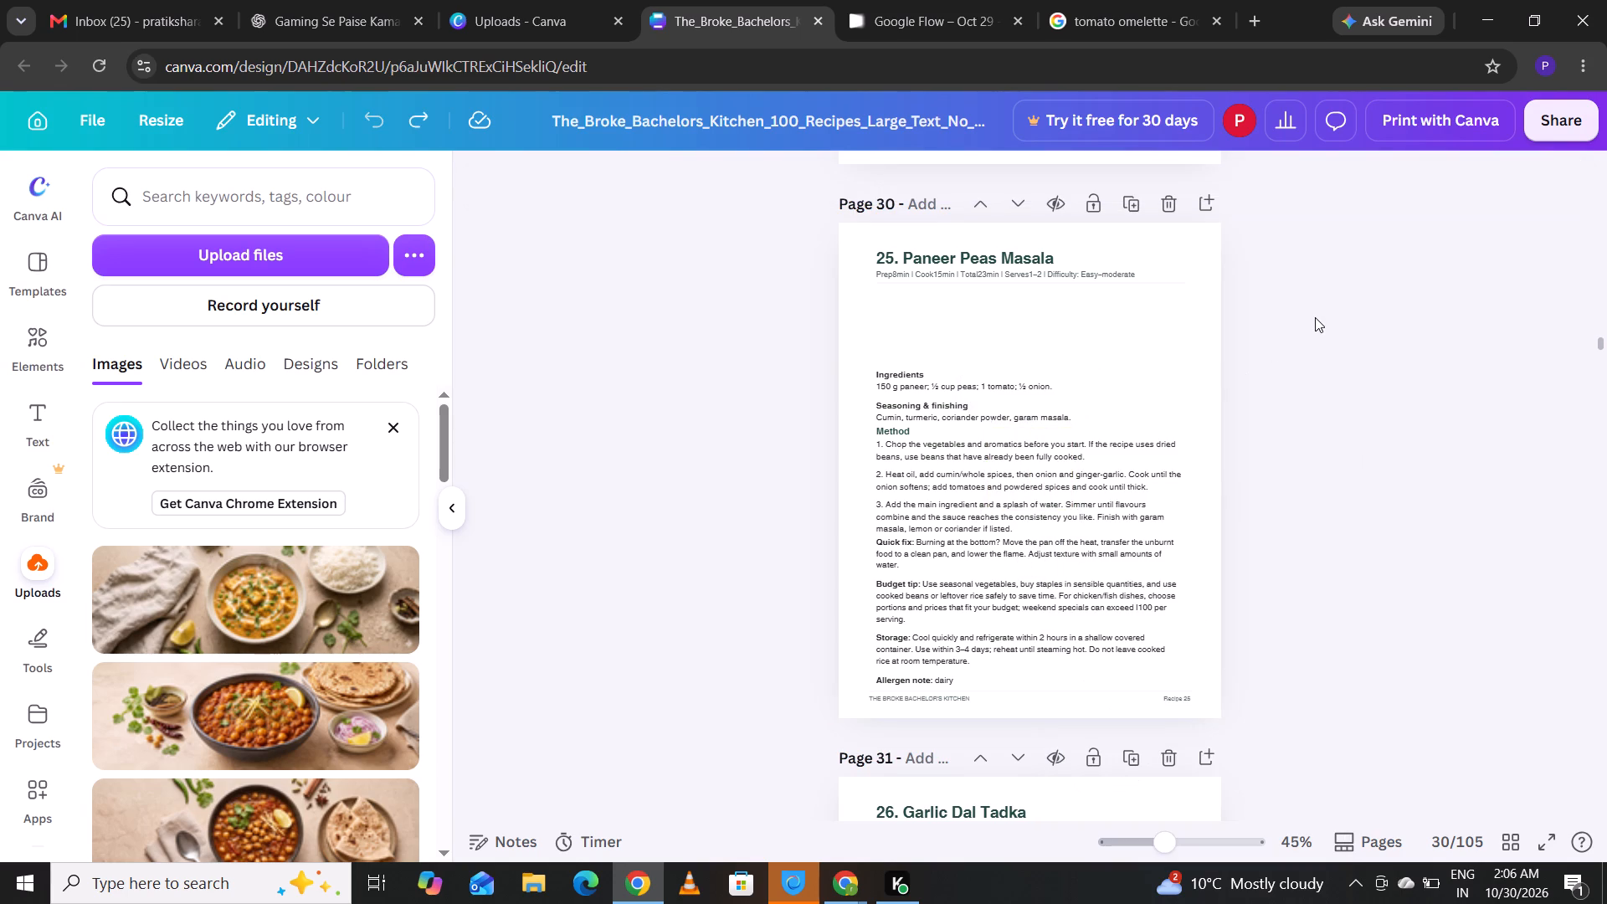
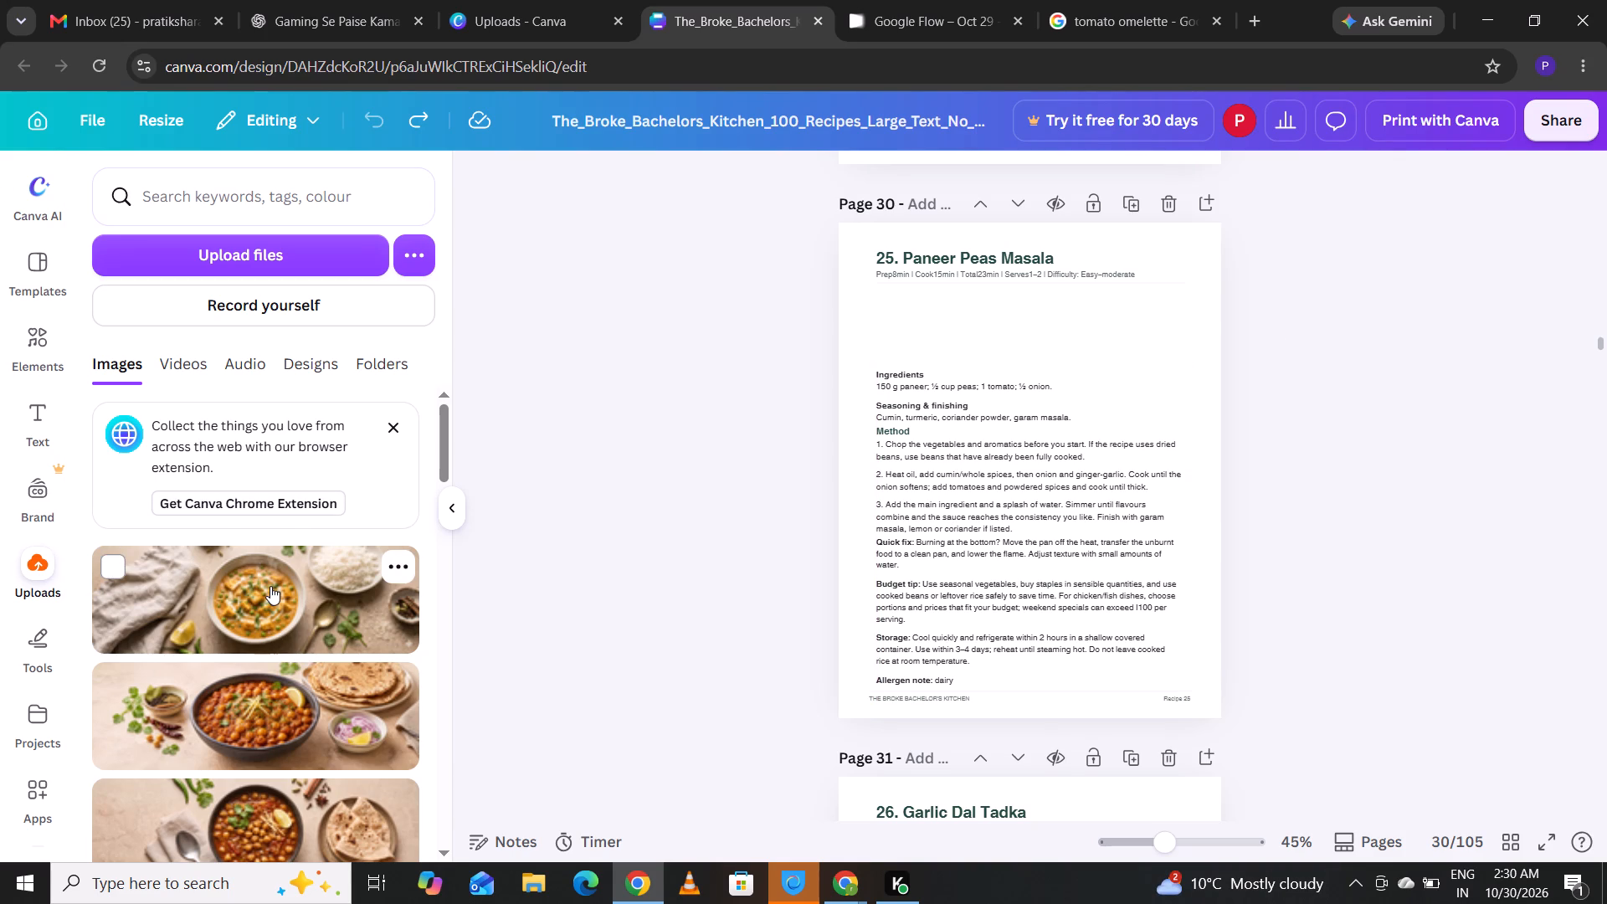
Place the uploaded paneer peas curry photo in the gap above Ingredients on the Paneer Peas Masala page.
drag(252, 568, 1096, 248)
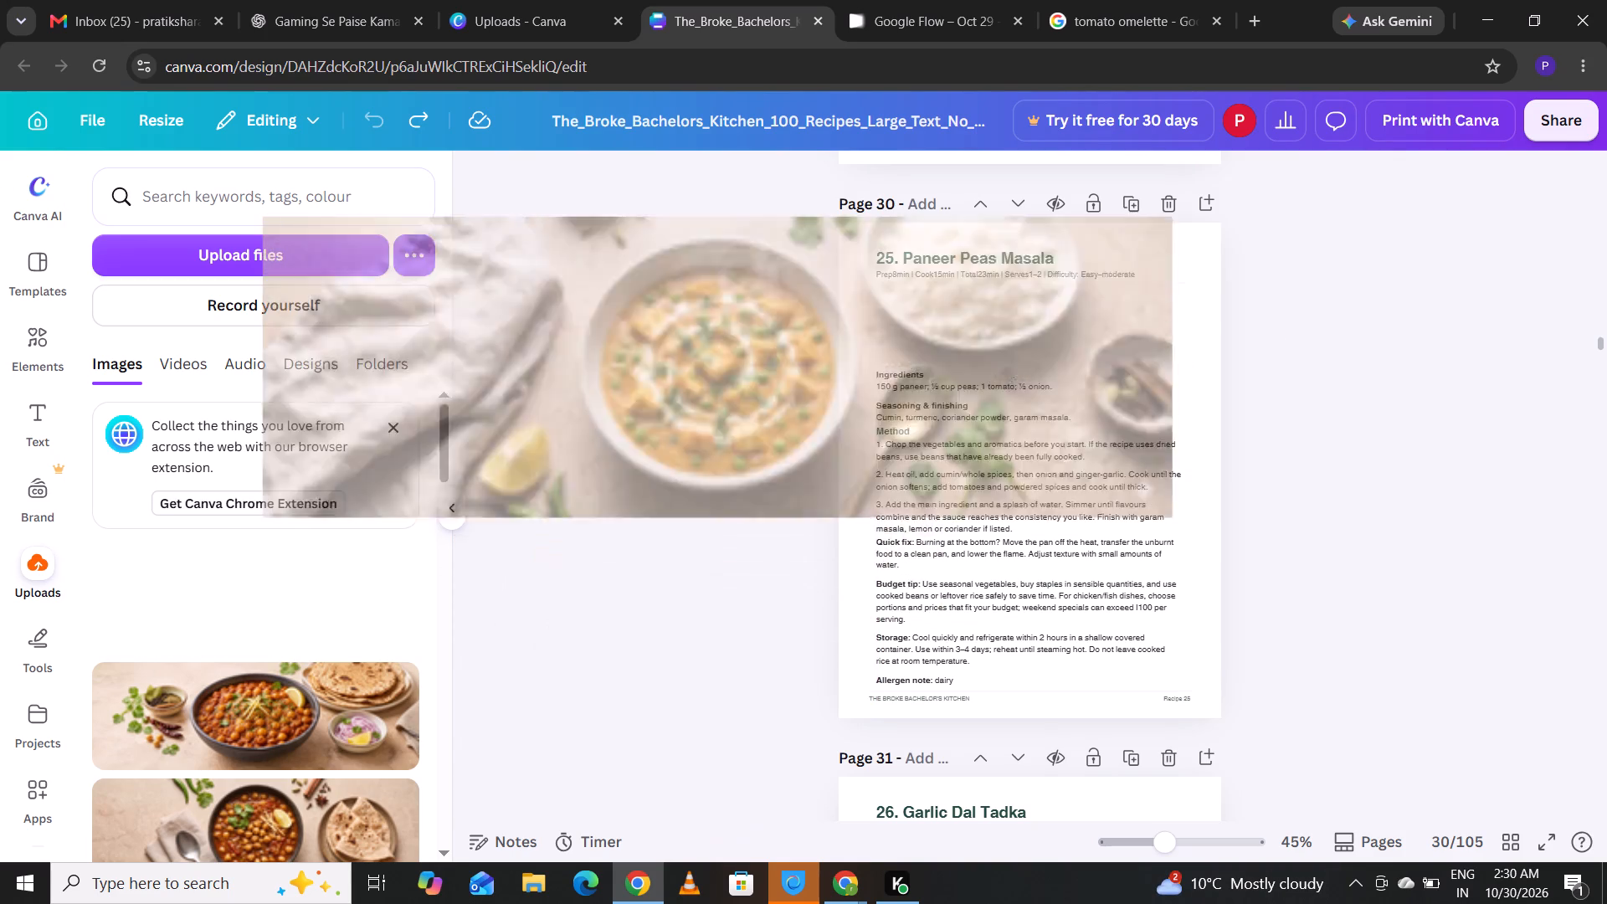
drag(1096, 248, 1029, 300)
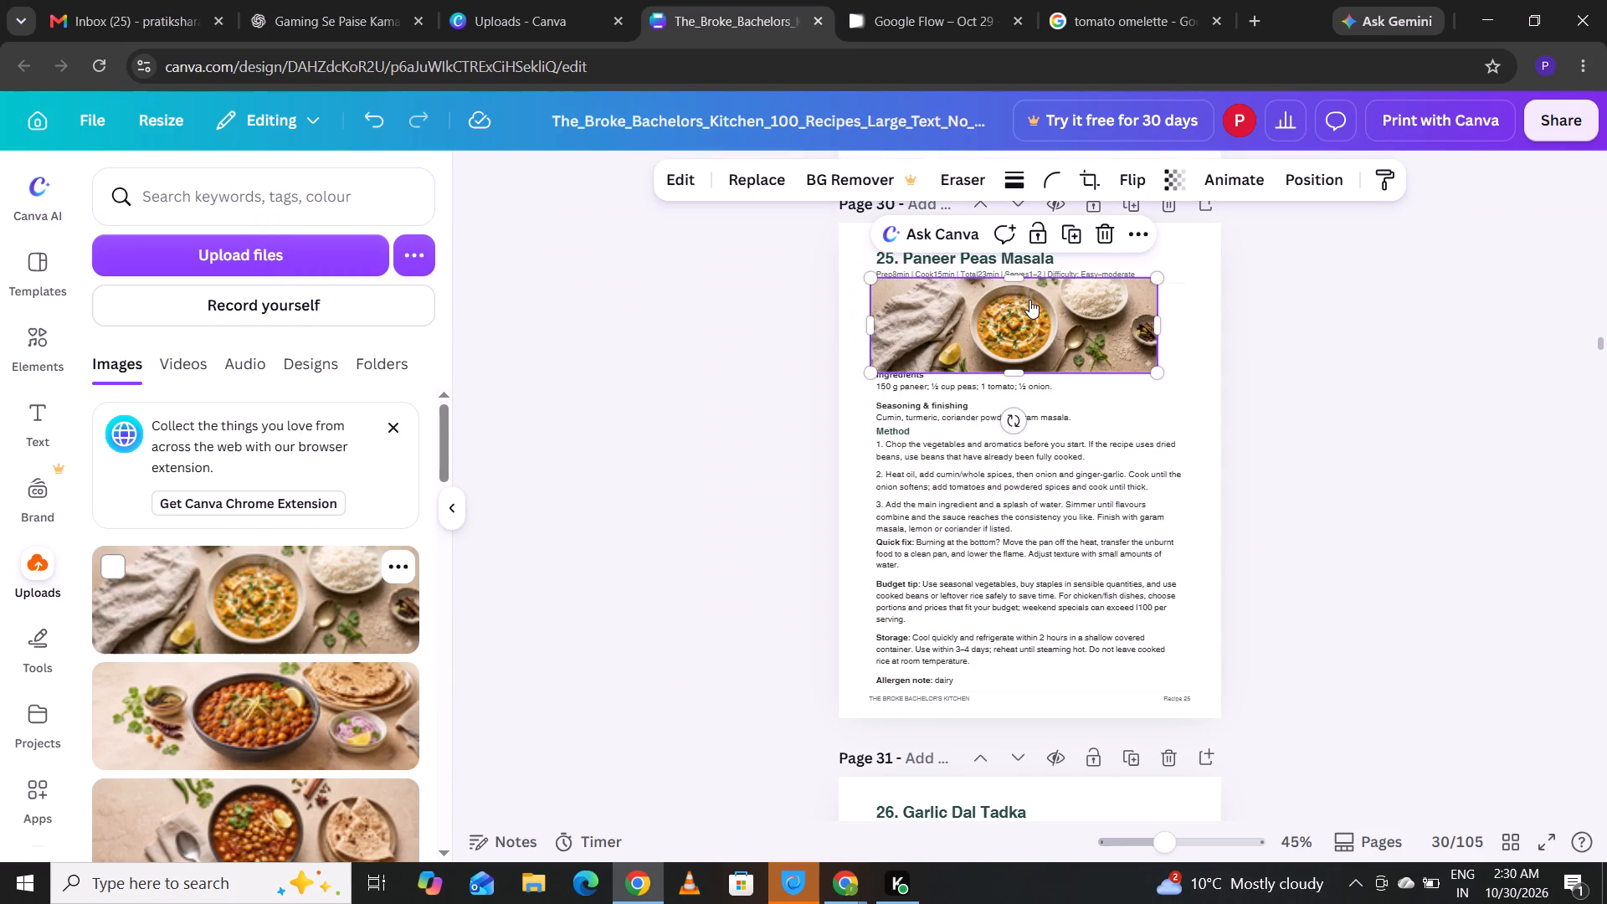
click(1063, 305)
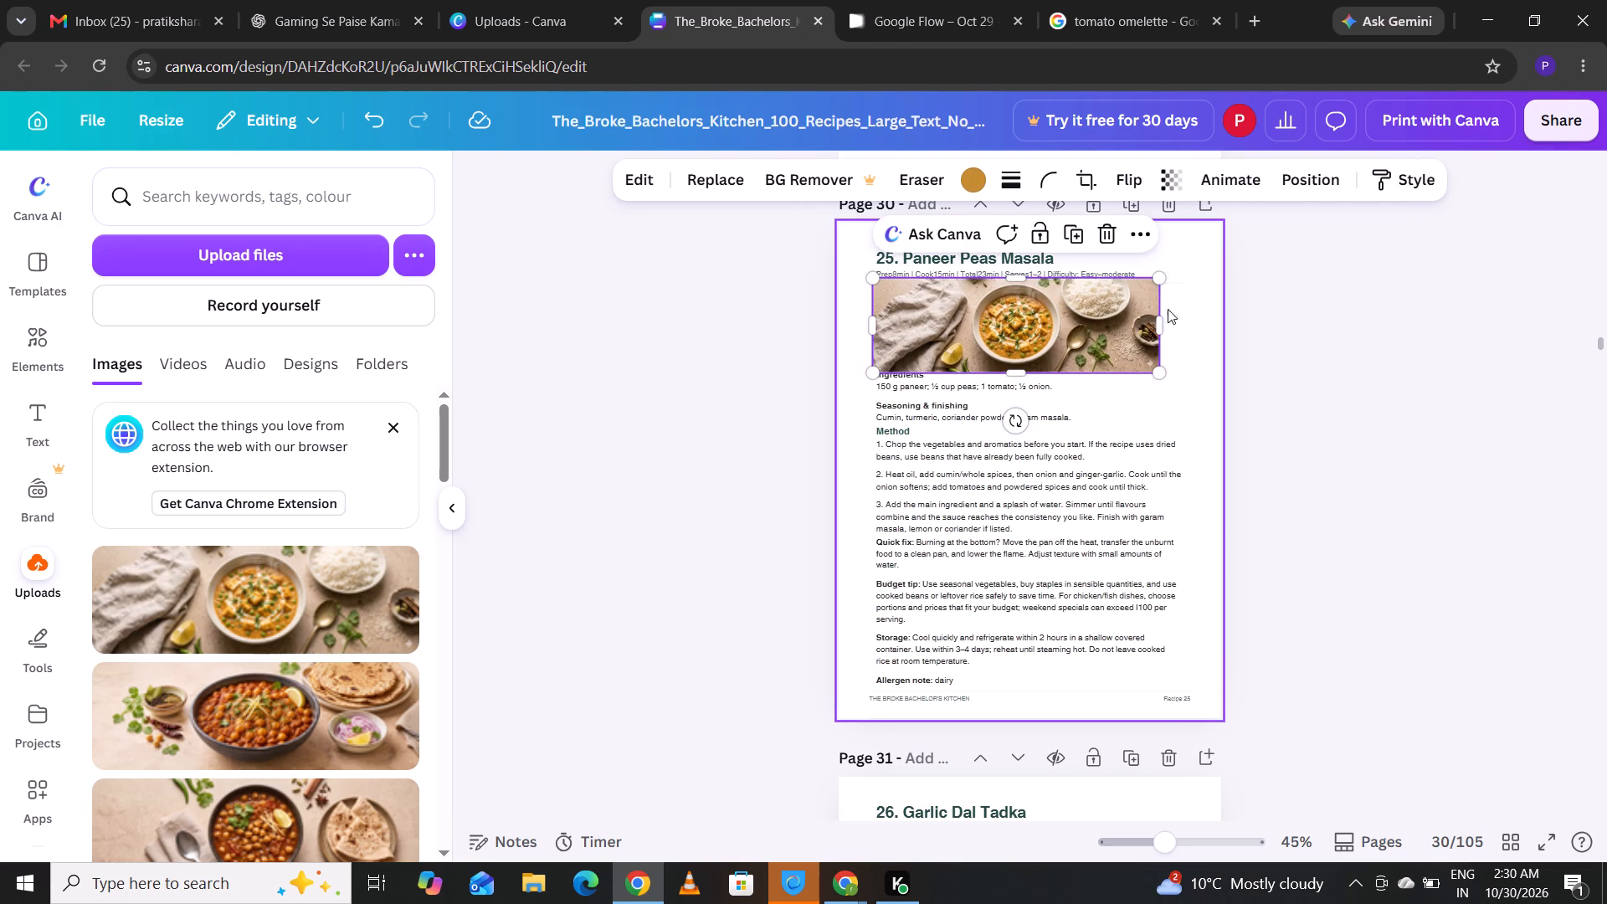
Trim the paneer photo's width and height slightly and nudge it to fit between the recipe details line and Ingredients.
drag(1161, 325, 1159, 325)
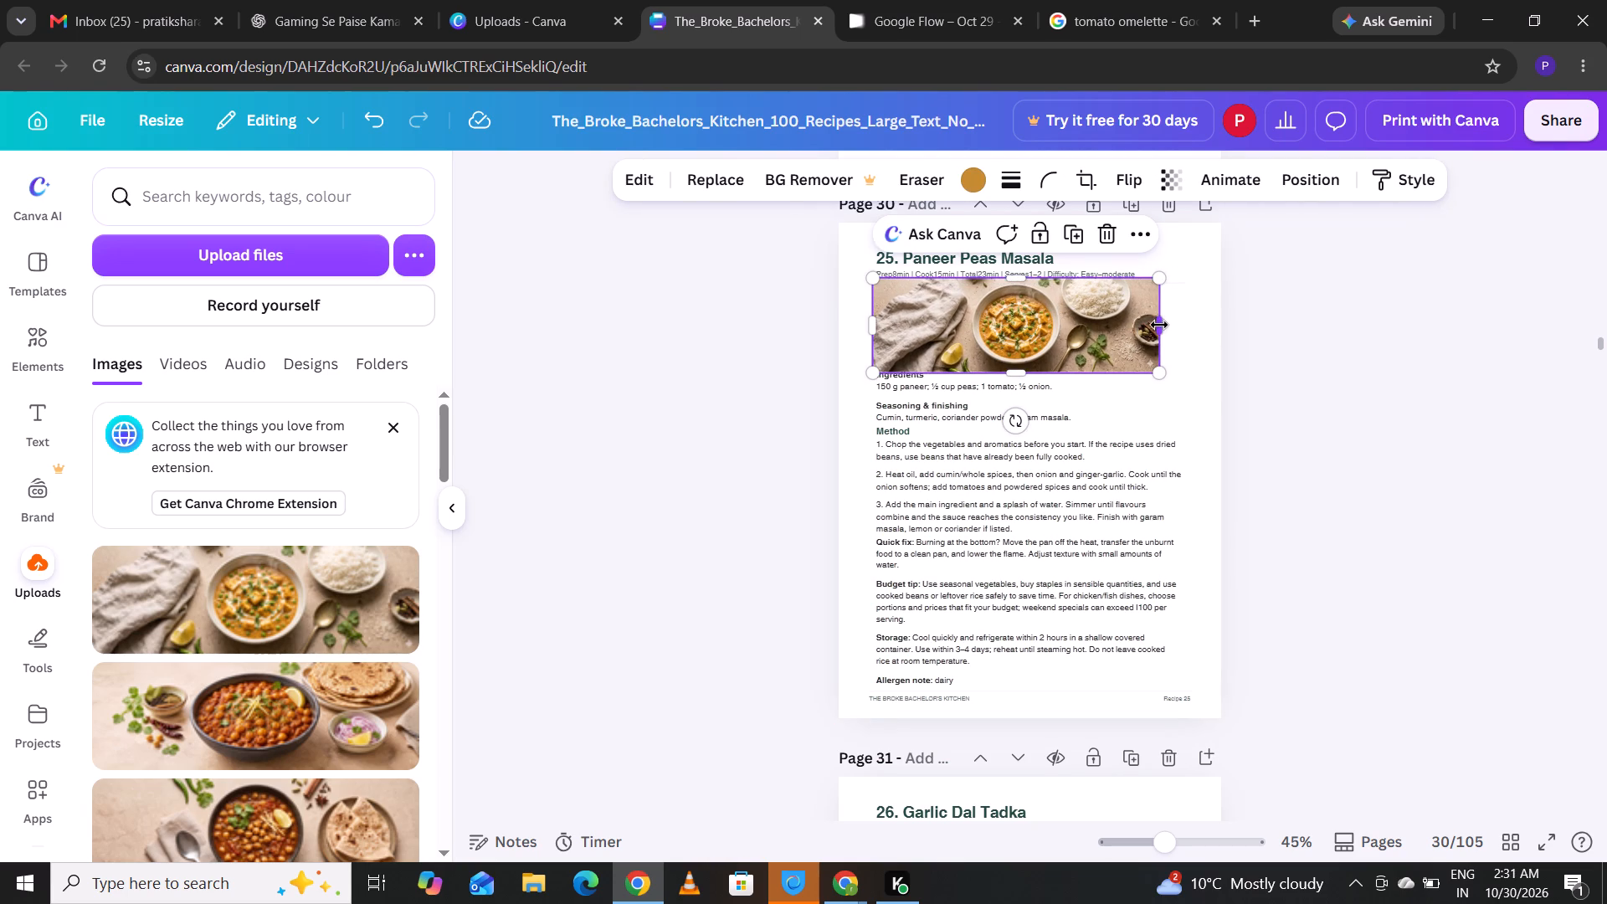
drag(1159, 325, 1151, 332)
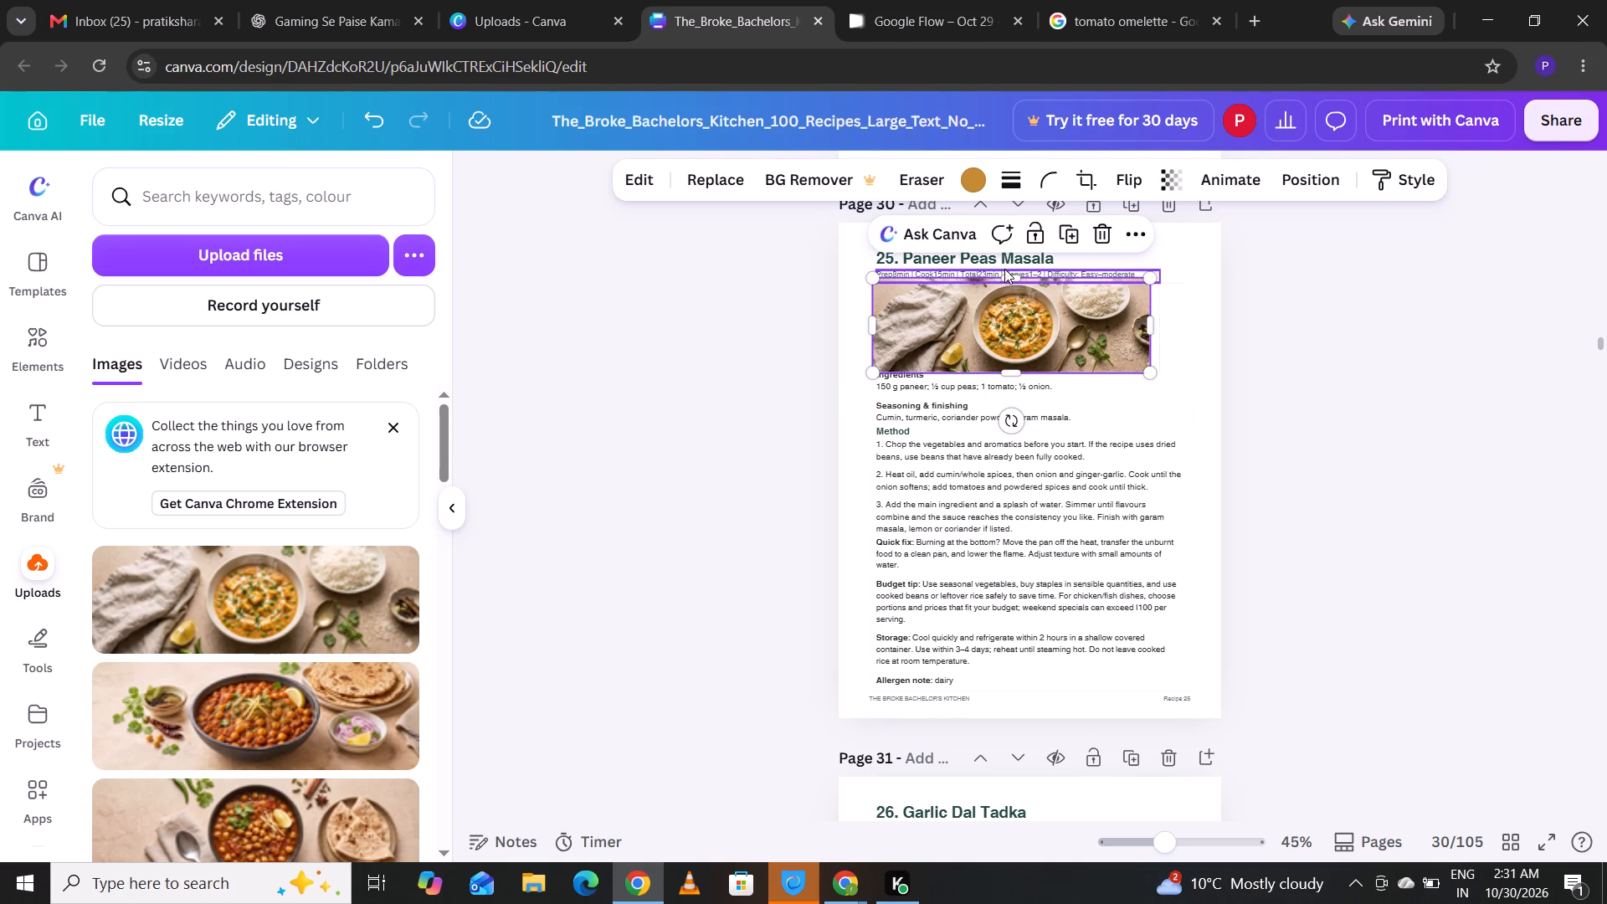
drag(1019, 275, 1019, 283)
click(1014, 369)
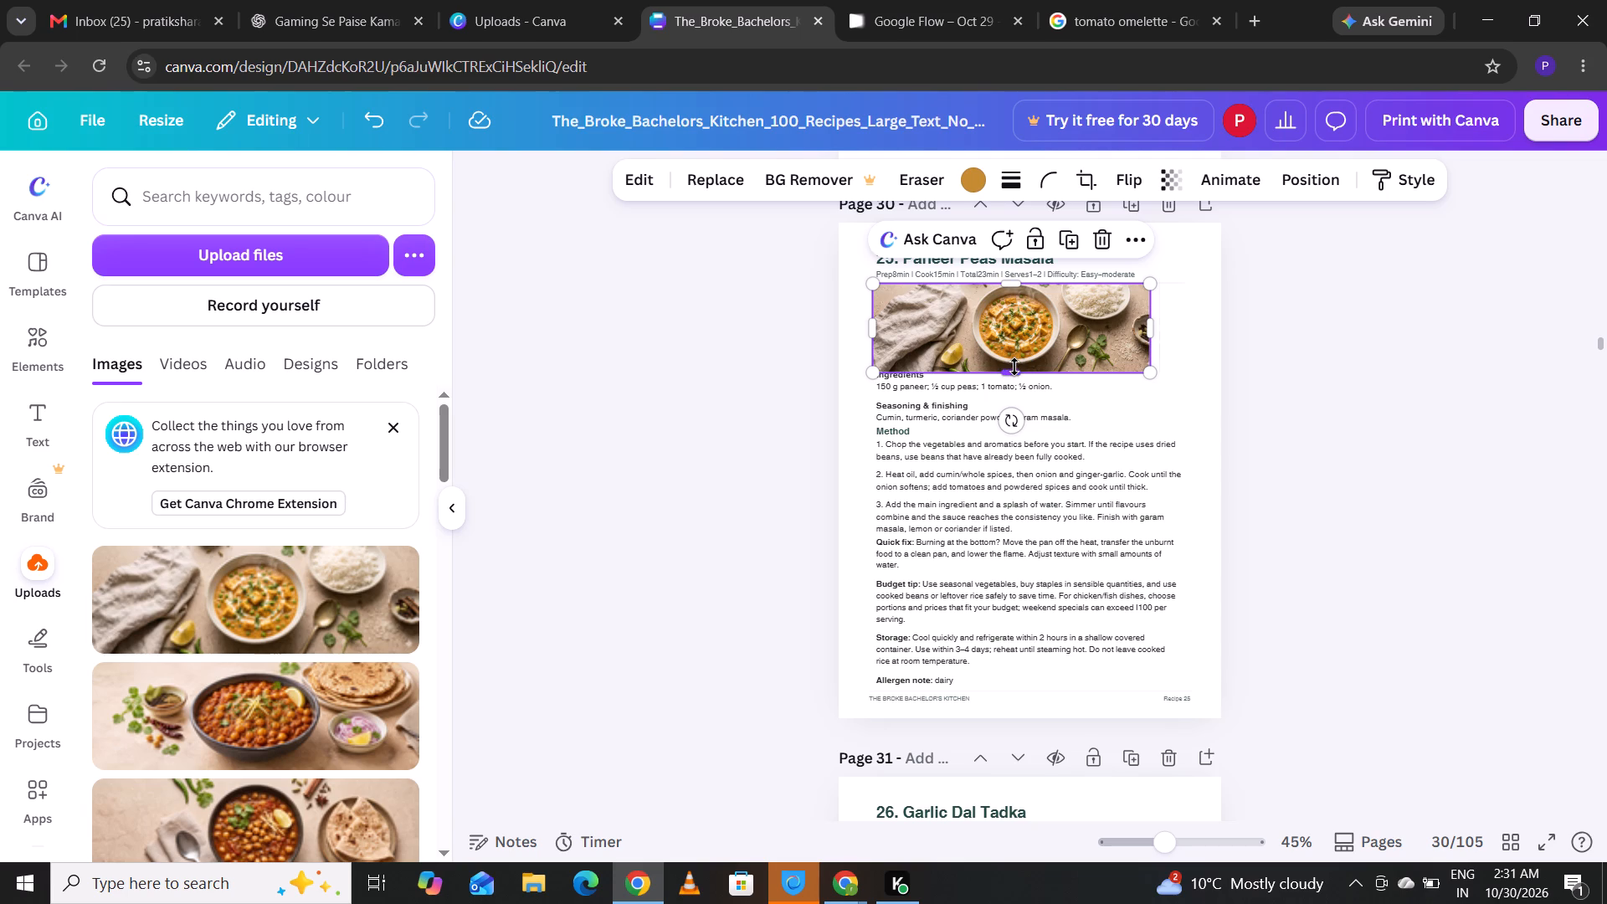
click(1153, 329)
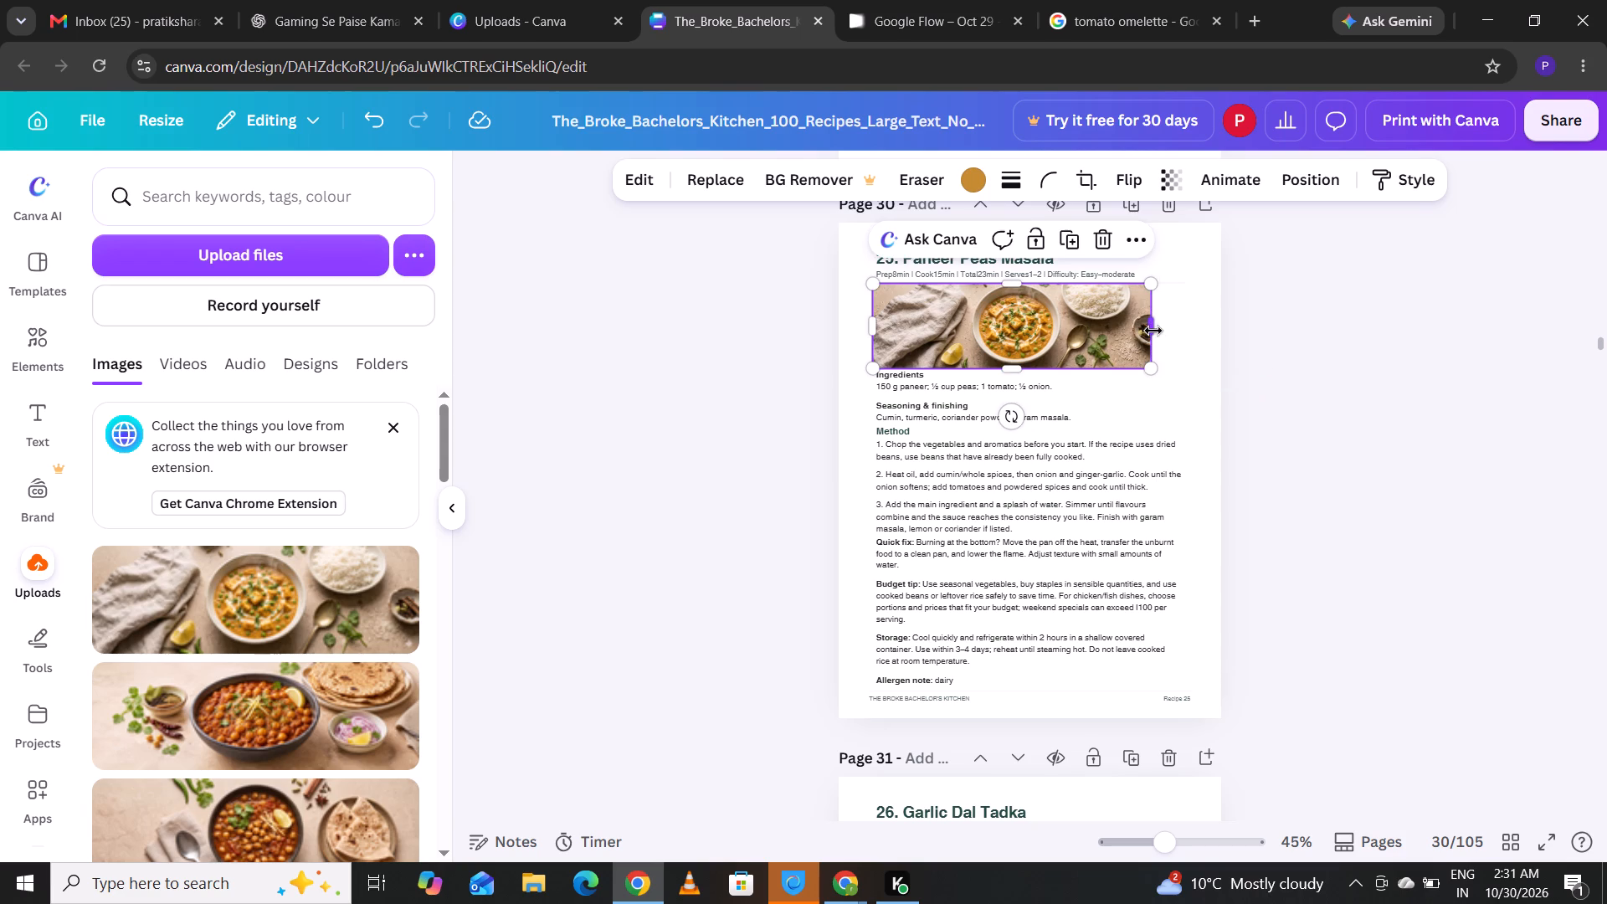
drag(1004, 330, 1006, 330)
drag(1006, 330, 1004, 328)
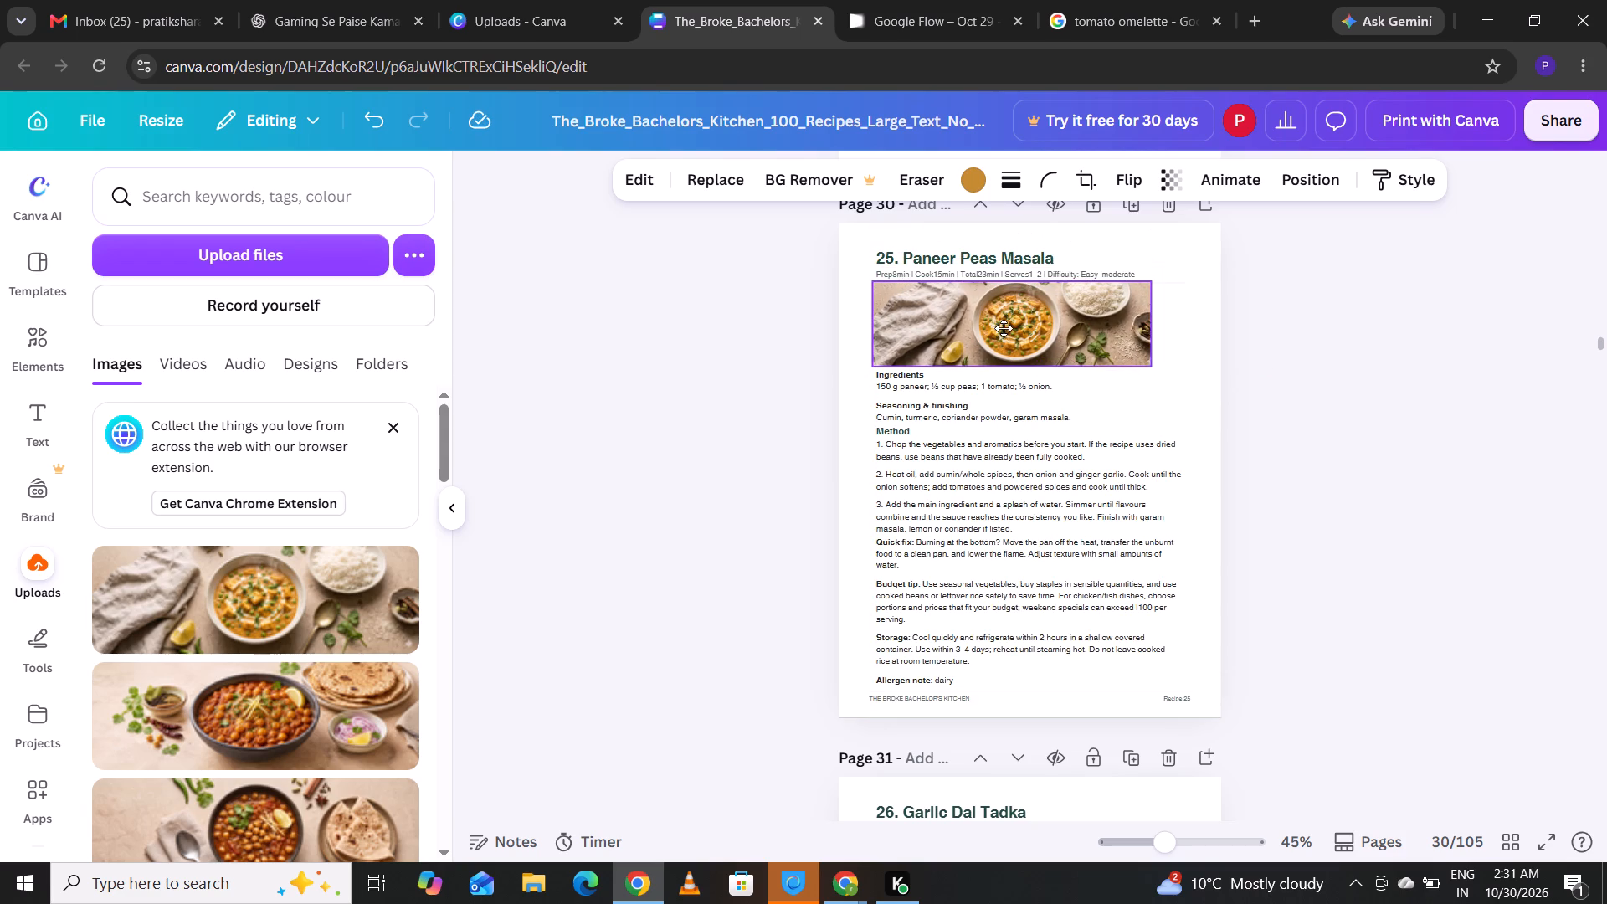
drag(1004, 328, 1011, 326)
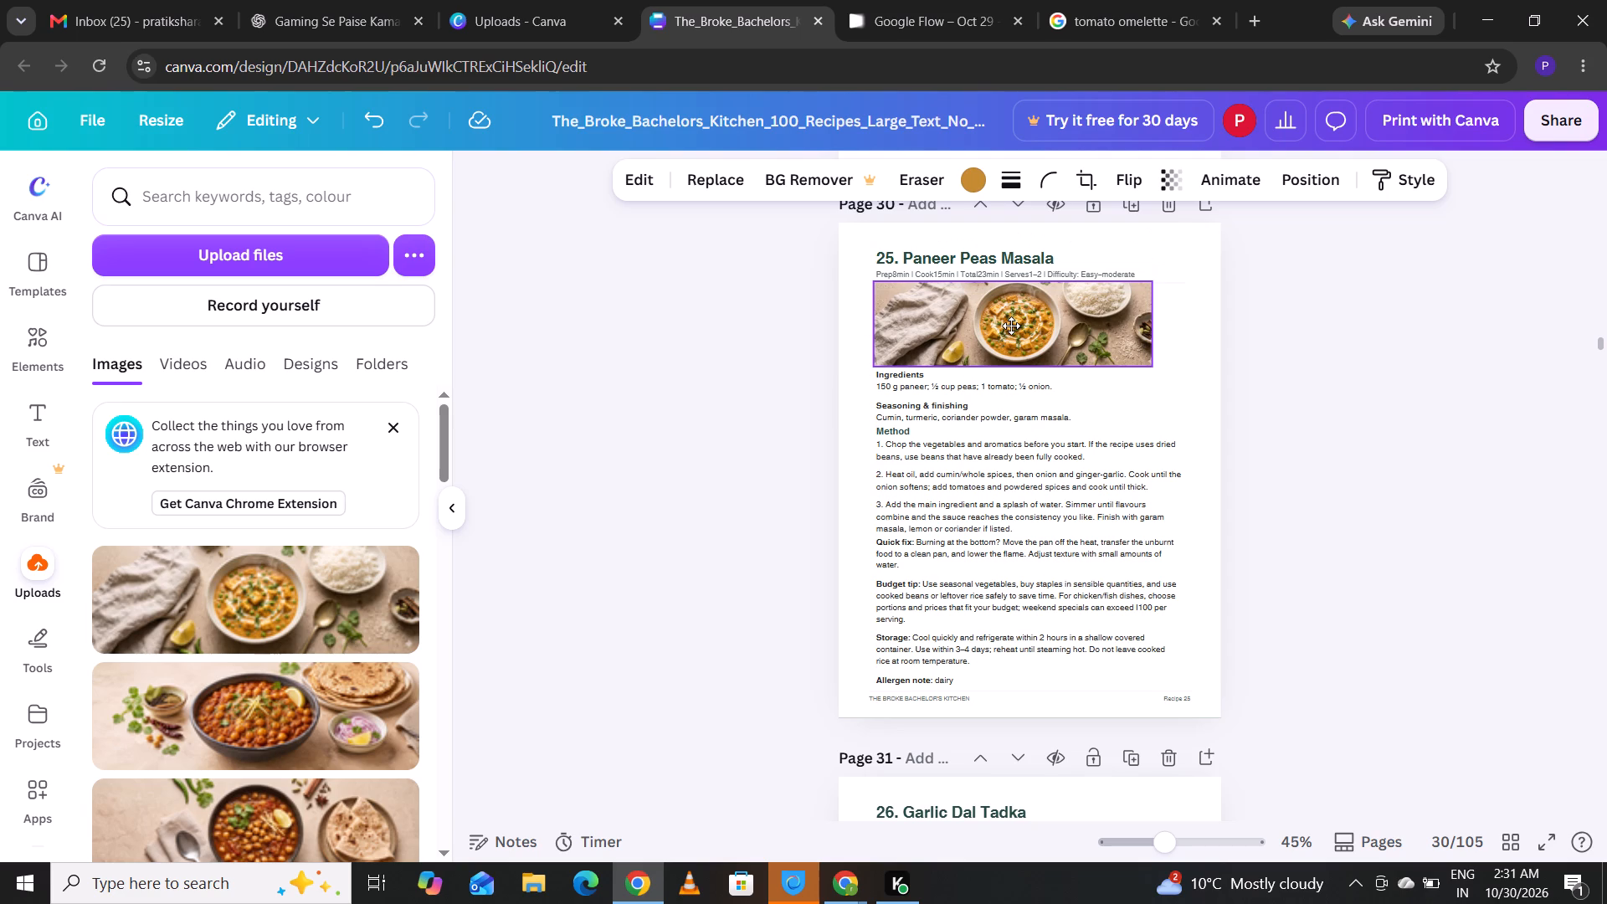
drag(1011, 326, 1011, 326)
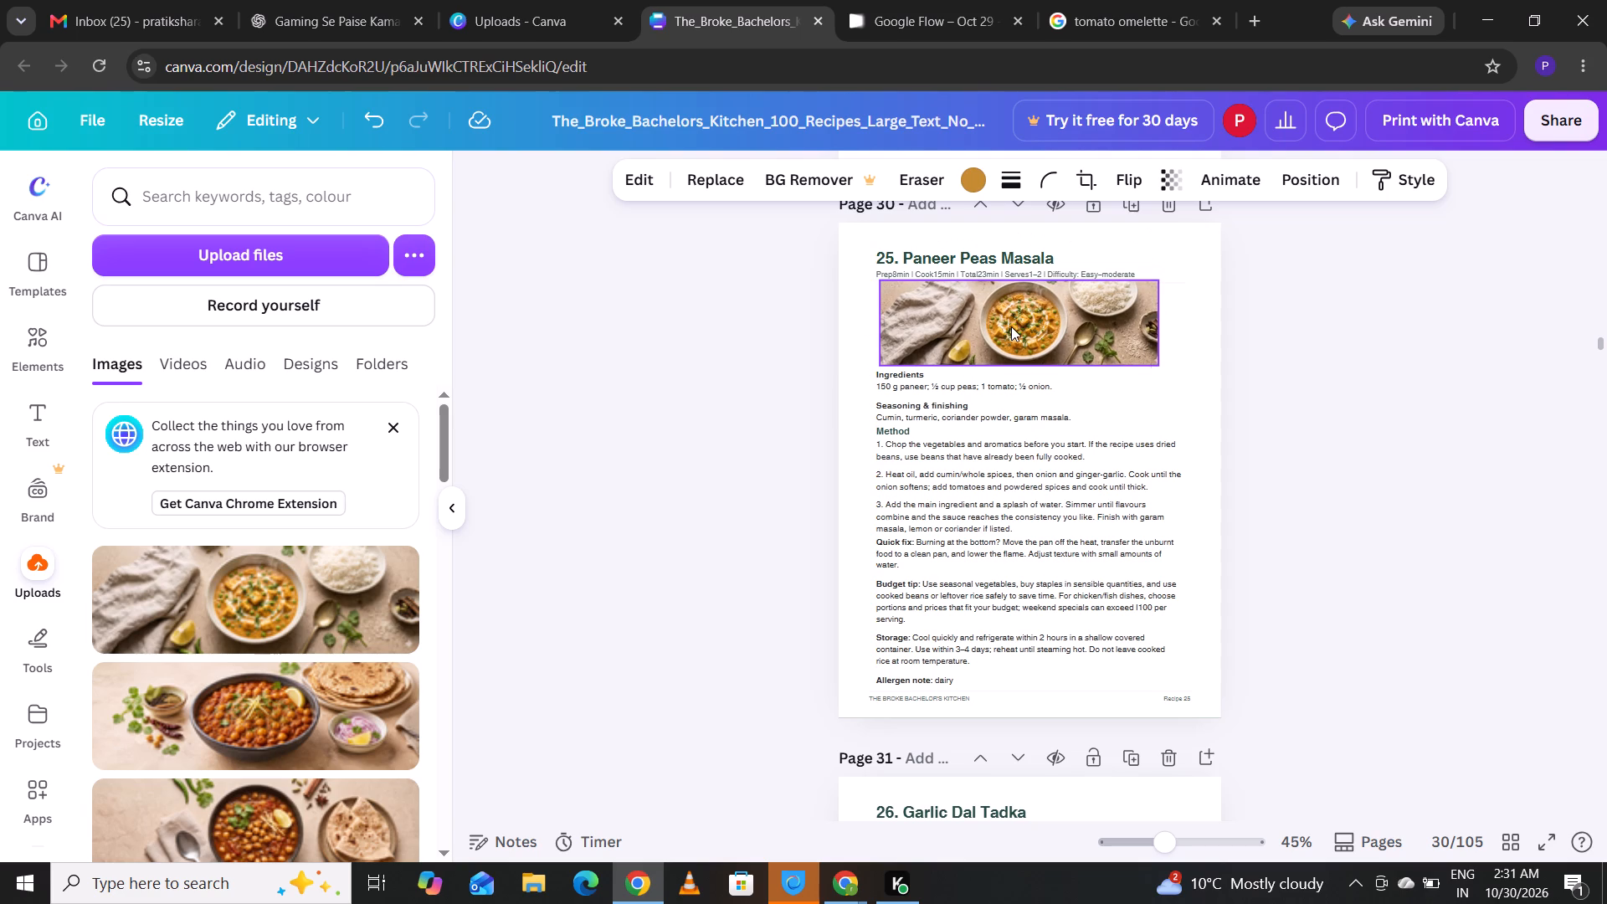
click(1330, 296)
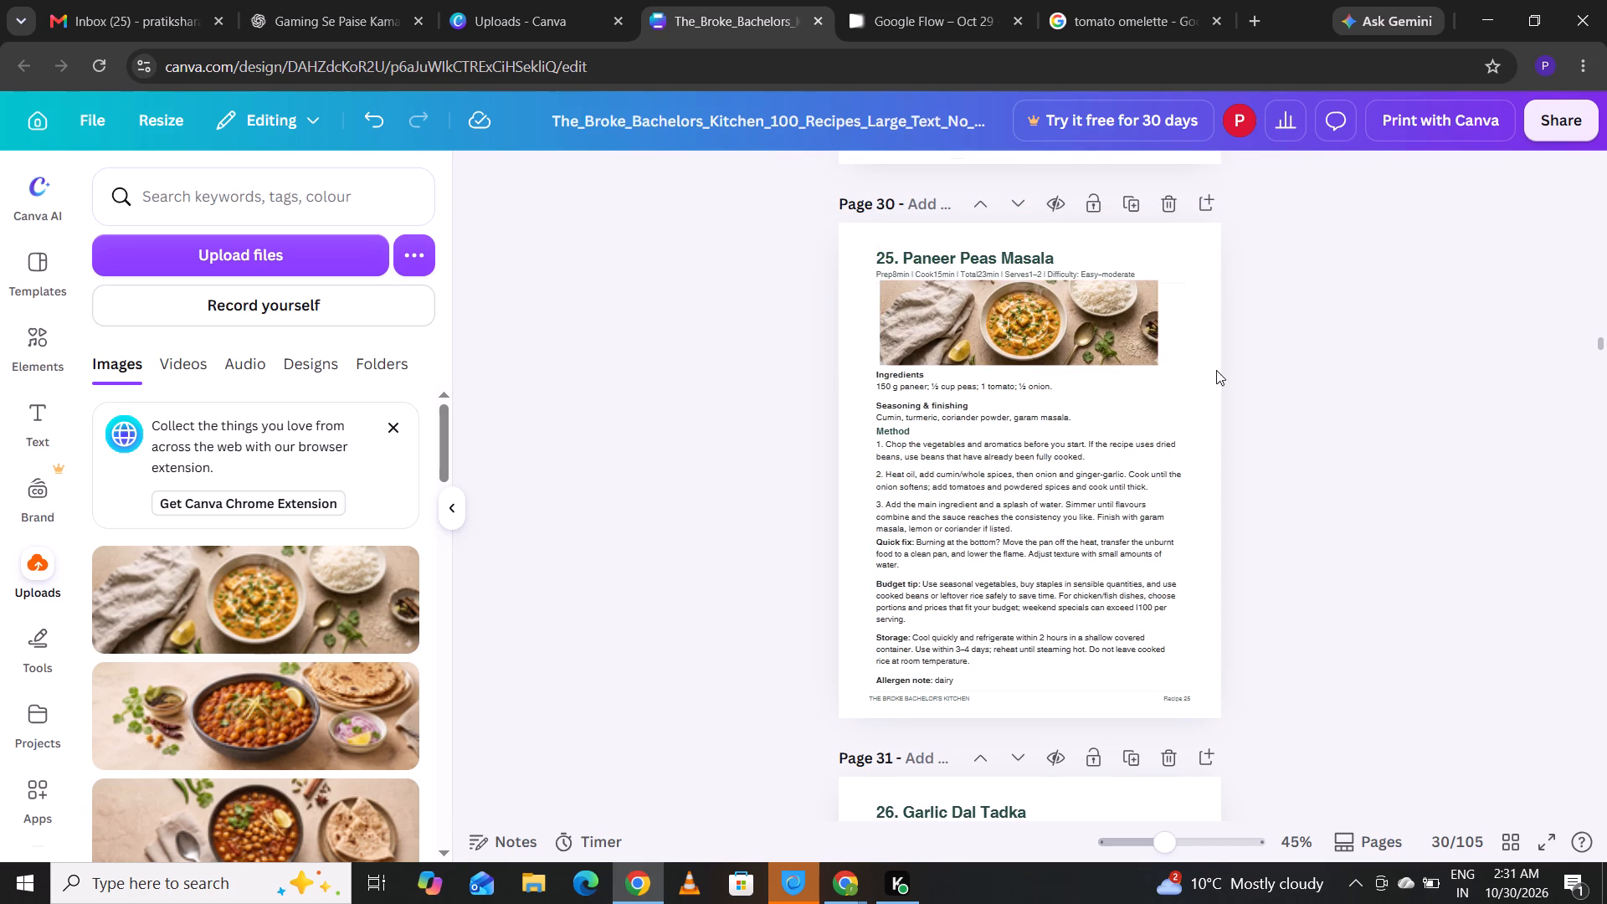
On page 31, Garlic Dal Tadka, move the recipe text block down to open a photo gap above Ingredients.
click(1604, 340)
key(Down)
key(Down)
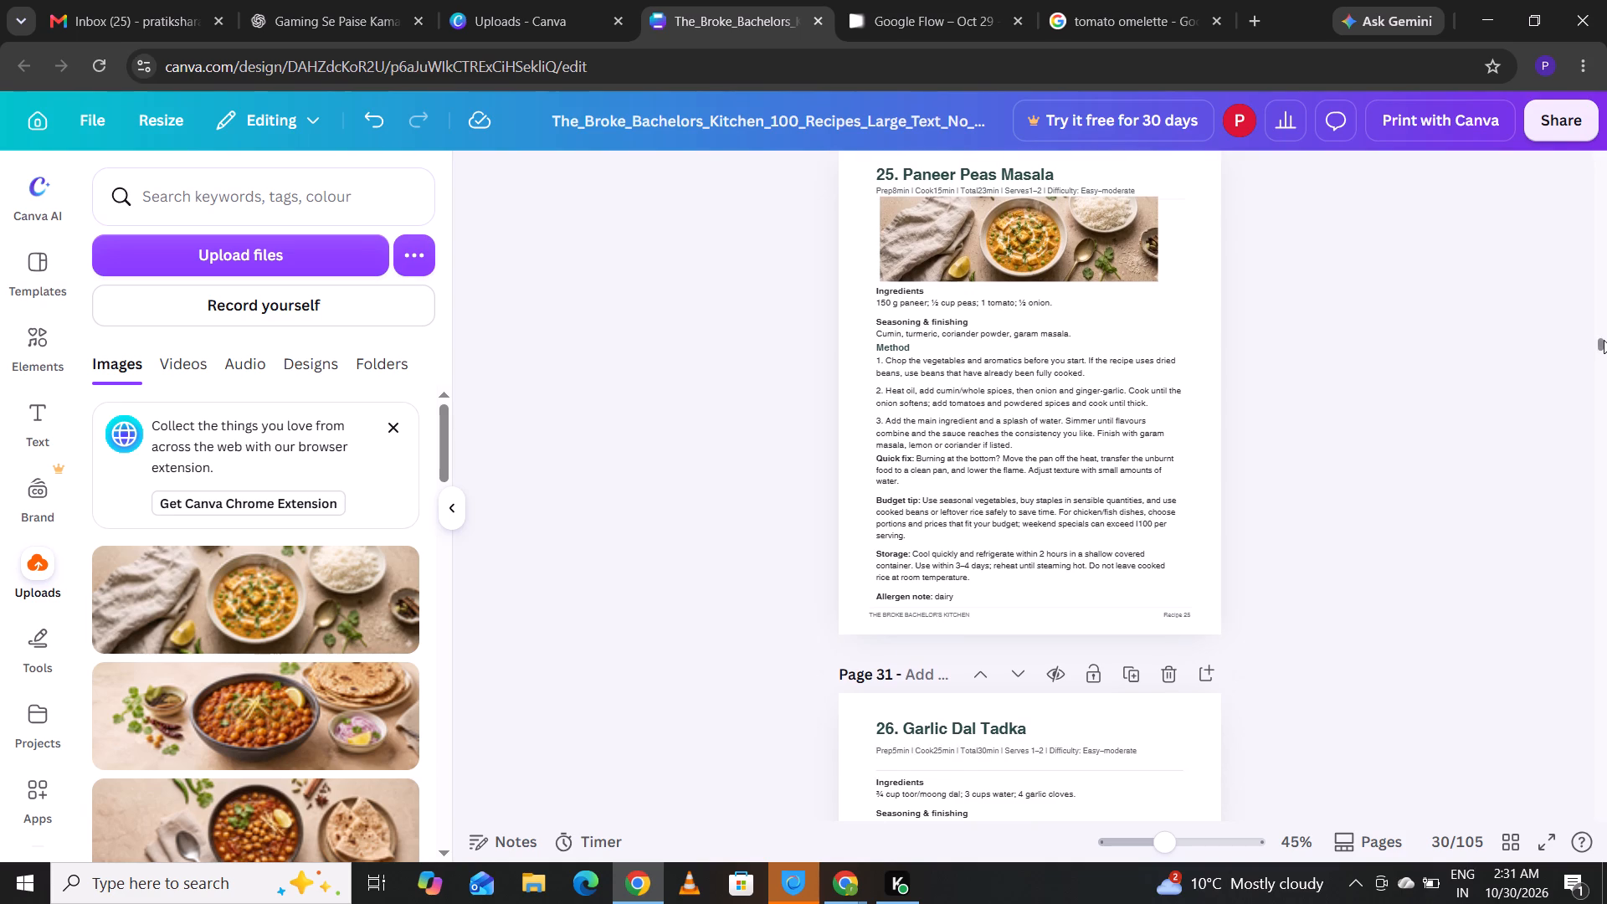
key(Down)
key(Down)
key(Down)
key(Down)
key(Down)
key(Down)
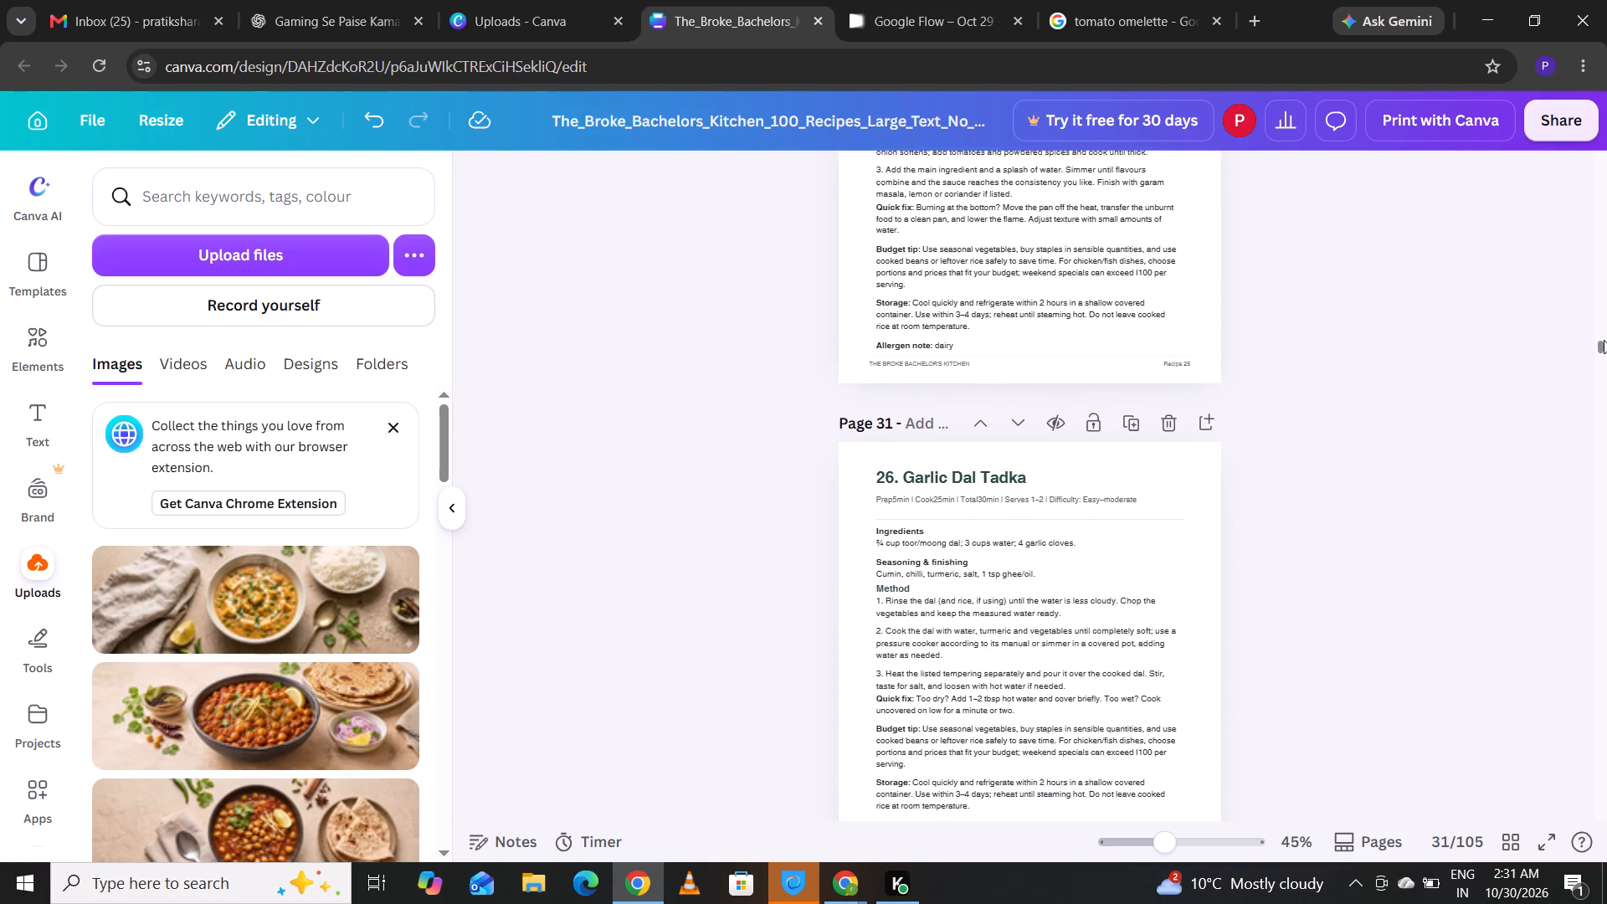
key(Down)
key(Down)
key(Down)
key(Down)
key(Down)
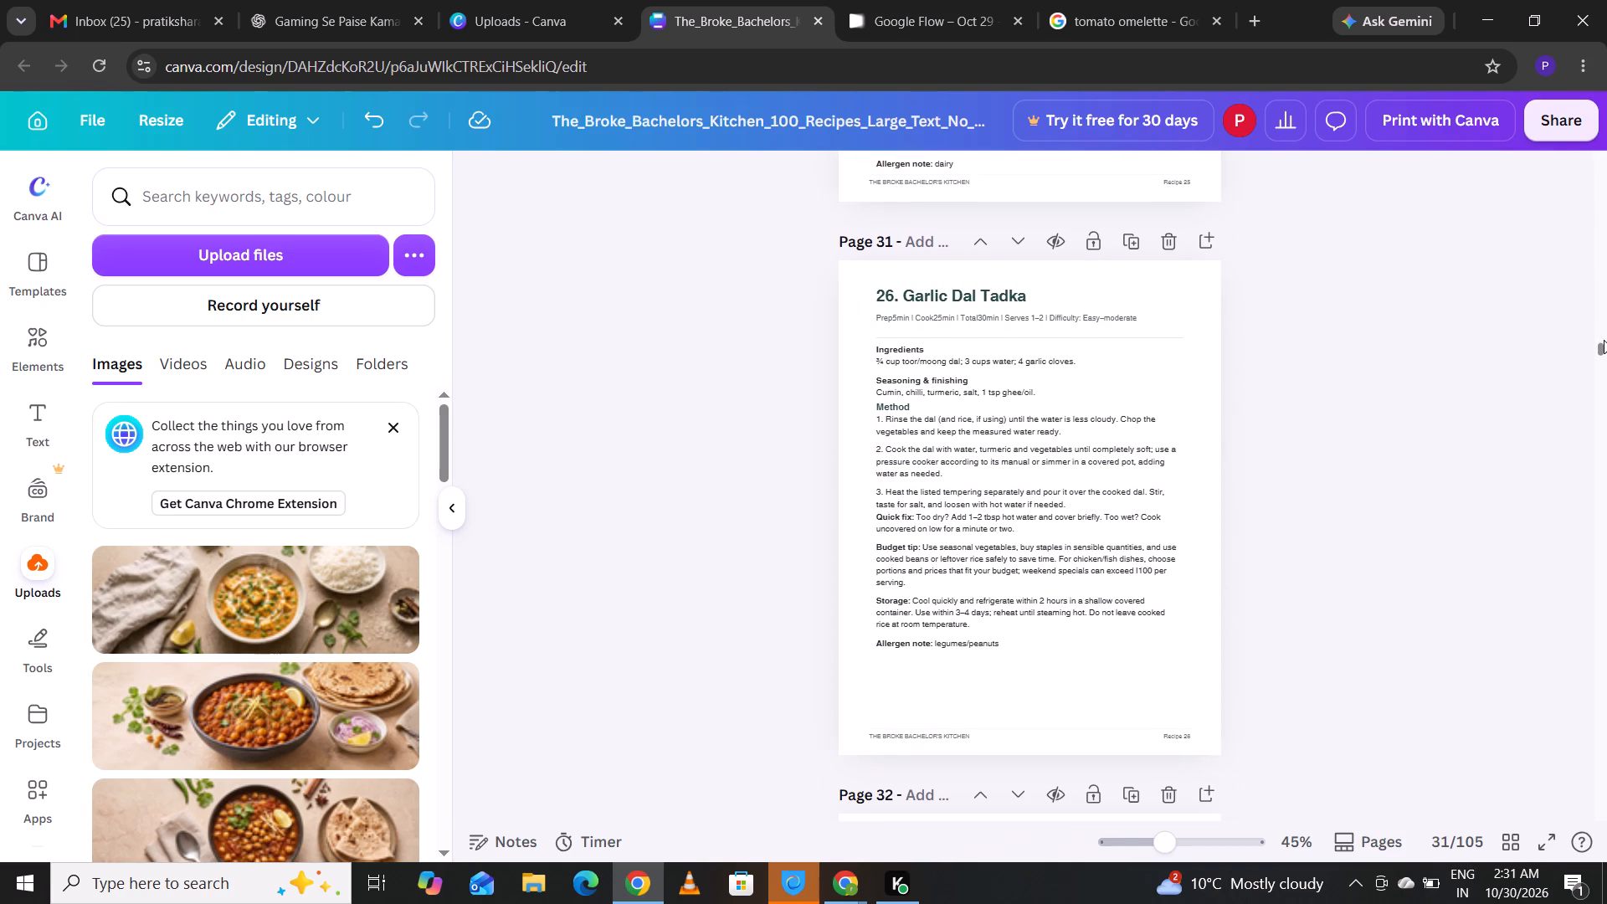
key(Down)
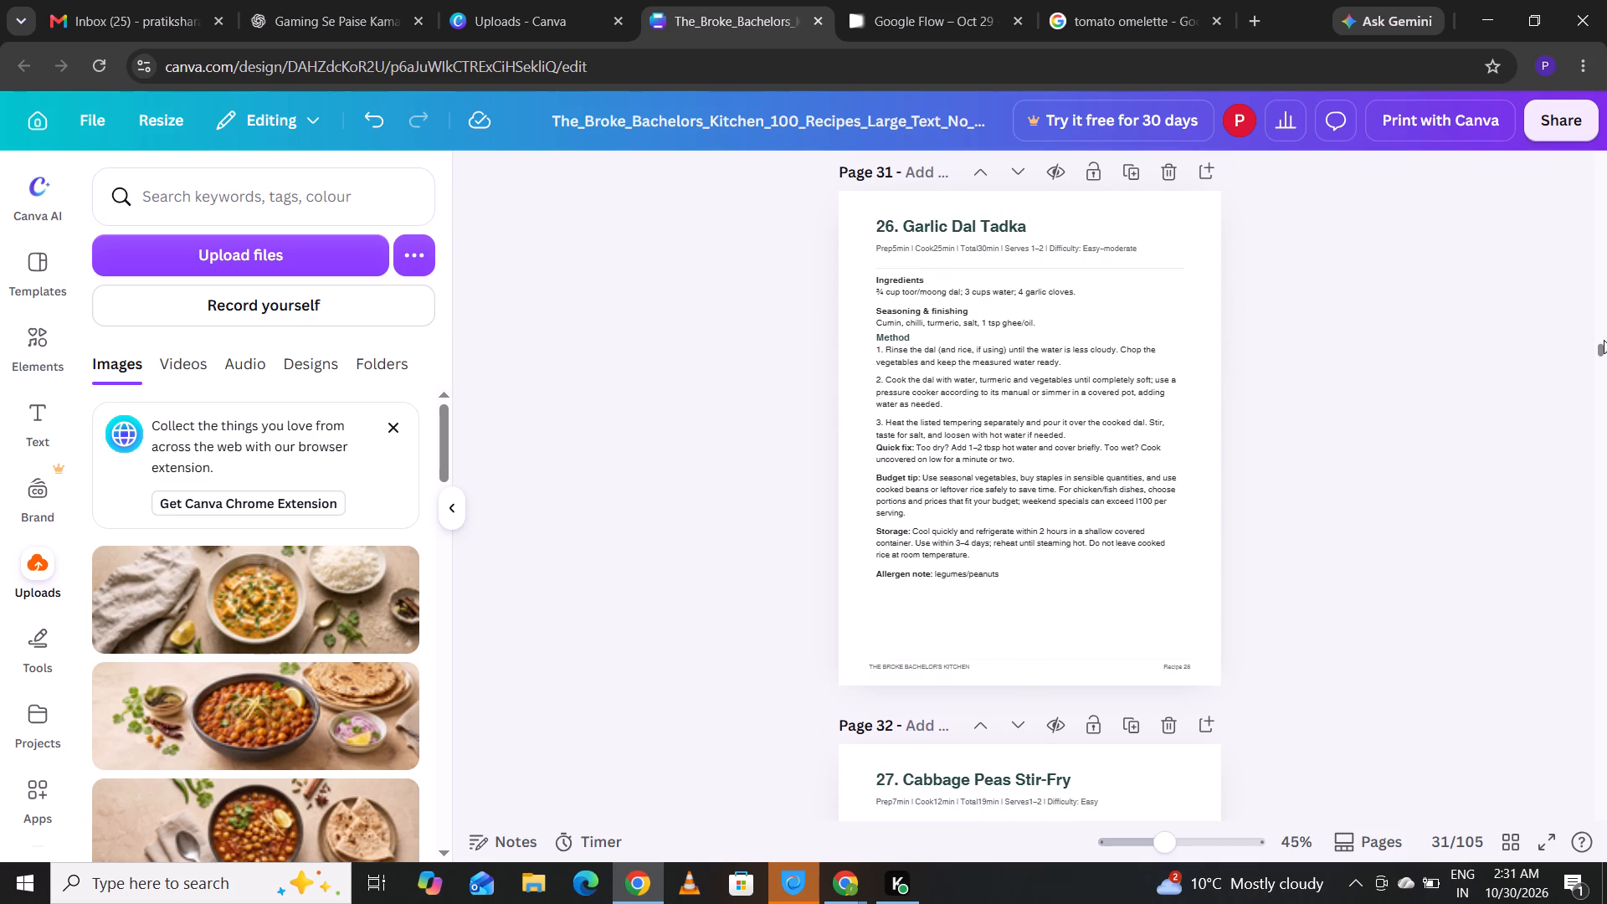
click(971, 472)
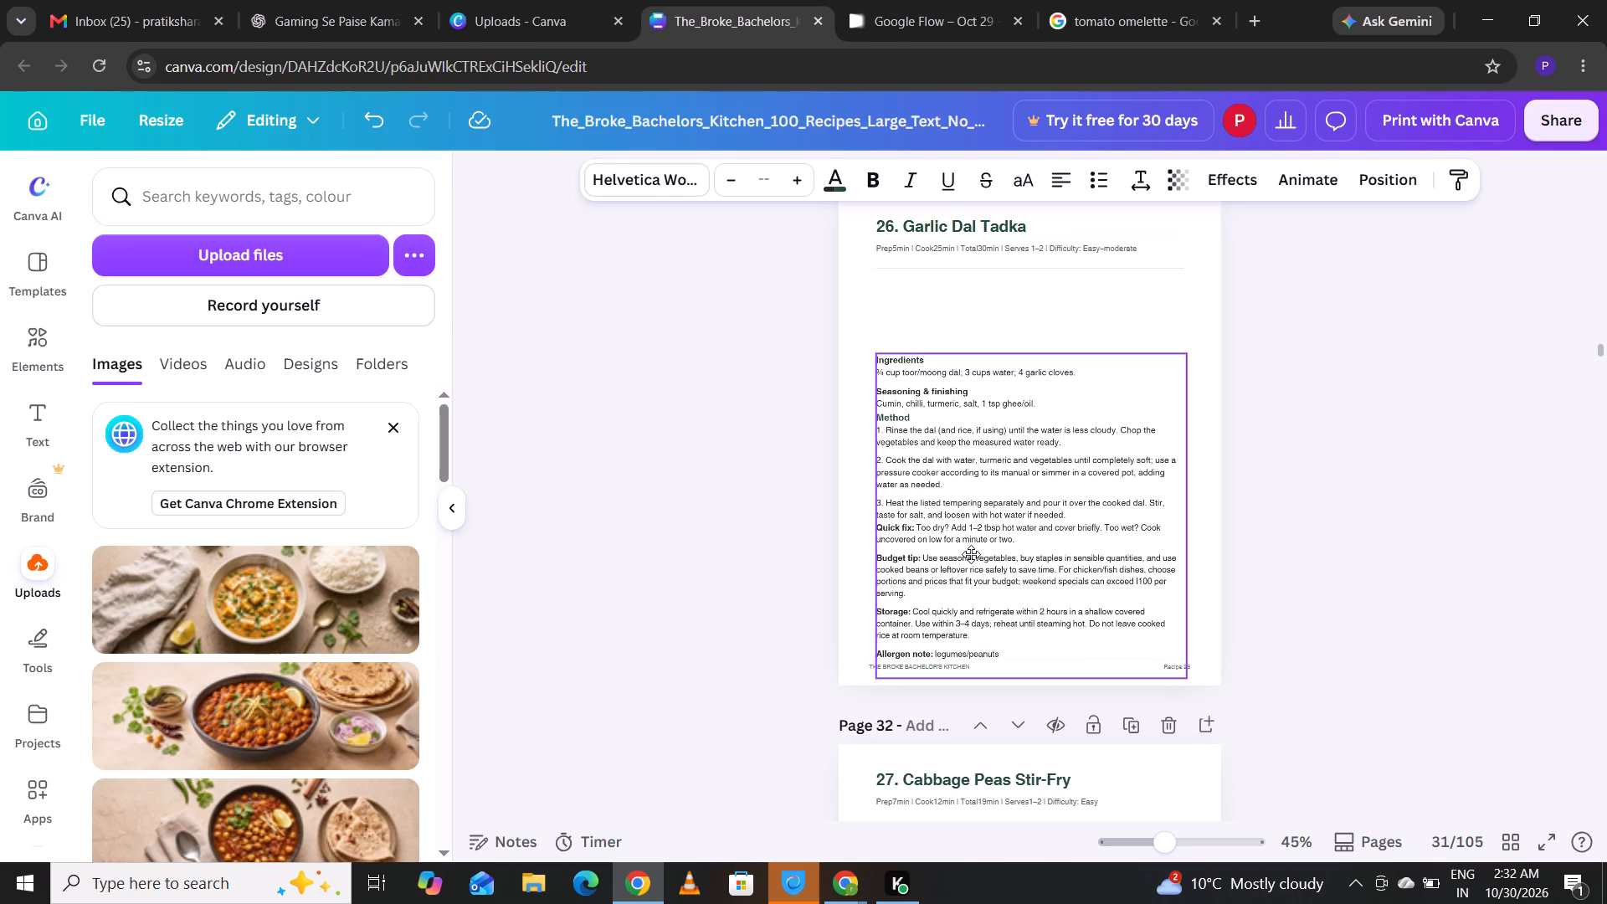
click(1312, 462)
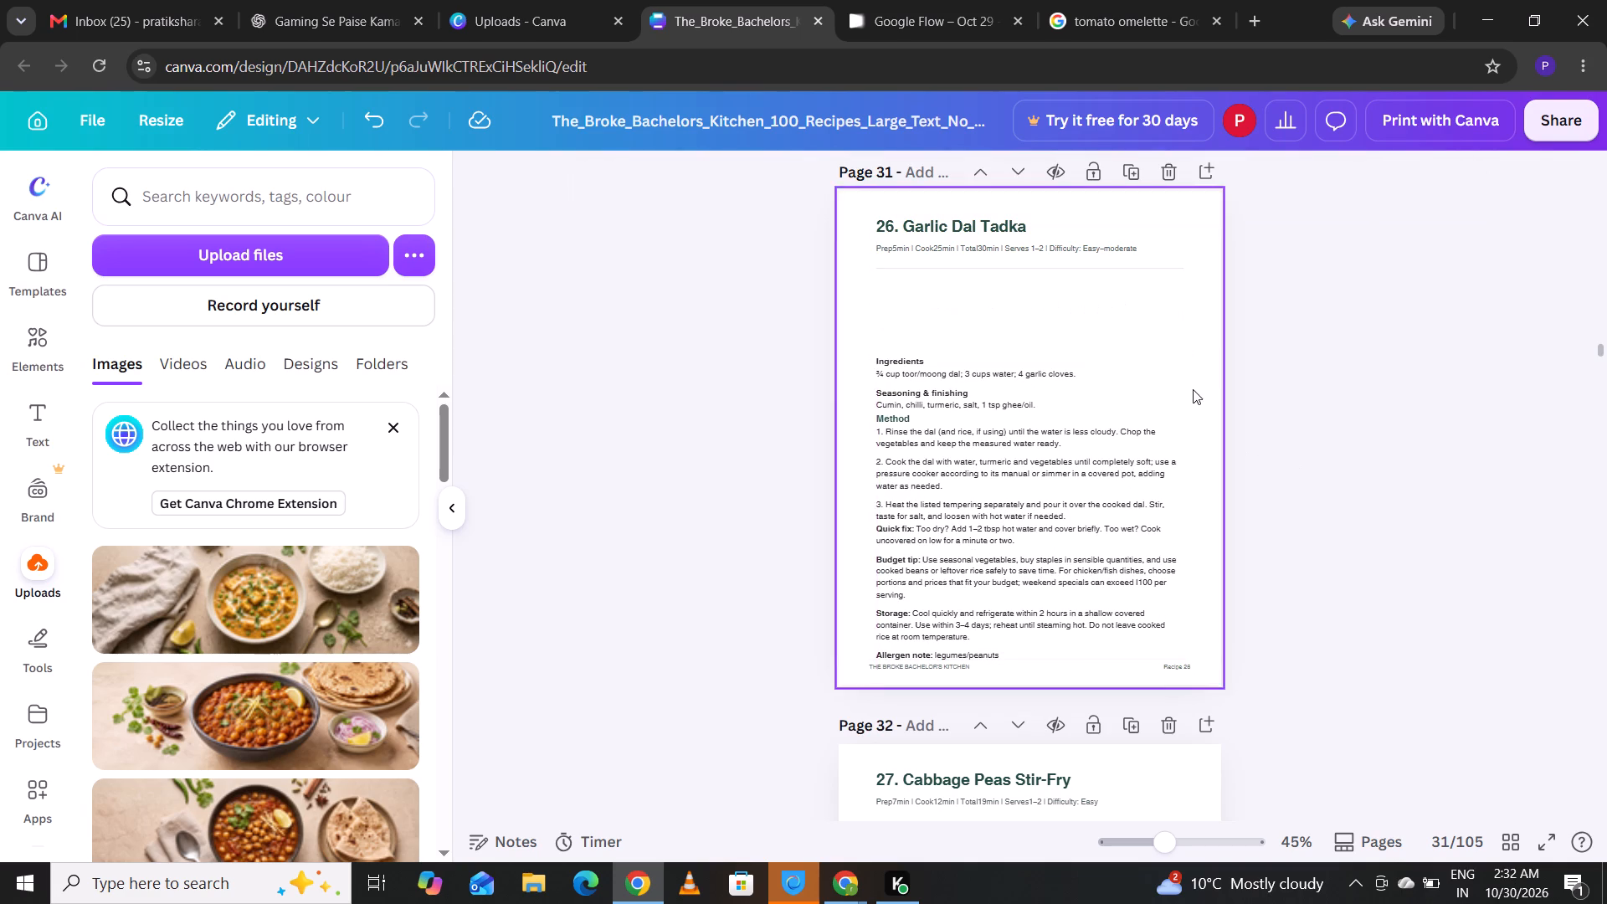
Move the Garlic Dal Tadka prep details line up under the title and the divider line directly beneath it.
click(1051, 245)
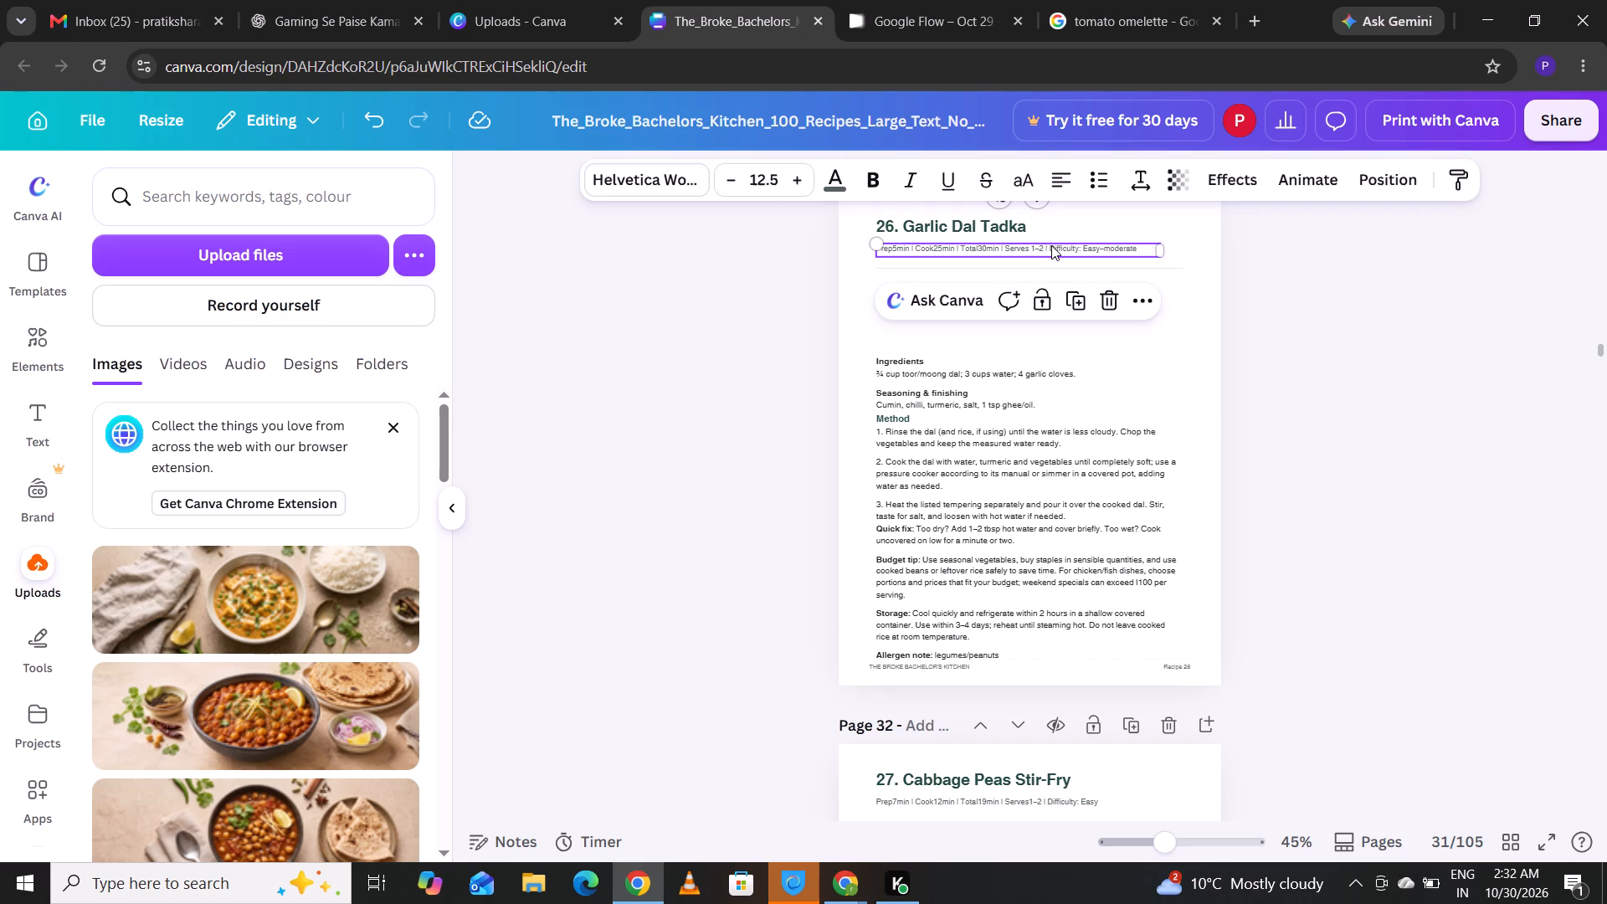
drag(1051, 245, 1051, 238)
click(1321, 321)
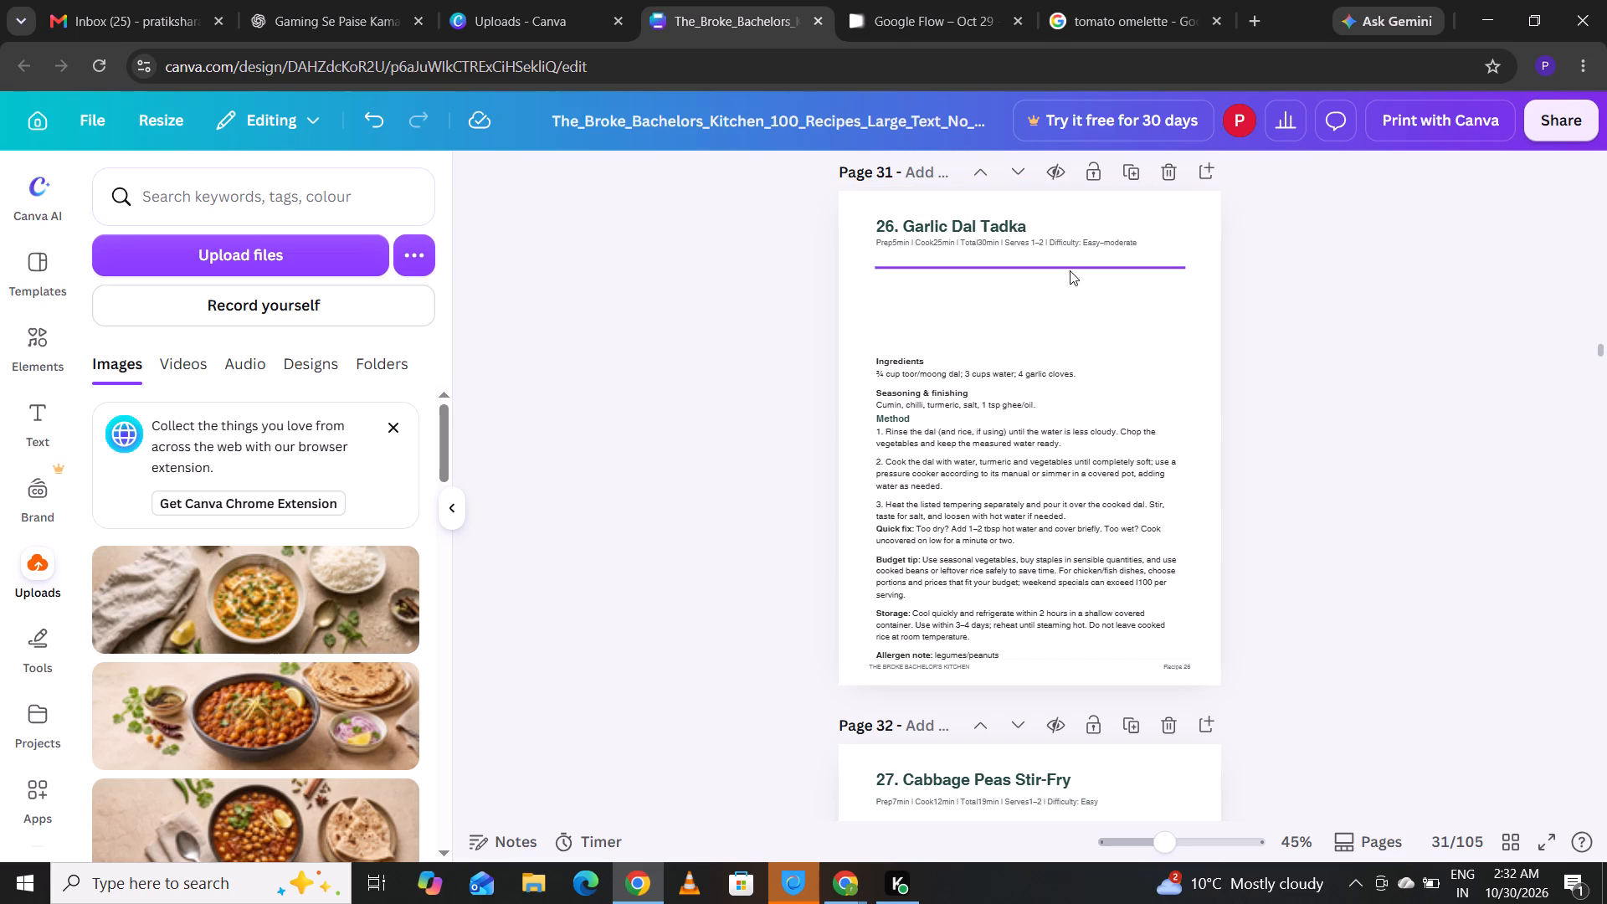
drag(1070, 268, 1070, 250)
click(1299, 291)
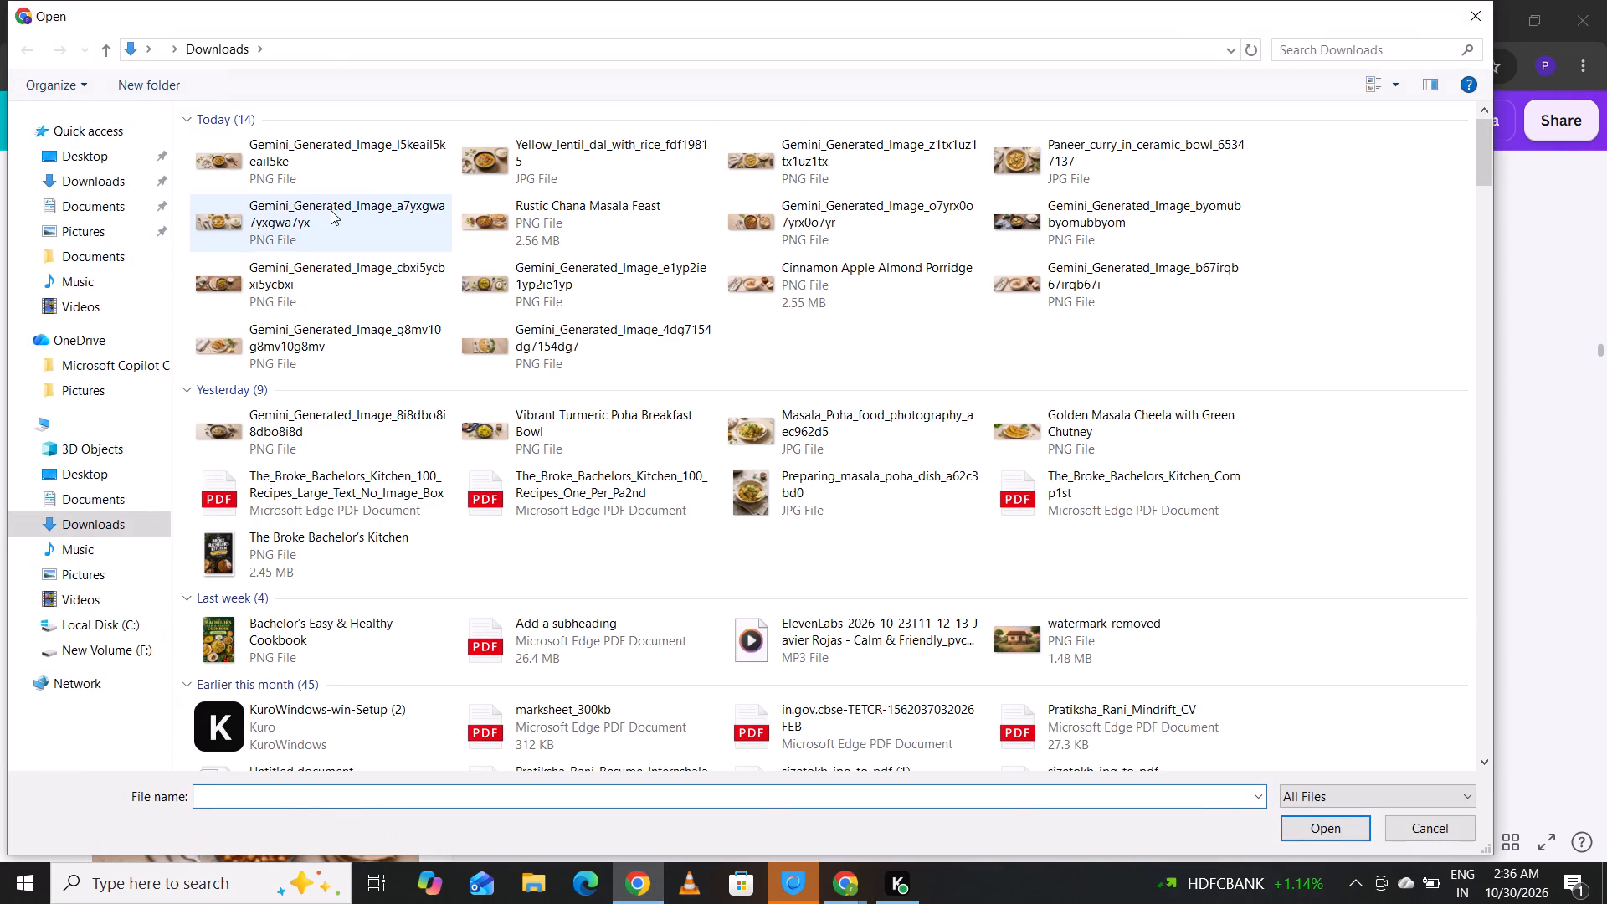
double_click(342, 180)
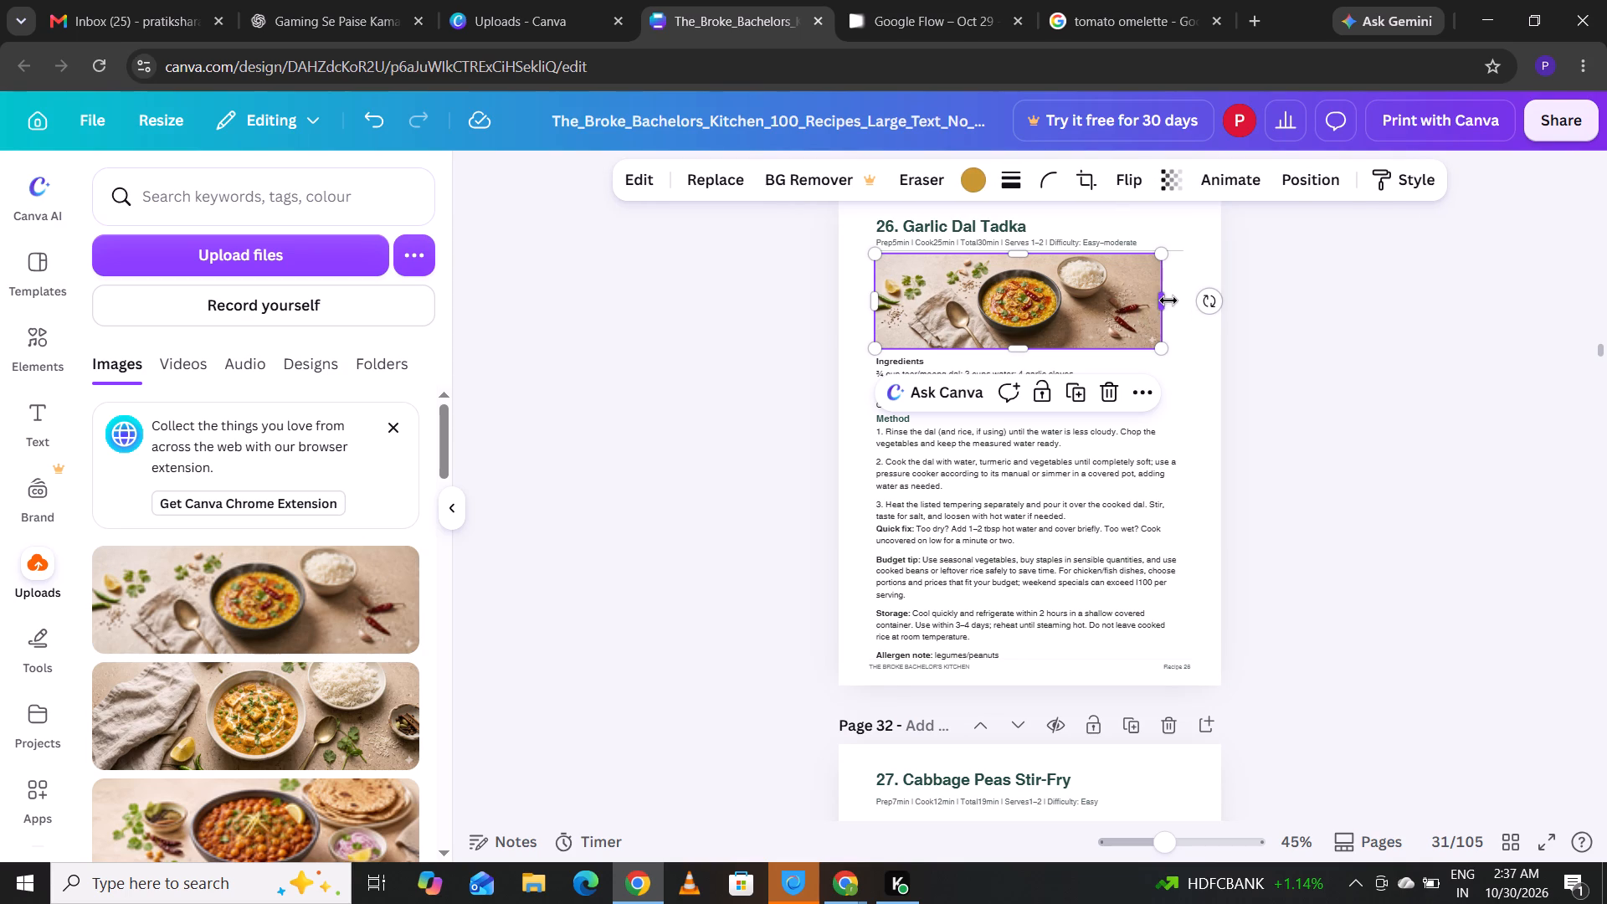
Trim the right, bottom and top edges of the Garlic Dal Tadka photo on page 31 and enlarge it to about 7.1 by 2.1.
drag(1168, 300, 1156, 300)
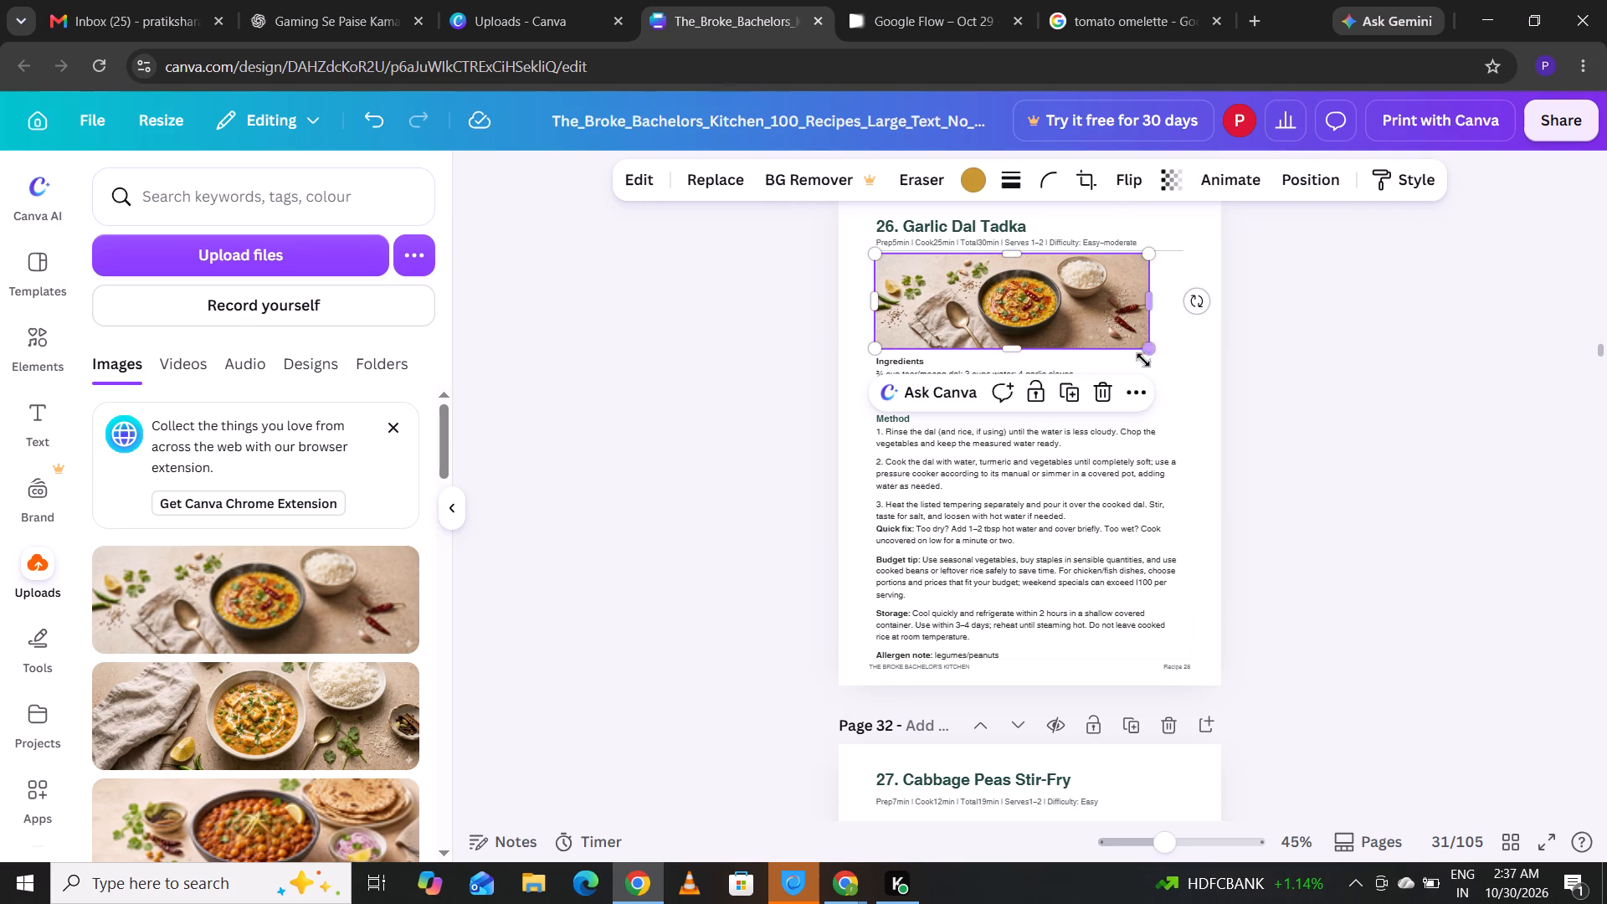
drag(1005, 343, 1005, 333)
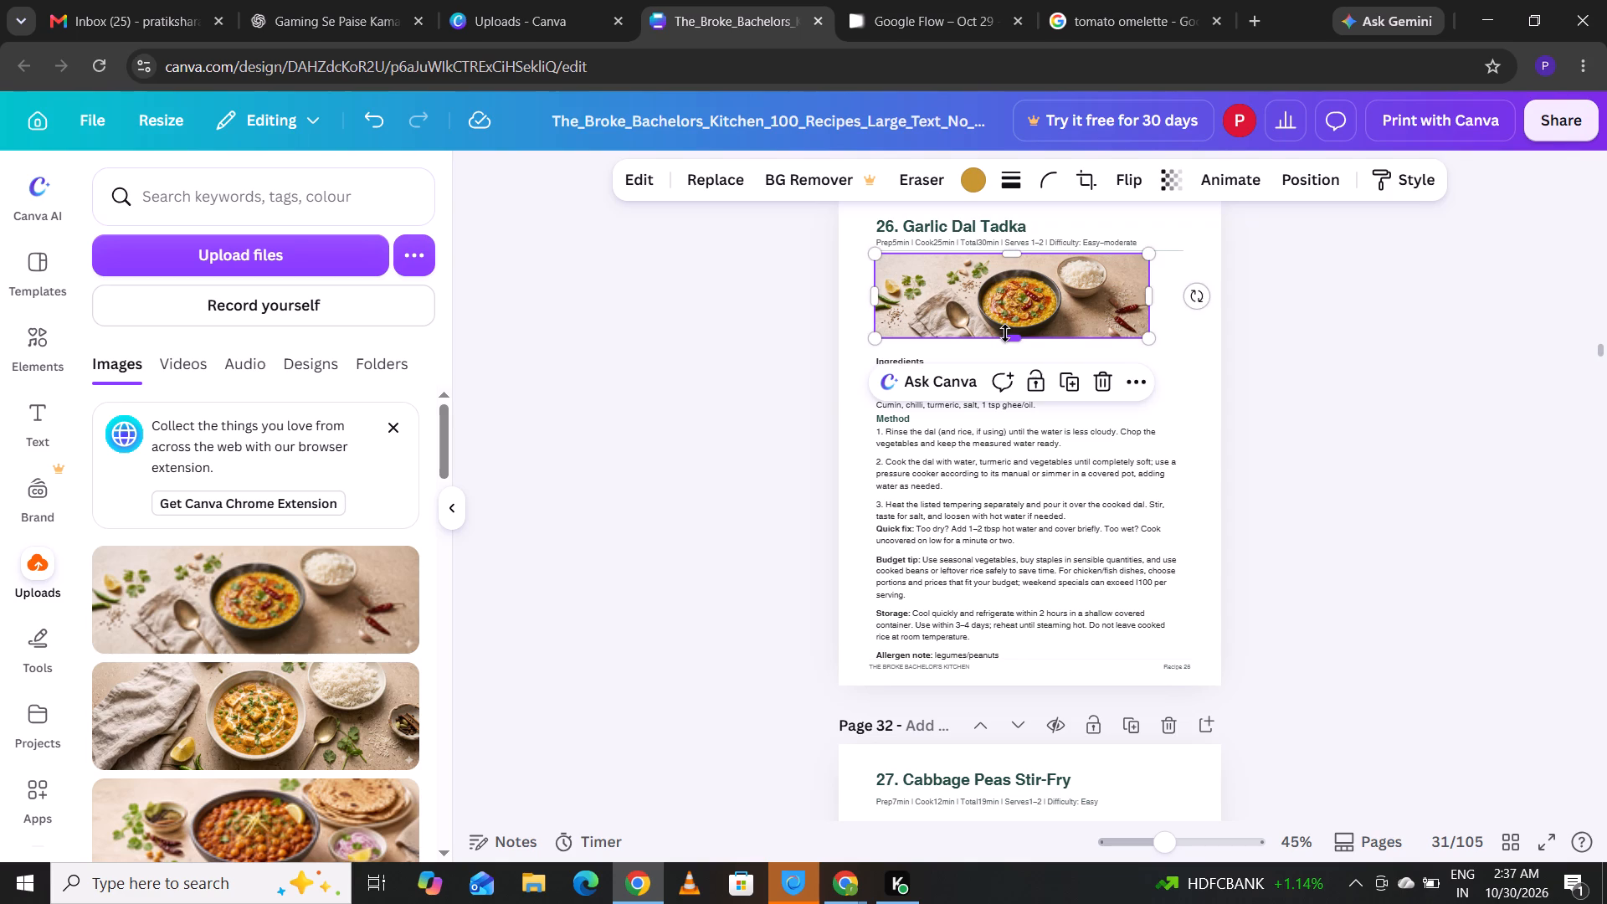
click(1005, 253)
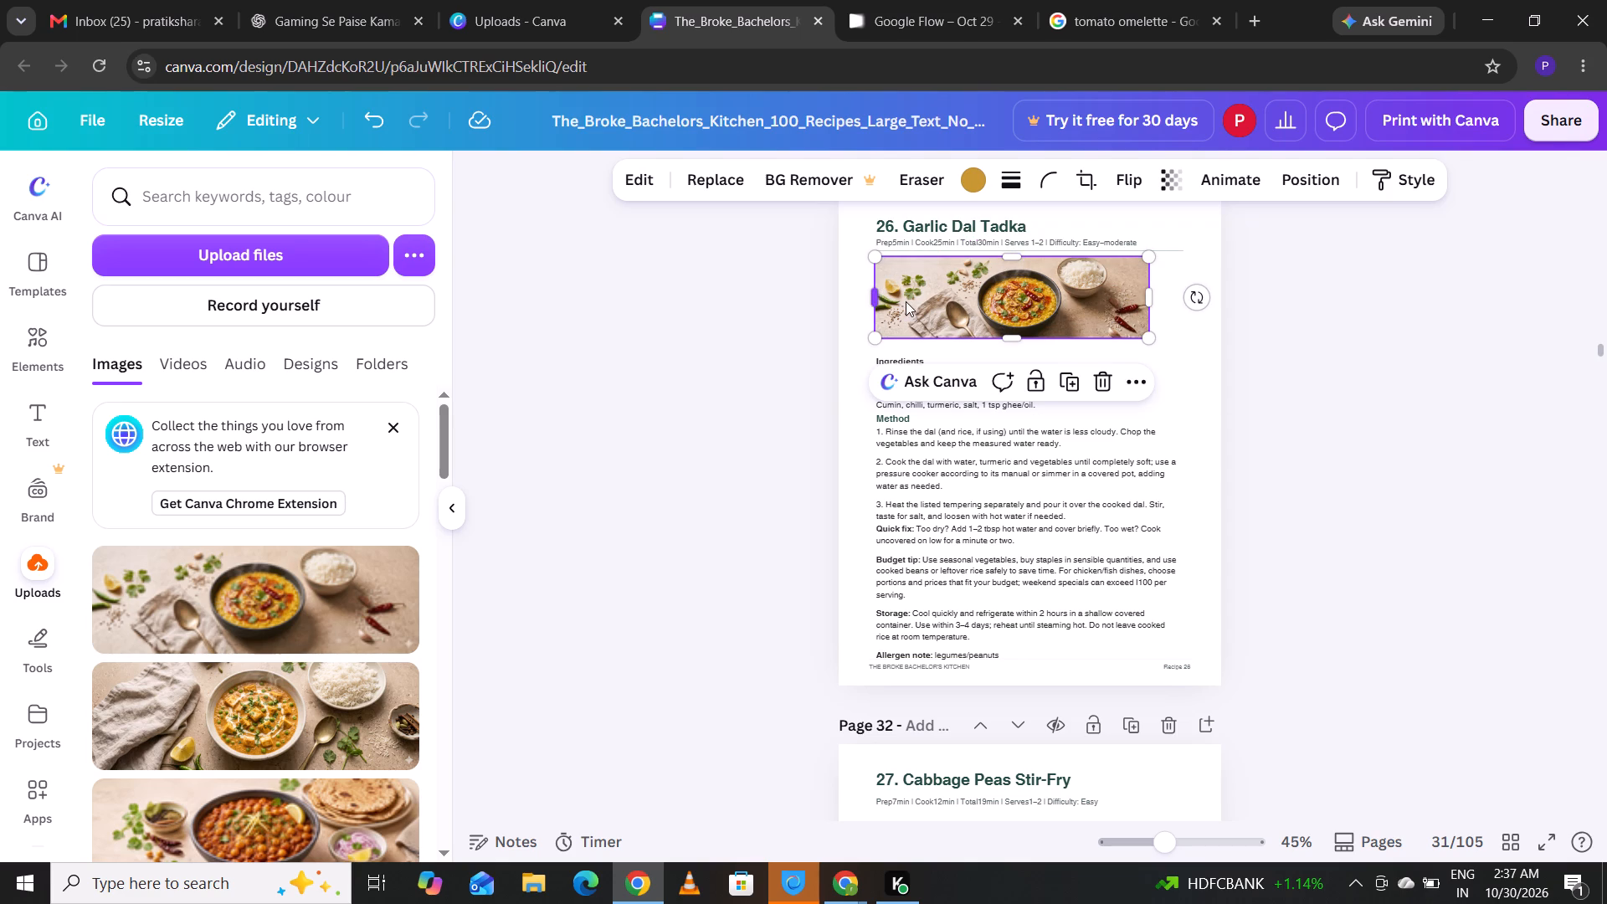
drag(1144, 334, 1164, 348)
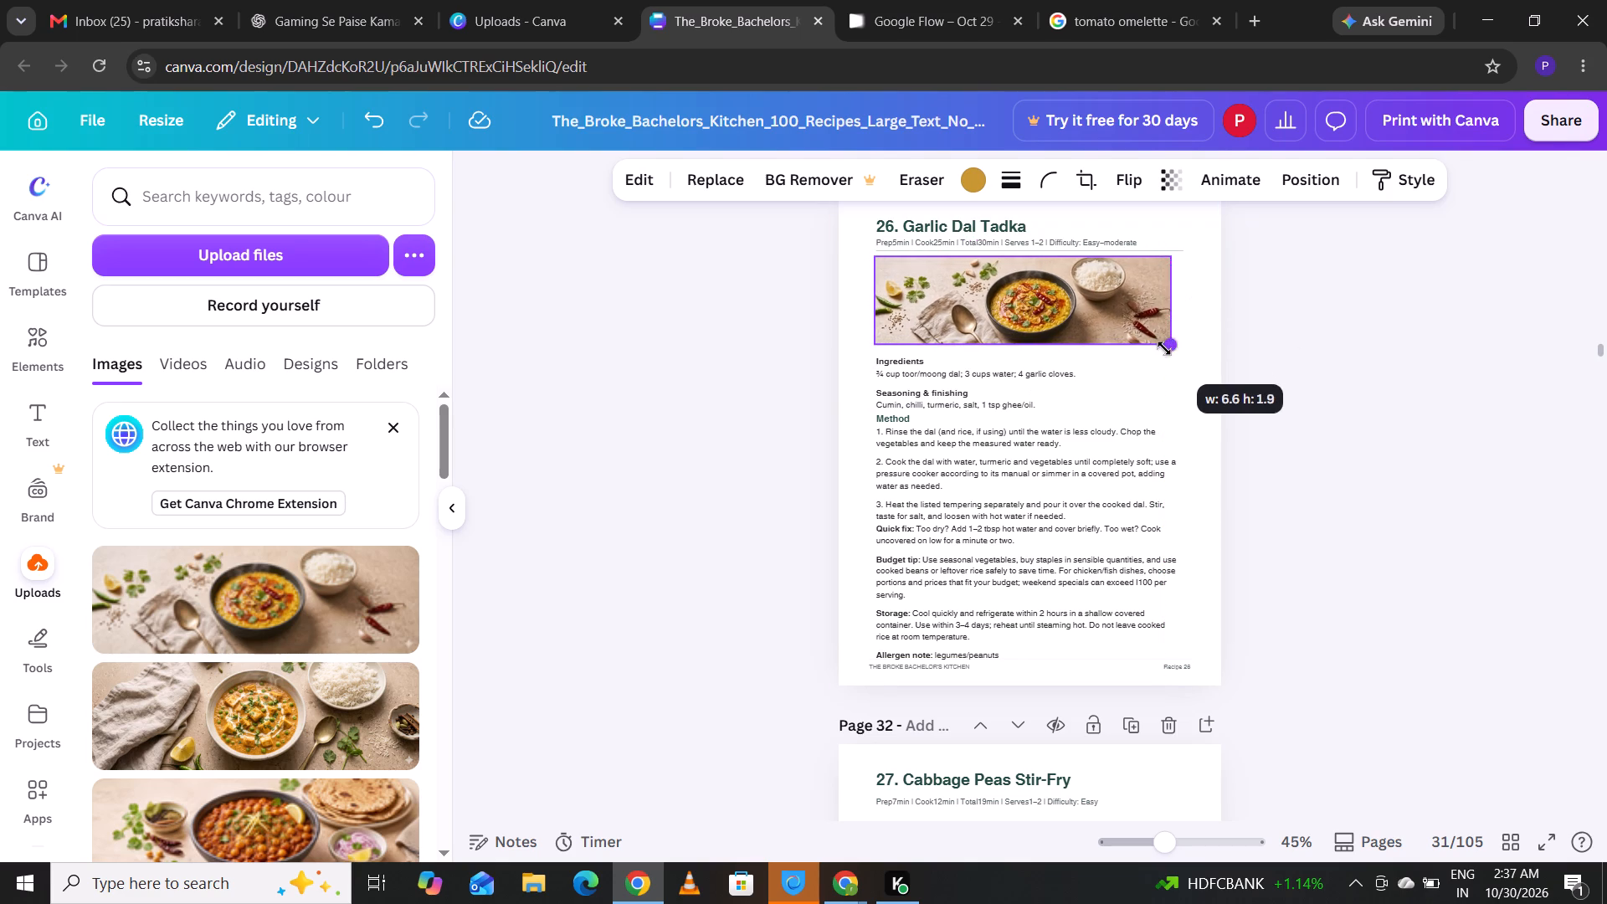
drag(1164, 348, 1173, 368)
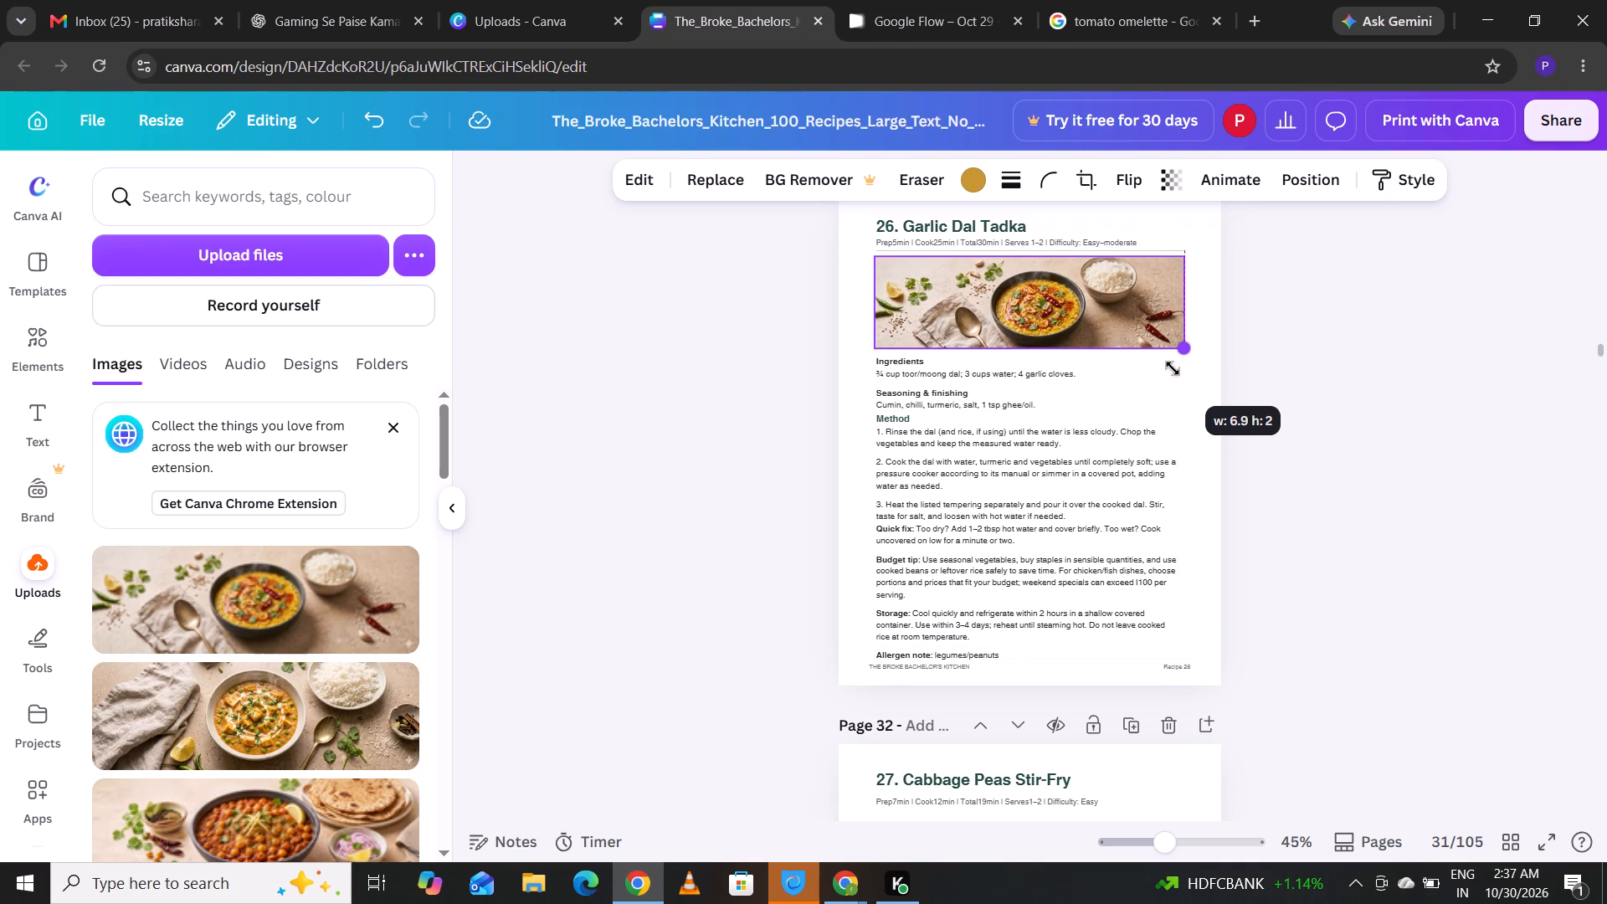
drag(1173, 368, 1180, 388)
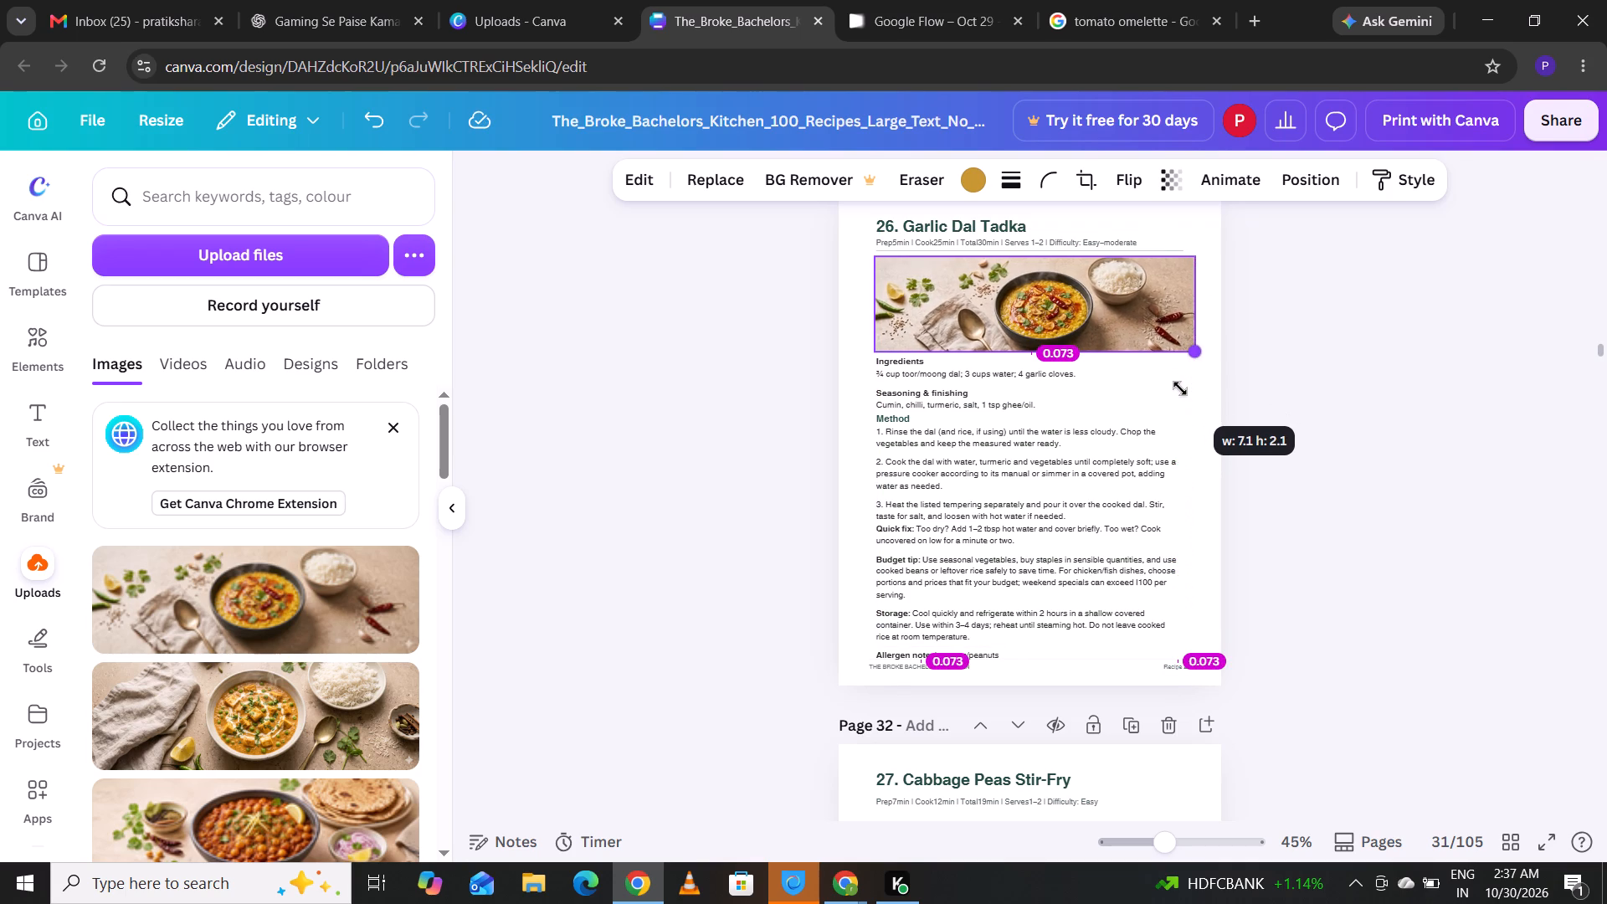
drag(1180, 388, 1184, 404)
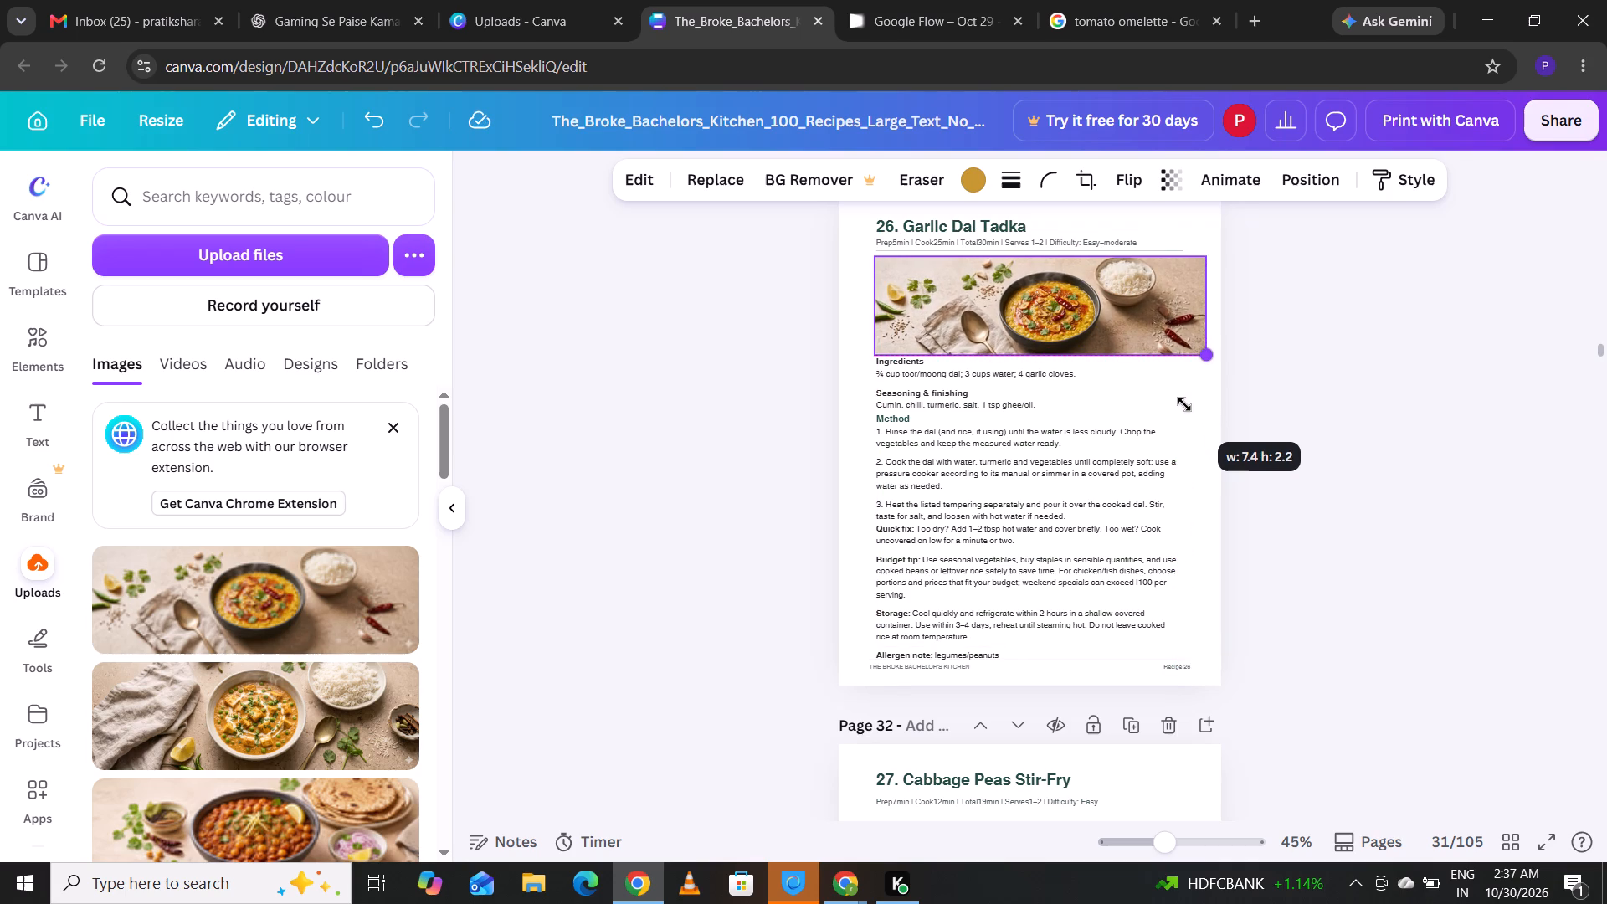
drag(1184, 404, 1178, 388)
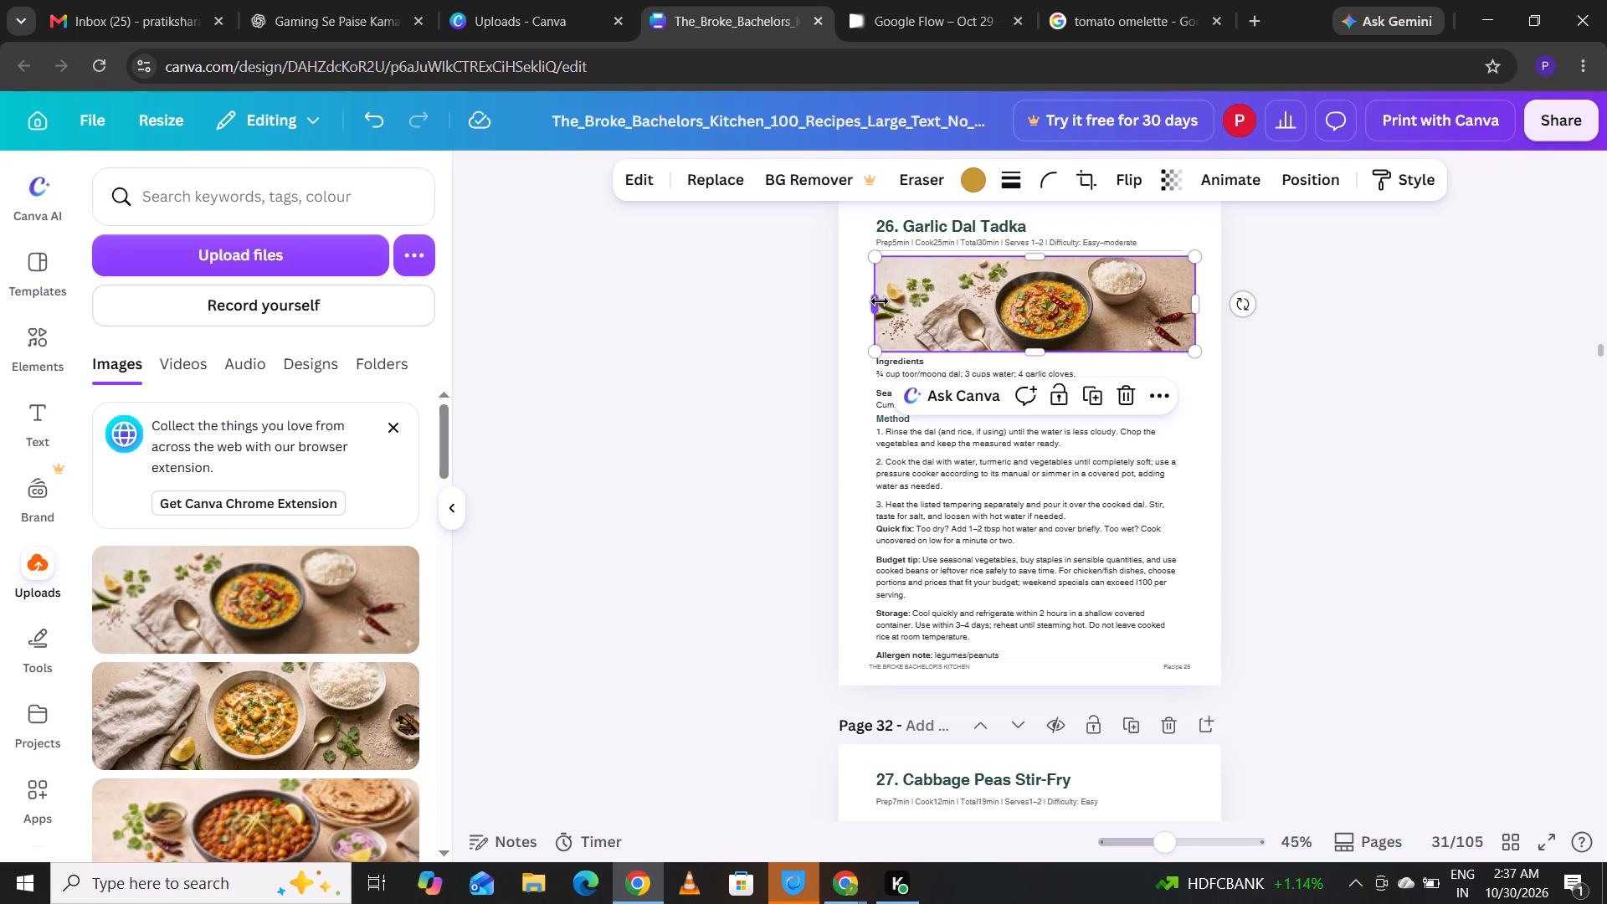
Crop the dal photo's left side, align it with the text margins and scale it to about 6.9 by 2.4 above Ingredients.
drag(880, 301, 926, 307)
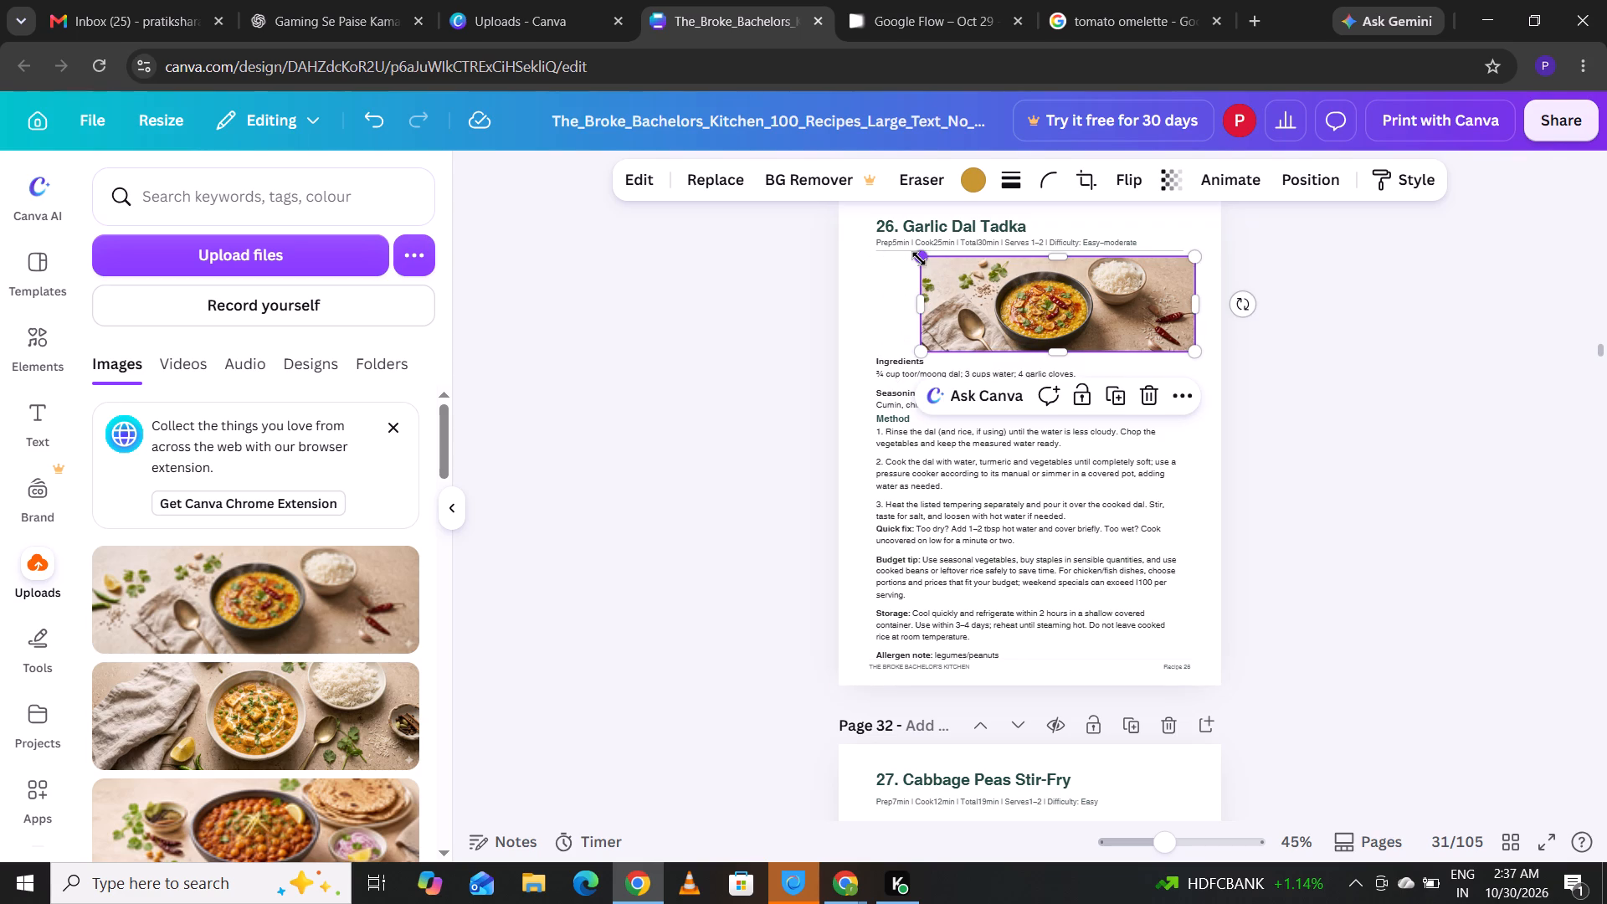
drag(919, 259, 871, 264)
drag(977, 275, 978, 285)
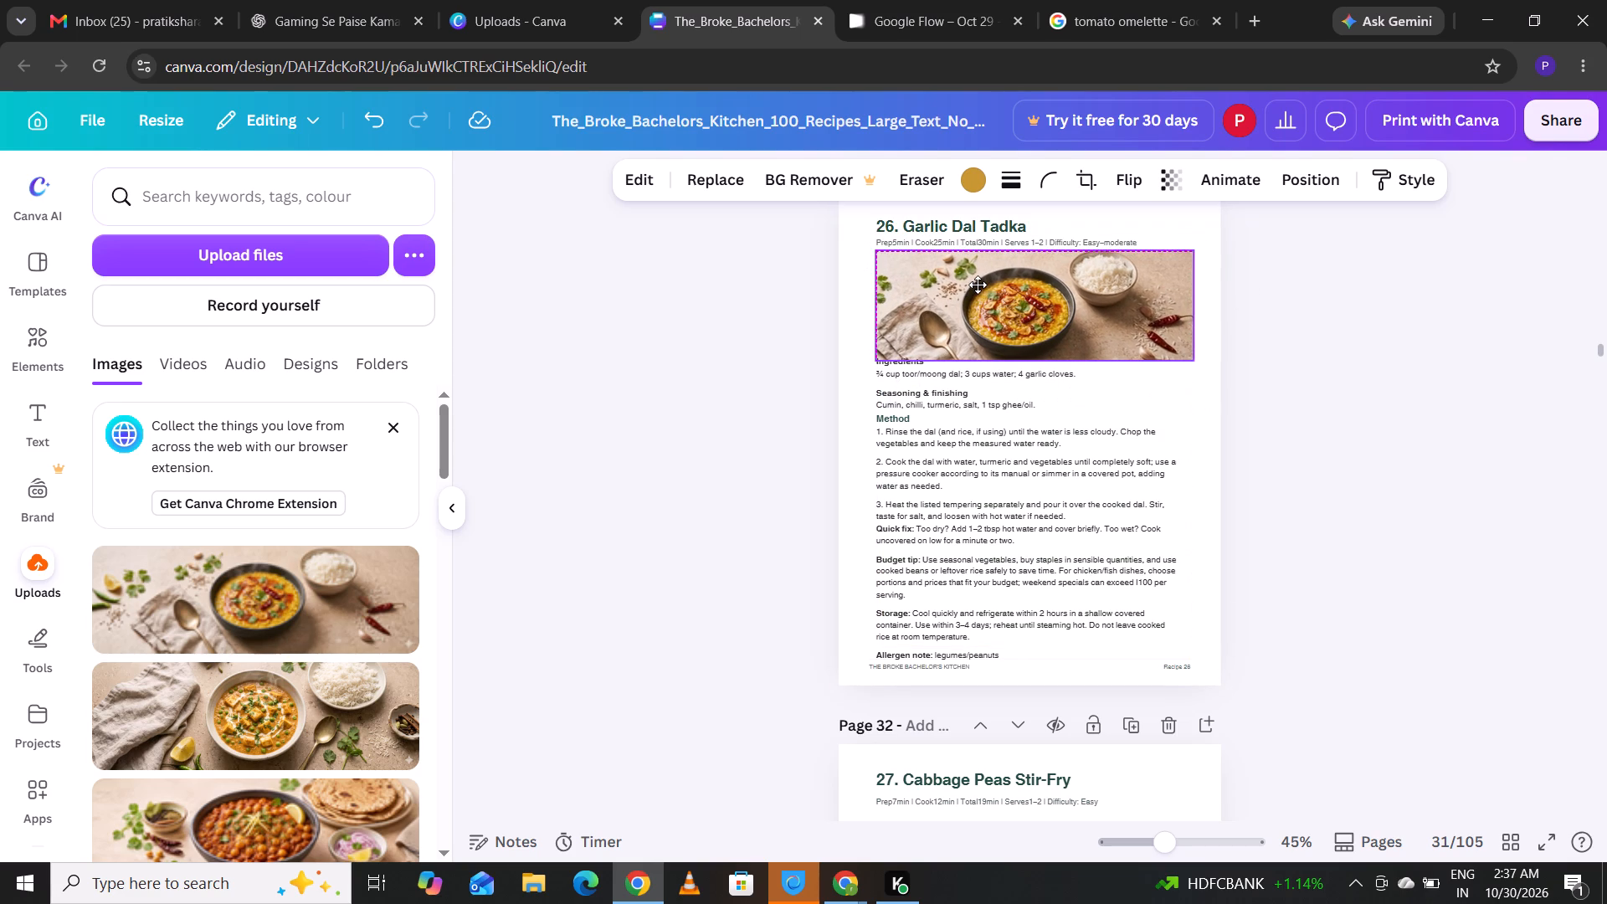
drag(978, 285, 978, 284)
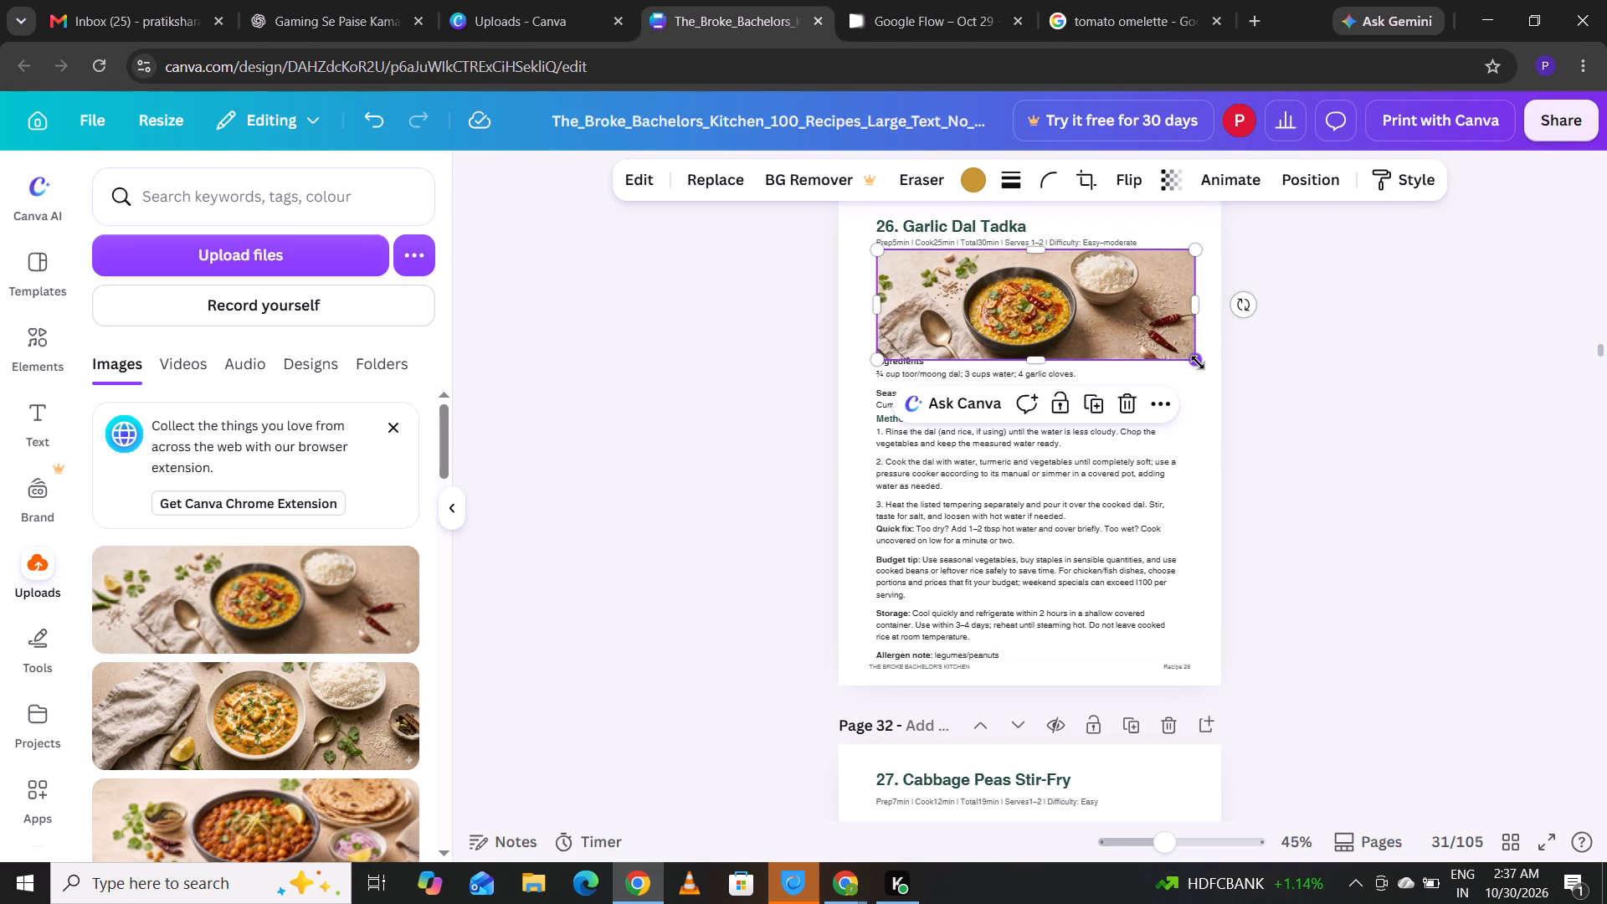
drag(1198, 362, 1191, 353)
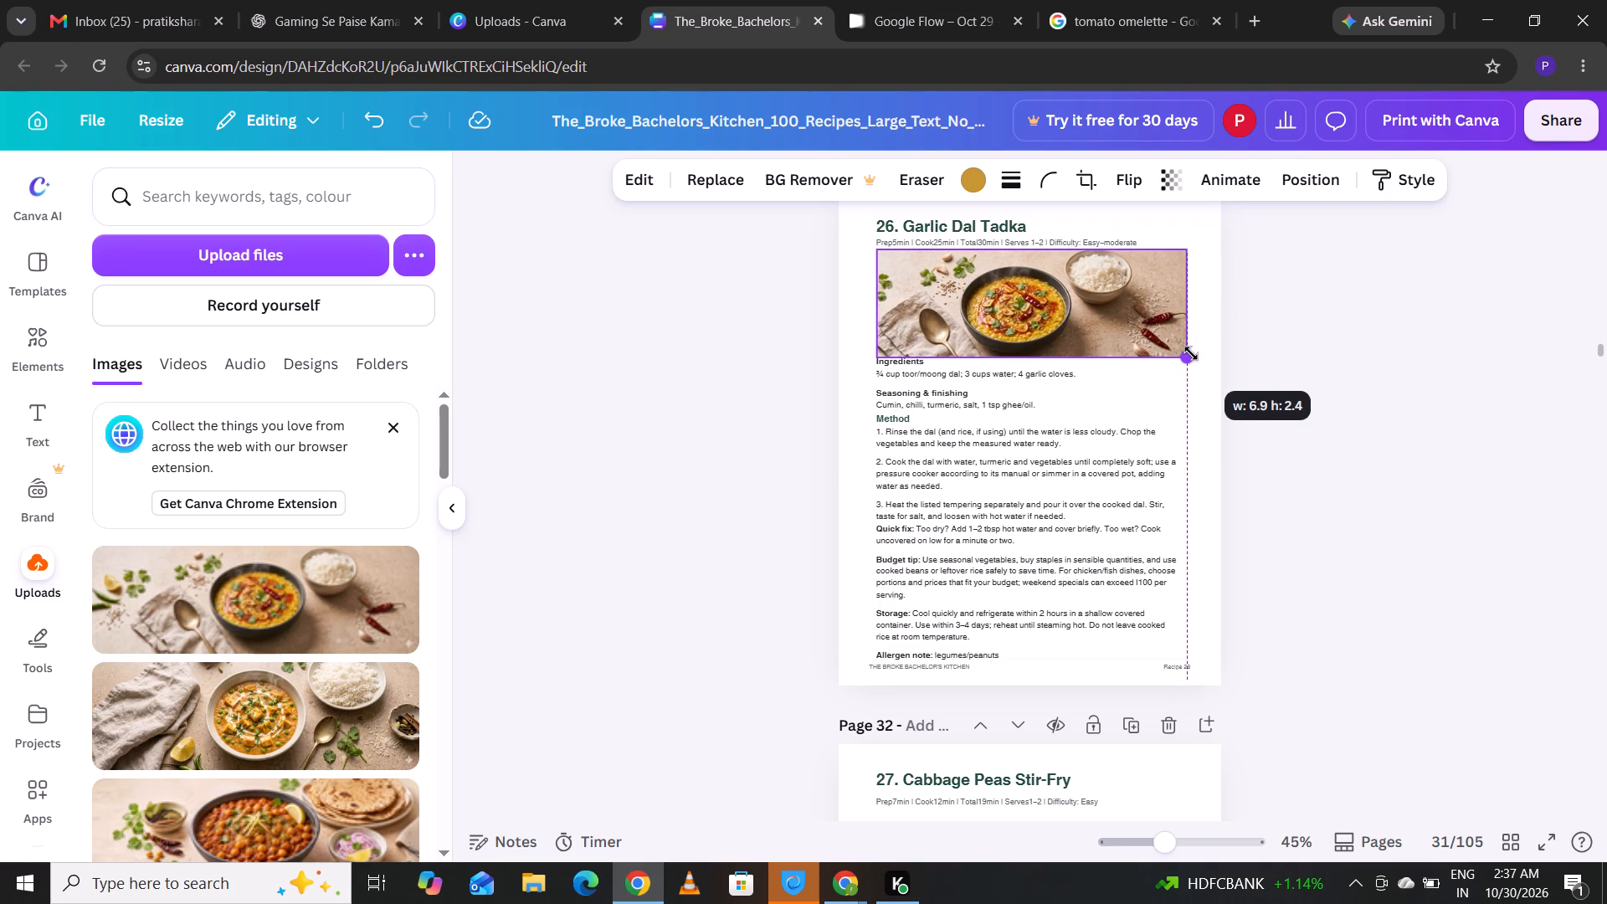
drag(1191, 353, 1190, 350)
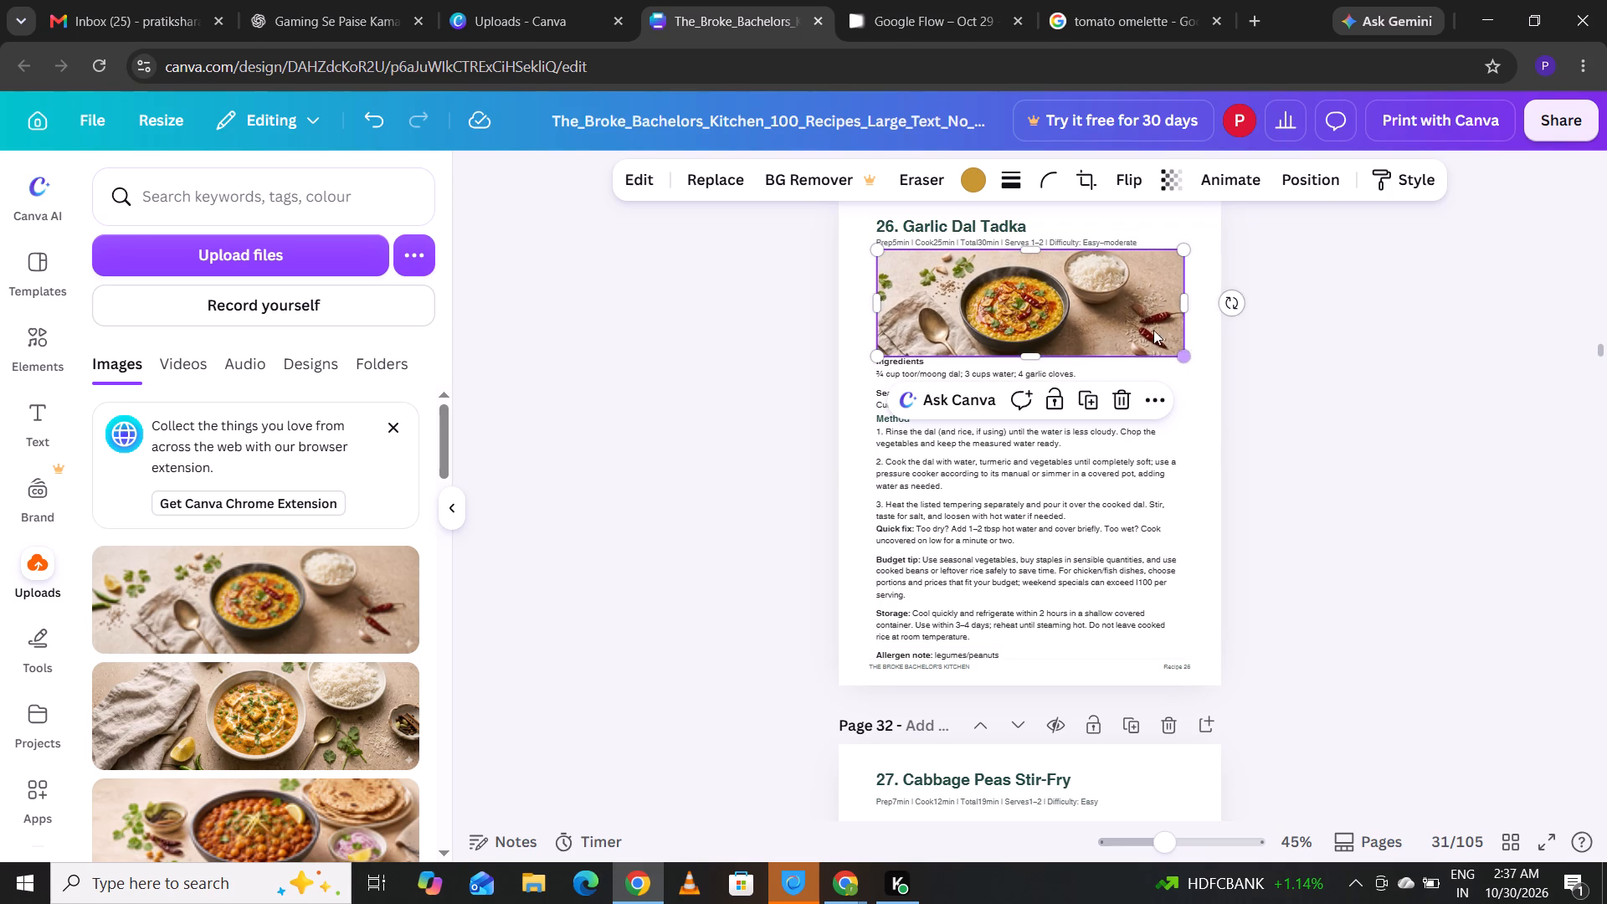
click(1026, 358)
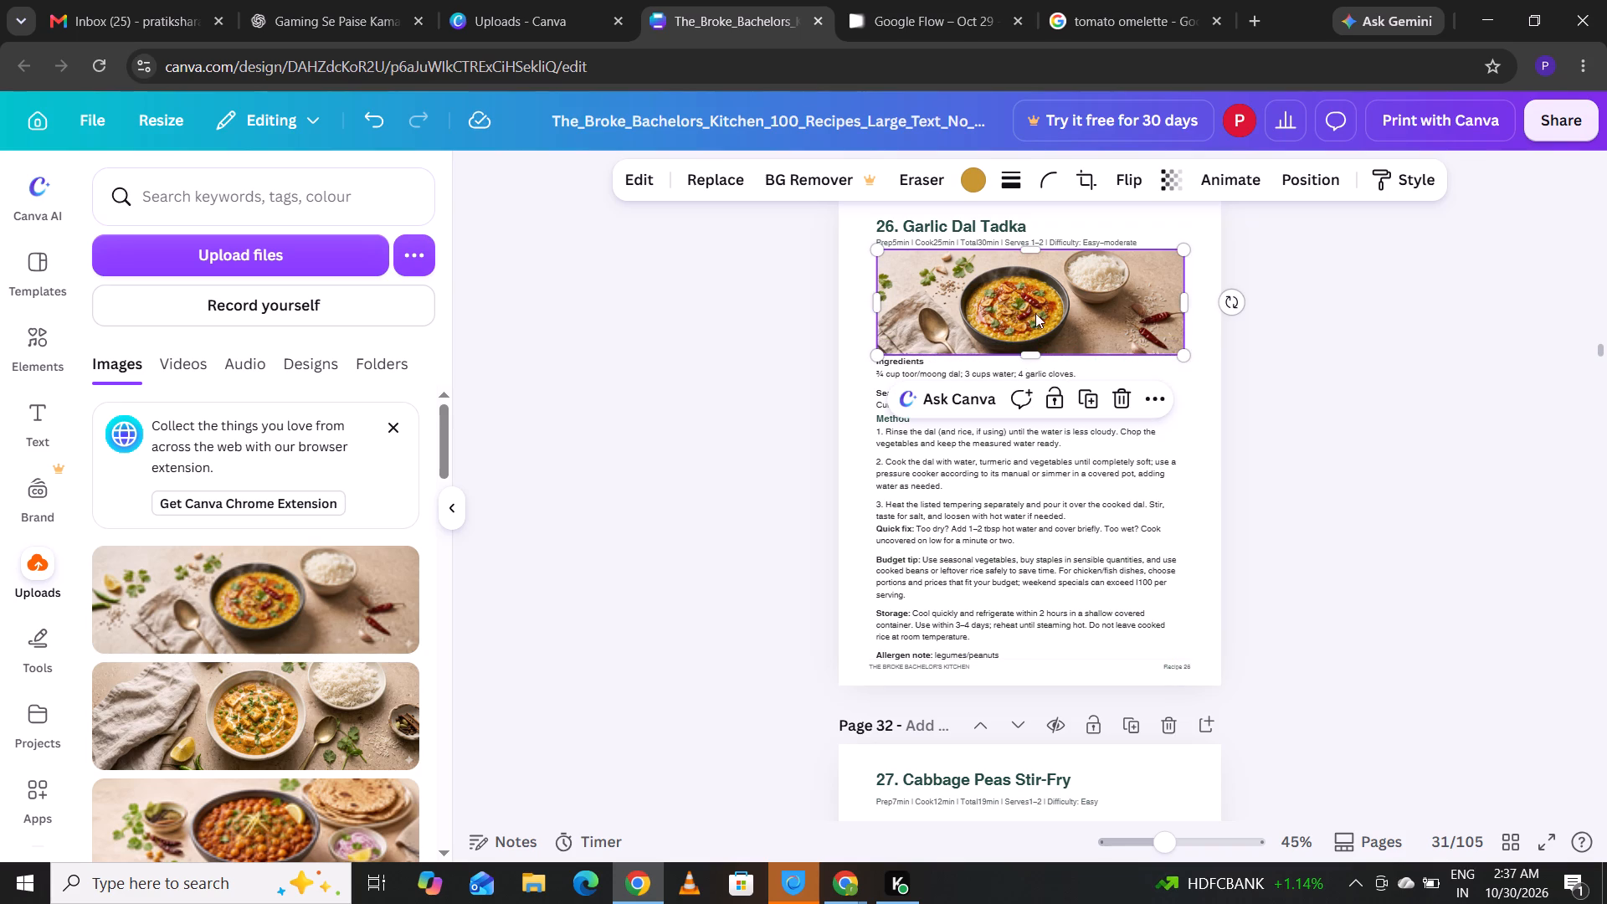
click(1034, 288)
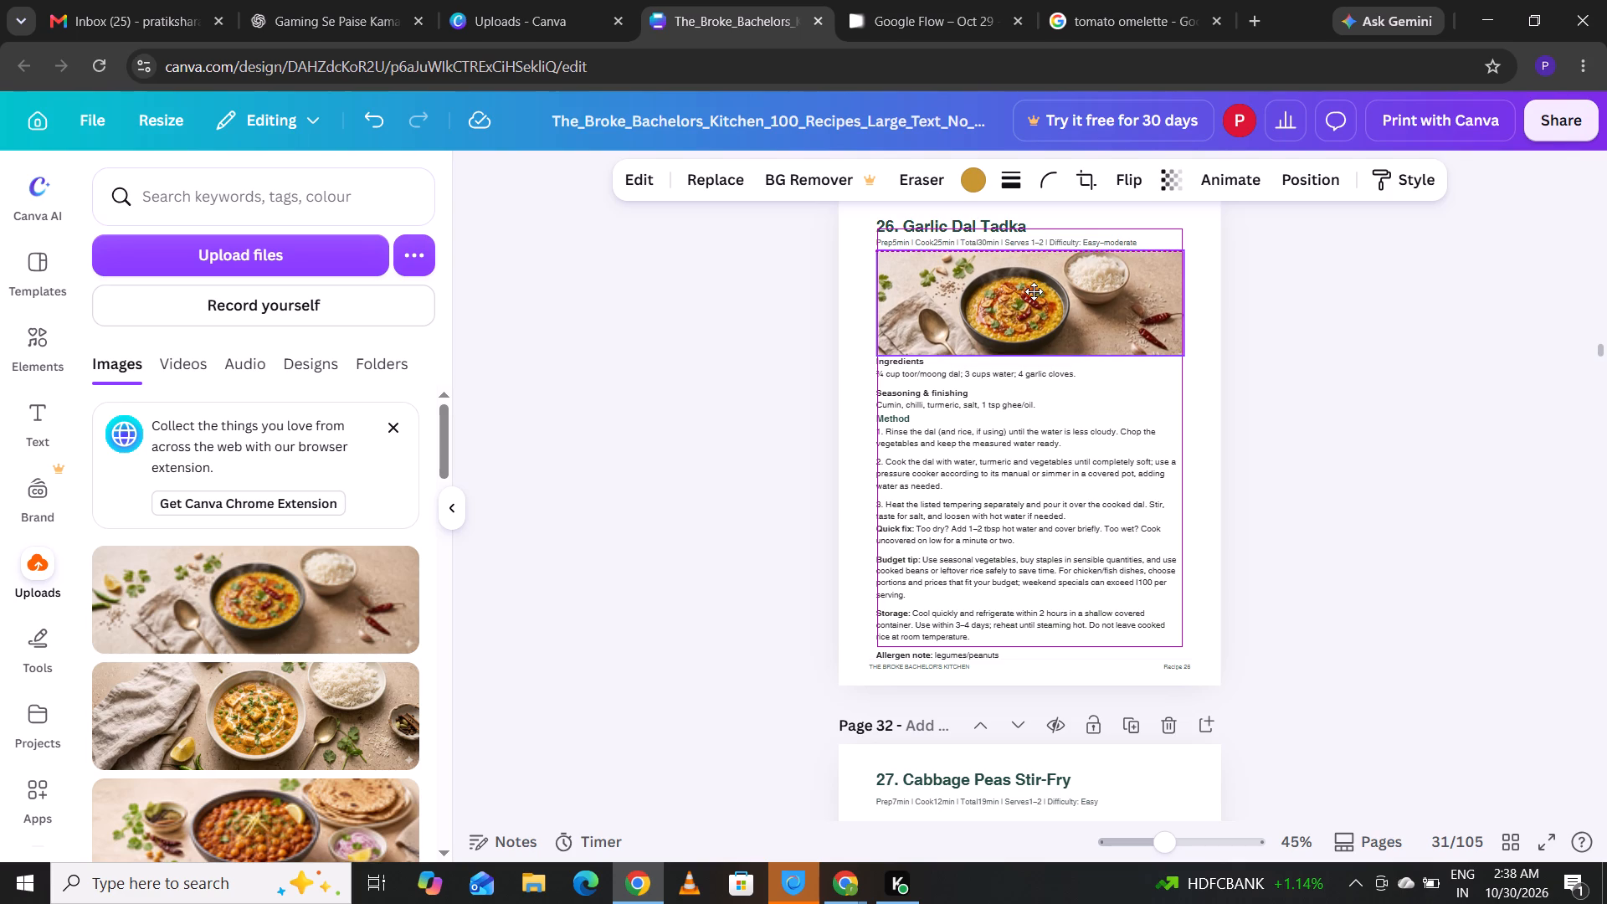
click(1315, 331)
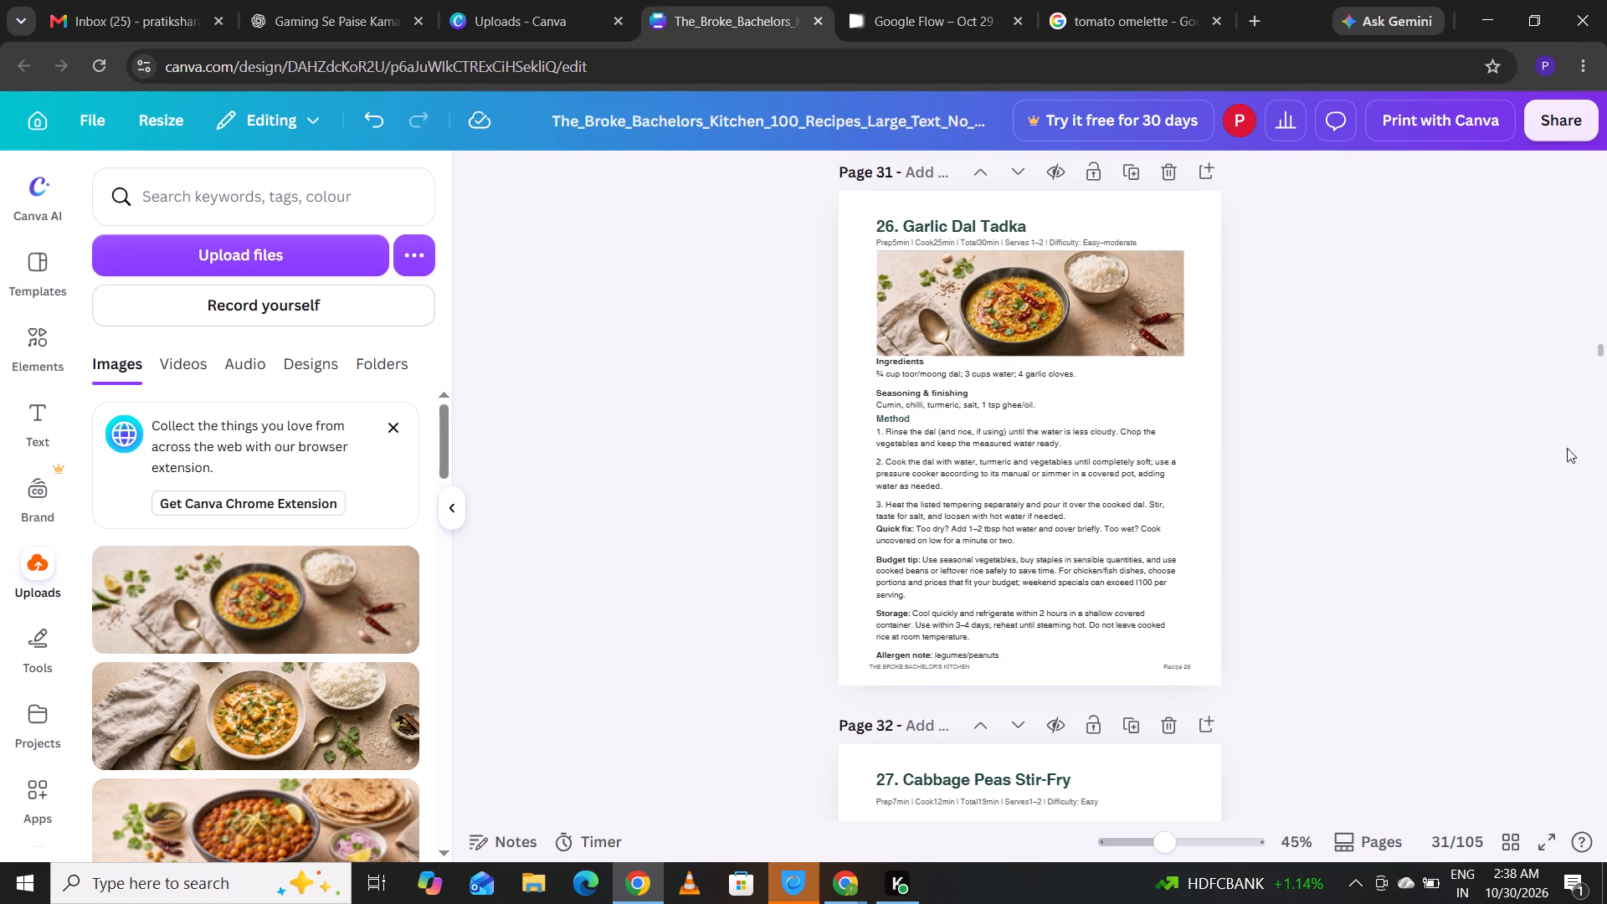
Move on to page 32 and examine the 27. Cabbage Peas Stir-Fry recipe that needs a photo.
click(1599, 352)
key(Down)
key(Down)
key(Down)
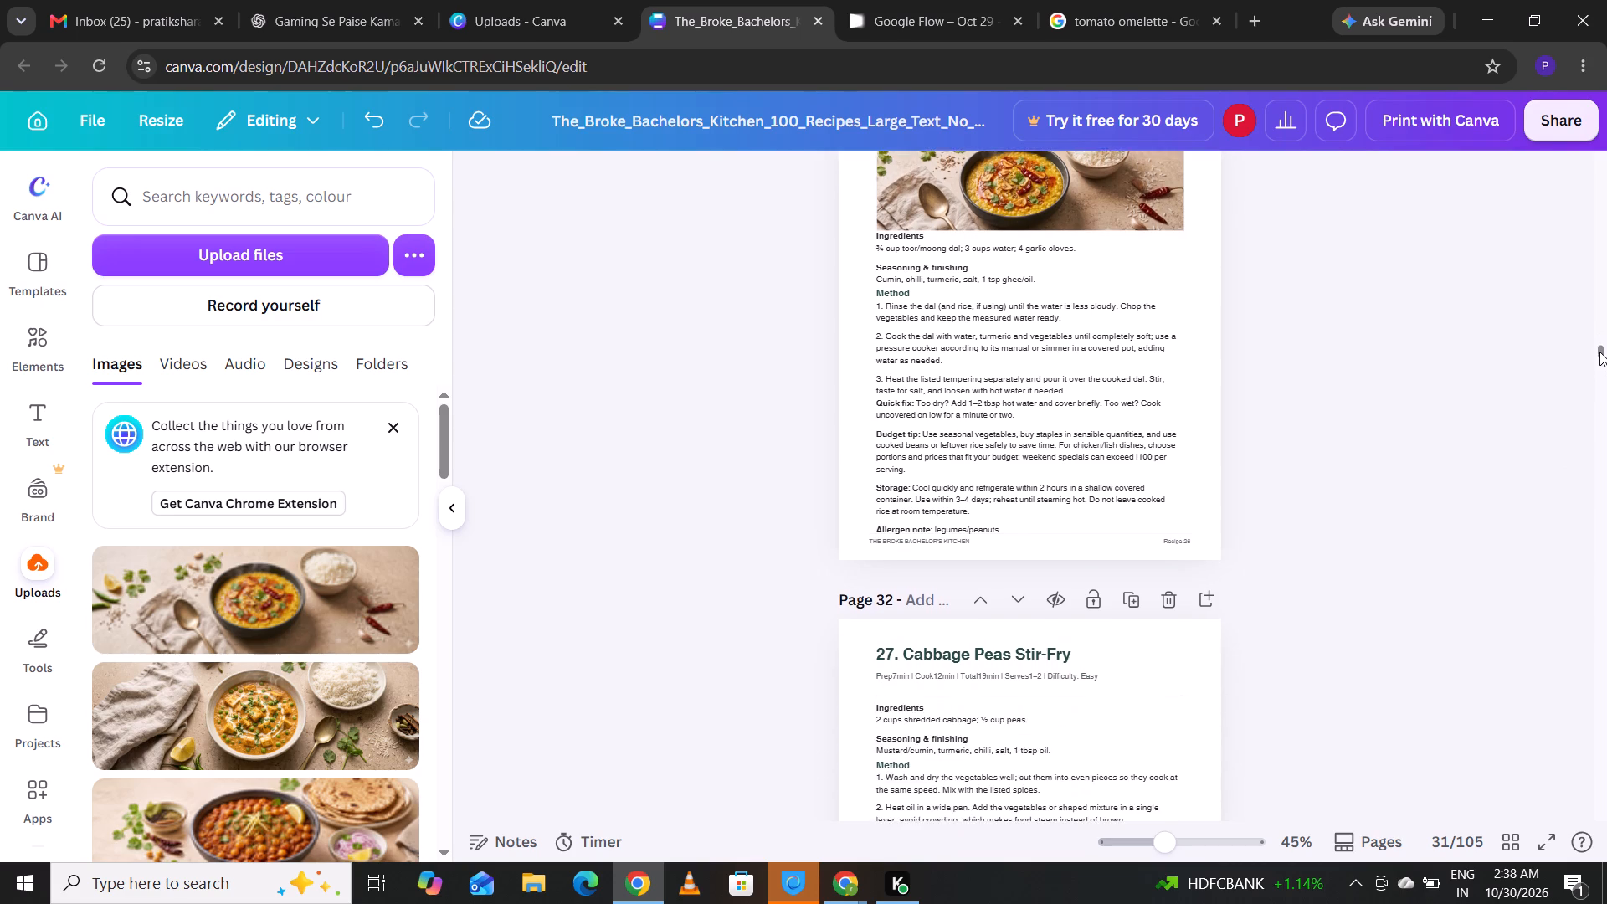
key(Down)
key(Down)
key(Down)
key(Down)
key(Down)
key(Down)
key(Down)
key(Down)
key(Down)
key(Down)
key(Down)
key(Down)
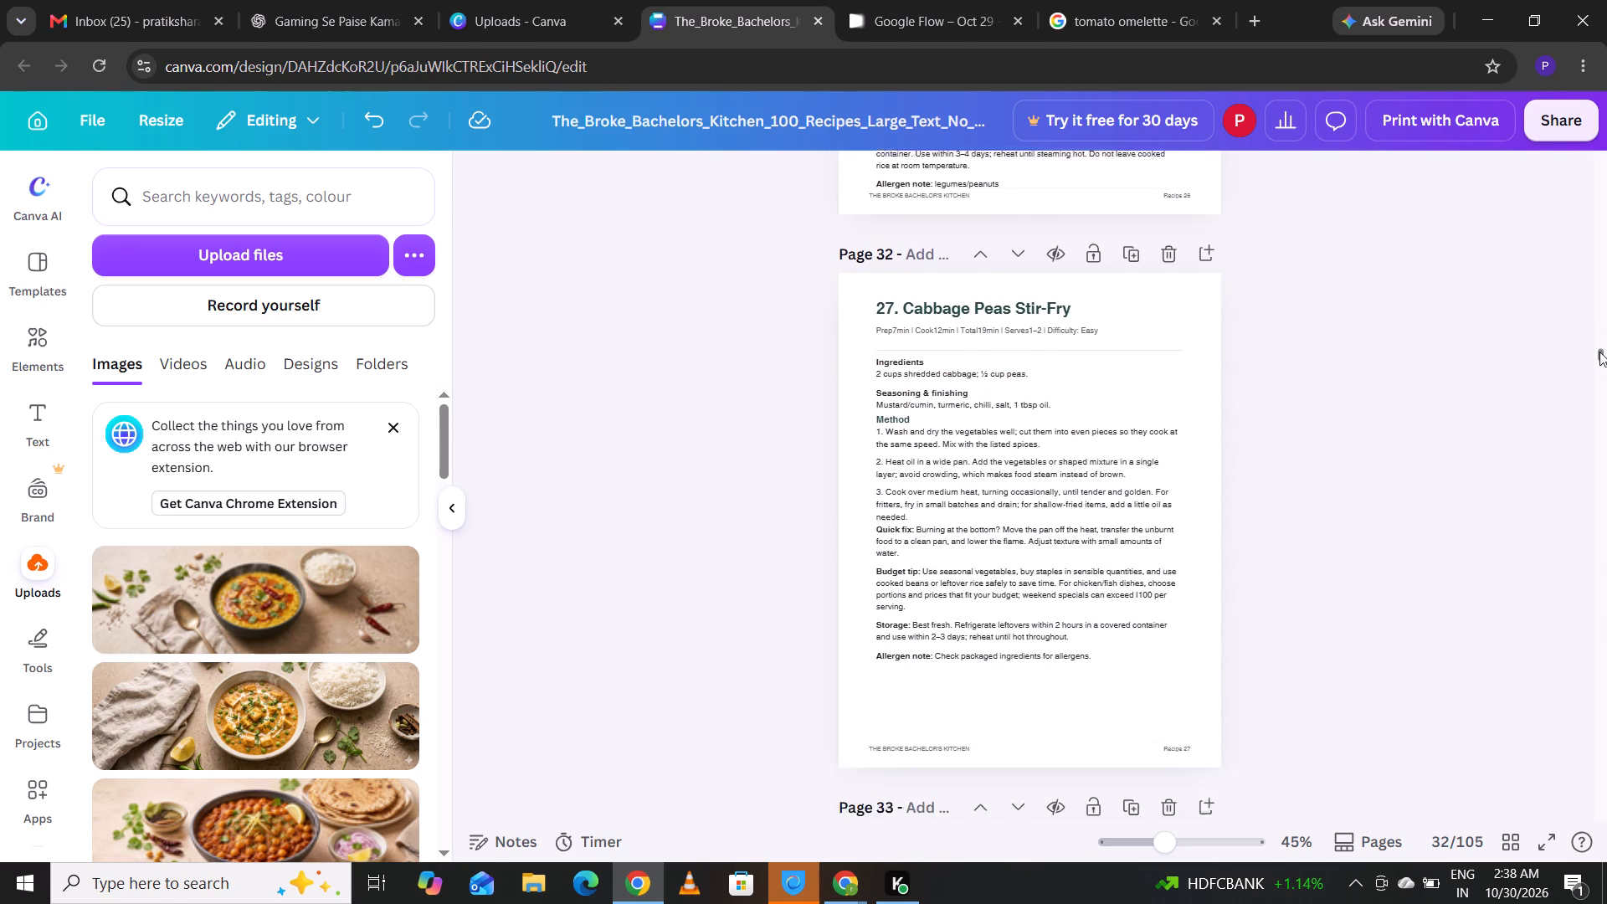
key(Up)
key(Up)
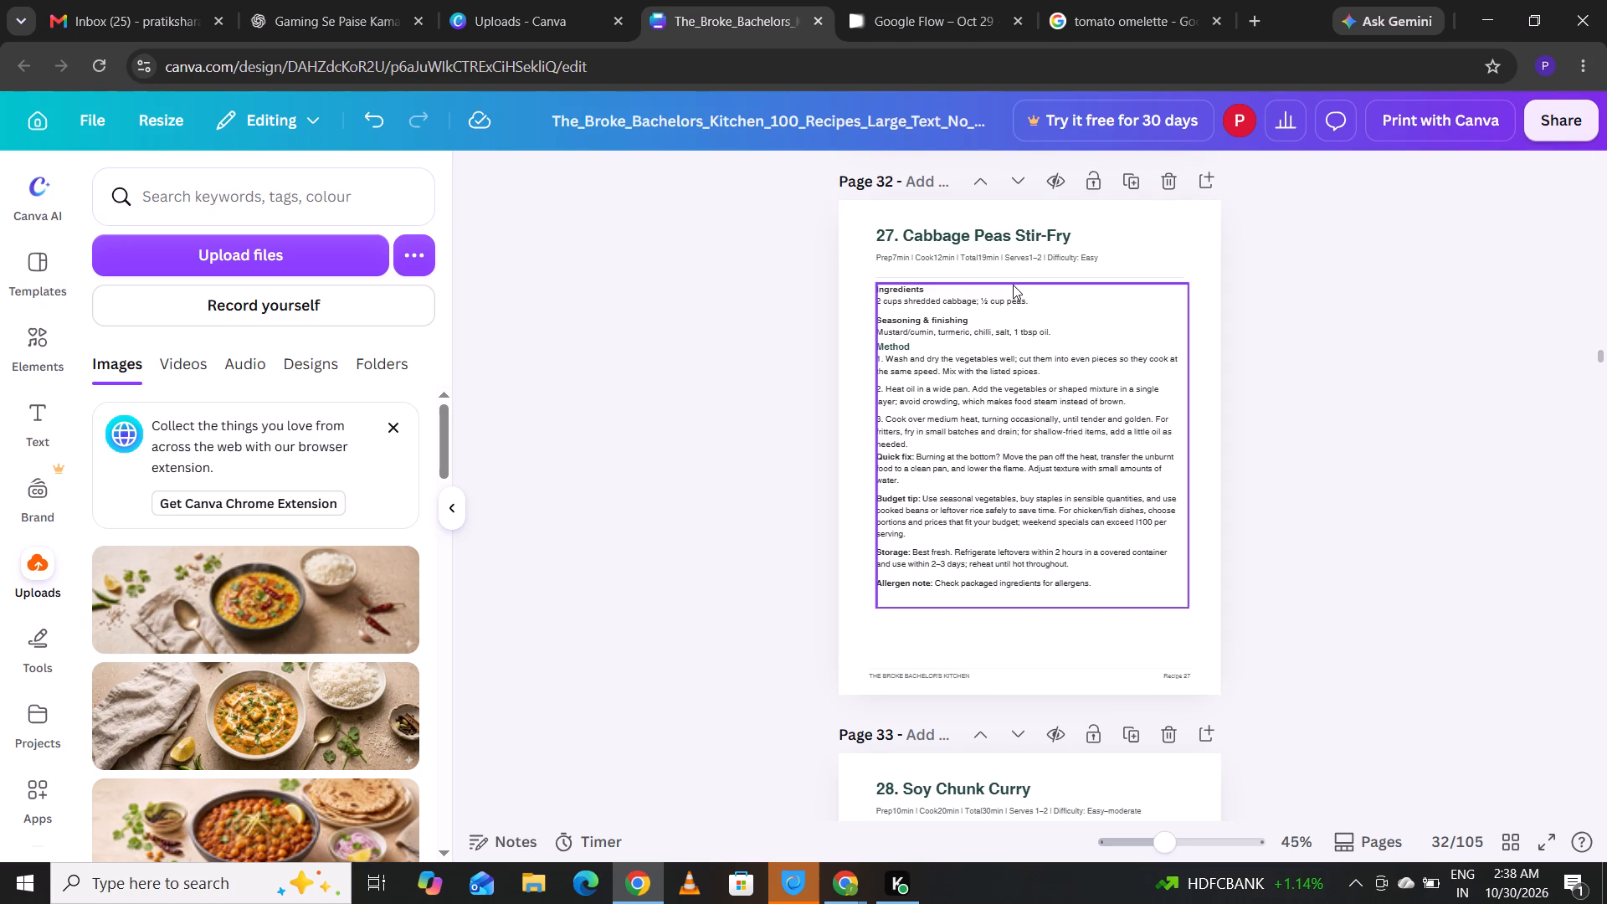
click(840, 895)
click(816, 799)
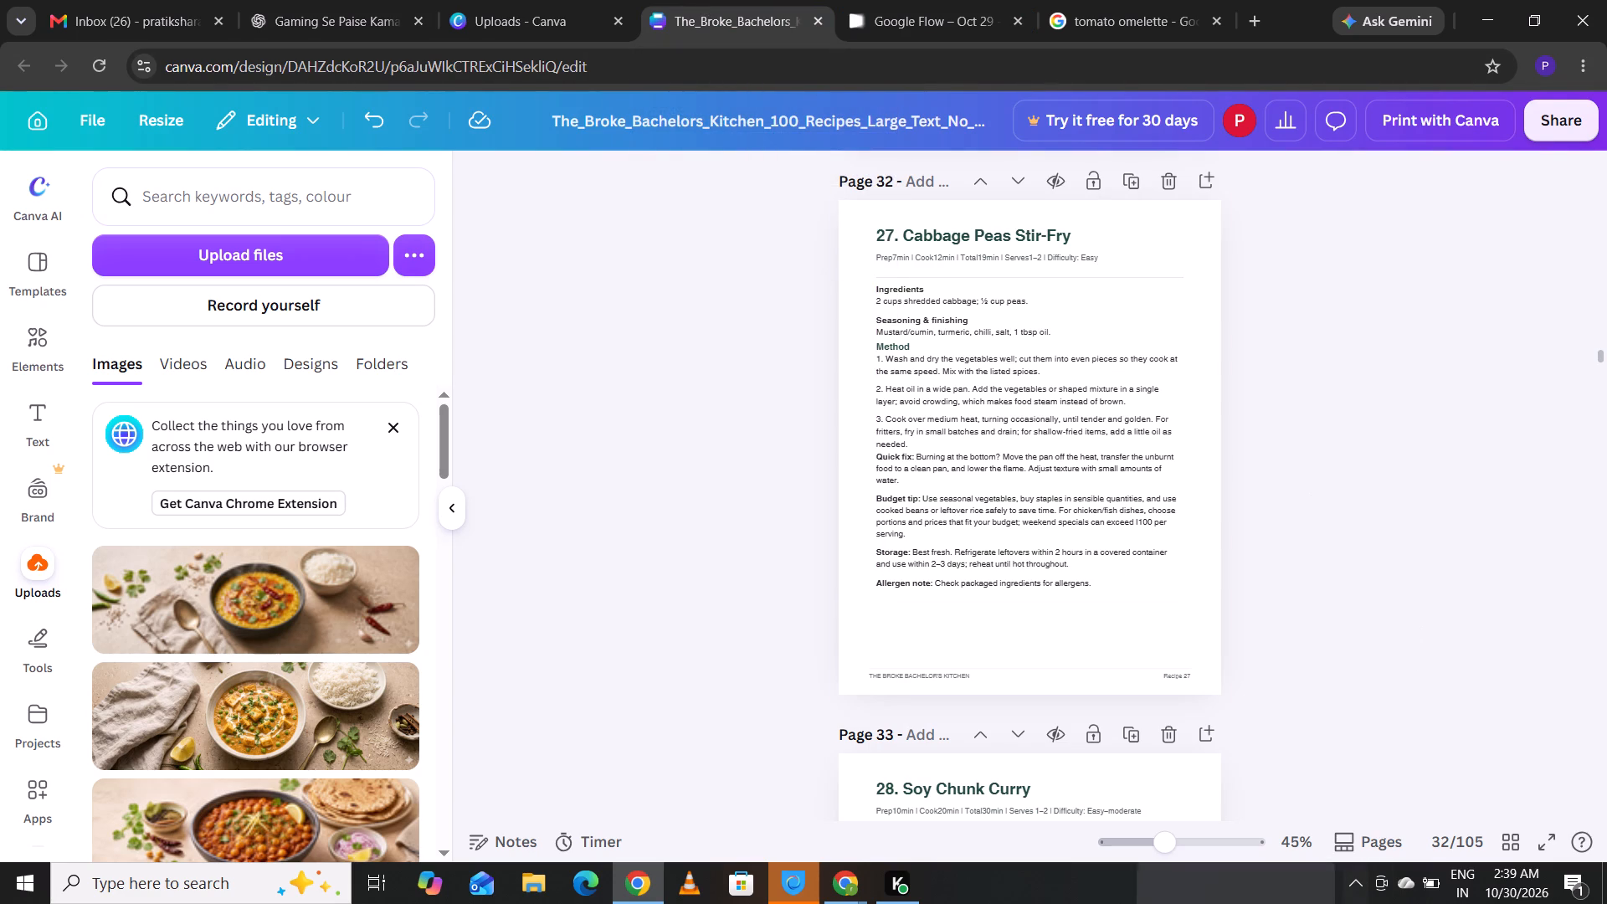
drag(894, 443, 890, 531)
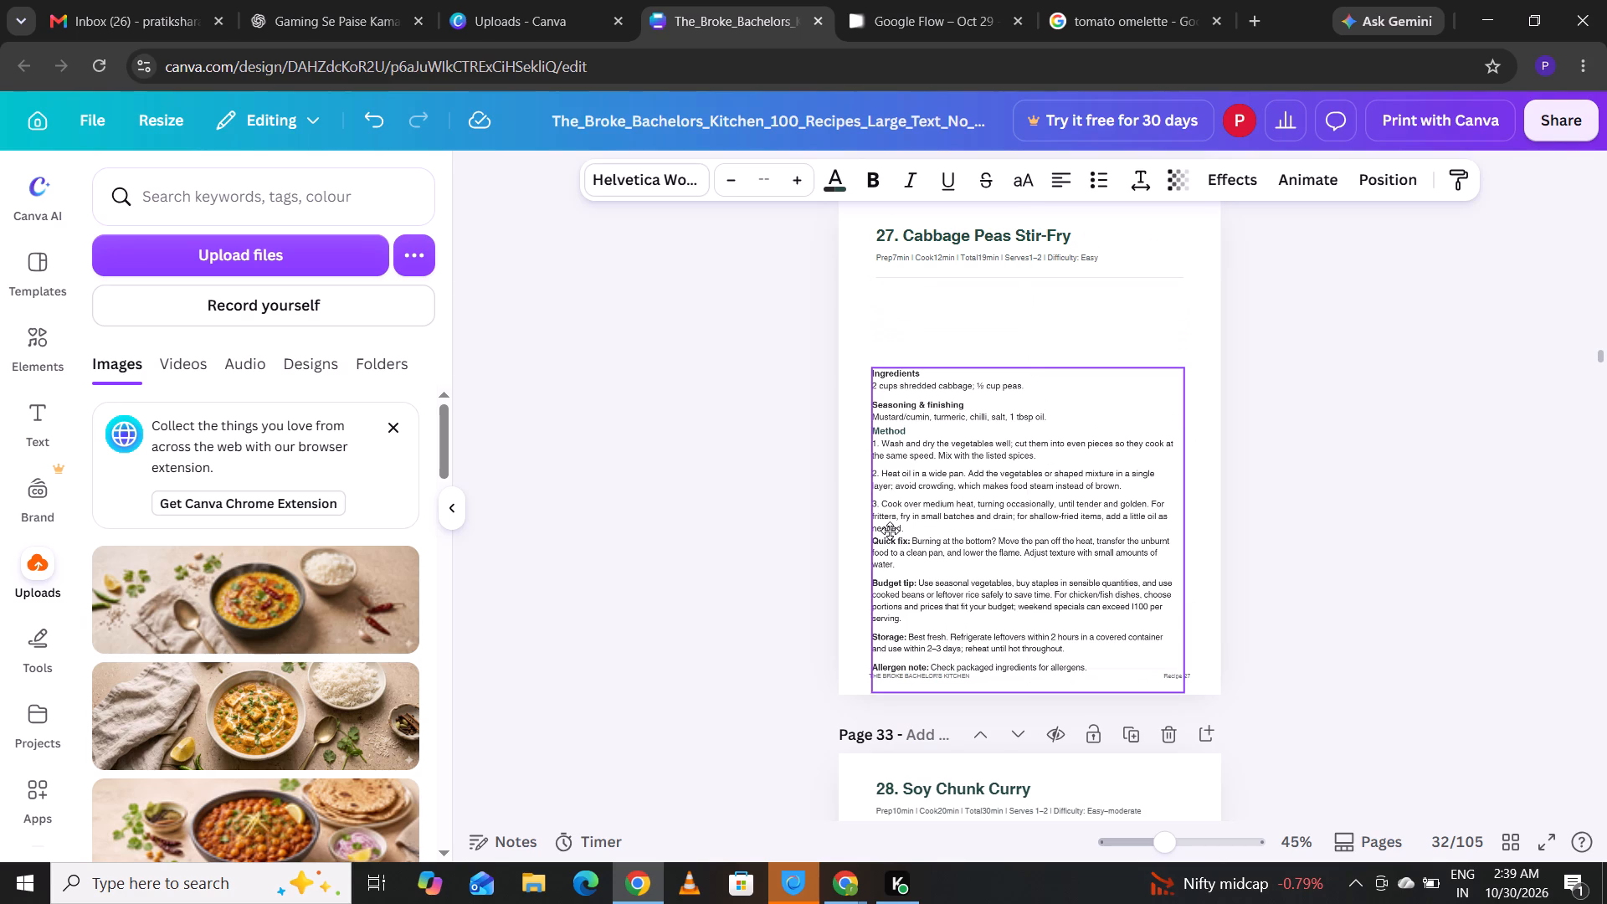
drag(890, 531, 901, 521)
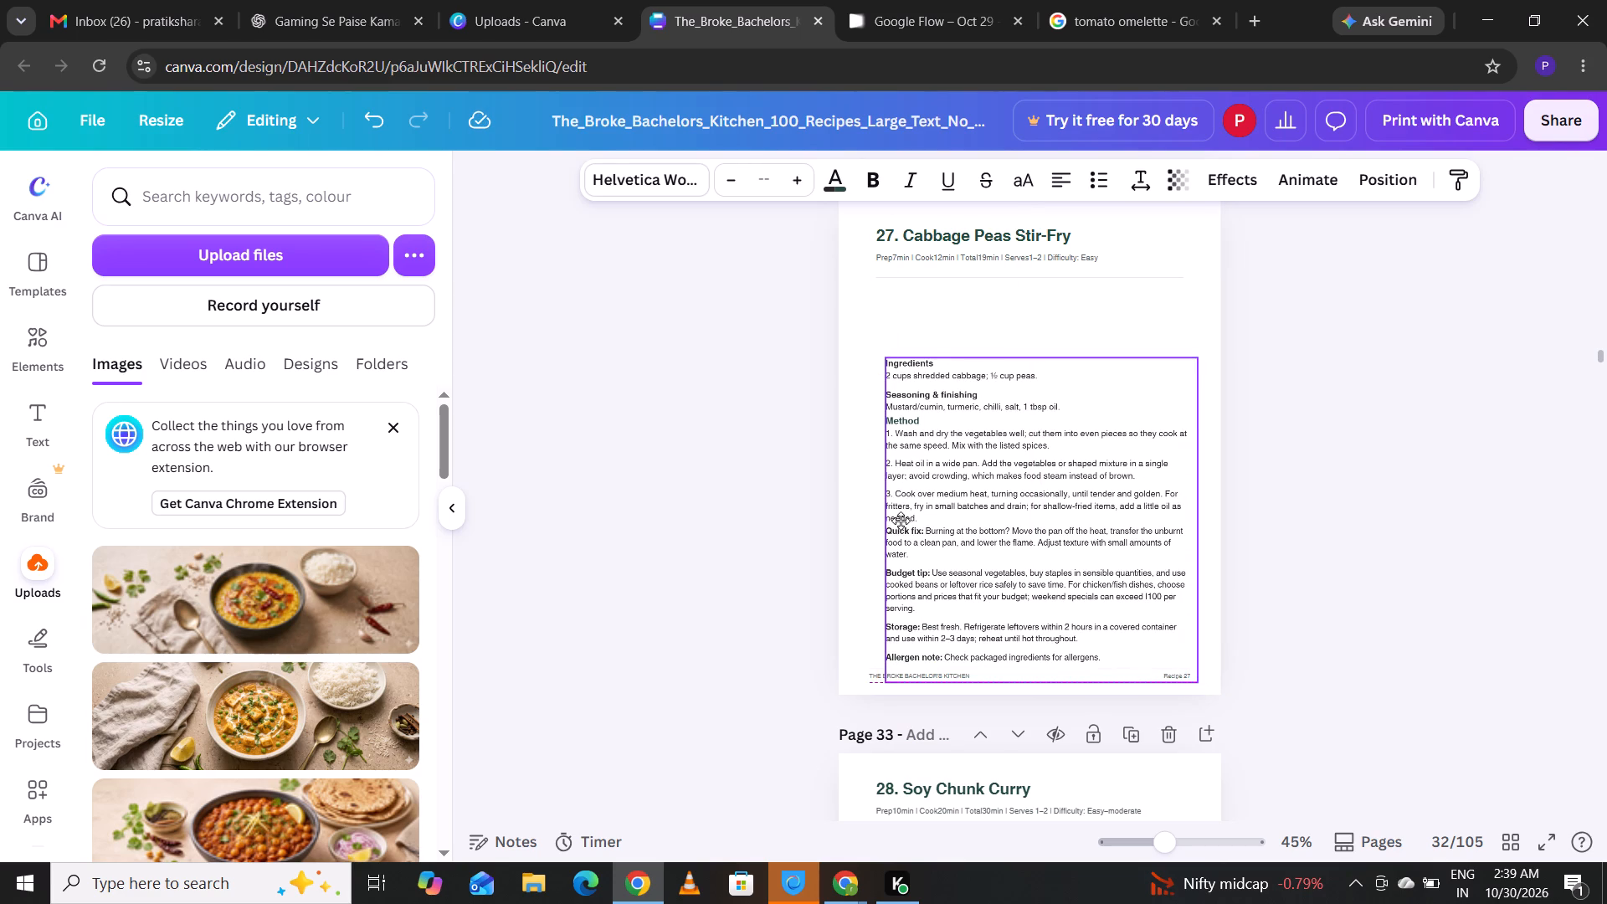
drag(901, 521, 894, 510)
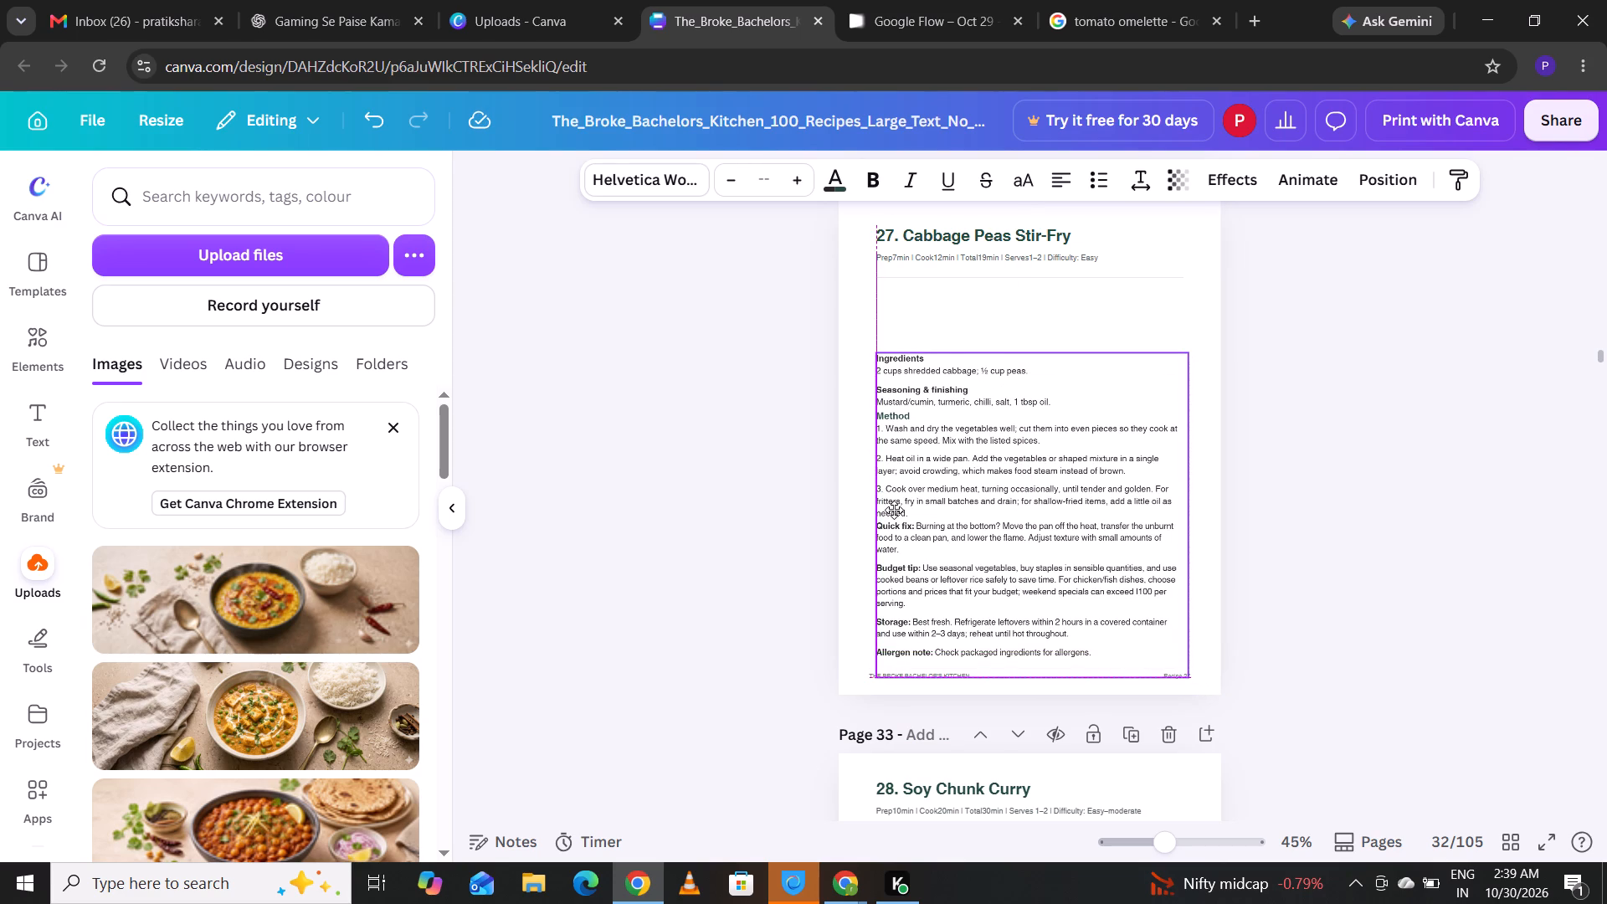
drag(894, 510, 891, 527)
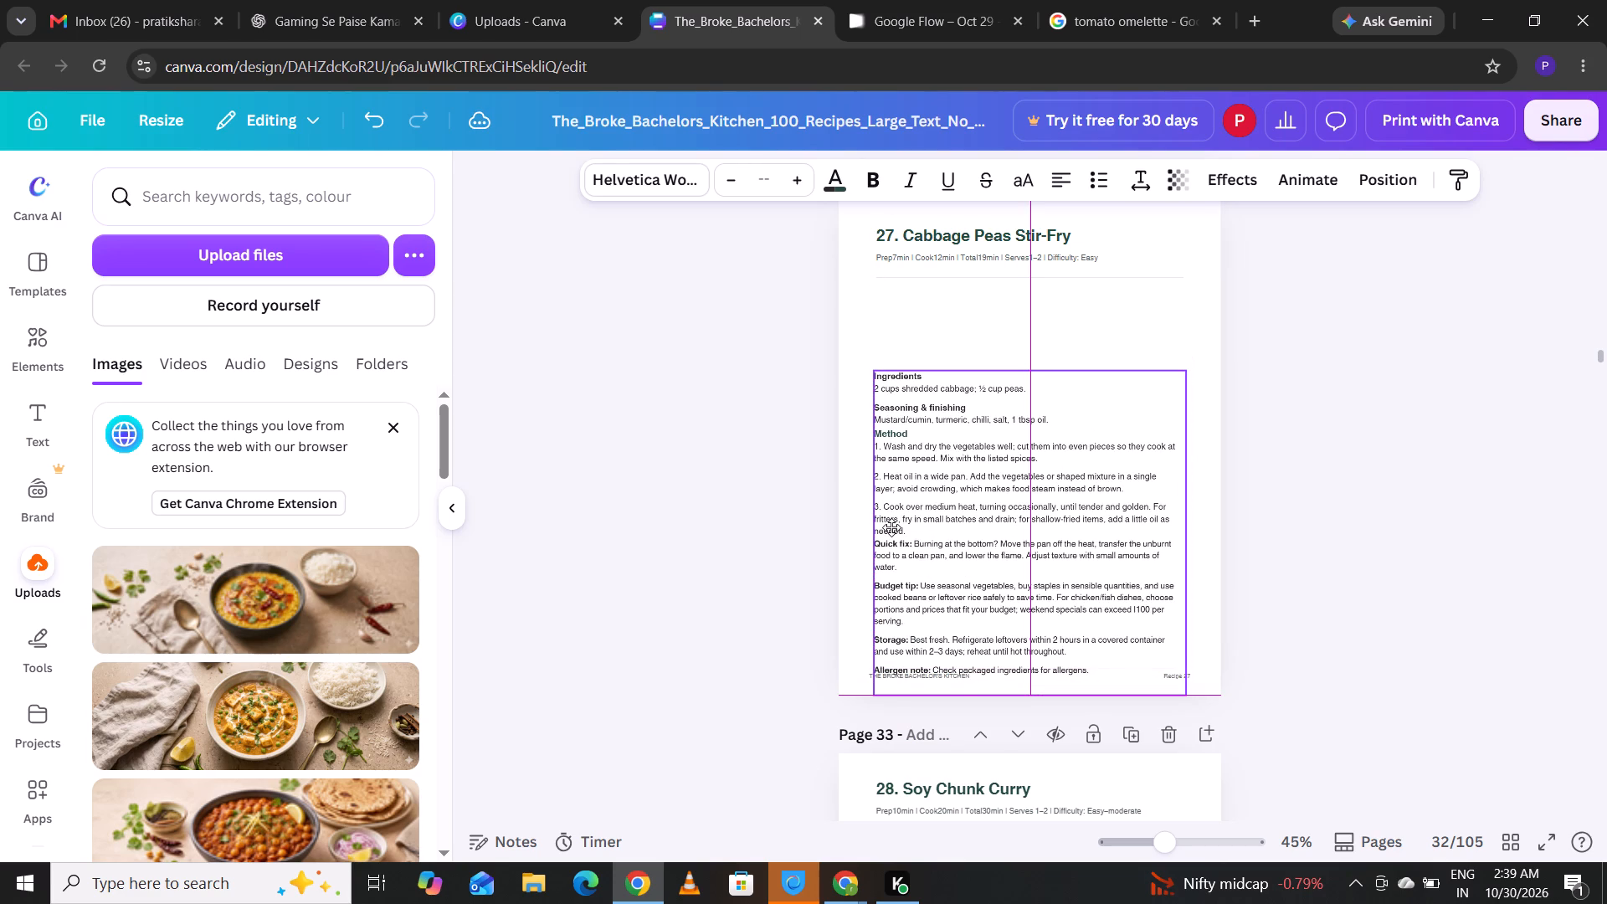
drag(891, 527, 893, 511)
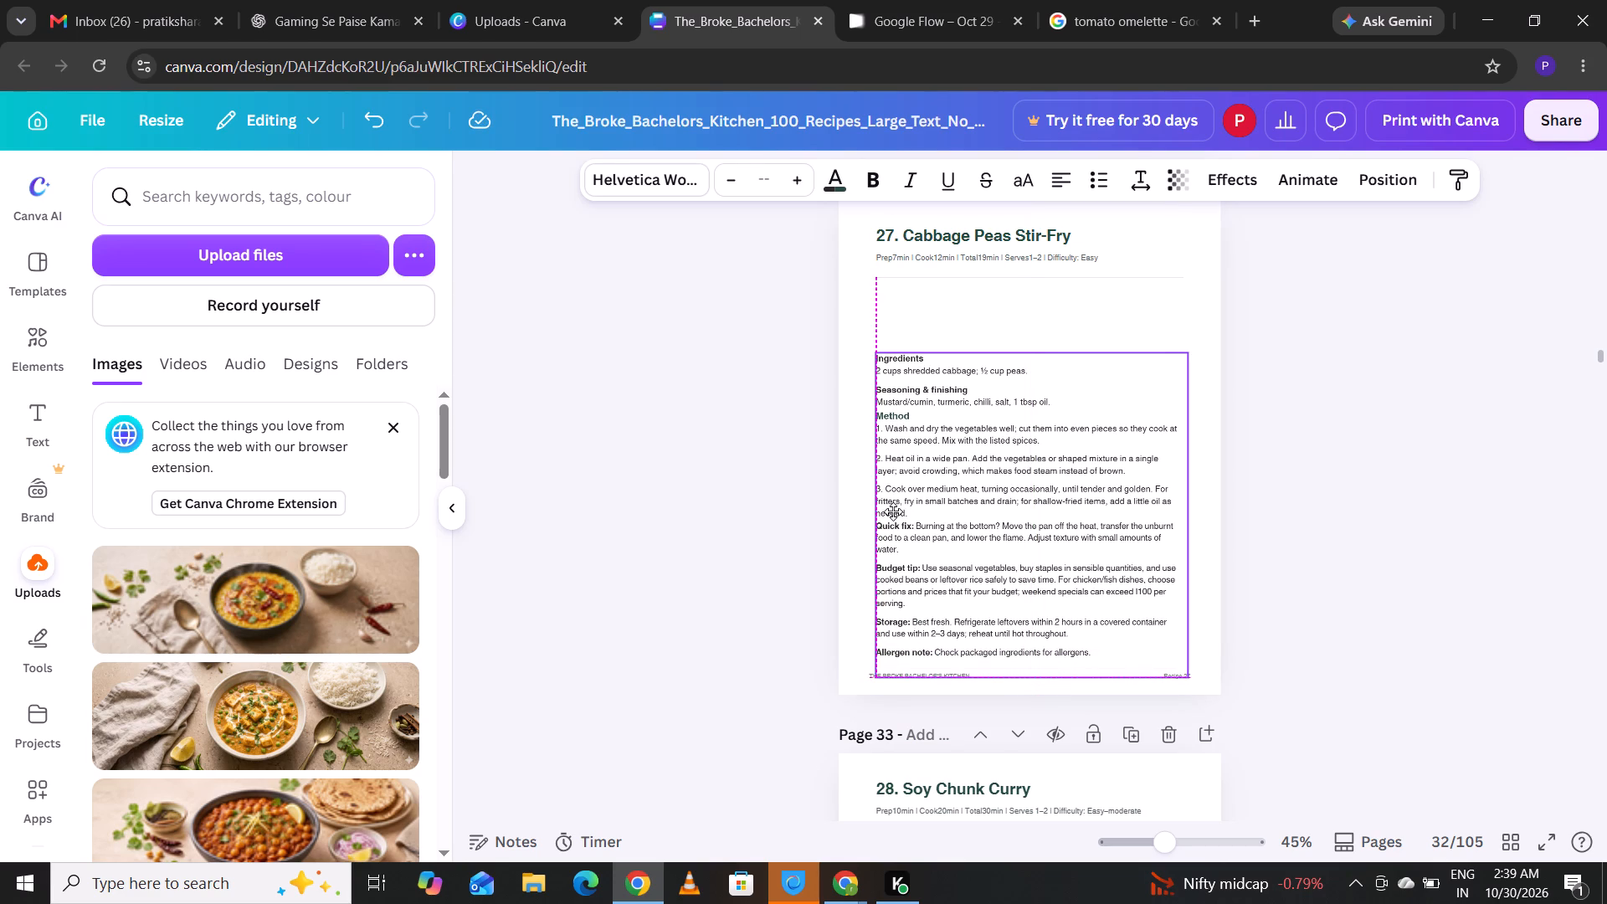
drag(893, 511, 893, 523)
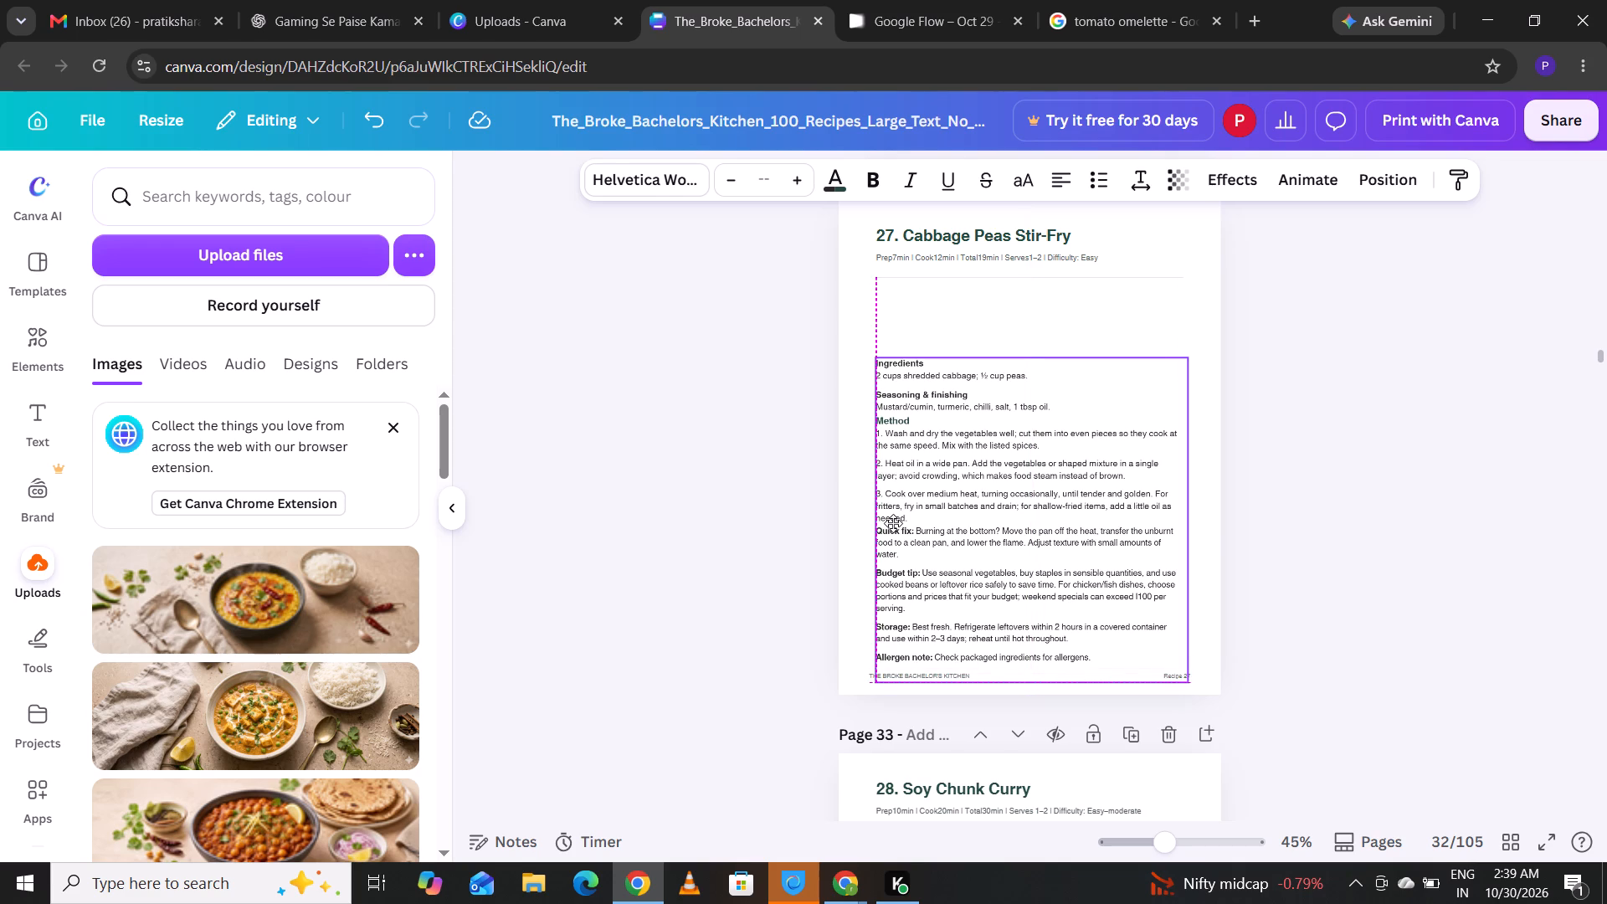
drag(893, 523, 893, 519)
drag(893, 519, 893, 516)
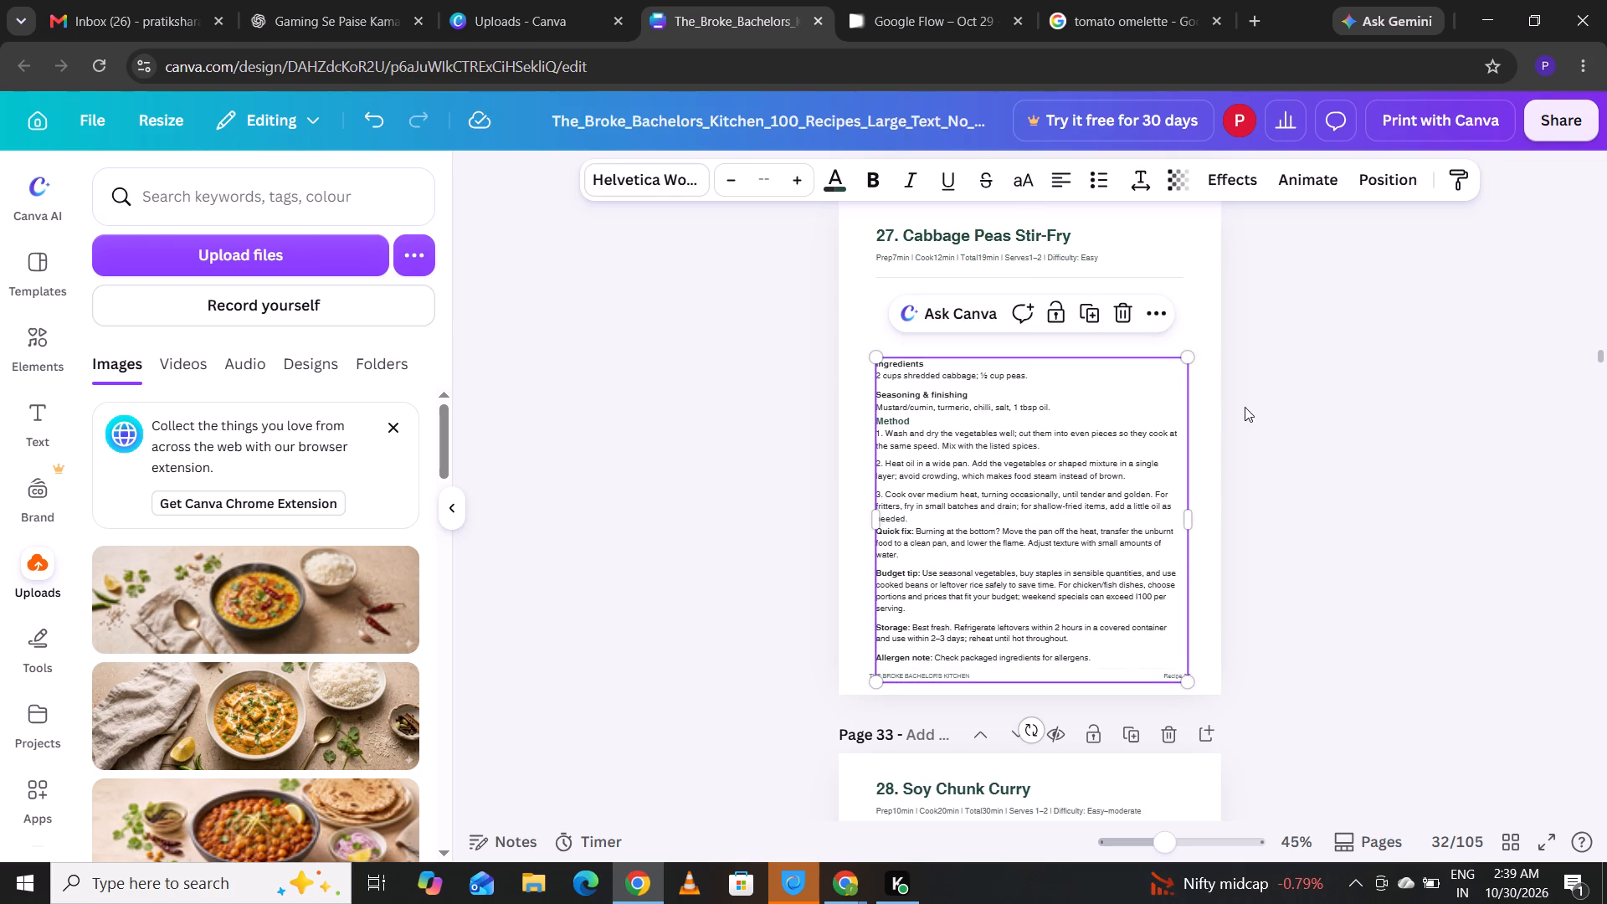
click(1245, 407)
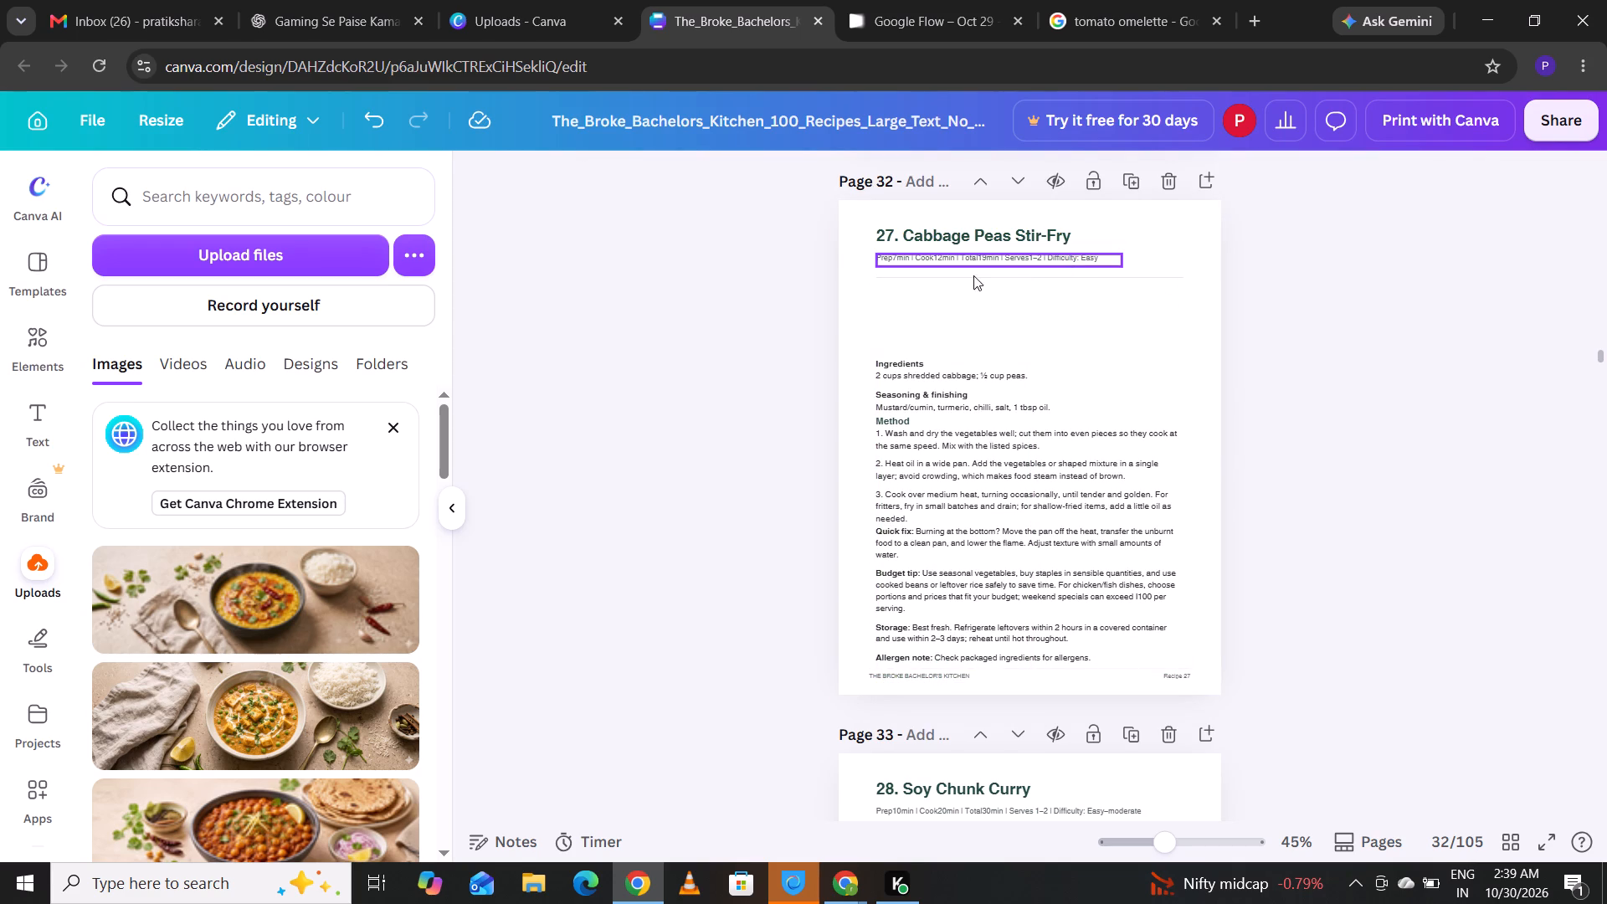
Move page 32's prep-time line and the divider beneath it up closer to the 27. Cabbage Peas Stir-Fry title.
click(978, 258)
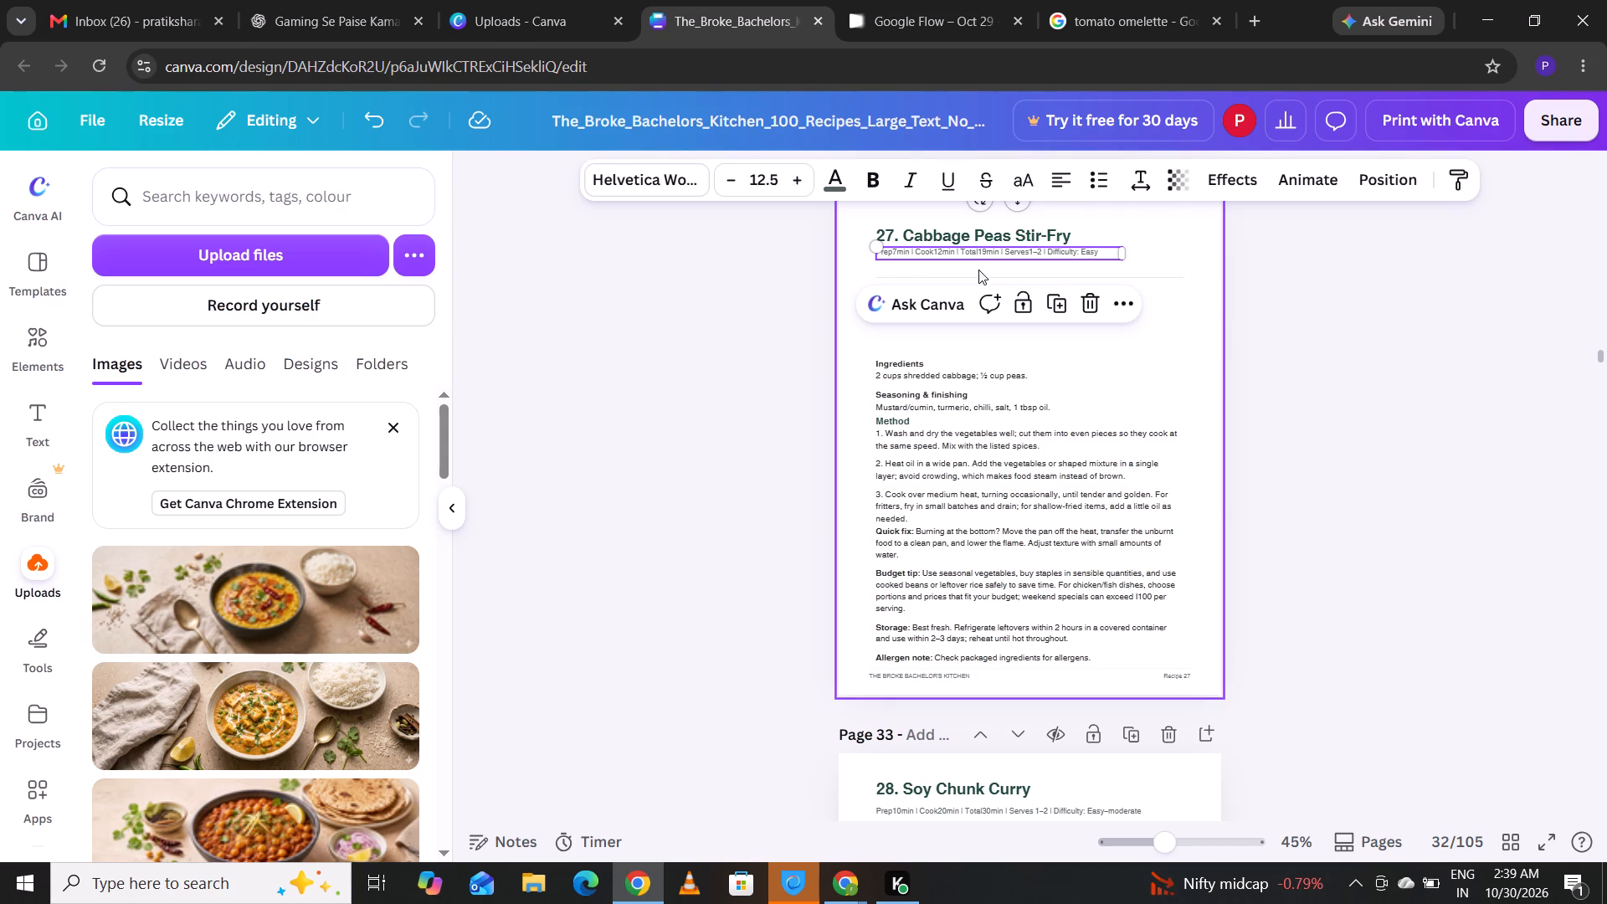
click(1155, 279)
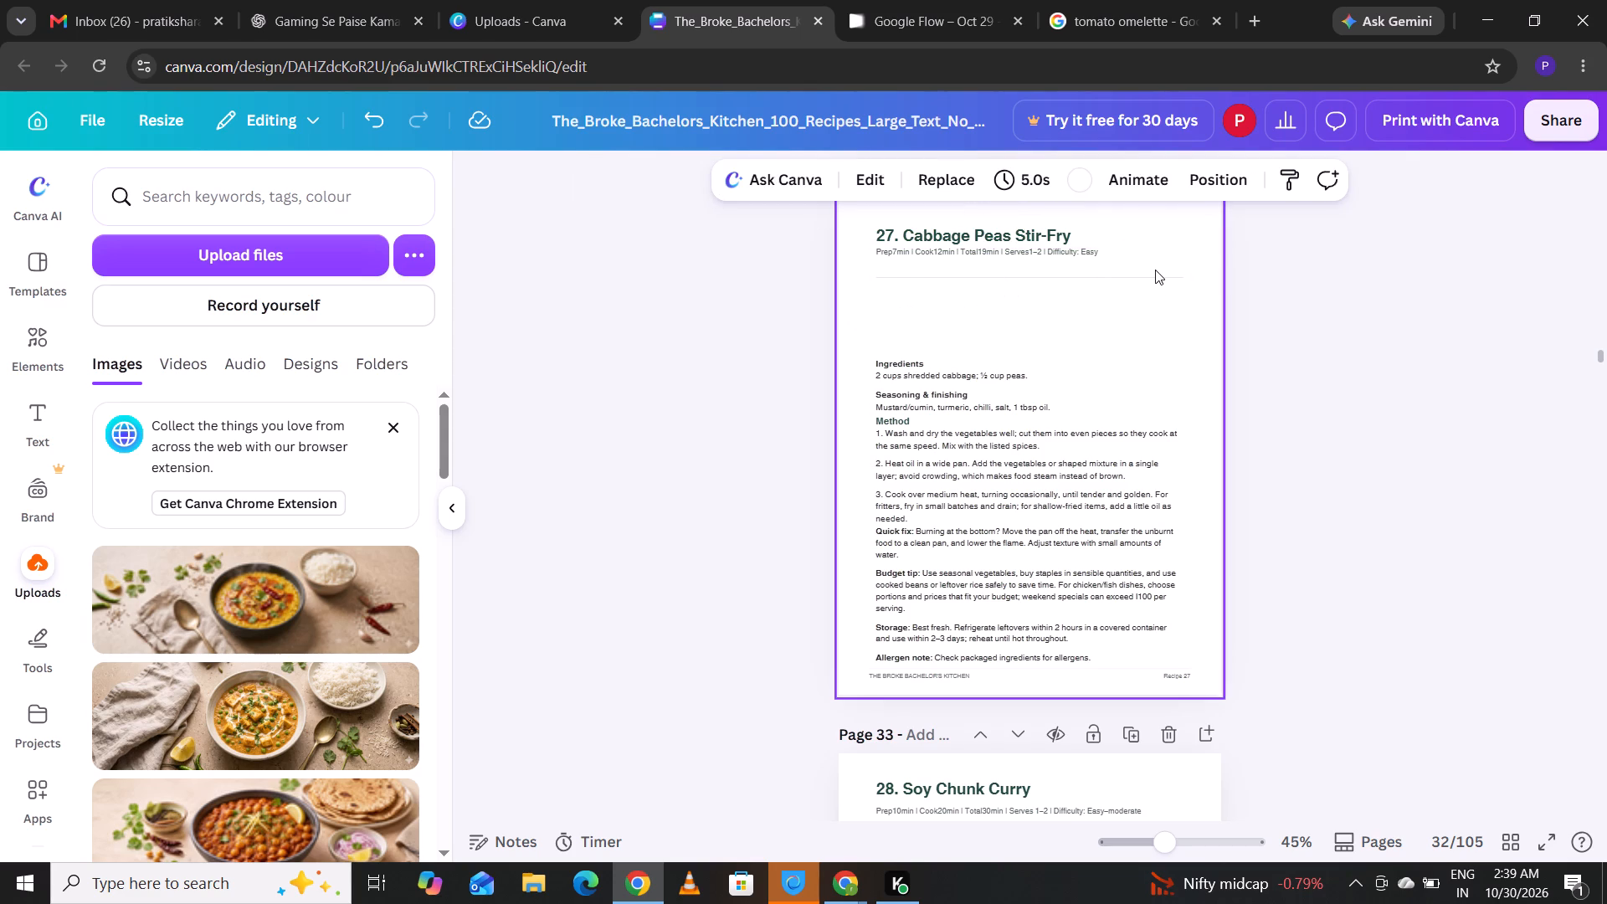
click(1150, 274)
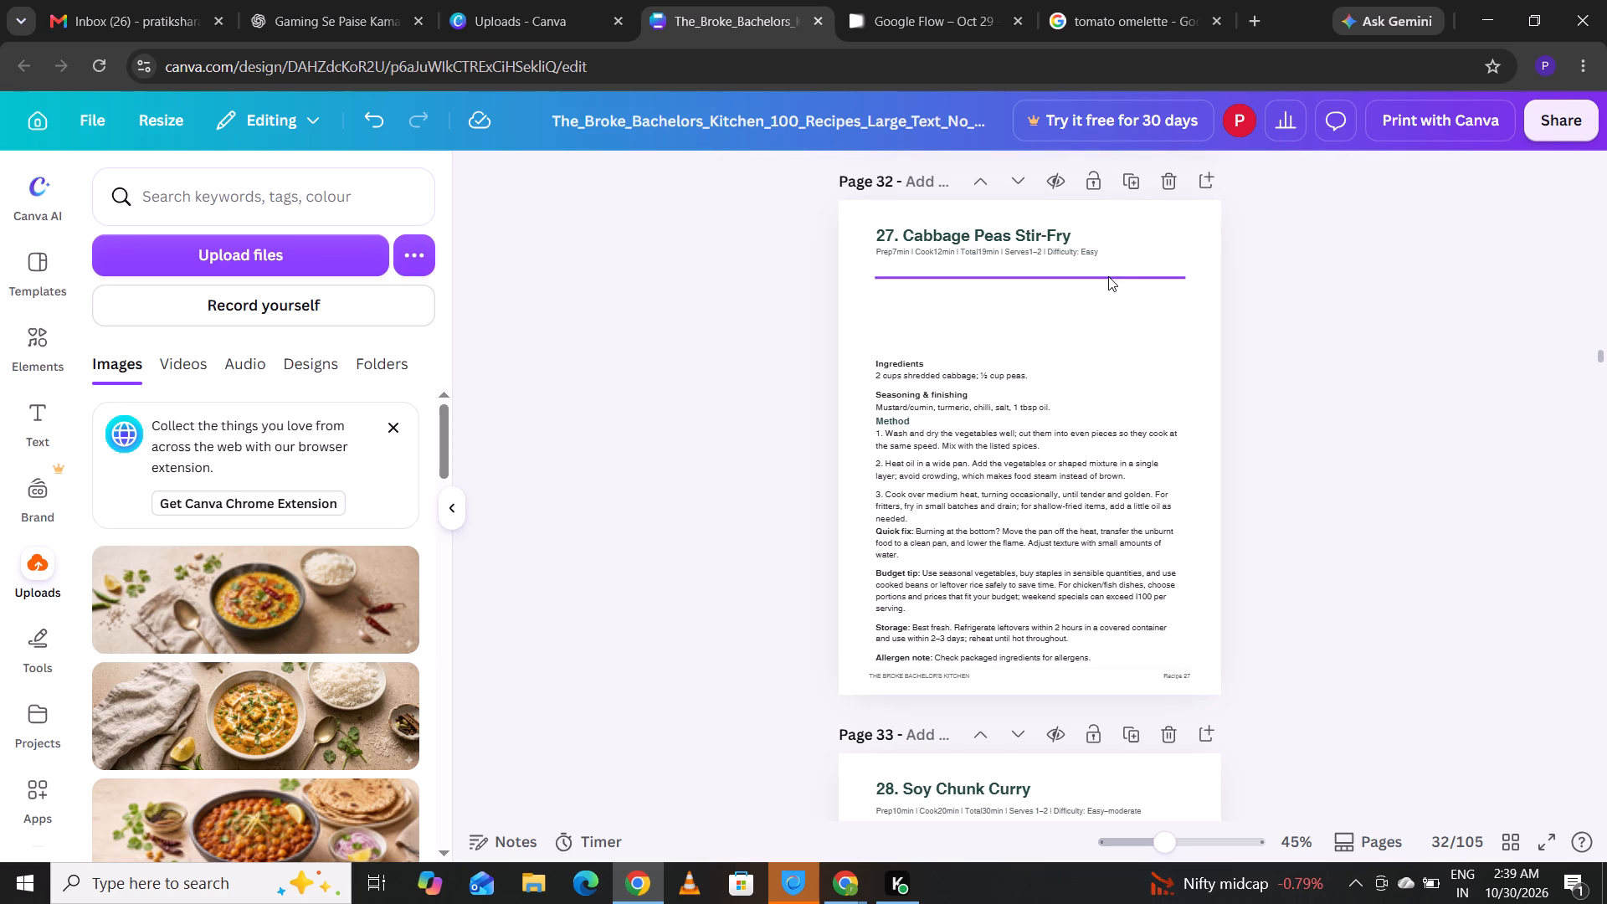
drag(1111, 277, 1111, 274)
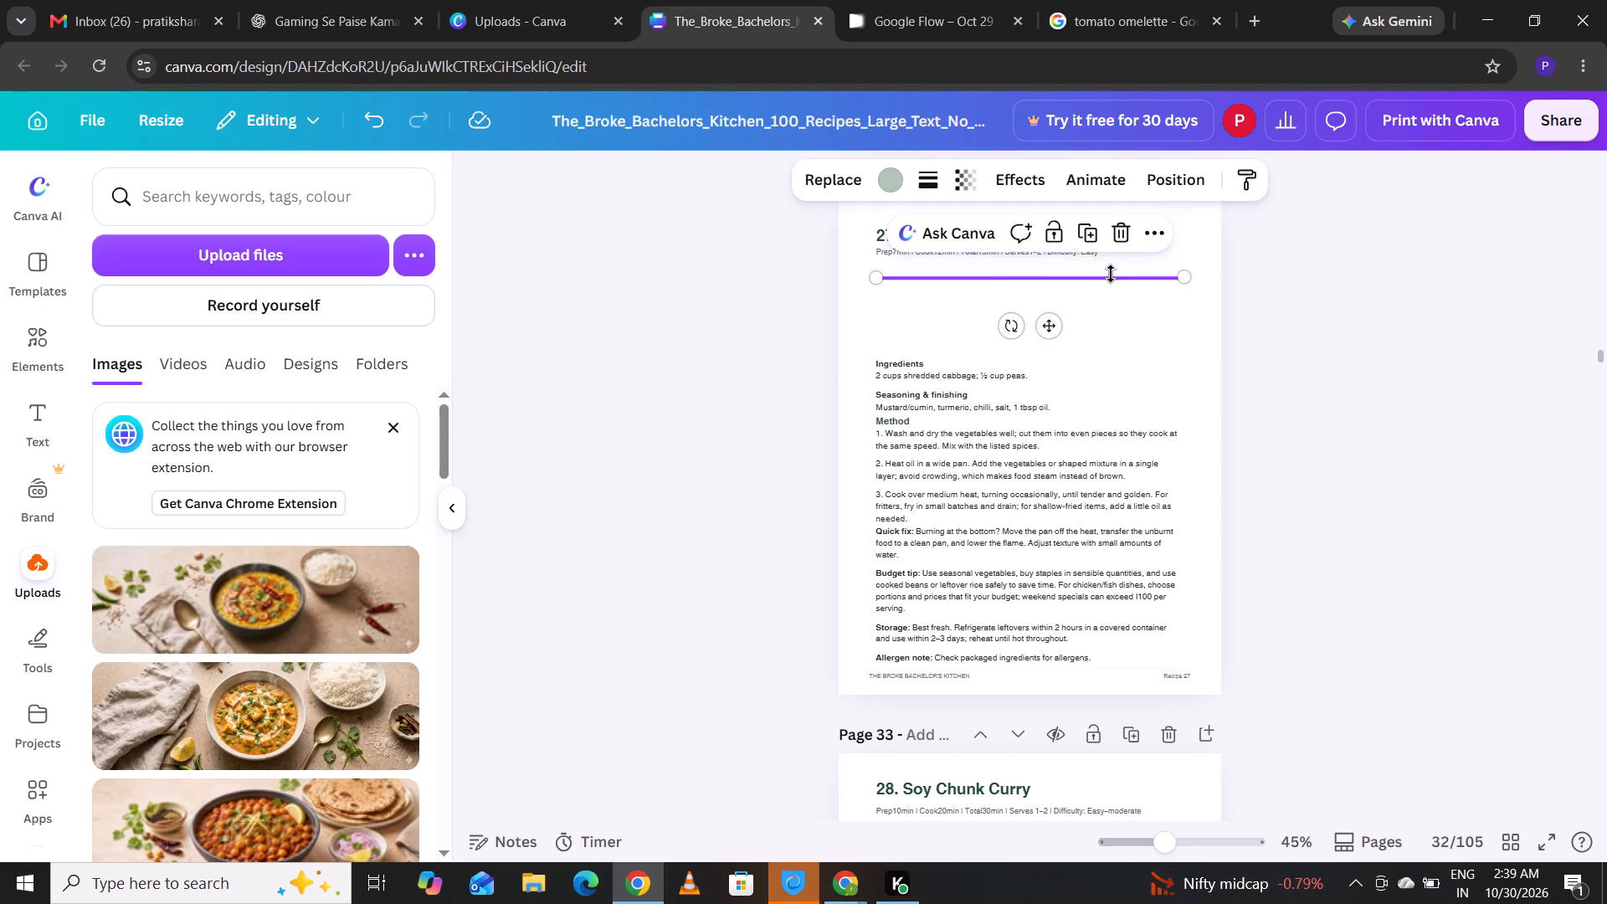
drag(1111, 274, 1110, 260)
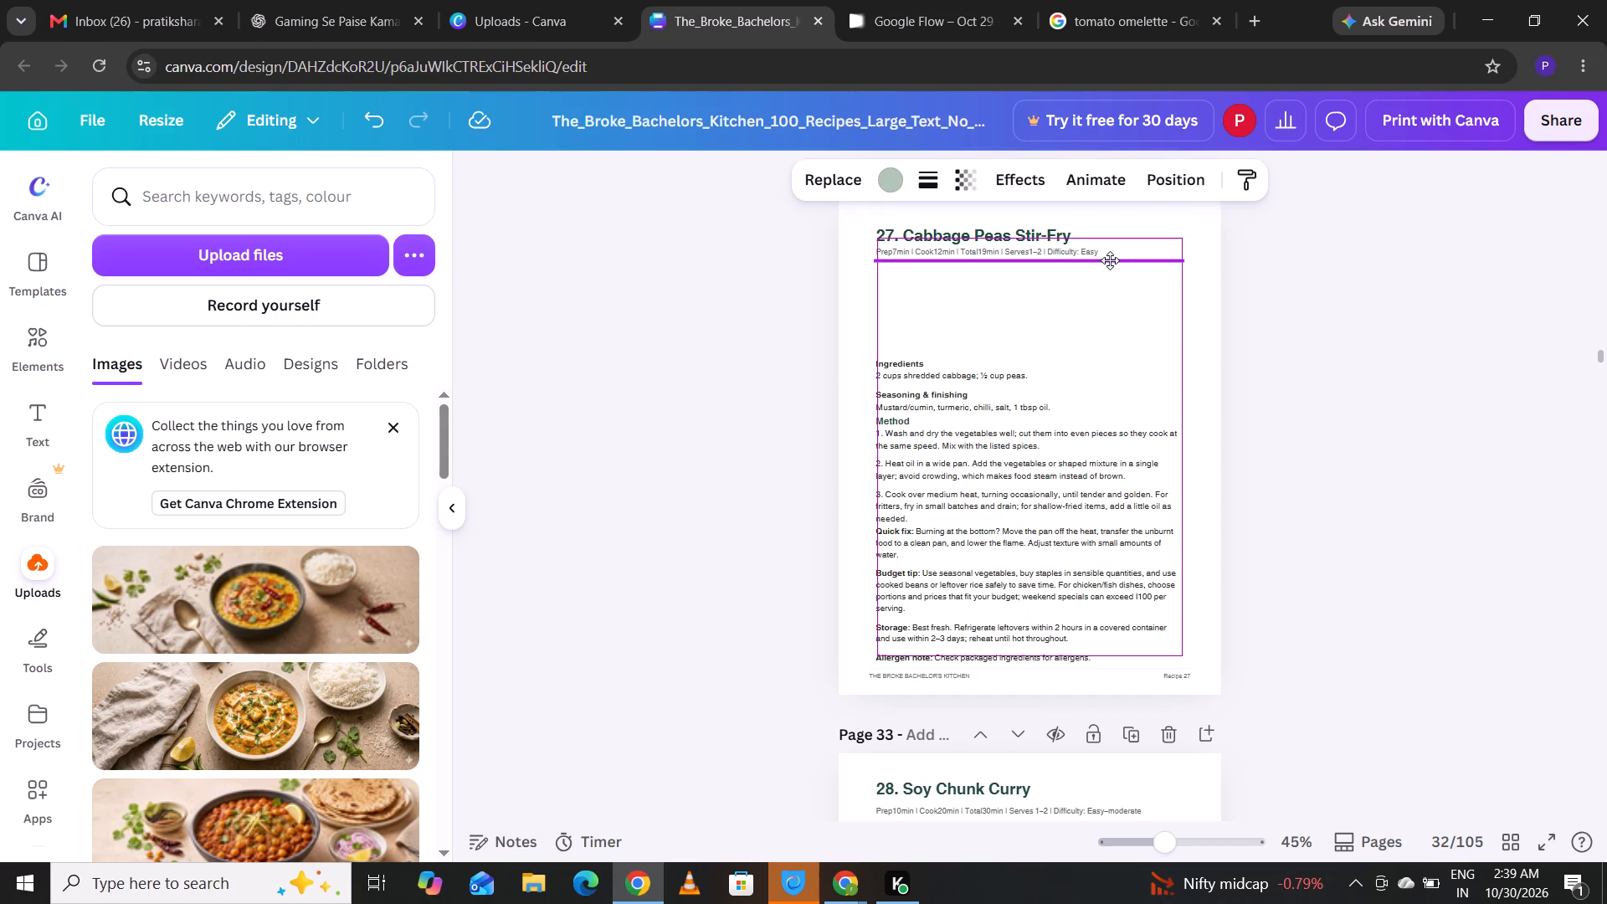
drag(1110, 260, 1110, 259)
click(1272, 315)
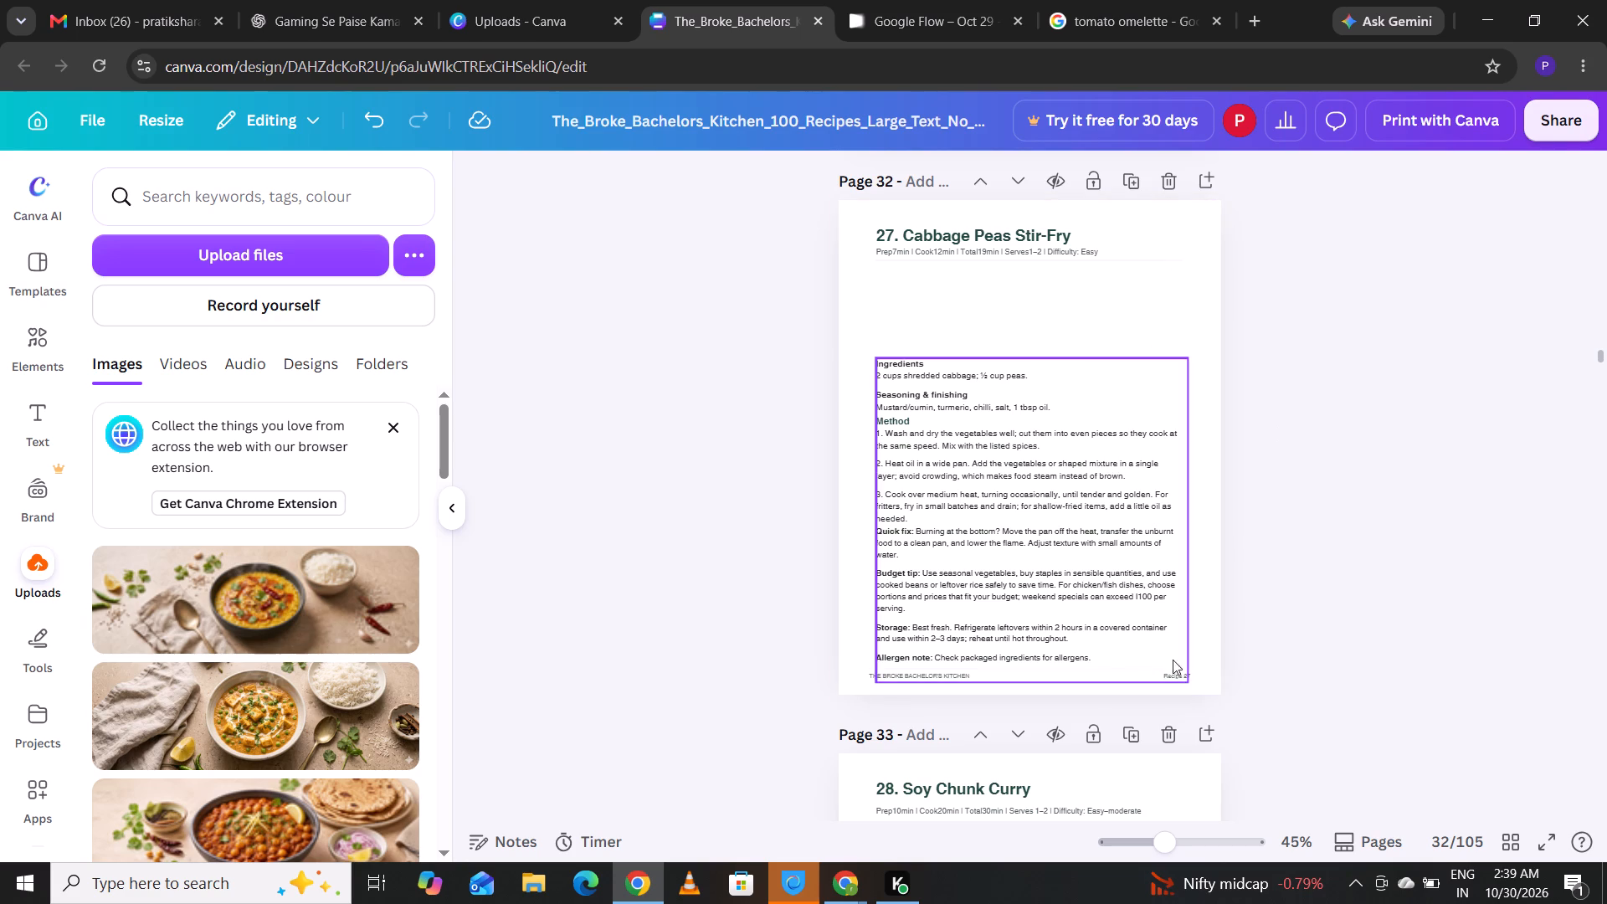
Examine the rearranged page 32 layout and its empty photo area at a closer view.
click(1162, 843)
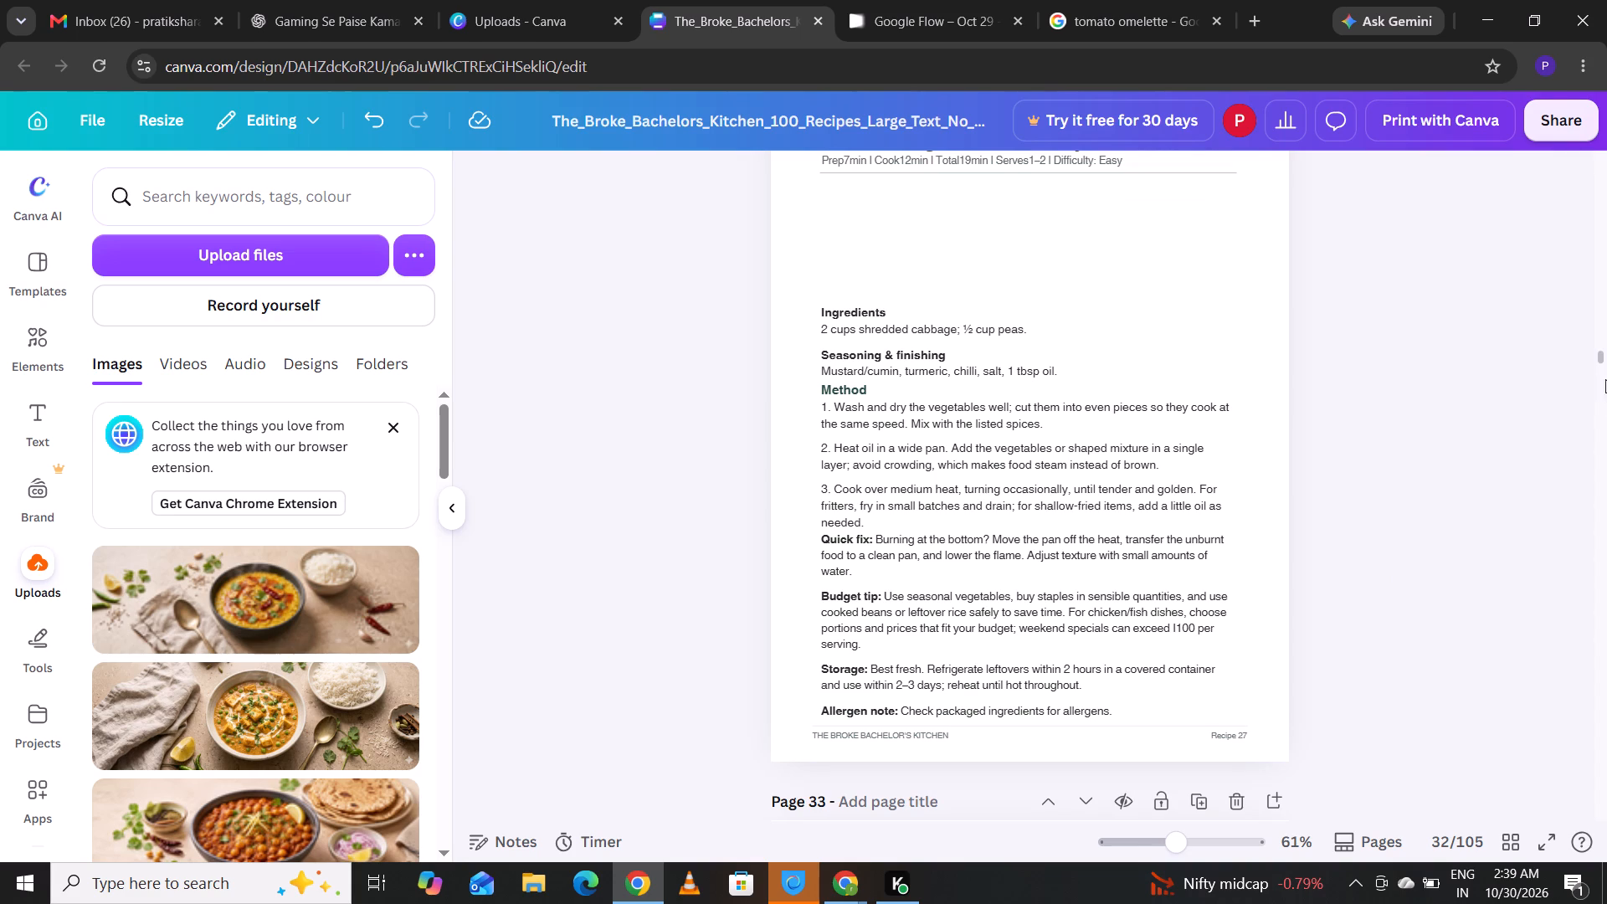
click(1599, 353)
key(Down)
key(Up)
key(Up)
key(Up)
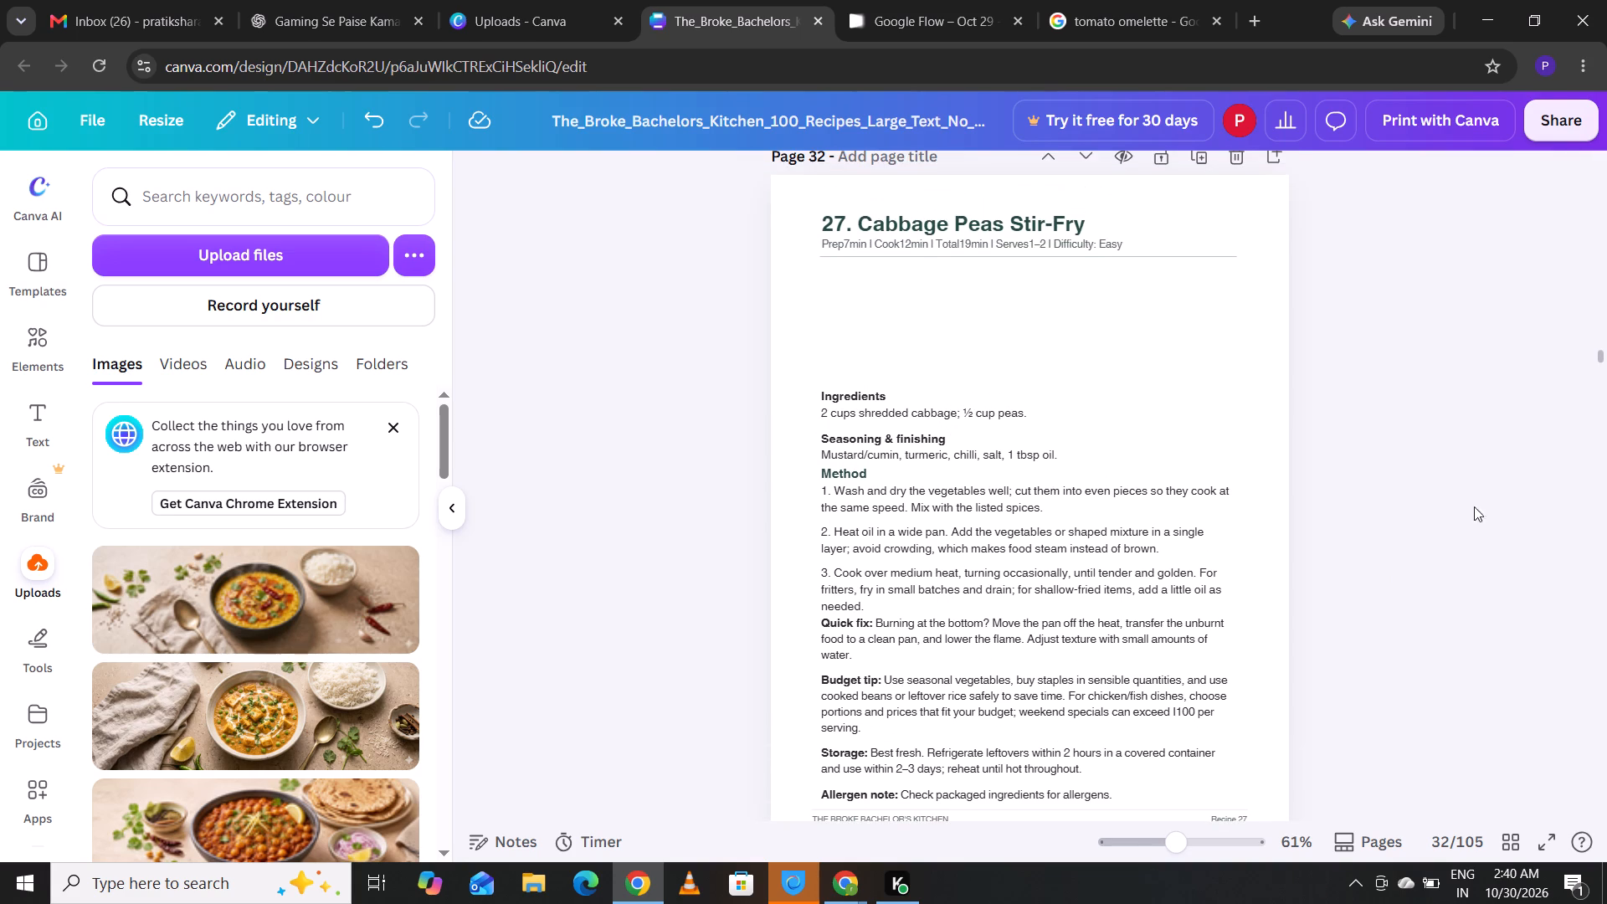
click(1173, 841)
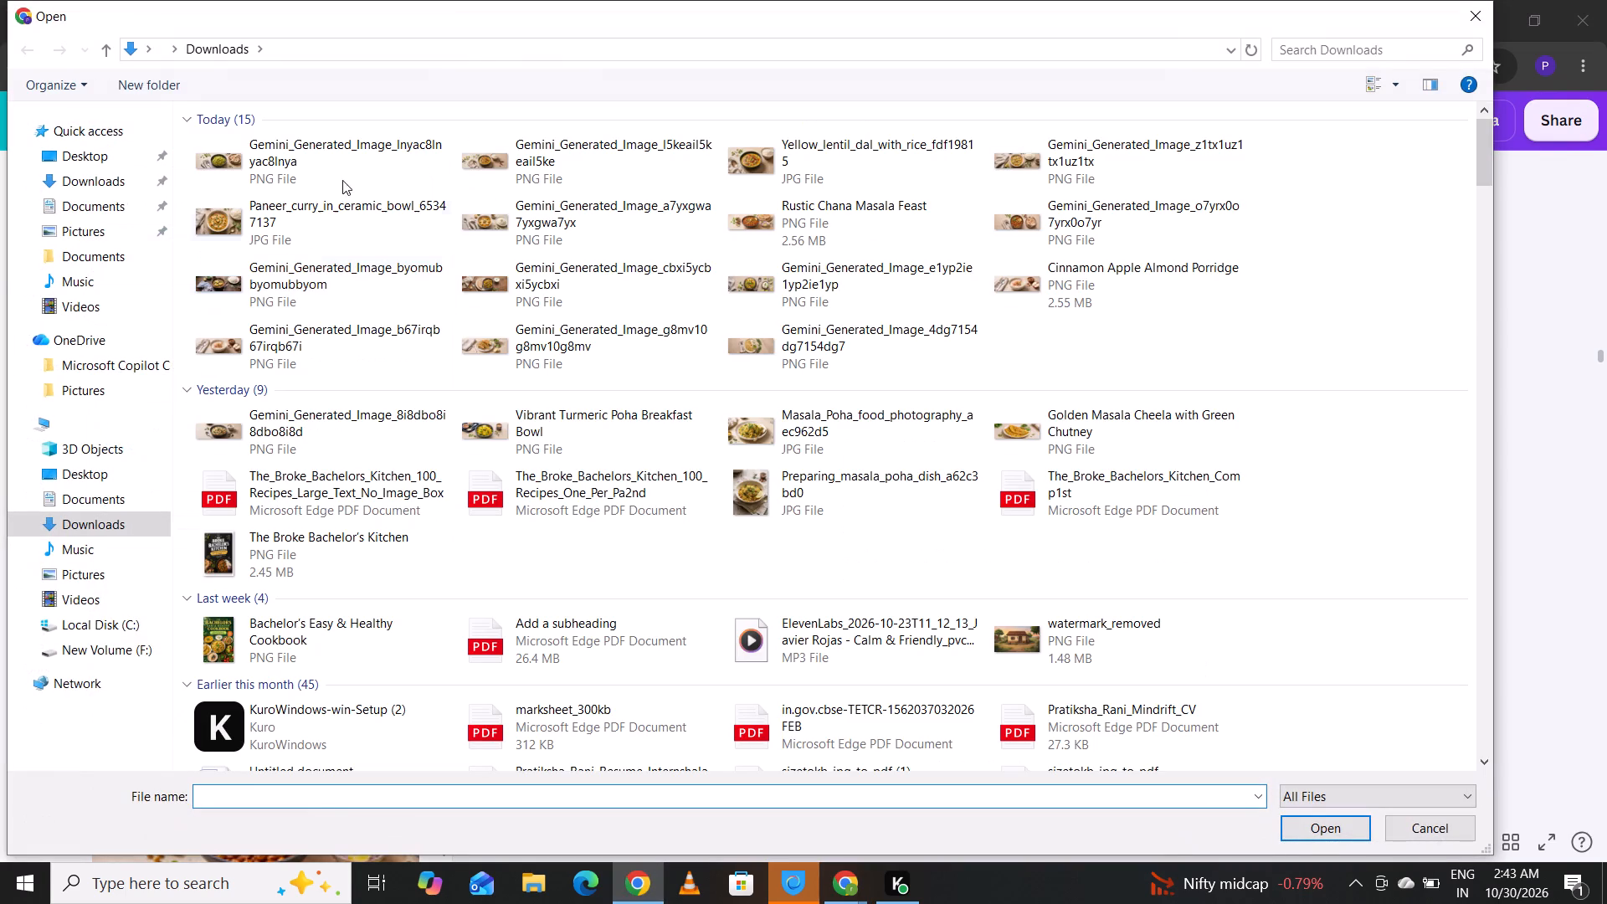
double_click(345, 169)
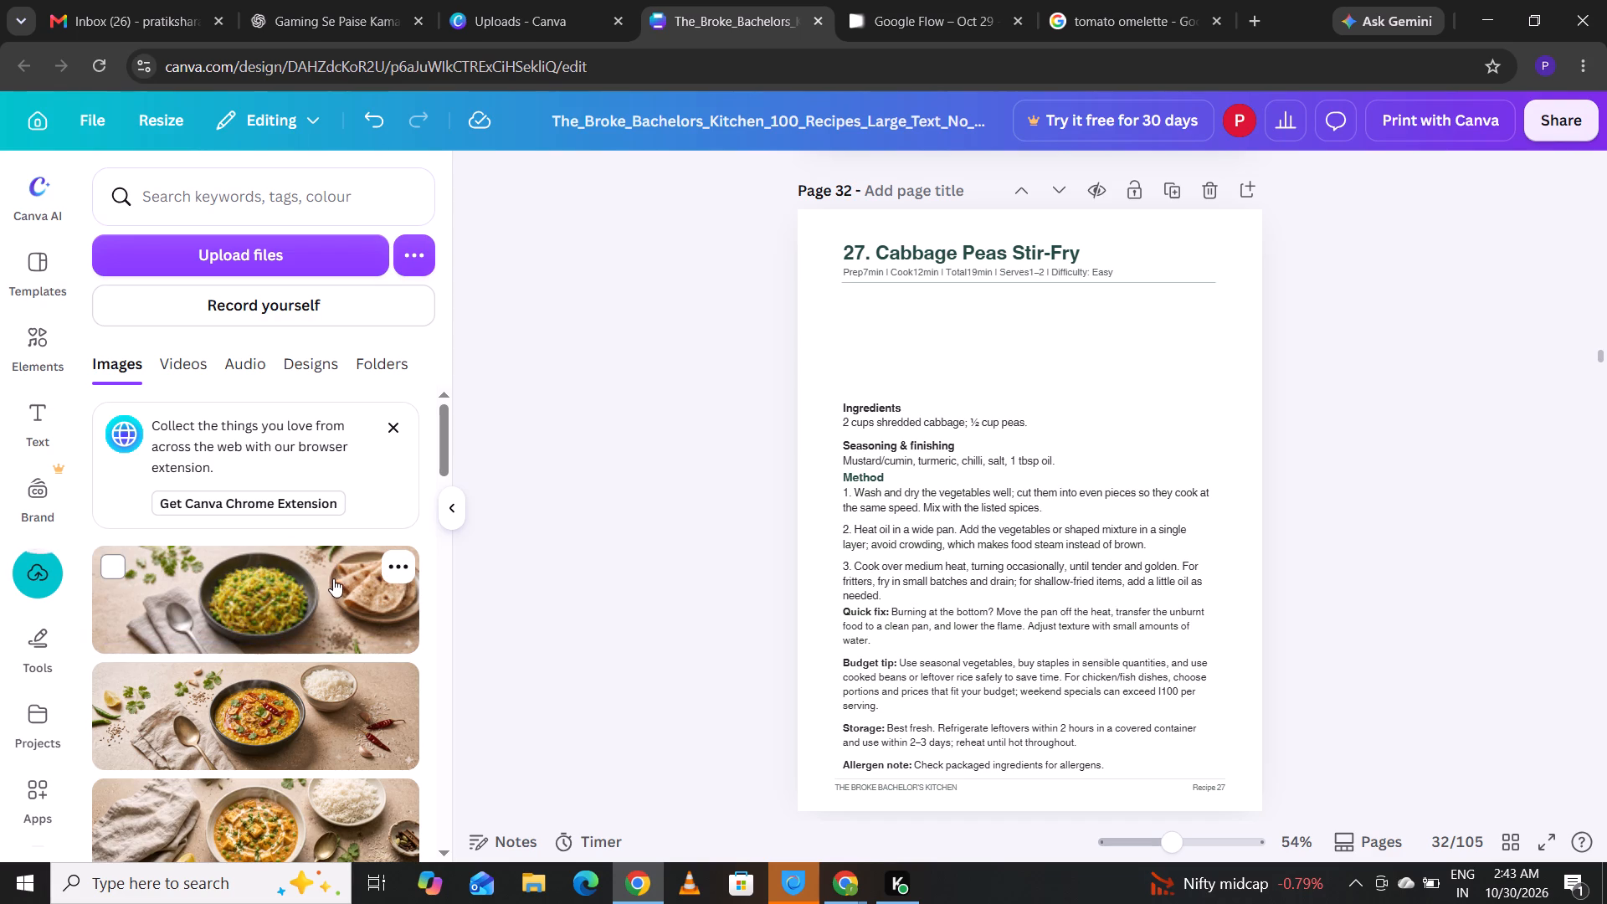
Place the uploaded cabbage peas stir-fry photo on page 32 between the title divider and the Ingredients heading, flush with the text's left margin.
drag(332, 581, 973, 342)
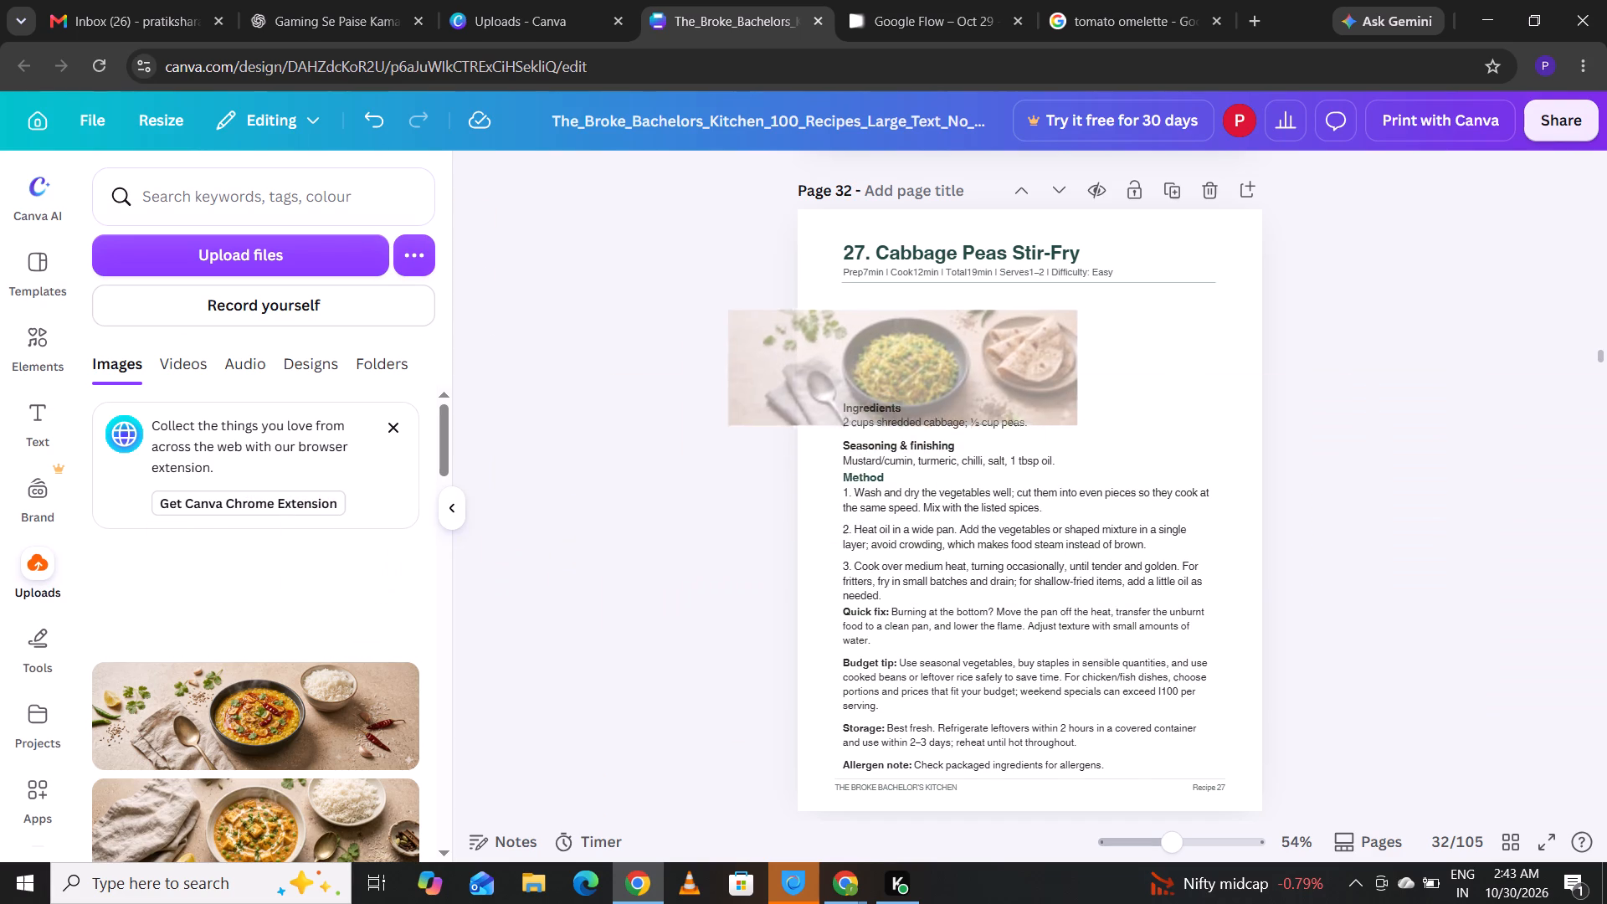
drag(973, 342, 1095, 324)
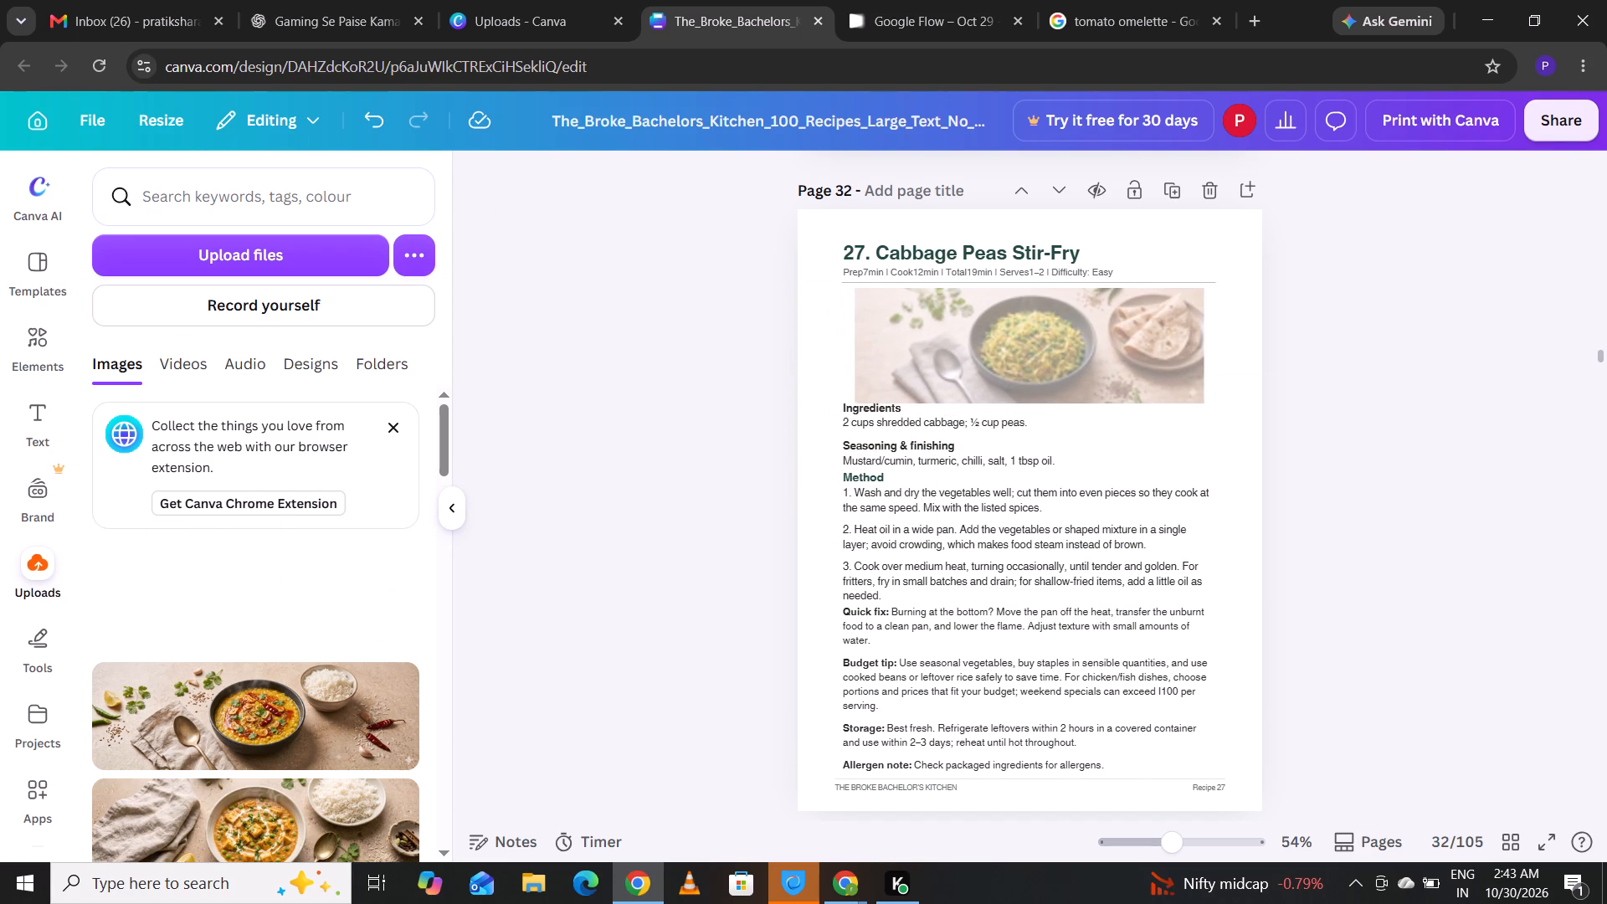
drag(1095, 324, 1084, 321)
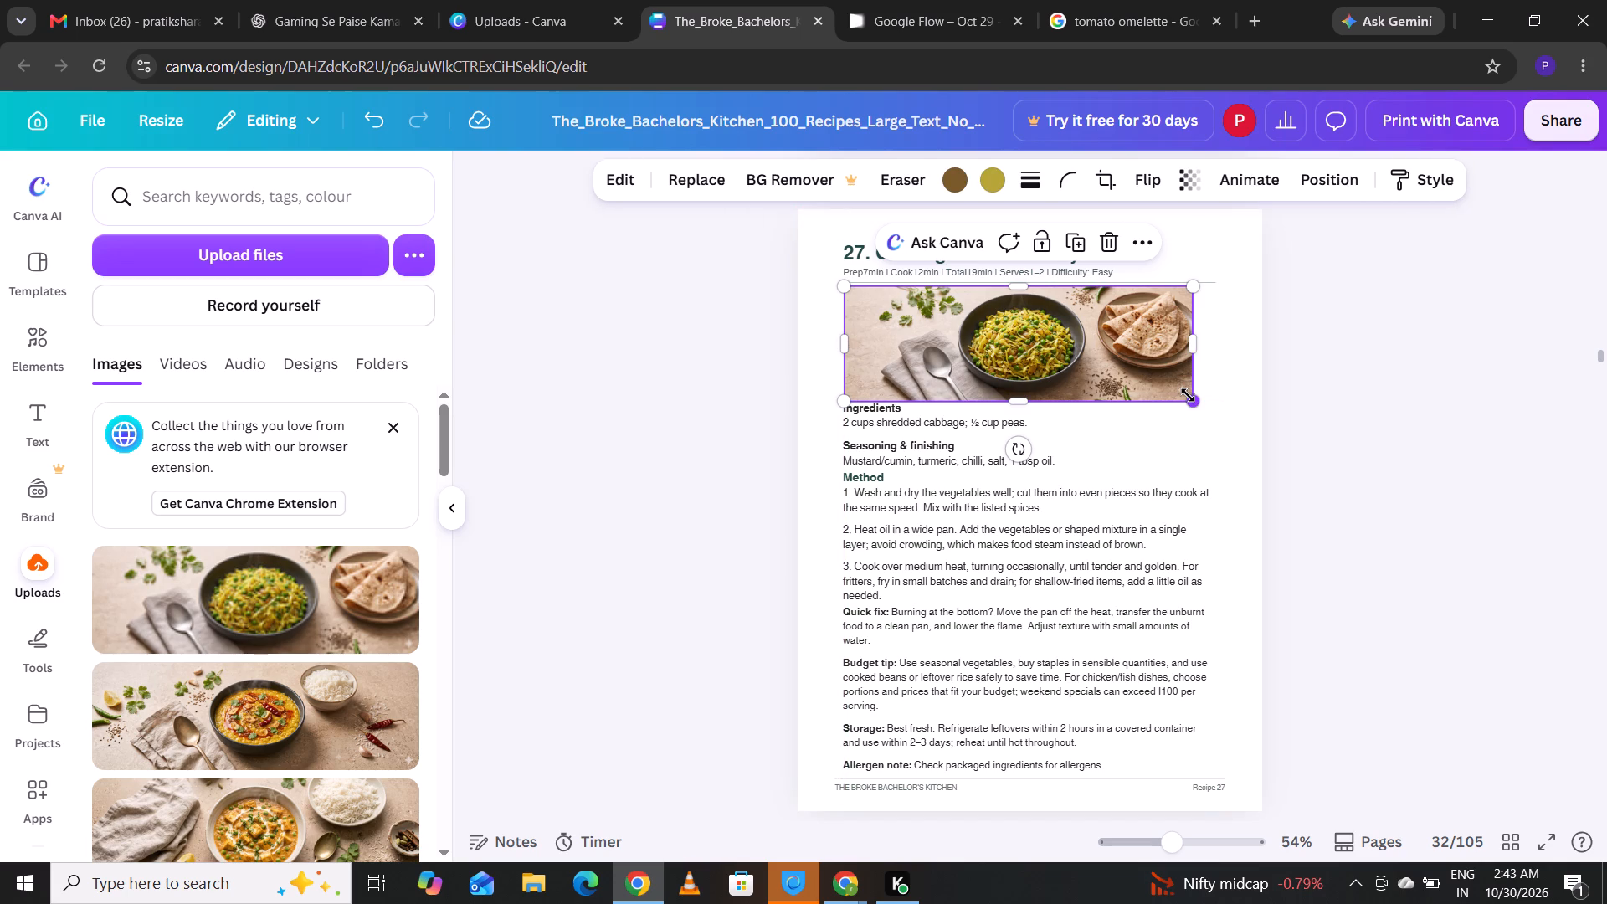
Crop the stir-fry photo's right edge to about 6.1 wide, keeping its left edge on the text margin, and scale it up slightly.
drag(1188, 403, 1188, 393)
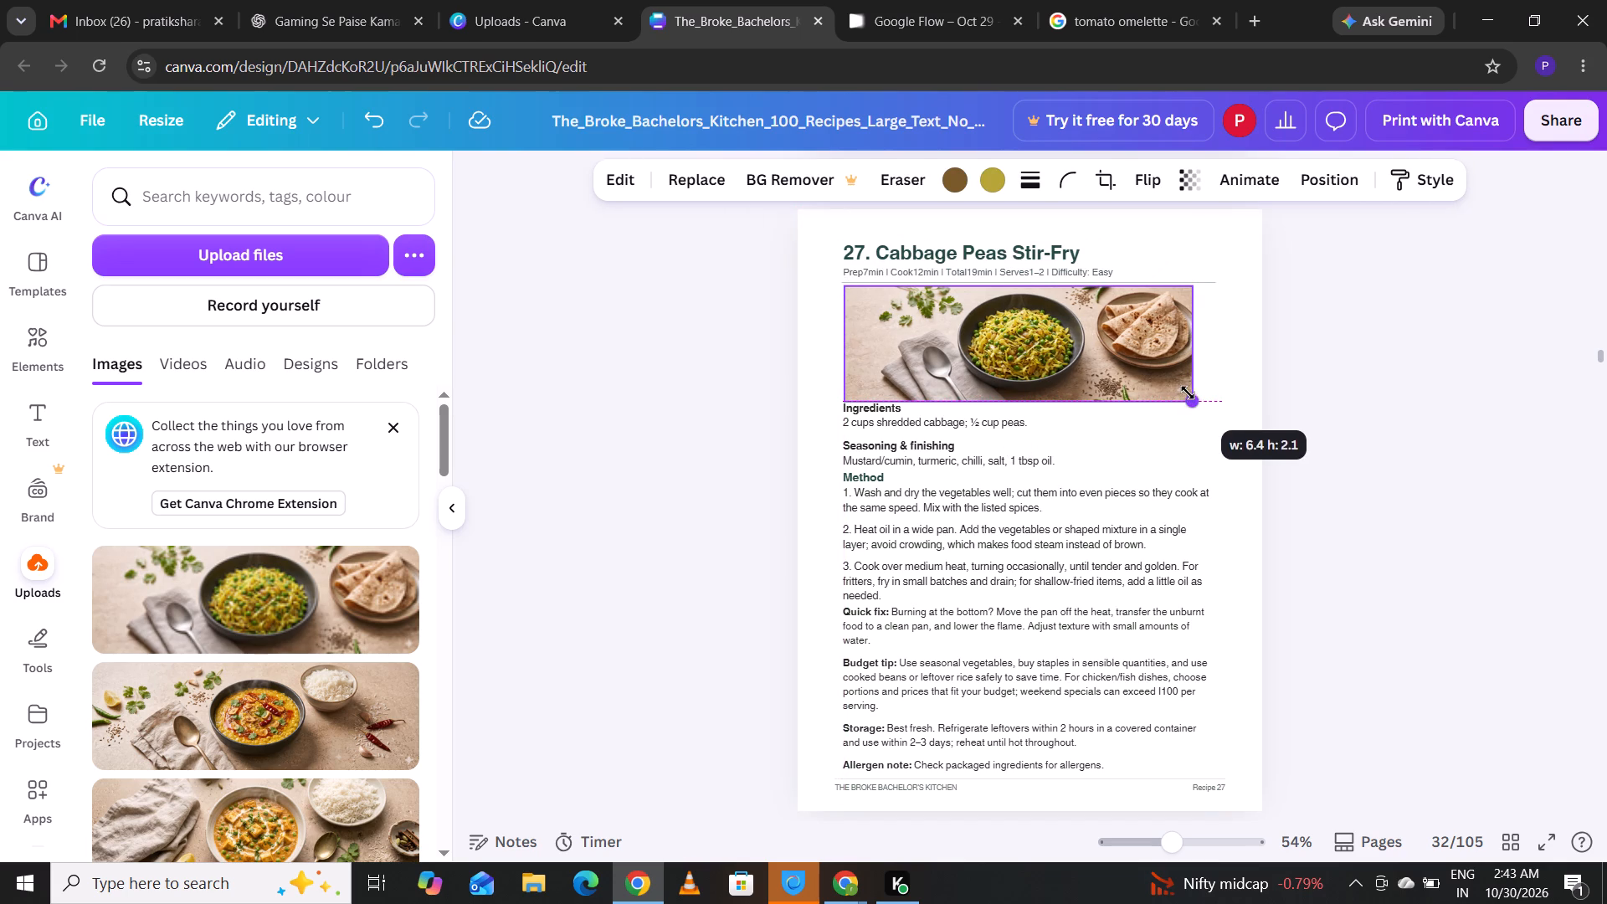
drag(1188, 393, 1188, 388)
click(1011, 401)
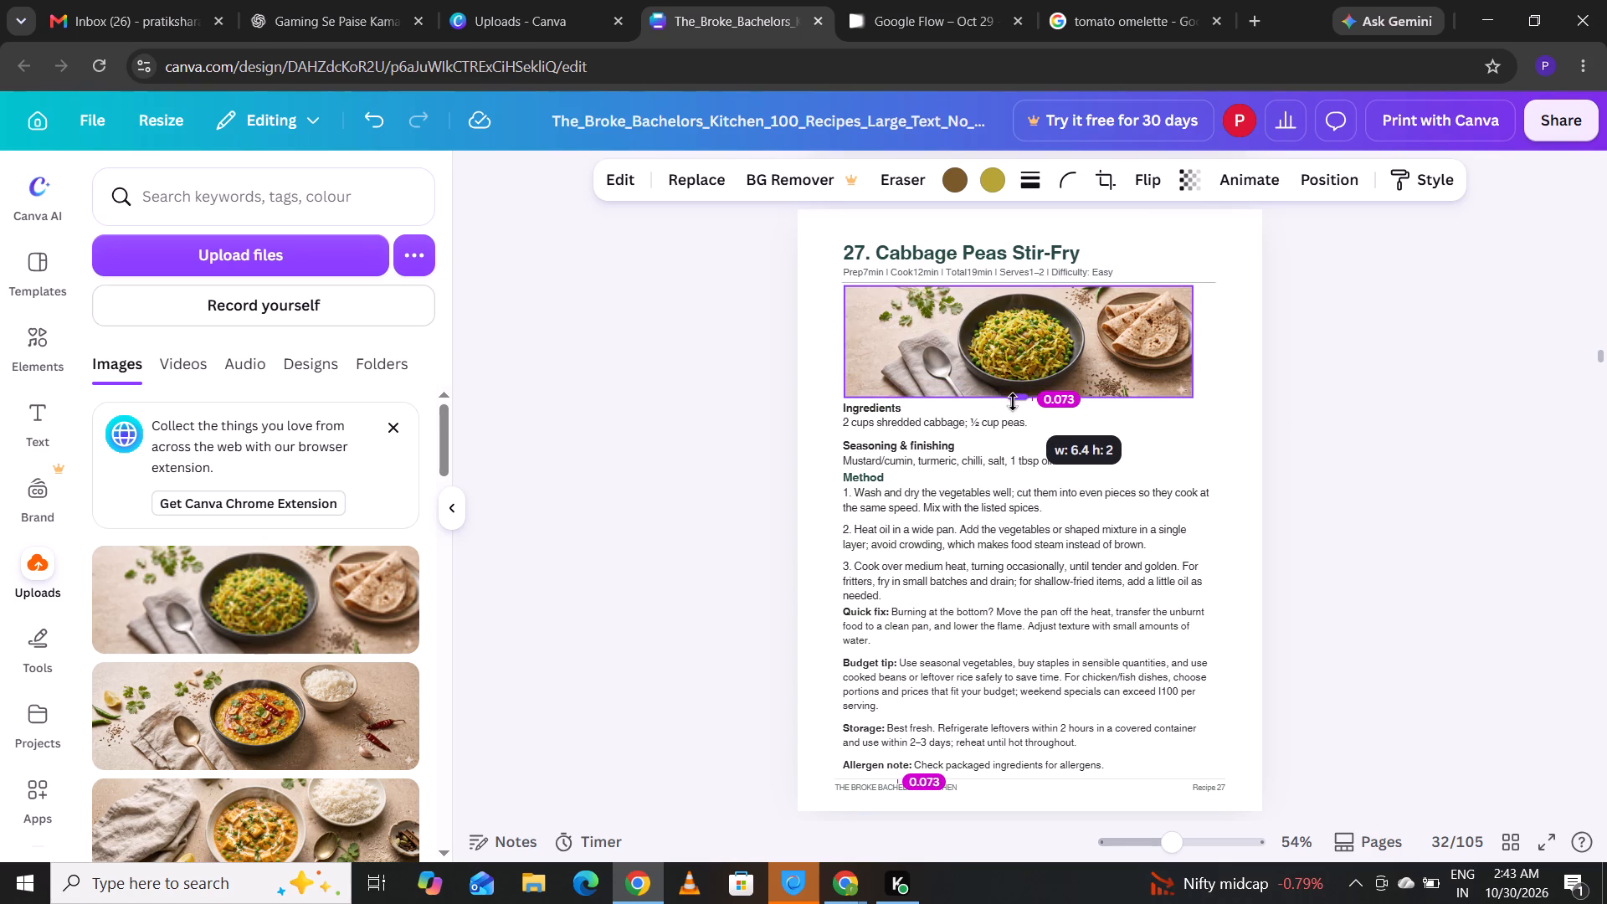
drag(1187, 347, 1168, 355)
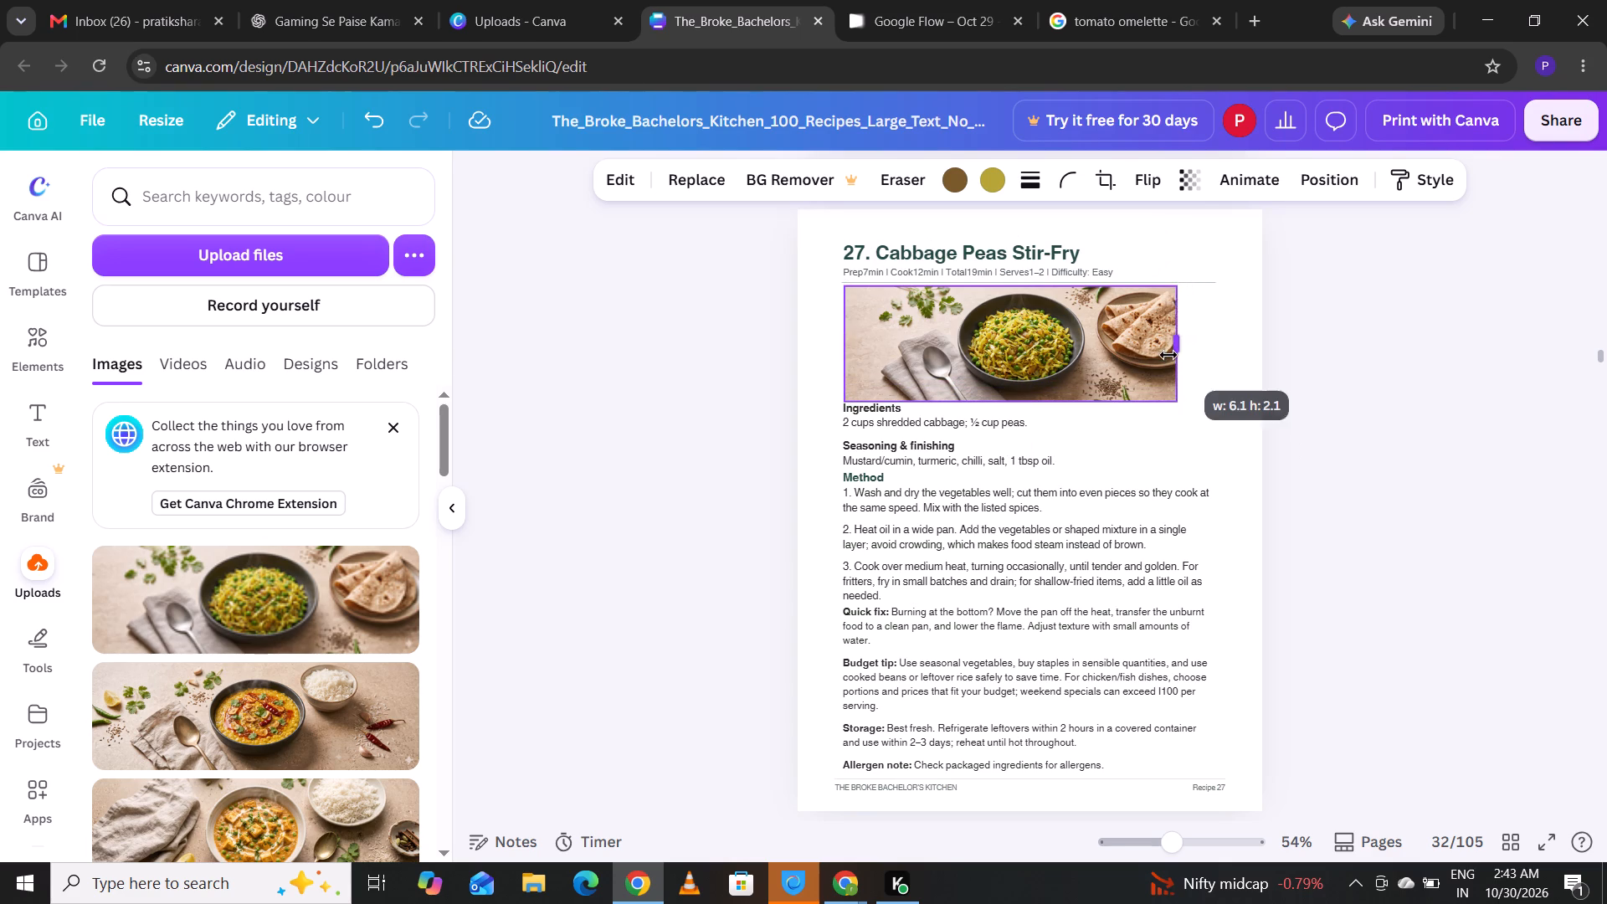
drag(1168, 355, 1172, 359)
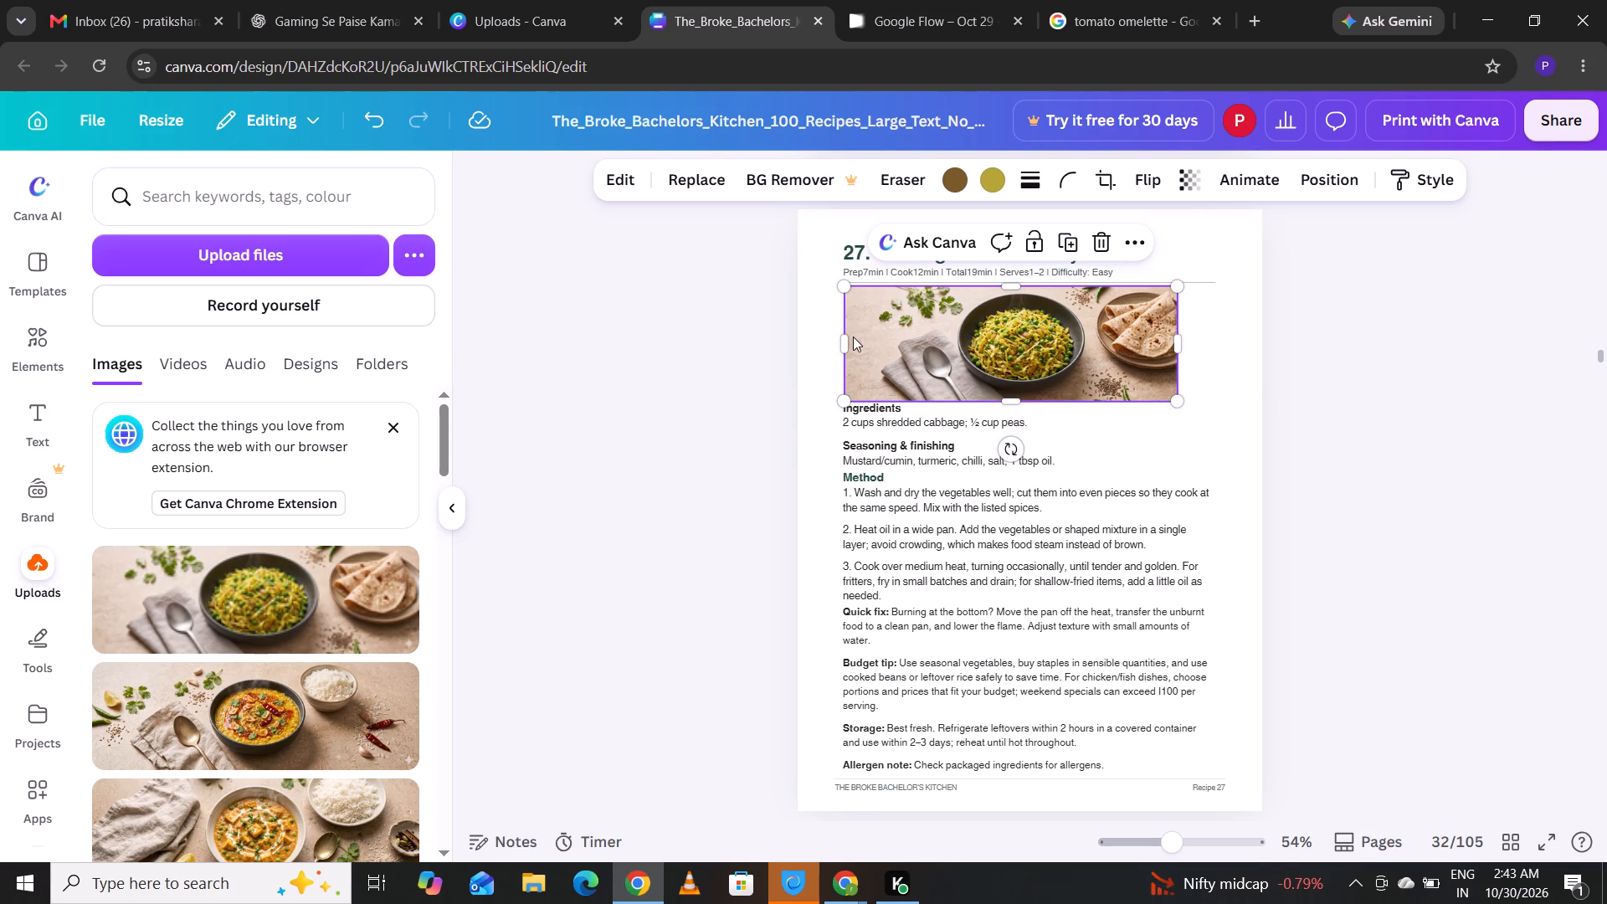
drag(839, 344, 883, 351)
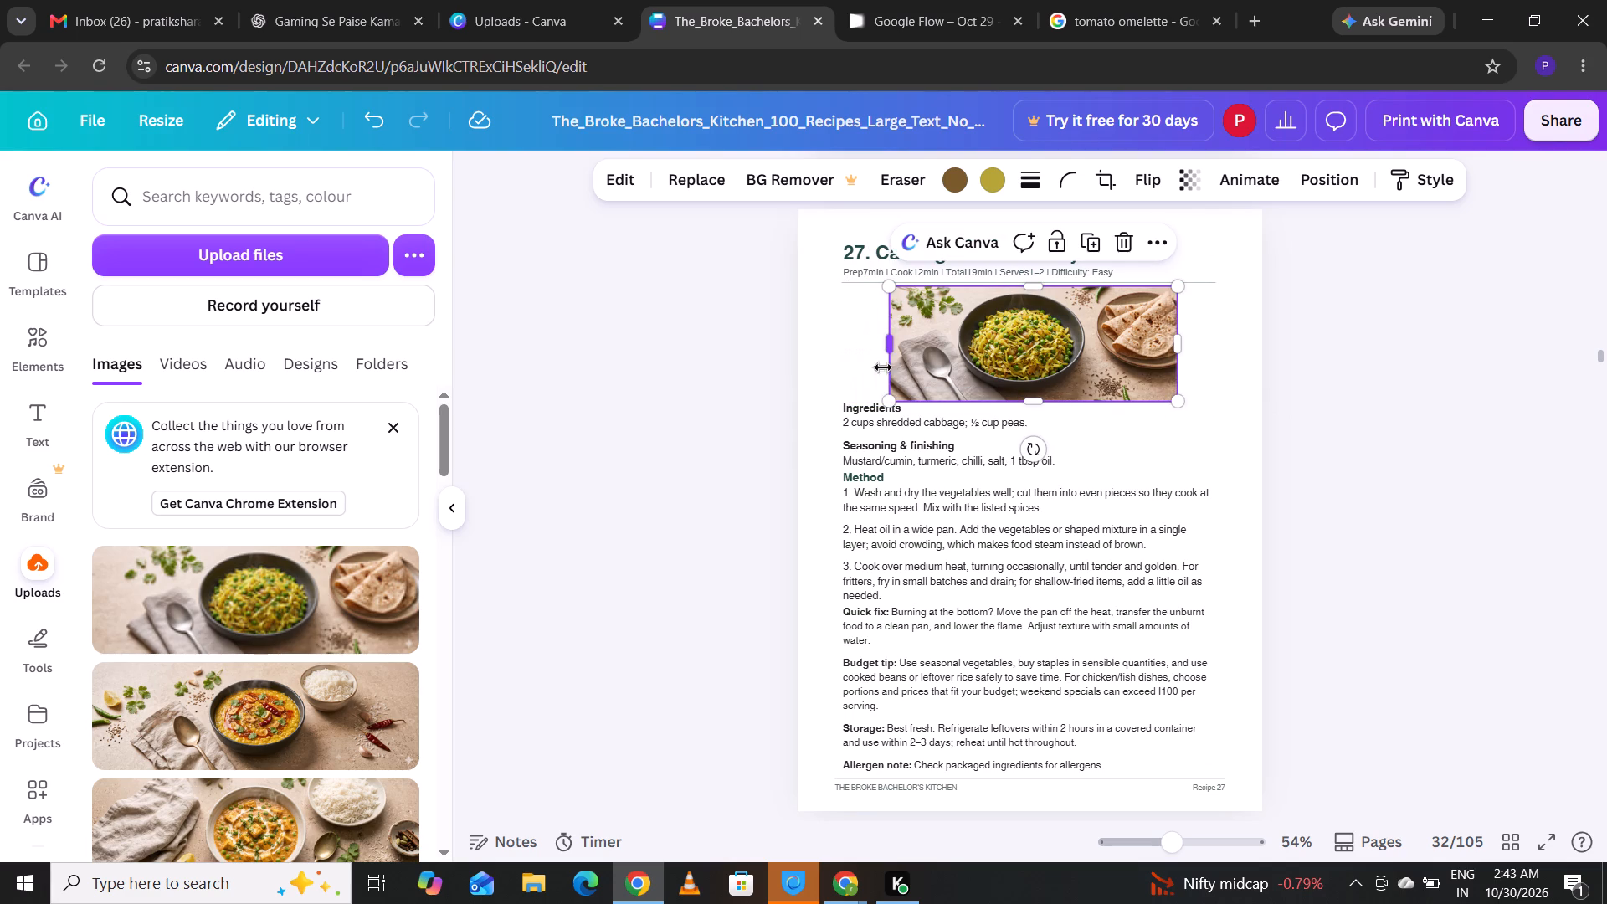
drag(891, 347, 844, 352)
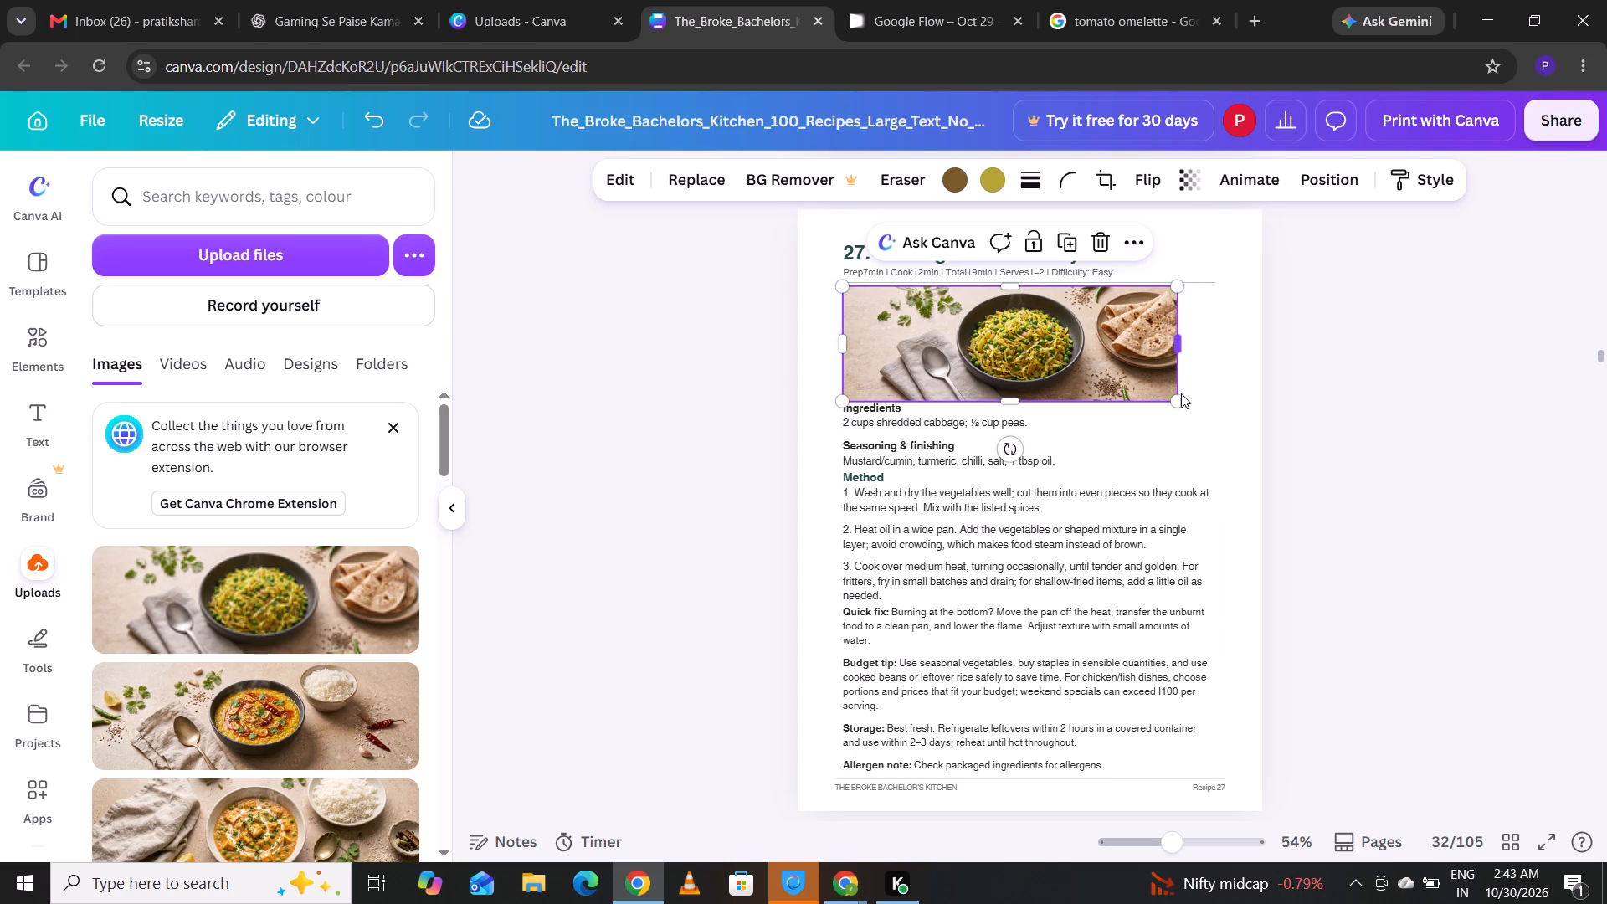
drag(1181, 399, 1188, 407)
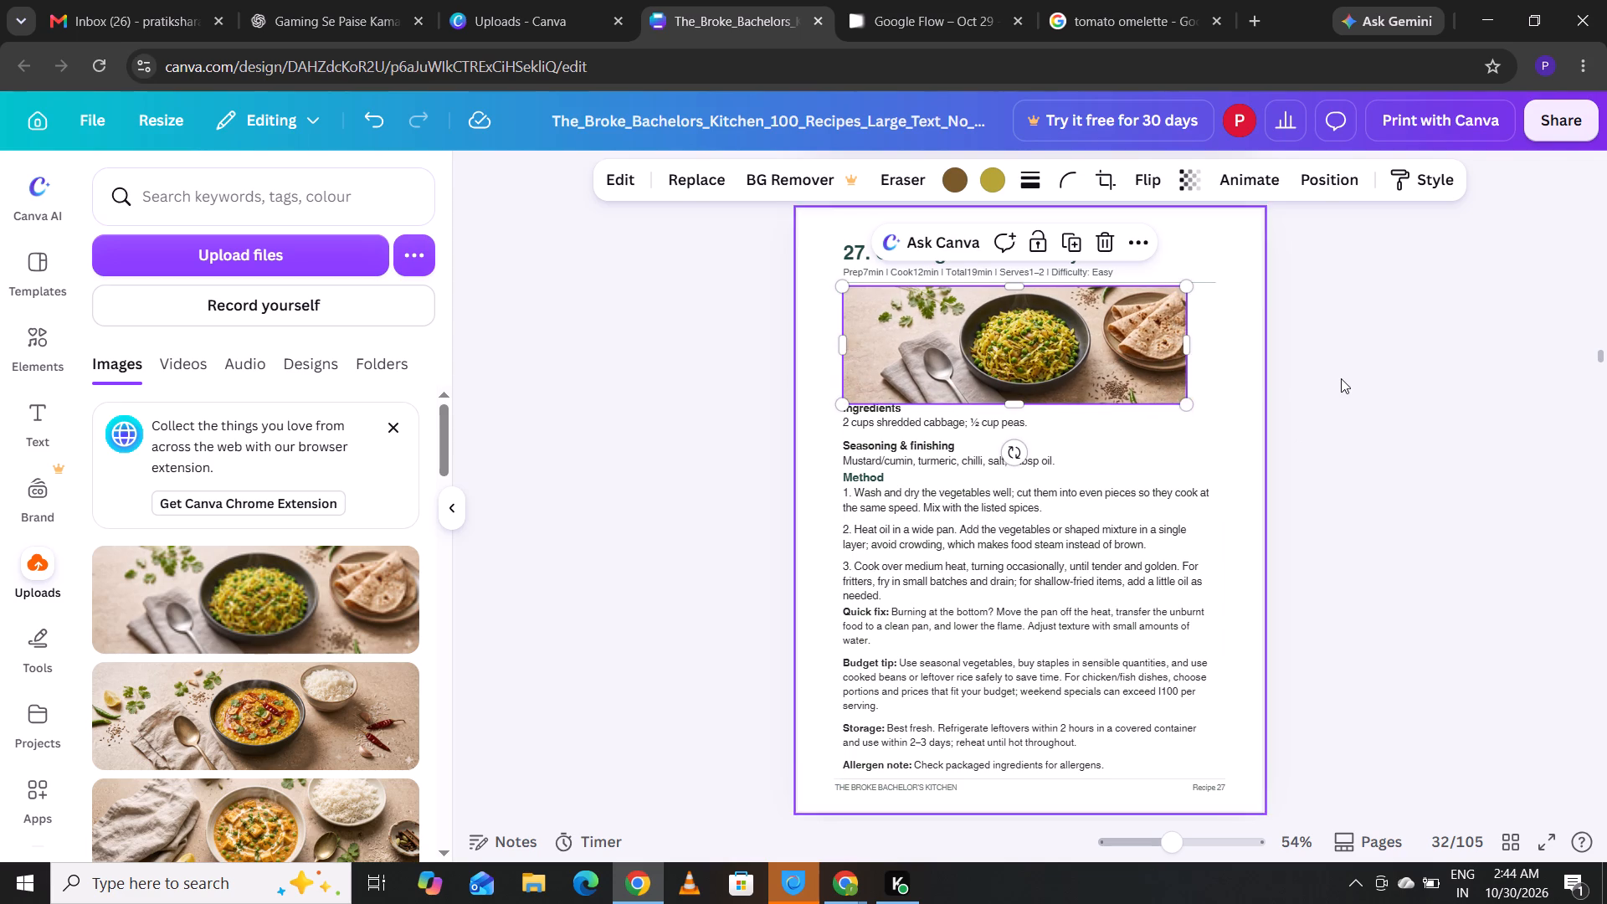
Move on from page 32 to page 33 and look over the 28. Soy Chunk Curry recipe, which still lacks a photo.
click(1341, 378)
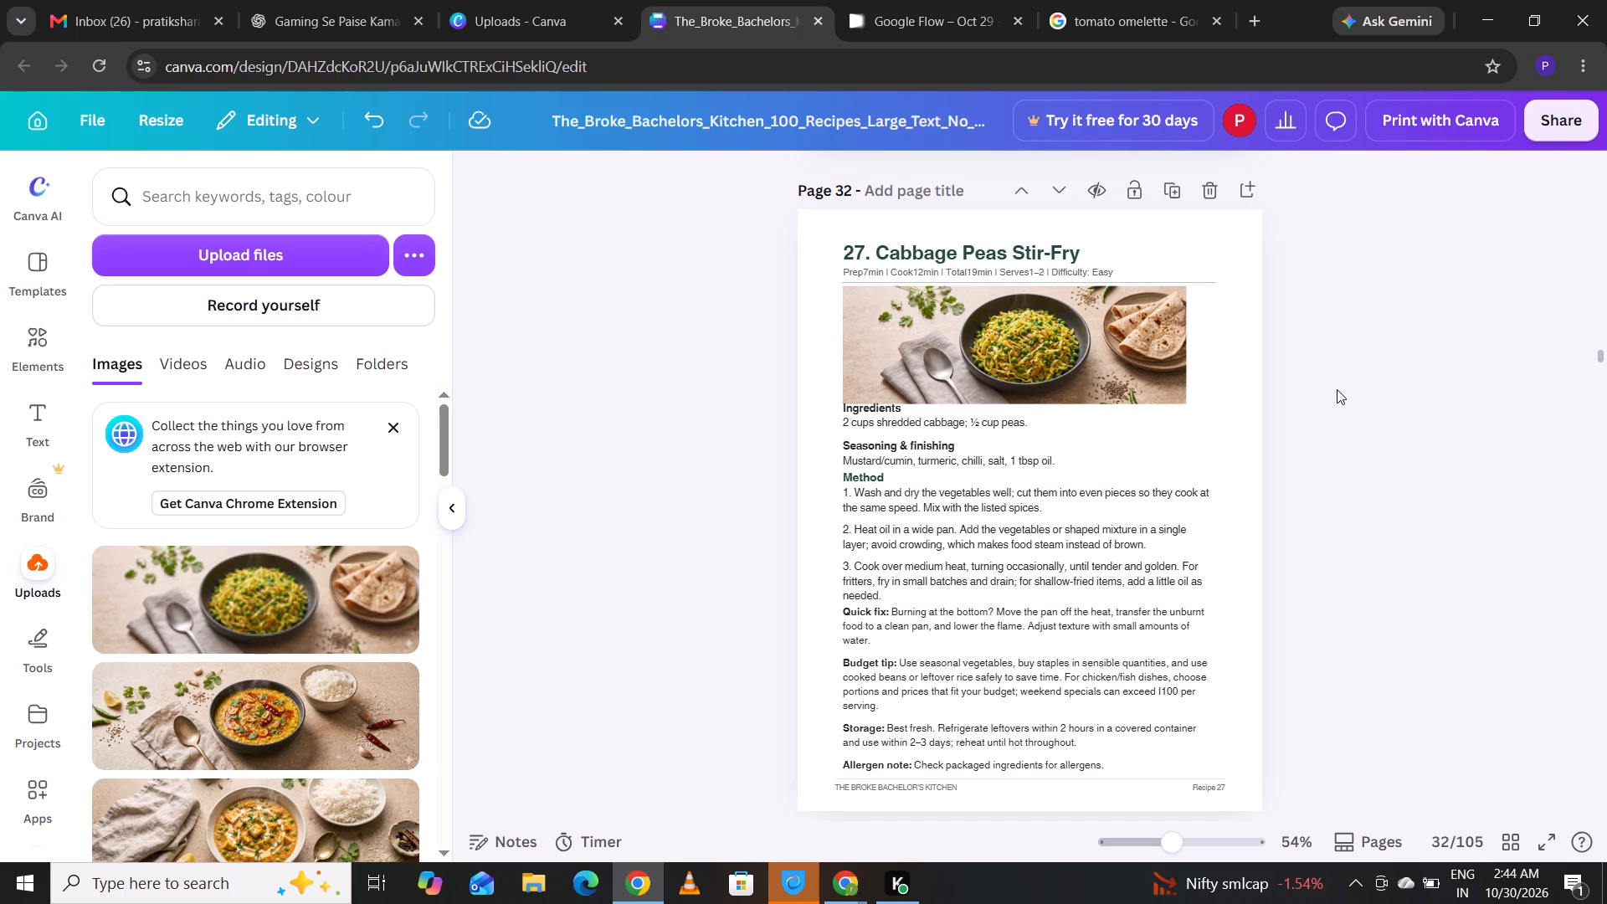
click(1601, 353)
key(Down)
key(Down)
key(Down)
key(Down)
key(Down)
key(Down)
key(Down)
key(Down)
key(Down)
key(Down)
key(Down)
key(Down)
key(Down)
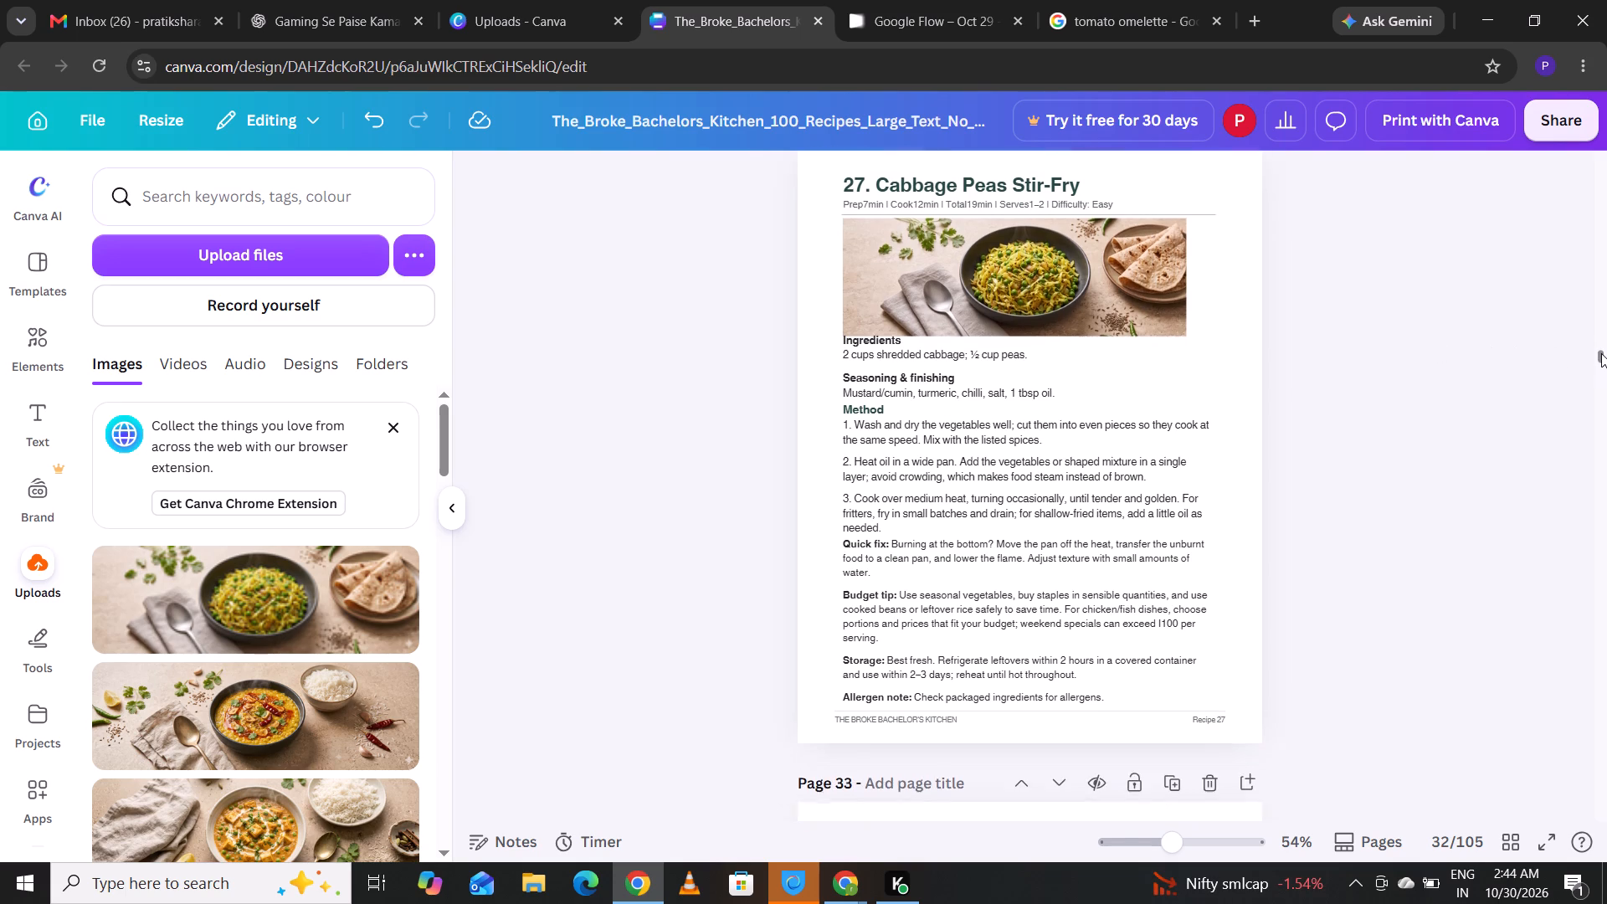
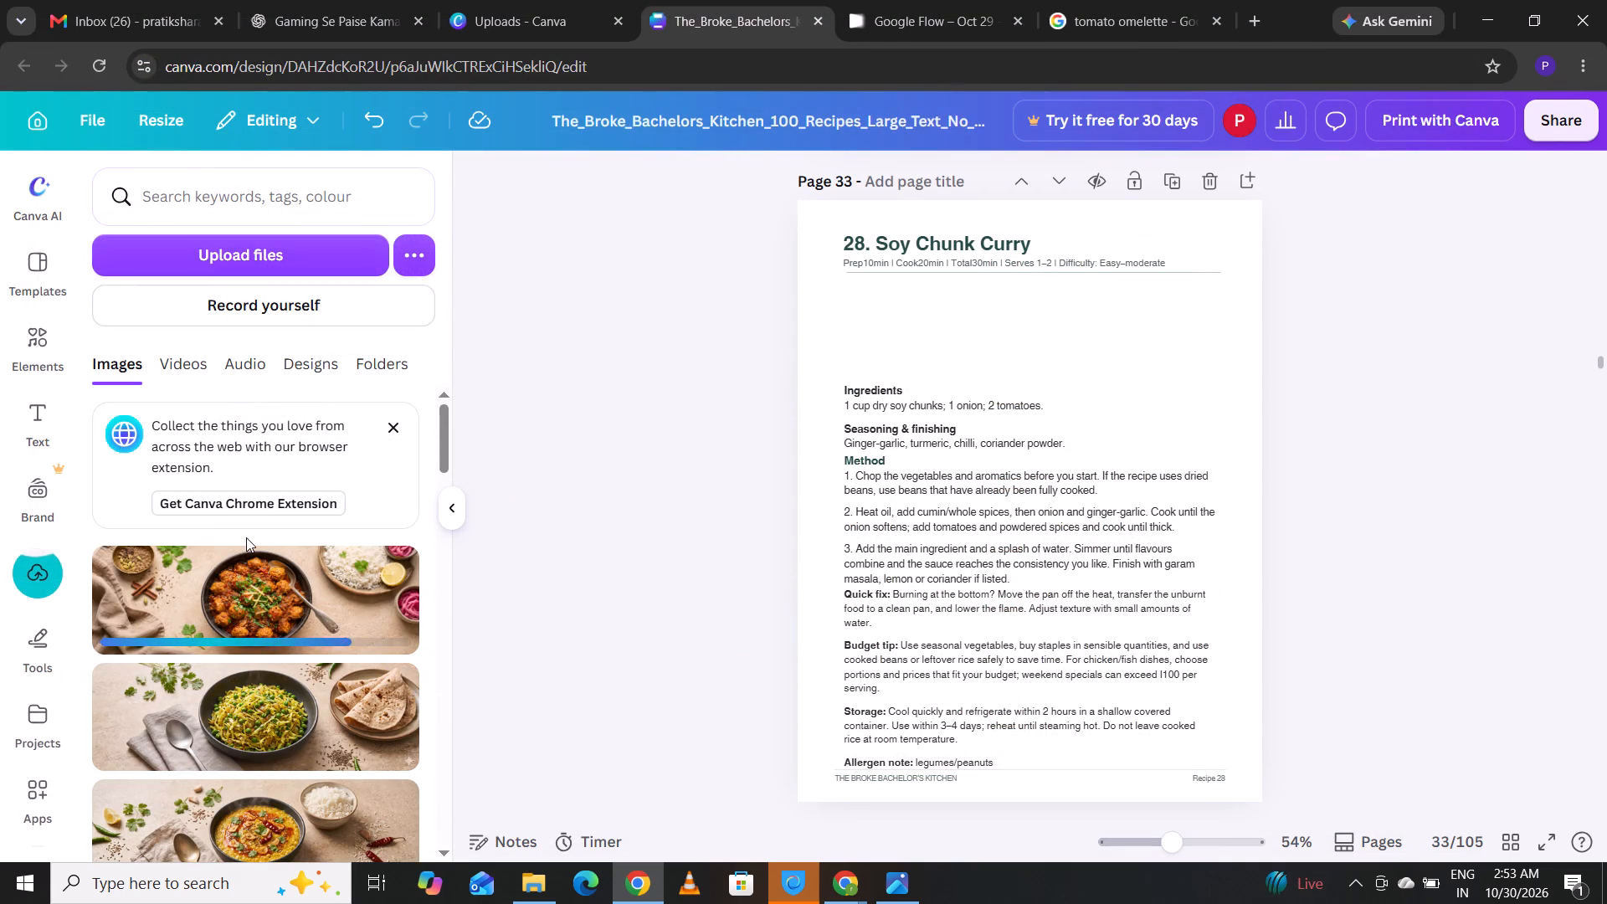
Place the uploaded soy curry photo on page 33, between the divider line and the Ingredients heading of Soy Chunk Curry.
drag(264, 608, 764, 416)
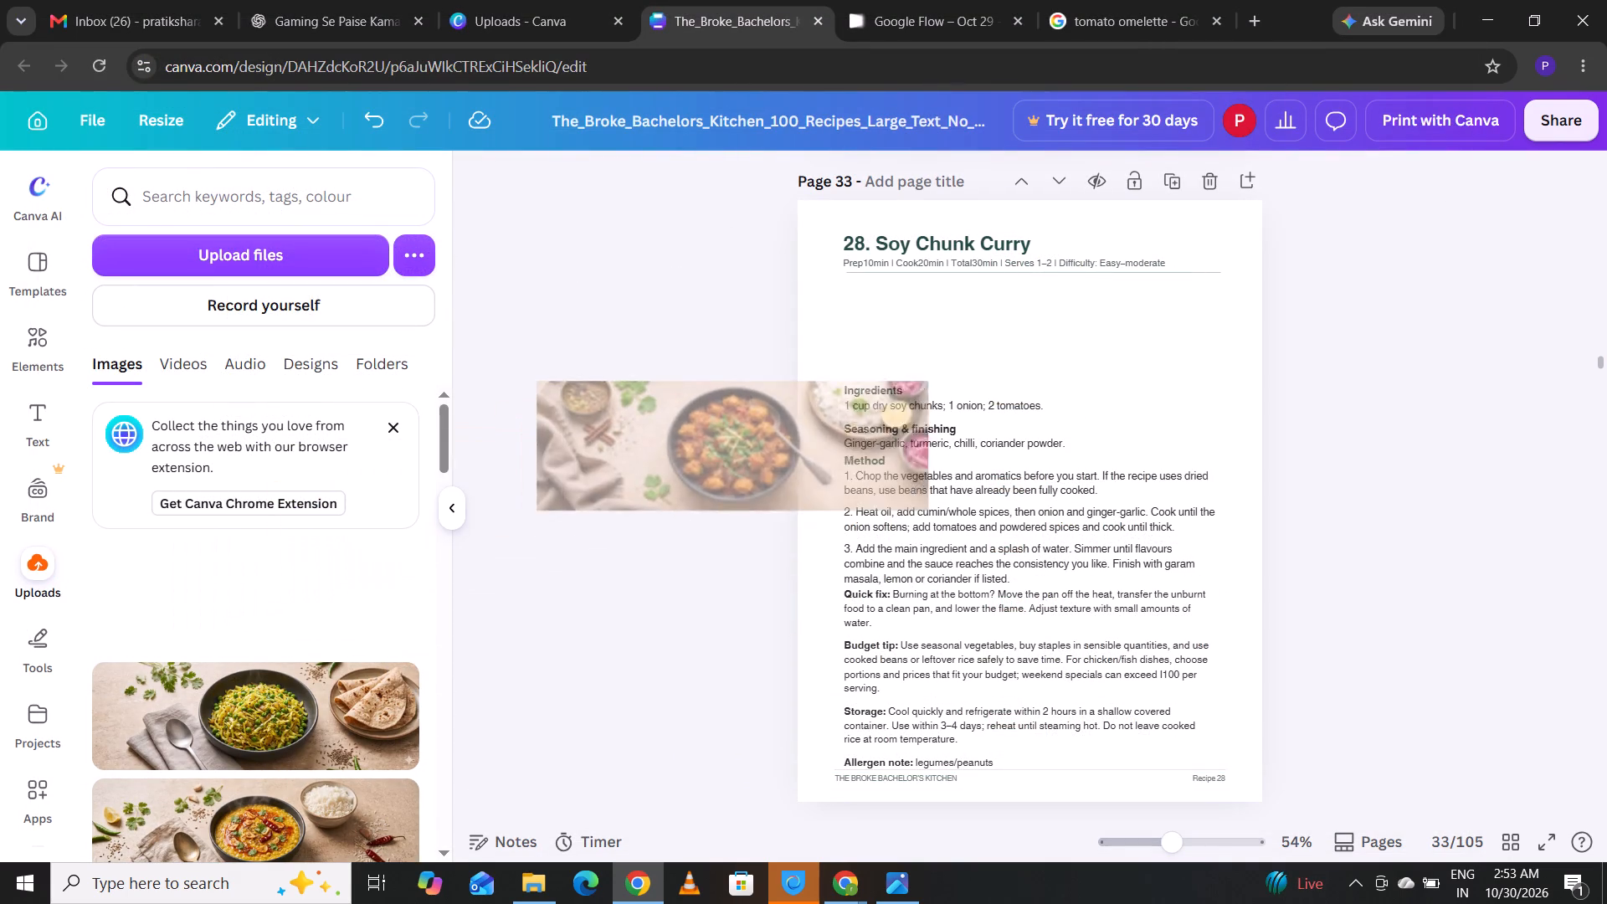
drag(764, 416, 1011, 331)
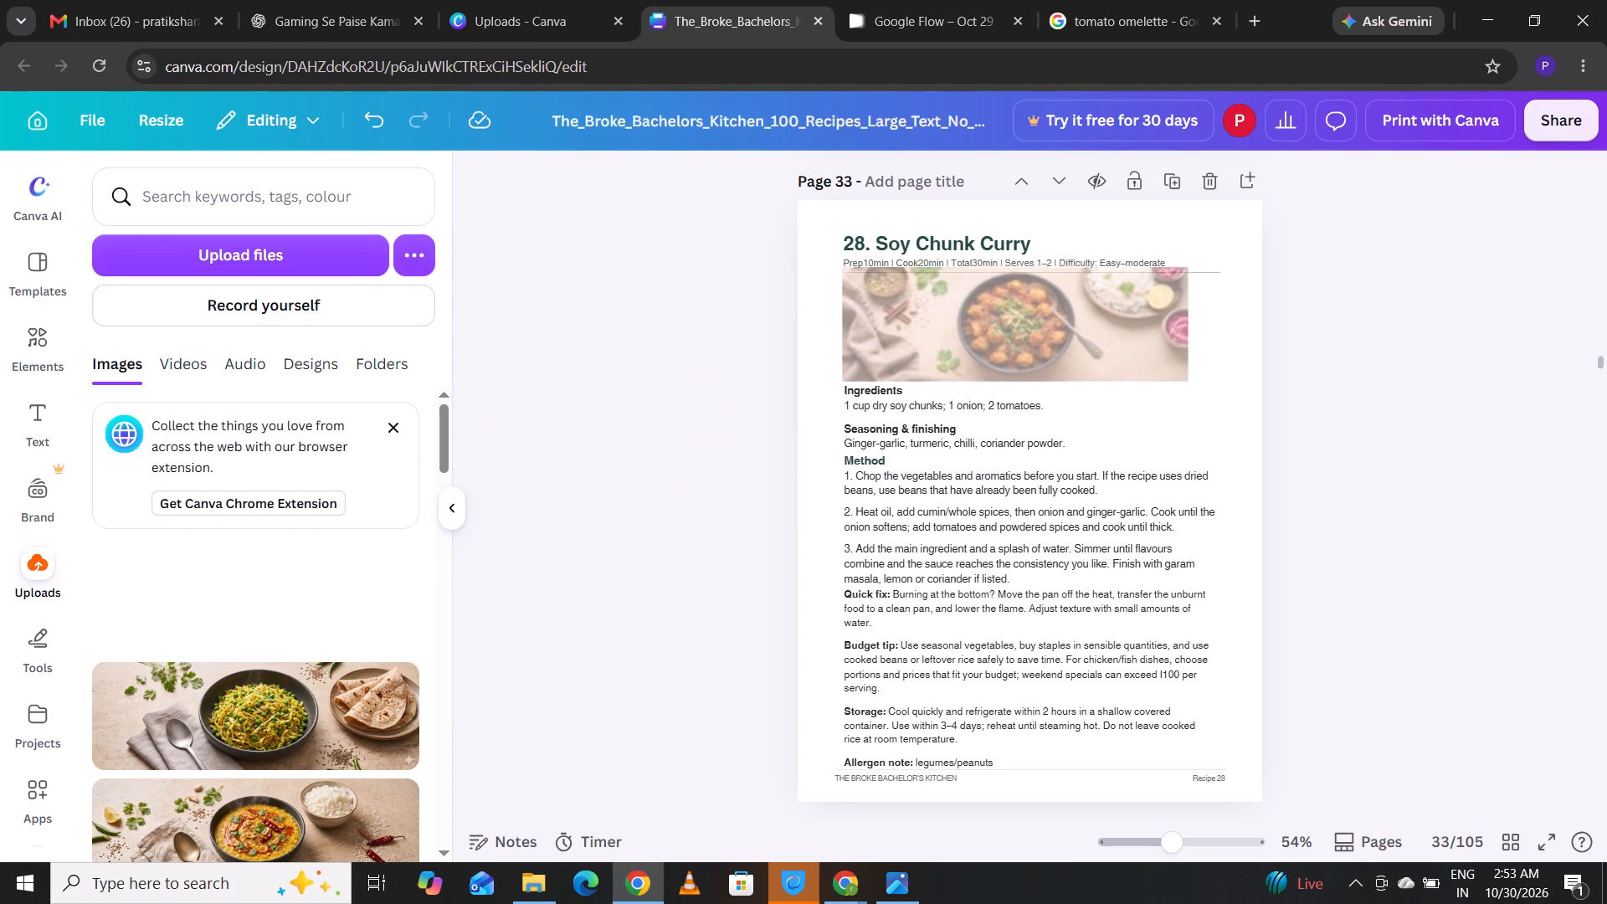
drag(1011, 331, 1014, 336)
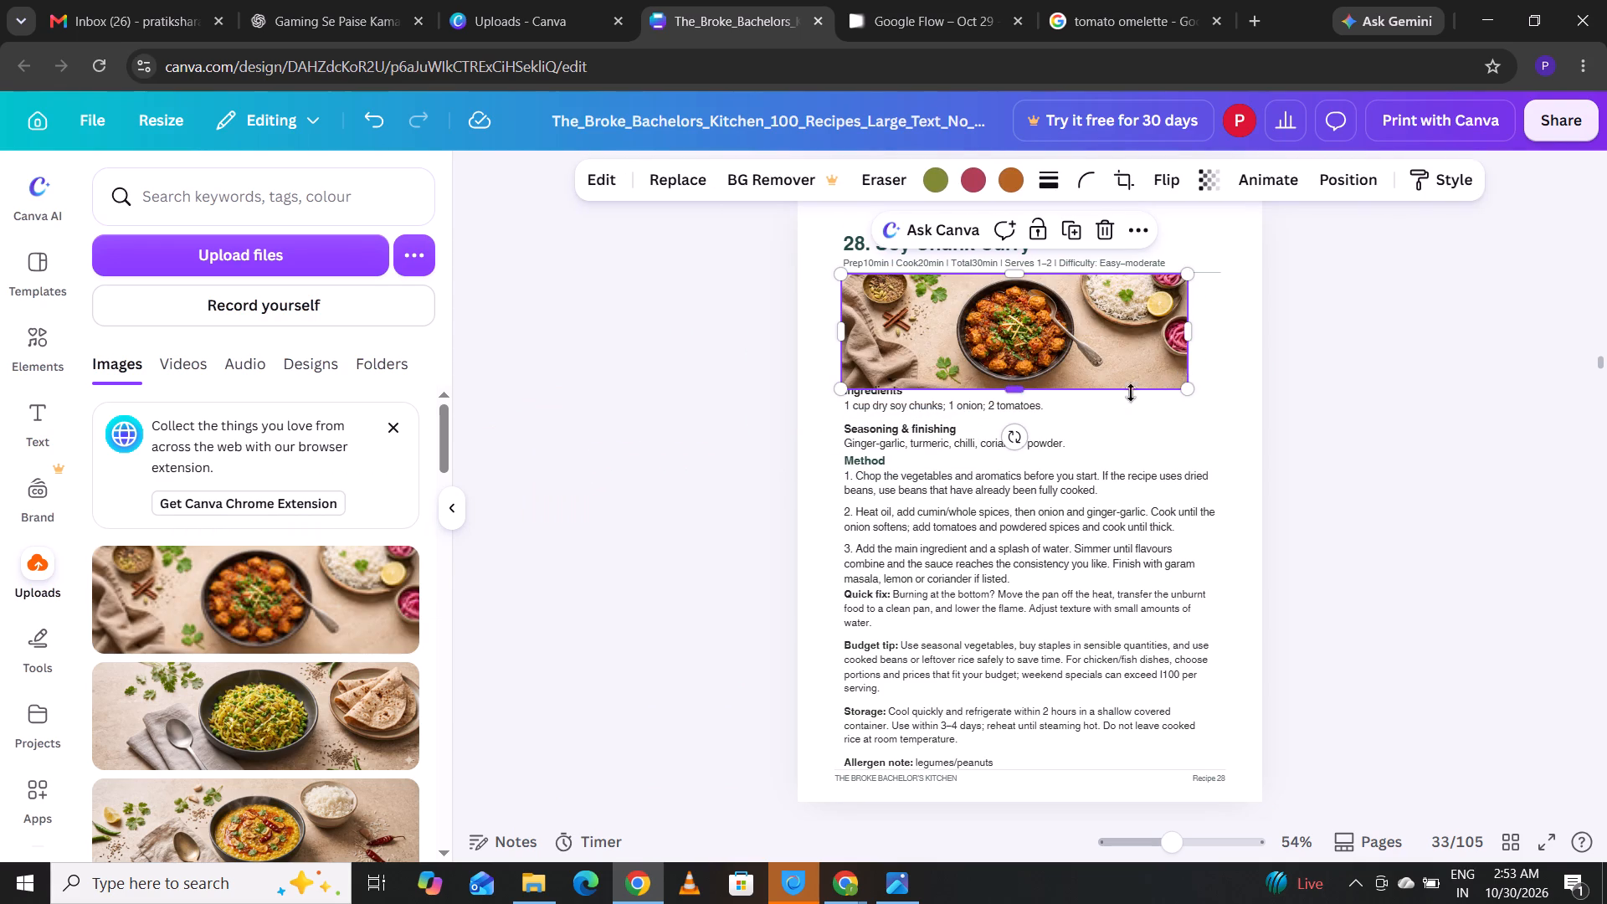
Scale and crop the soy curry photo to about 6.4 wide by 1.9 high so it fits between the divider and Ingredients.
drag(1189, 391, 1189, 388)
drag(1189, 388, 1189, 363)
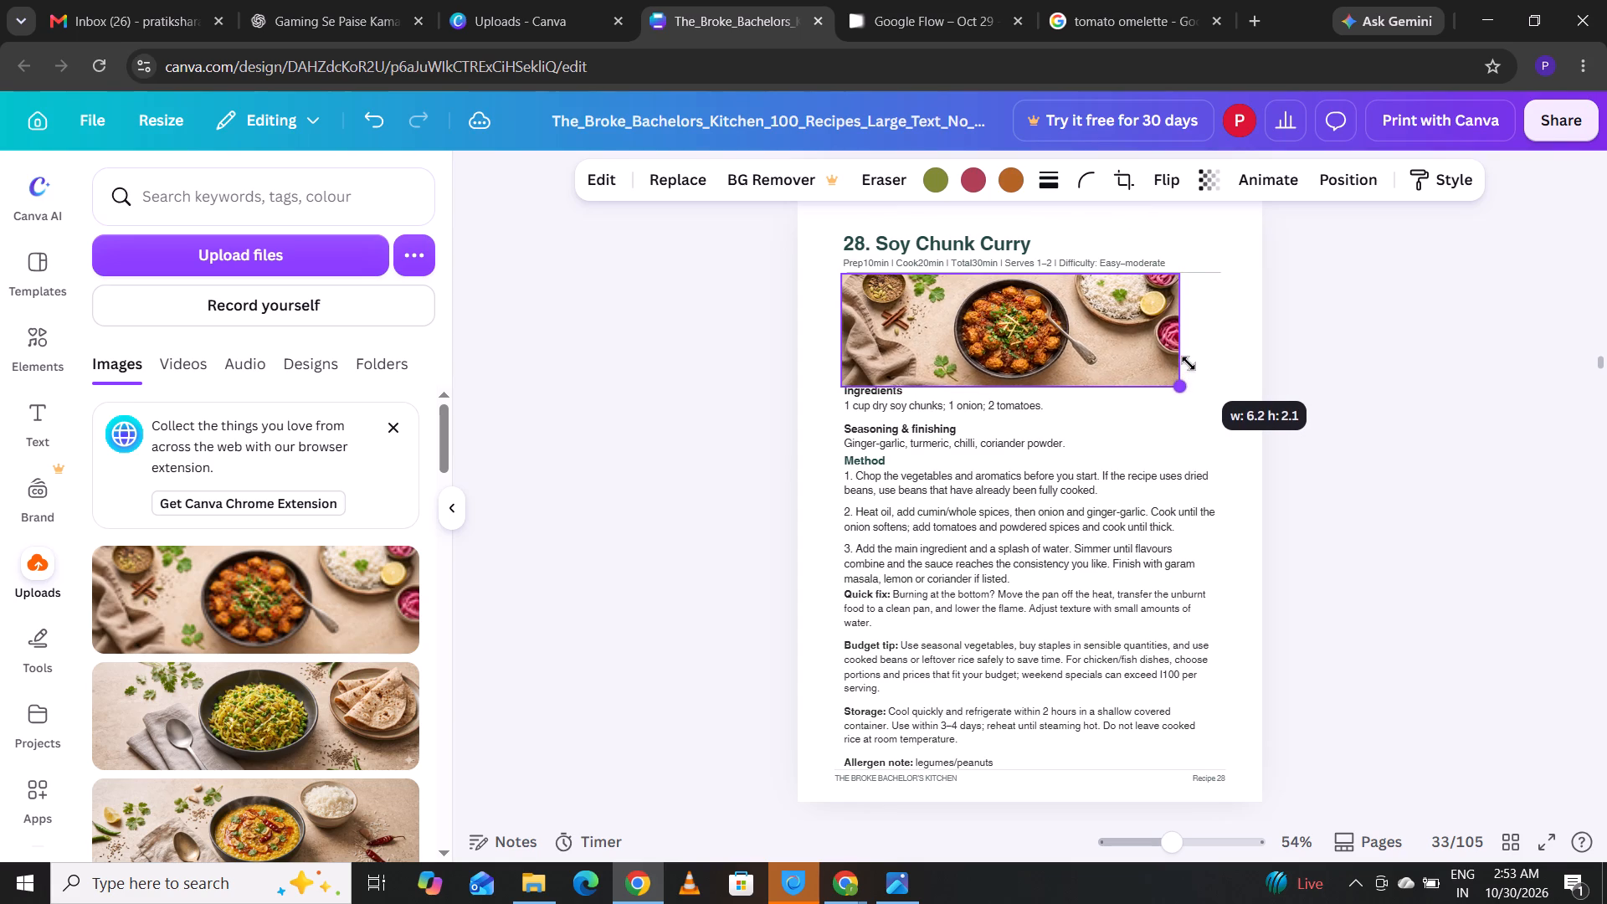
drag(1189, 363, 1189, 357)
click(1056, 334)
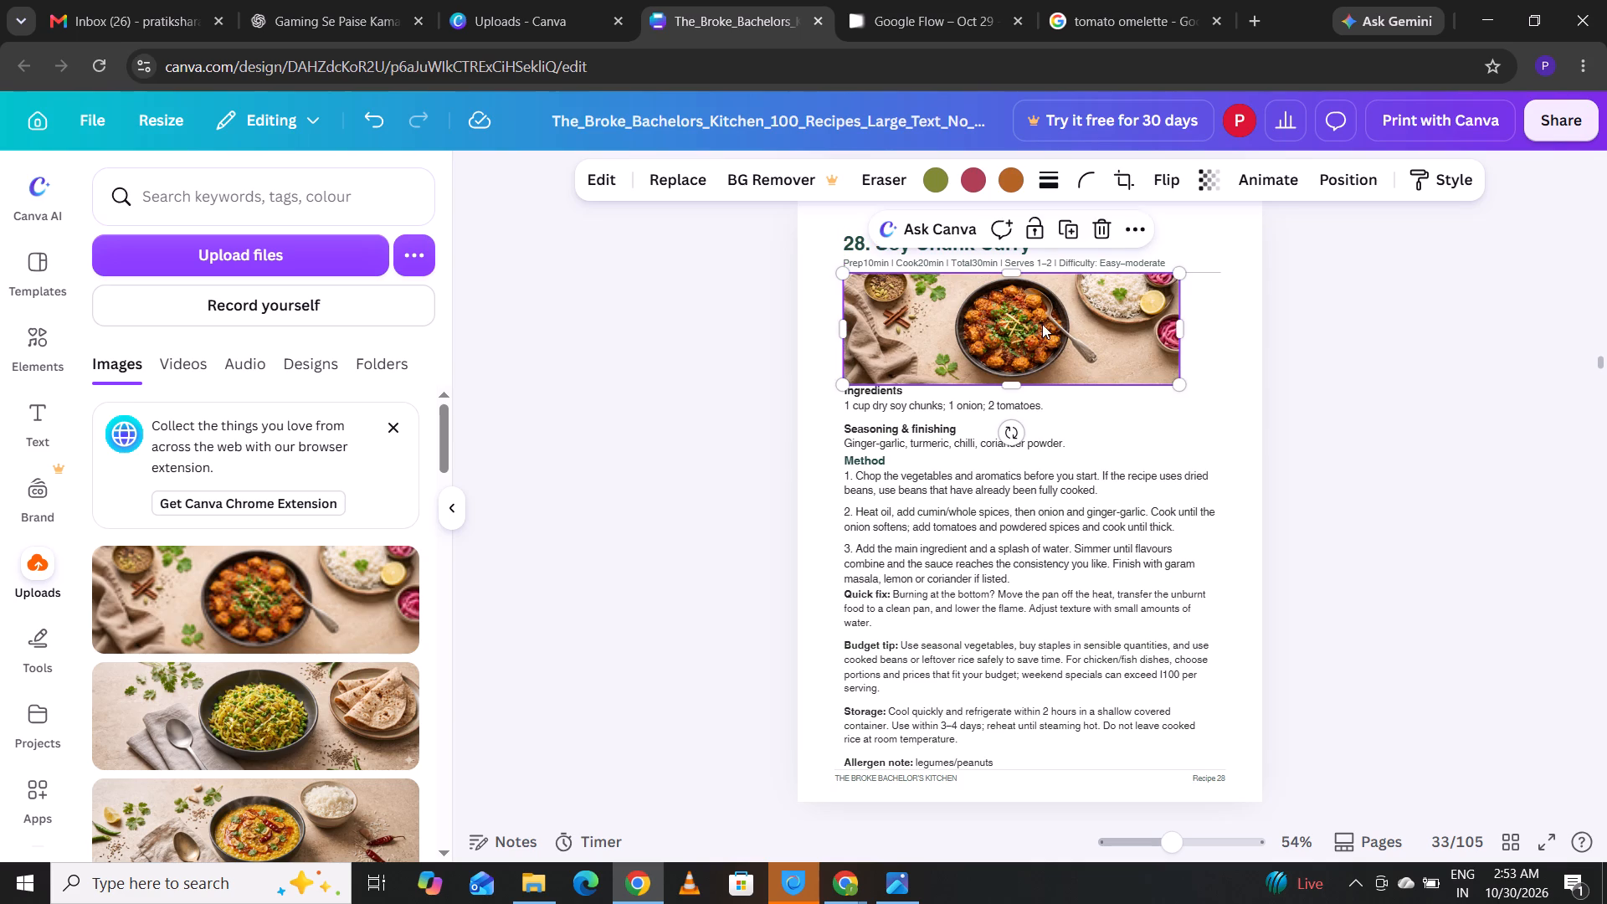
click(1013, 270)
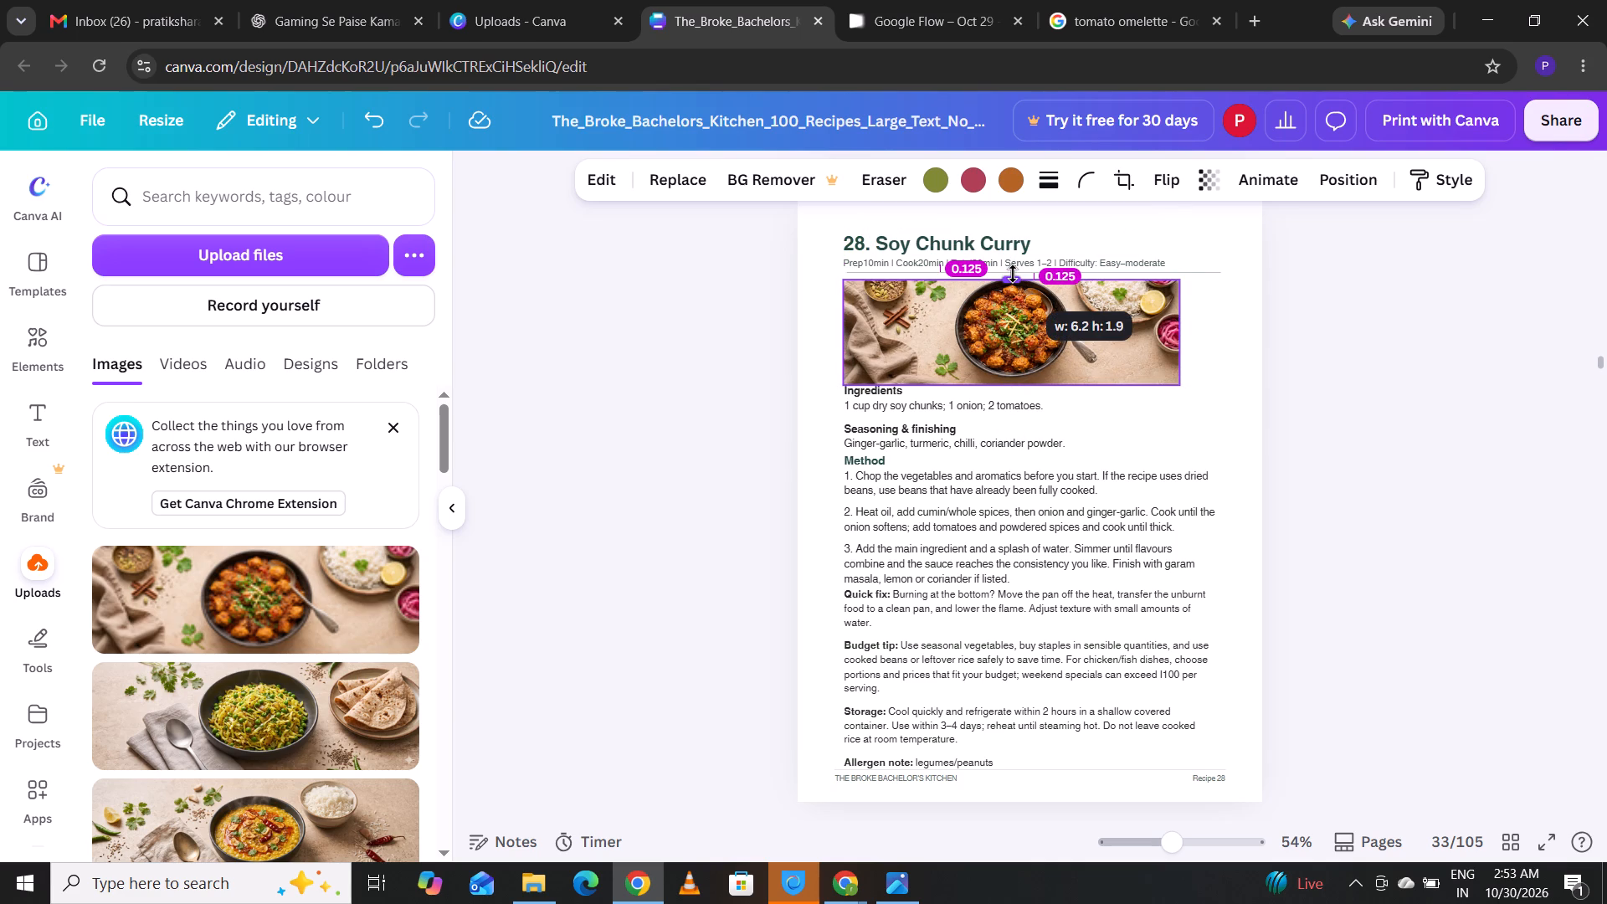
drag(1010, 380, 1010, 372)
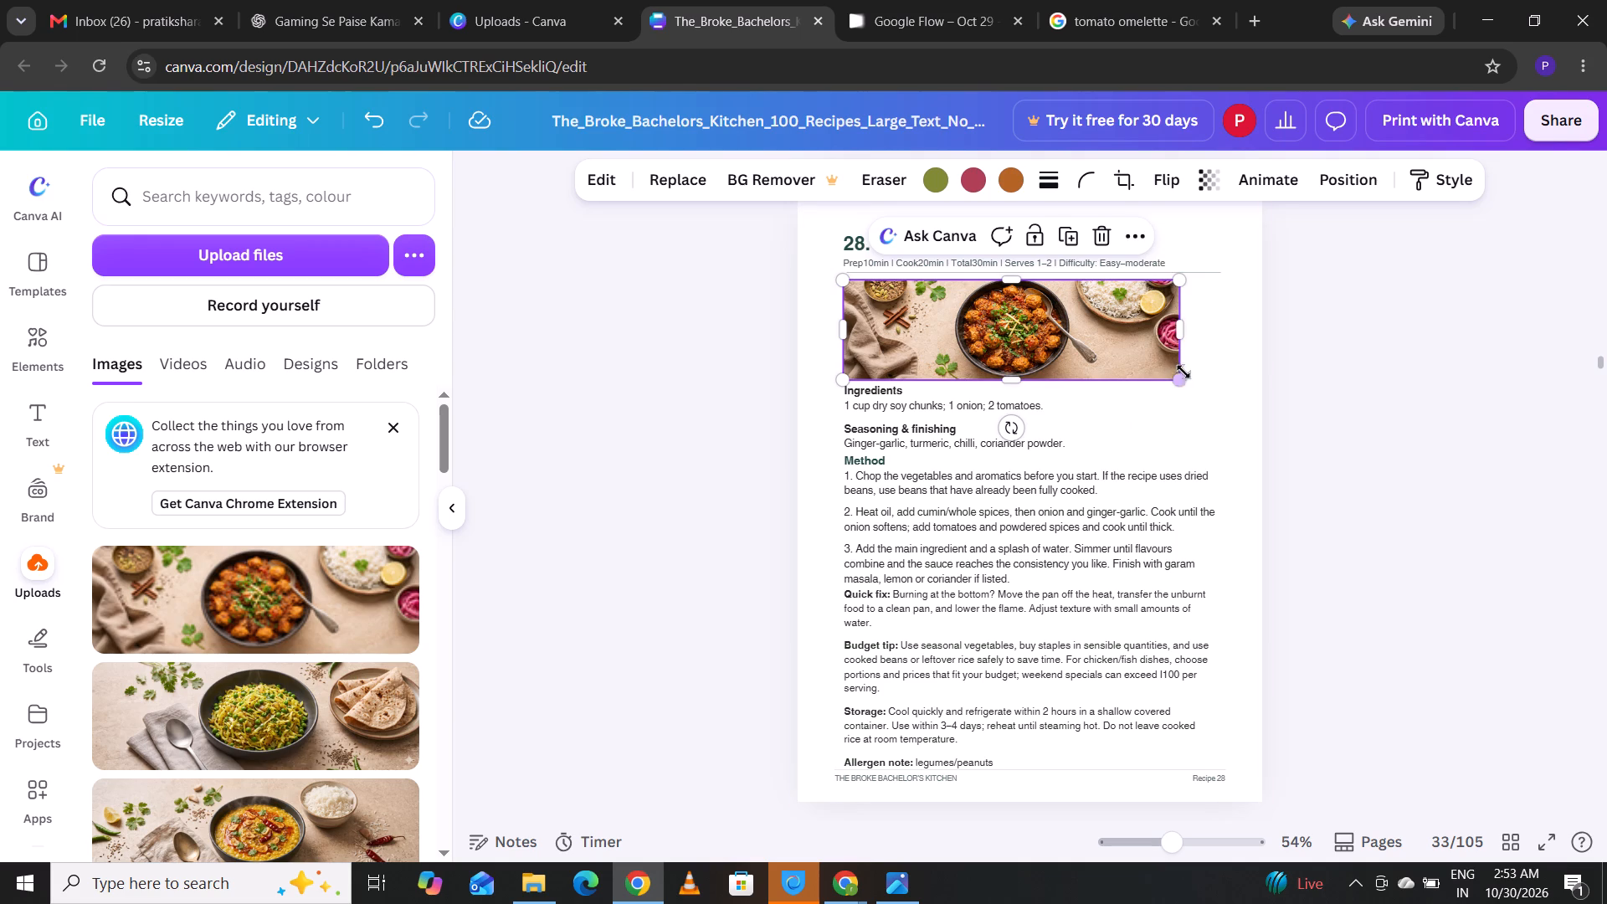
drag(1176, 376, 1186, 380)
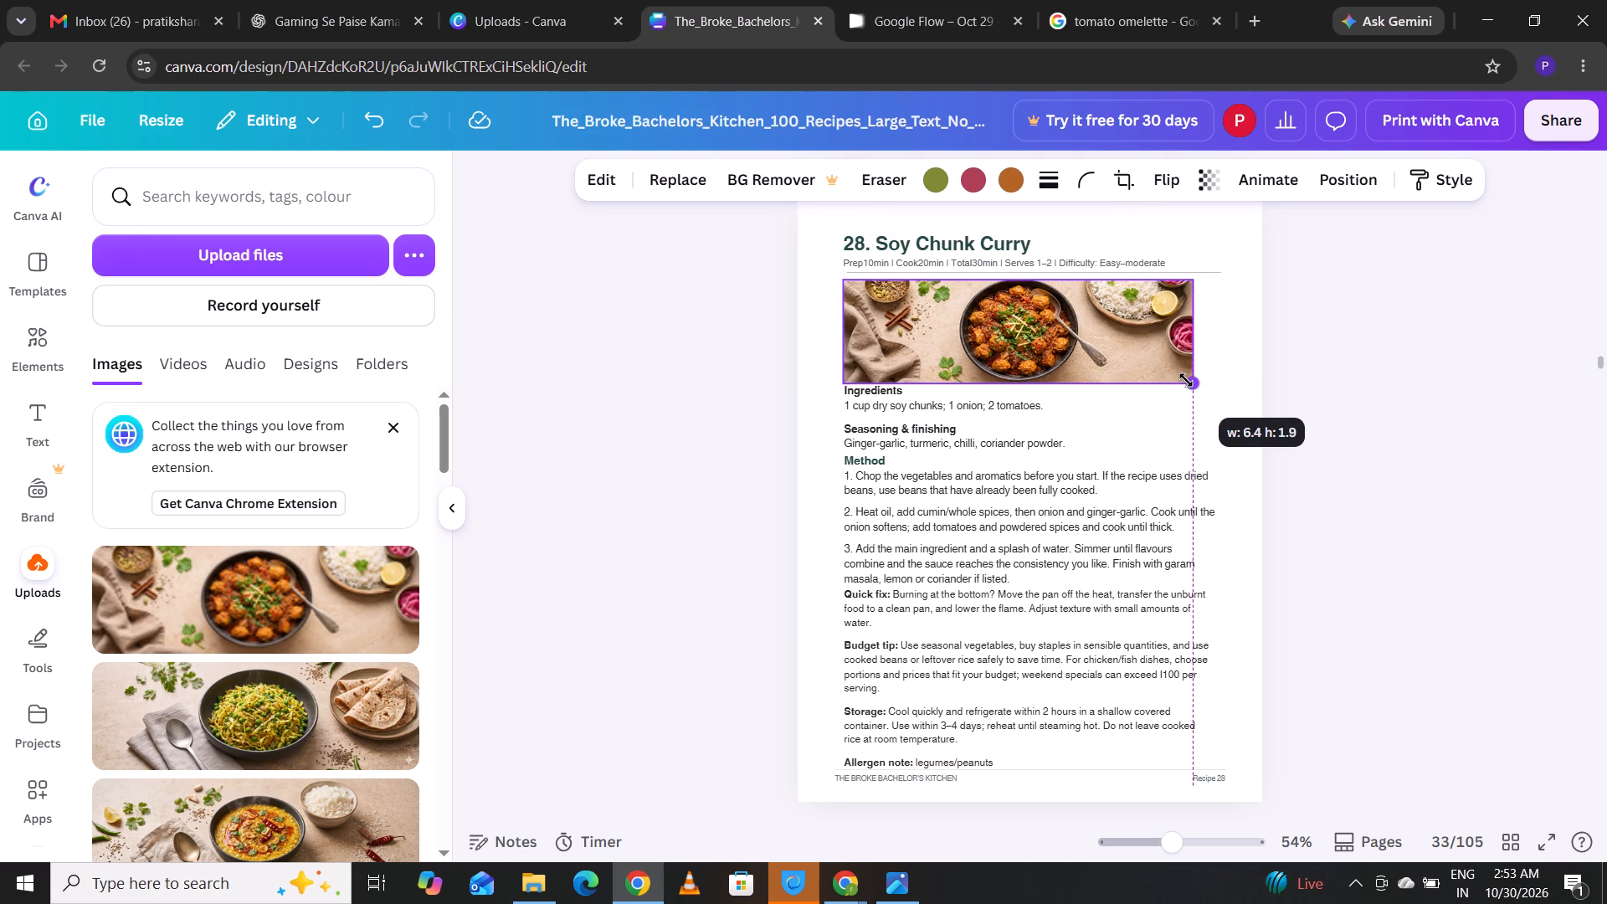
drag(1186, 380, 1187, 380)
click(1062, 344)
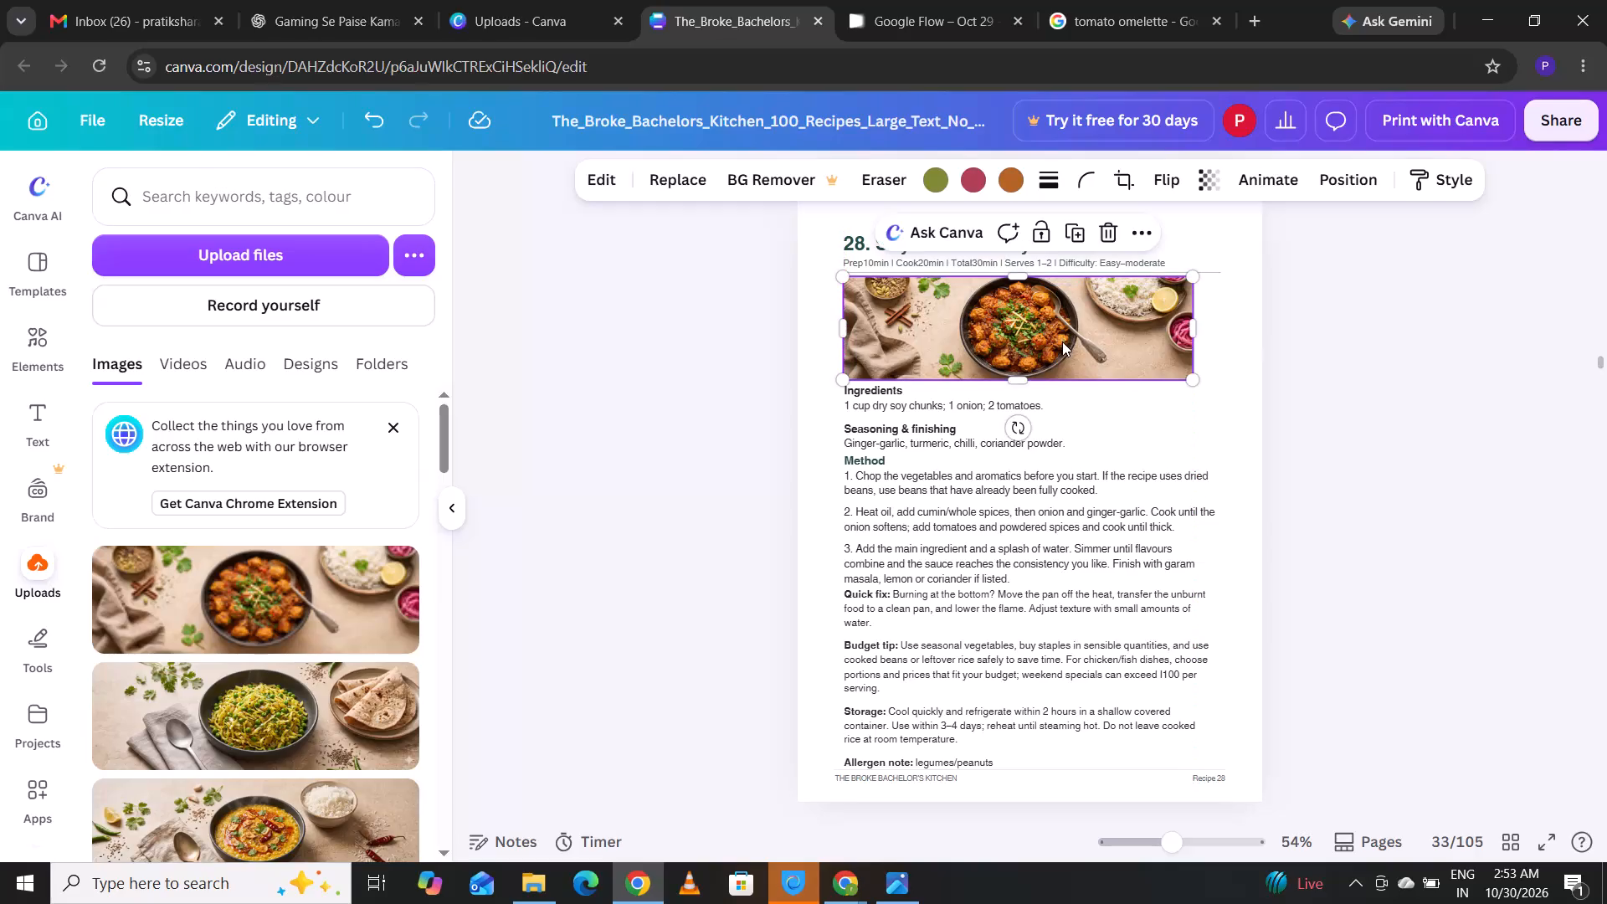
click(1378, 306)
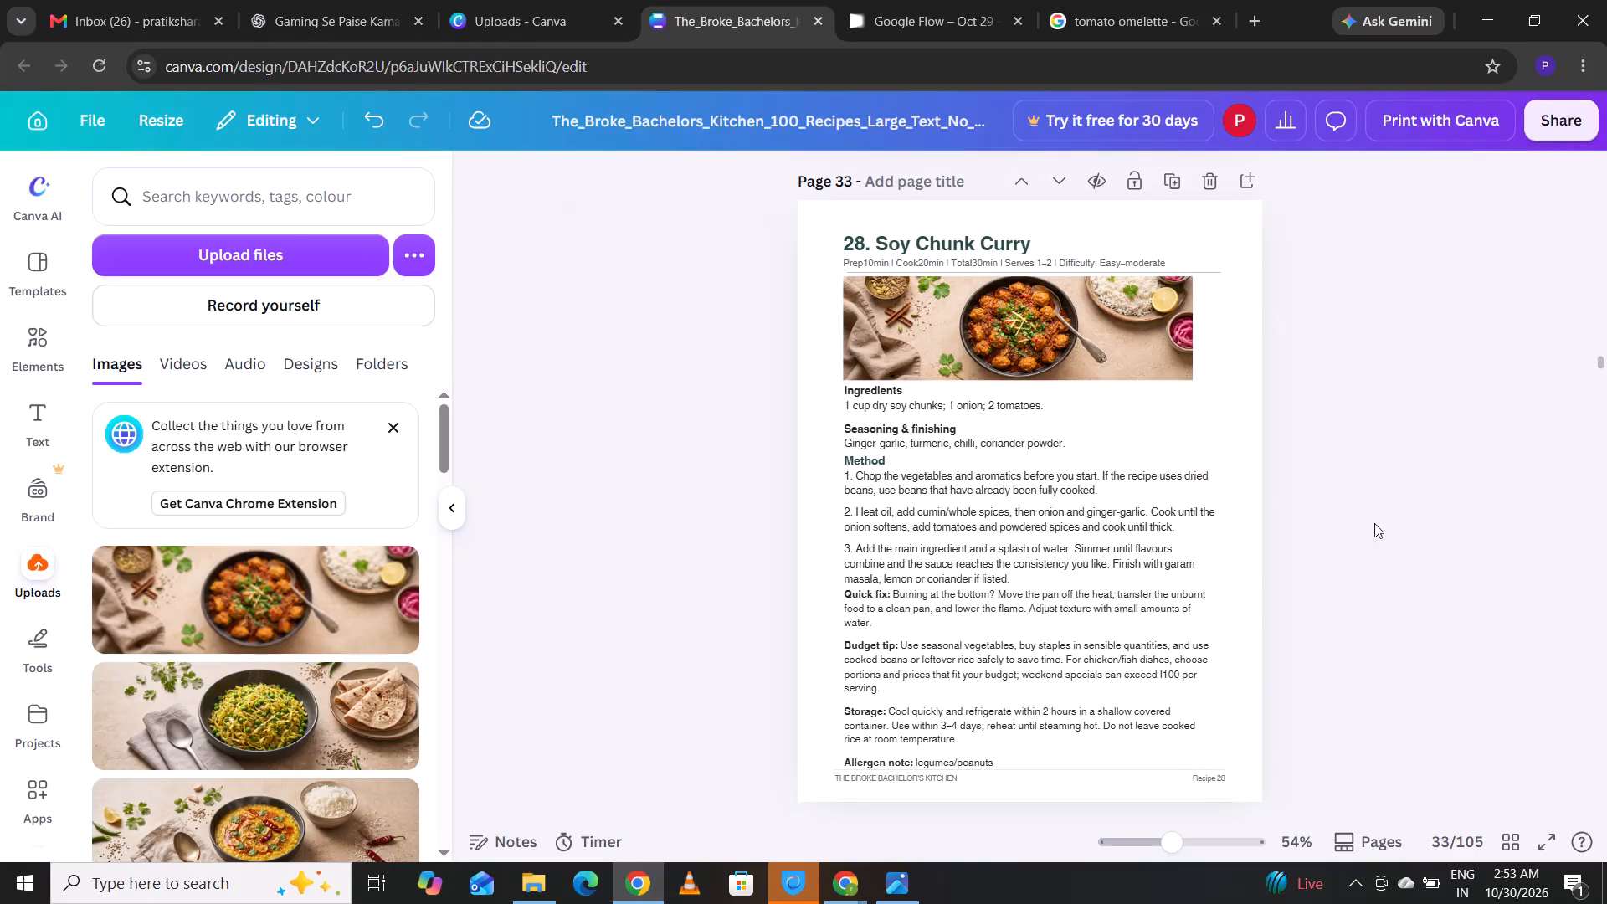
On page 34, Egg Fried Rice, move the recipe text block from Ingredients to Allergen note down to leave photo space above it.
click(1597, 357)
key(Down)
key(Down)
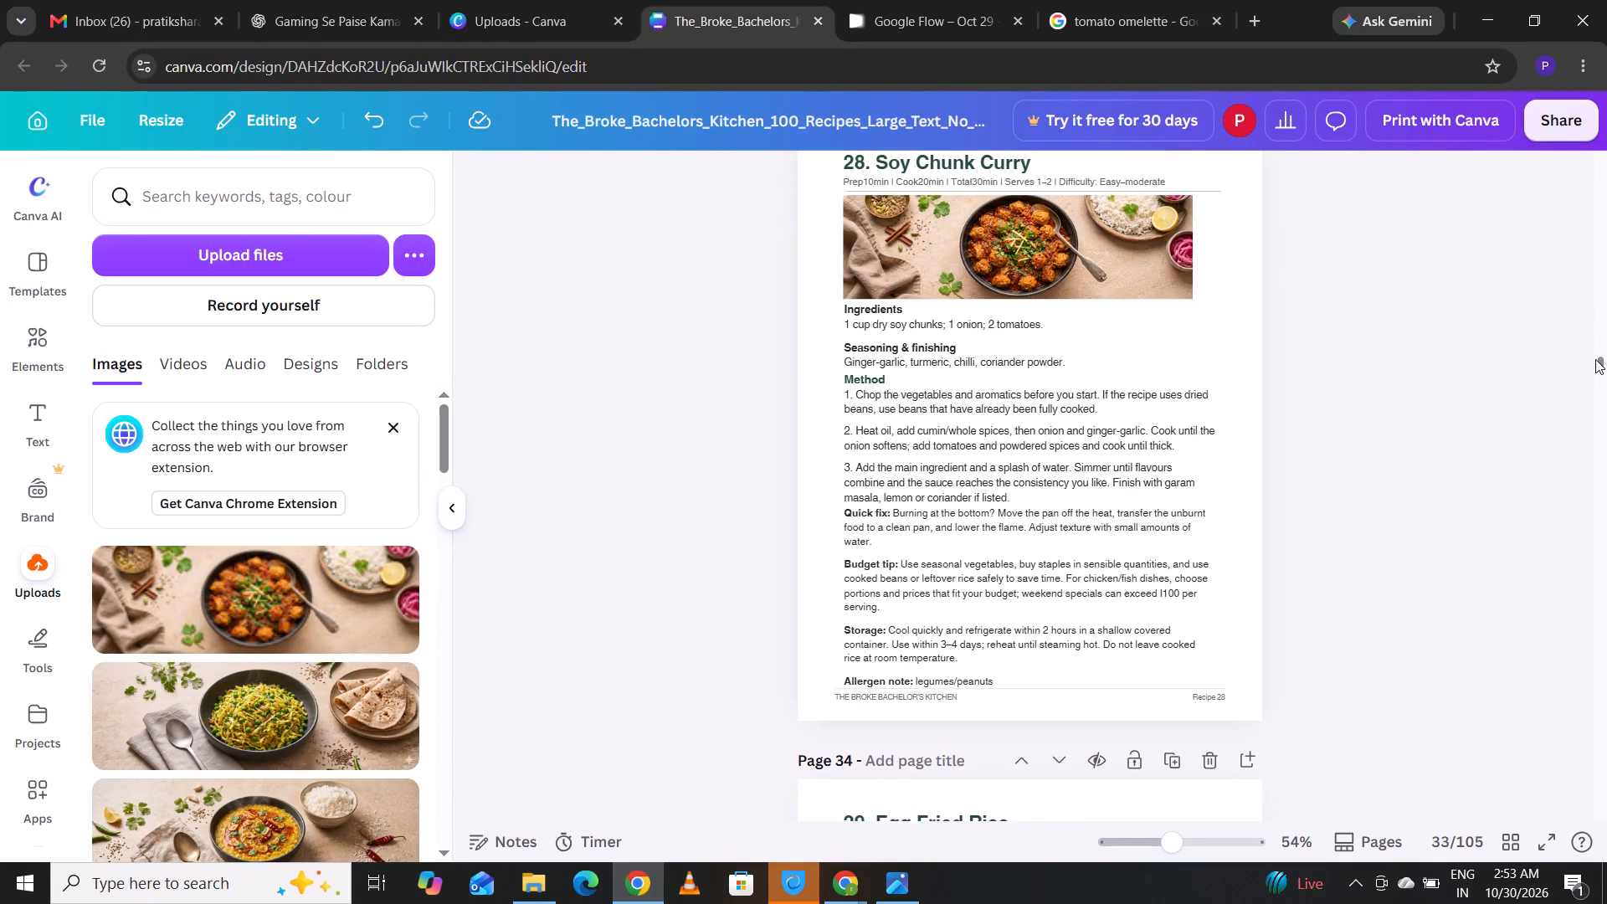
key(Down)
key(Down)
key(Down)
key(Down)
key(Down)
key(Down)
key(Down)
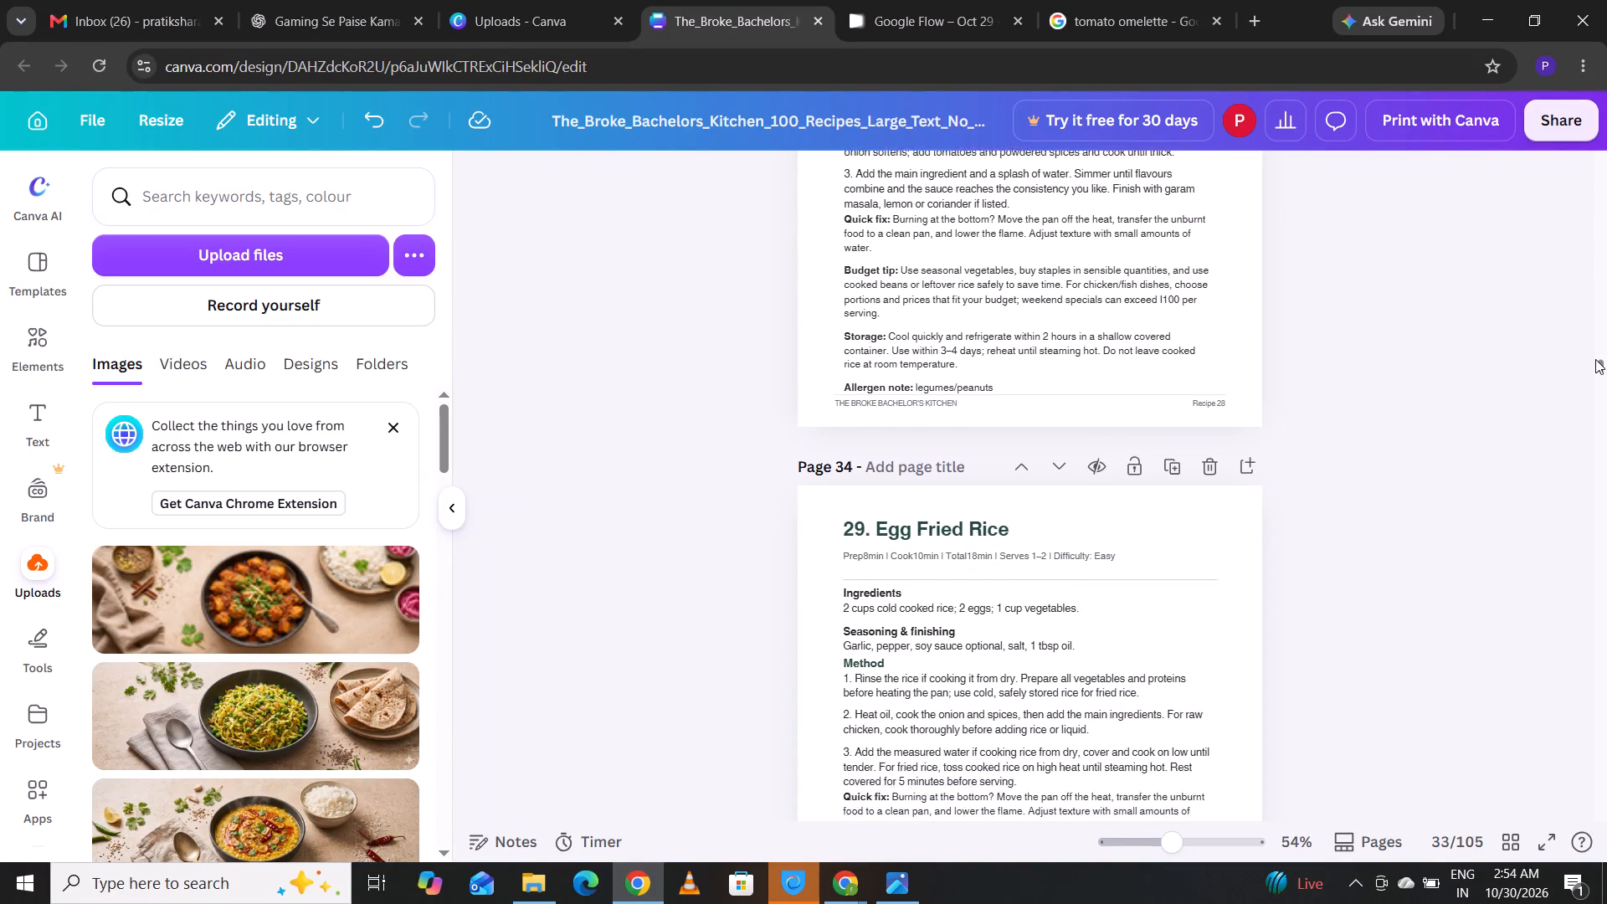
key(Down)
key(Down)
key(Down)
key(Down)
key(Down)
key(Down)
key(Down)
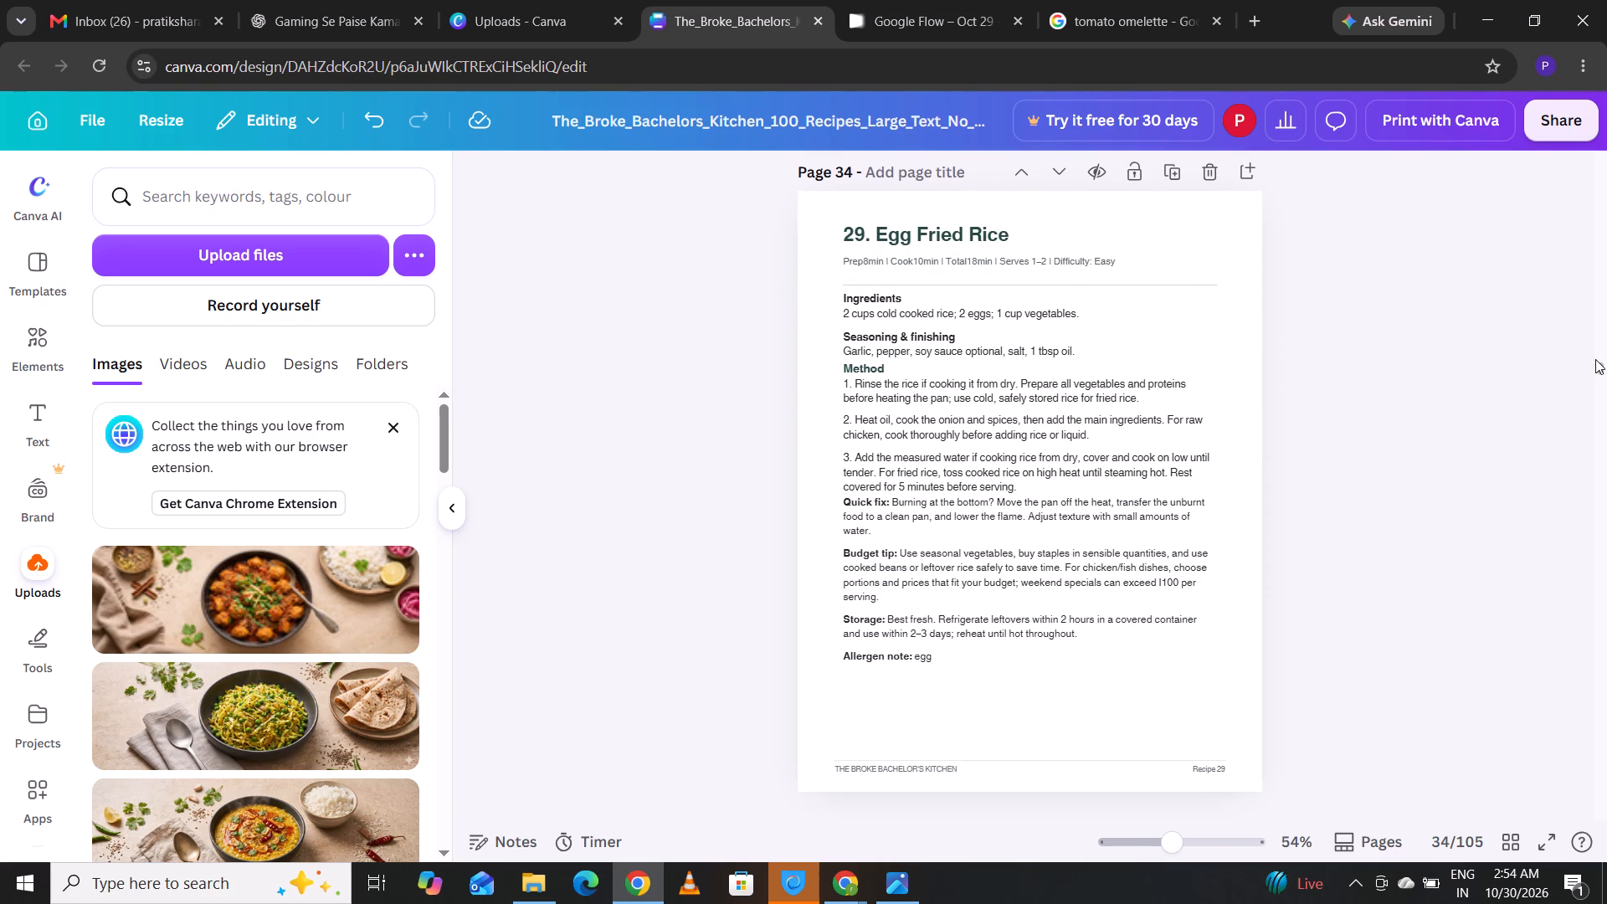
key(Down)
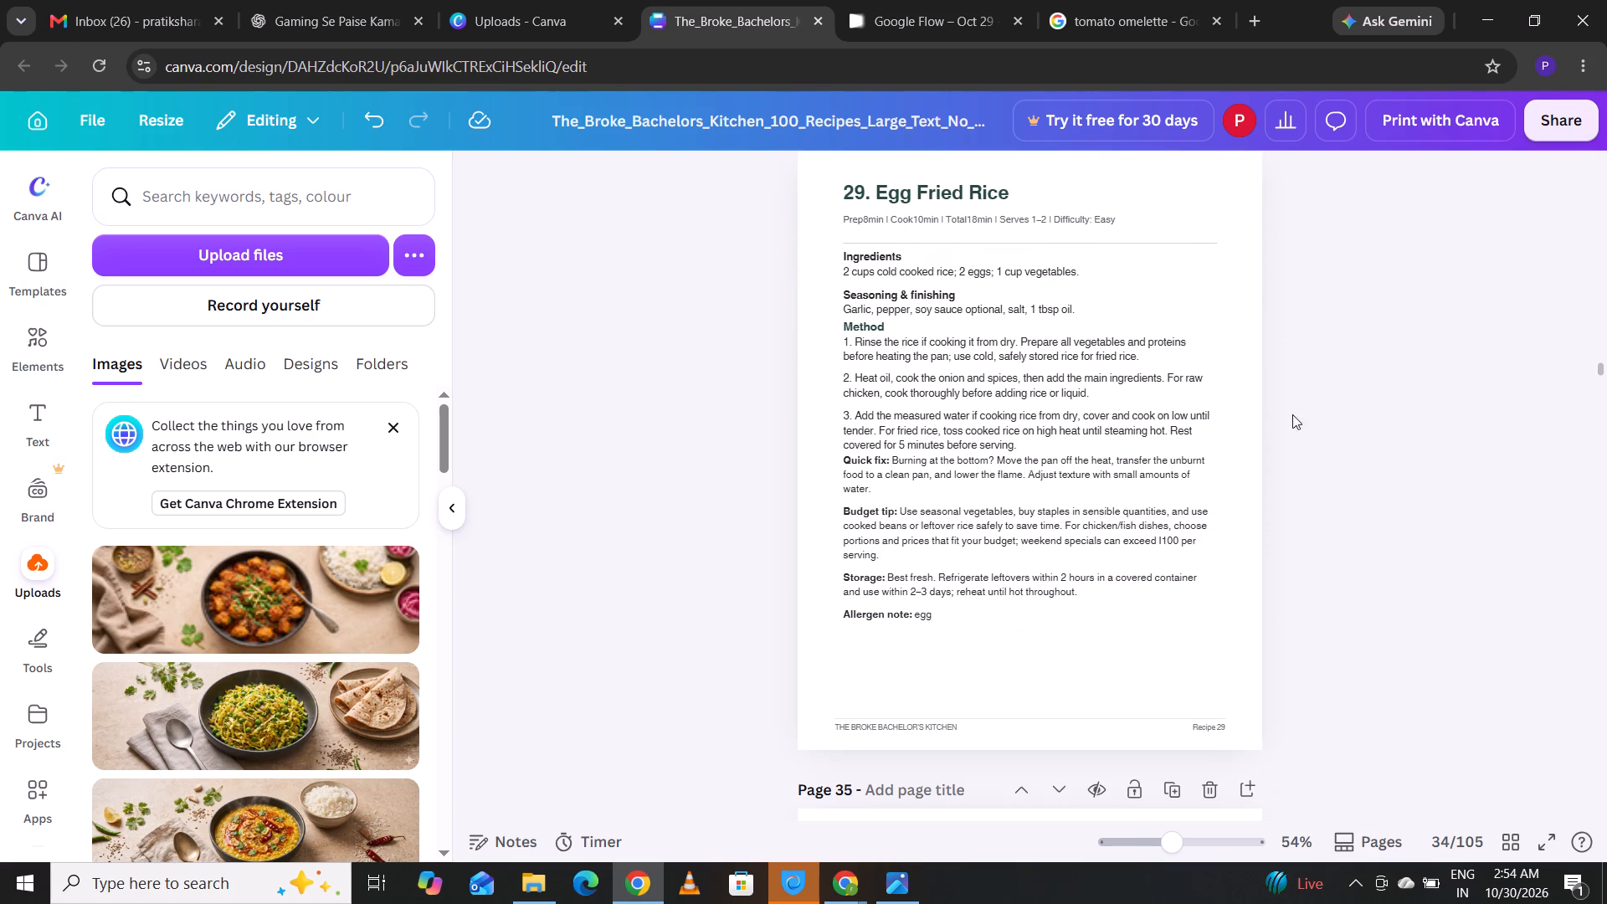
drag(1077, 407, 1071, 489)
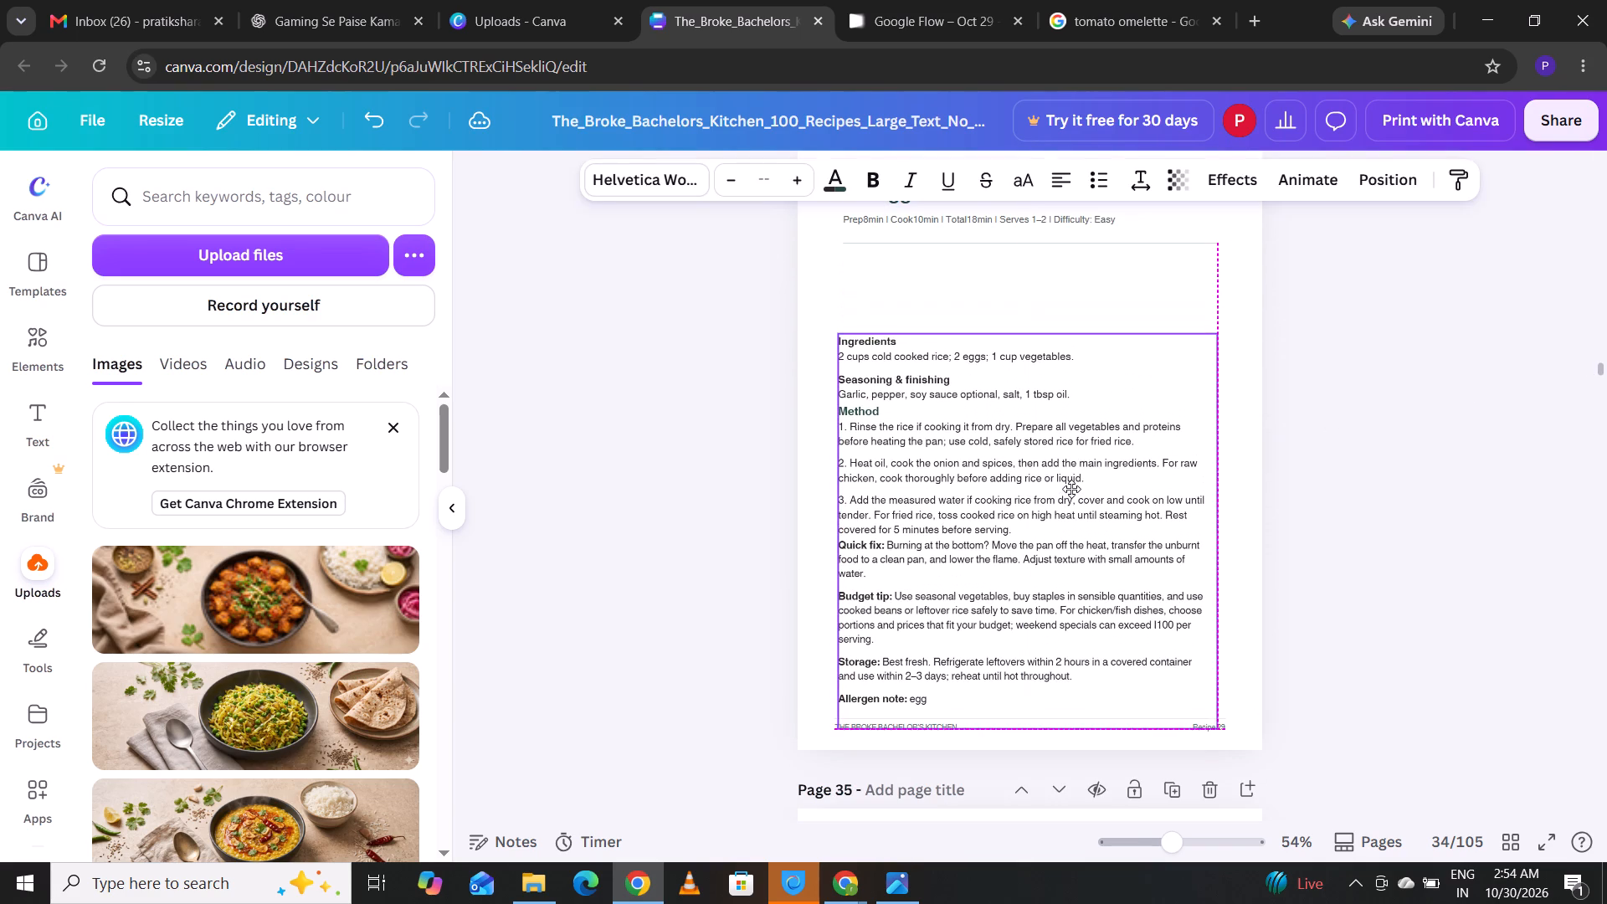
drag(1071, 489, 1080, 501)
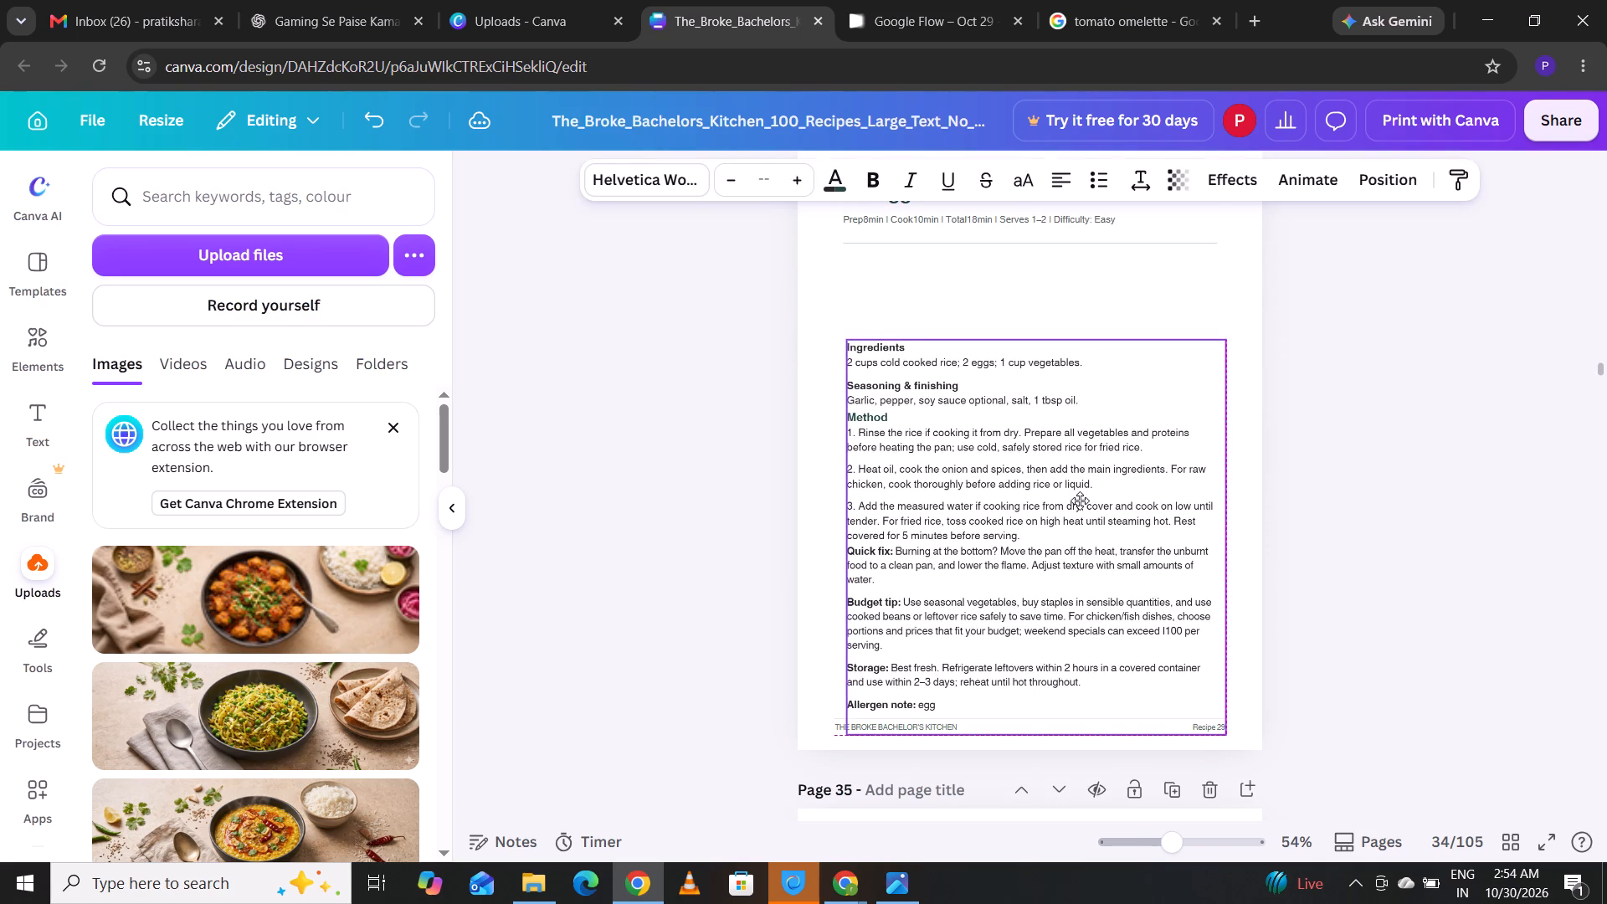
drag(1080, 501, 1076, 511)
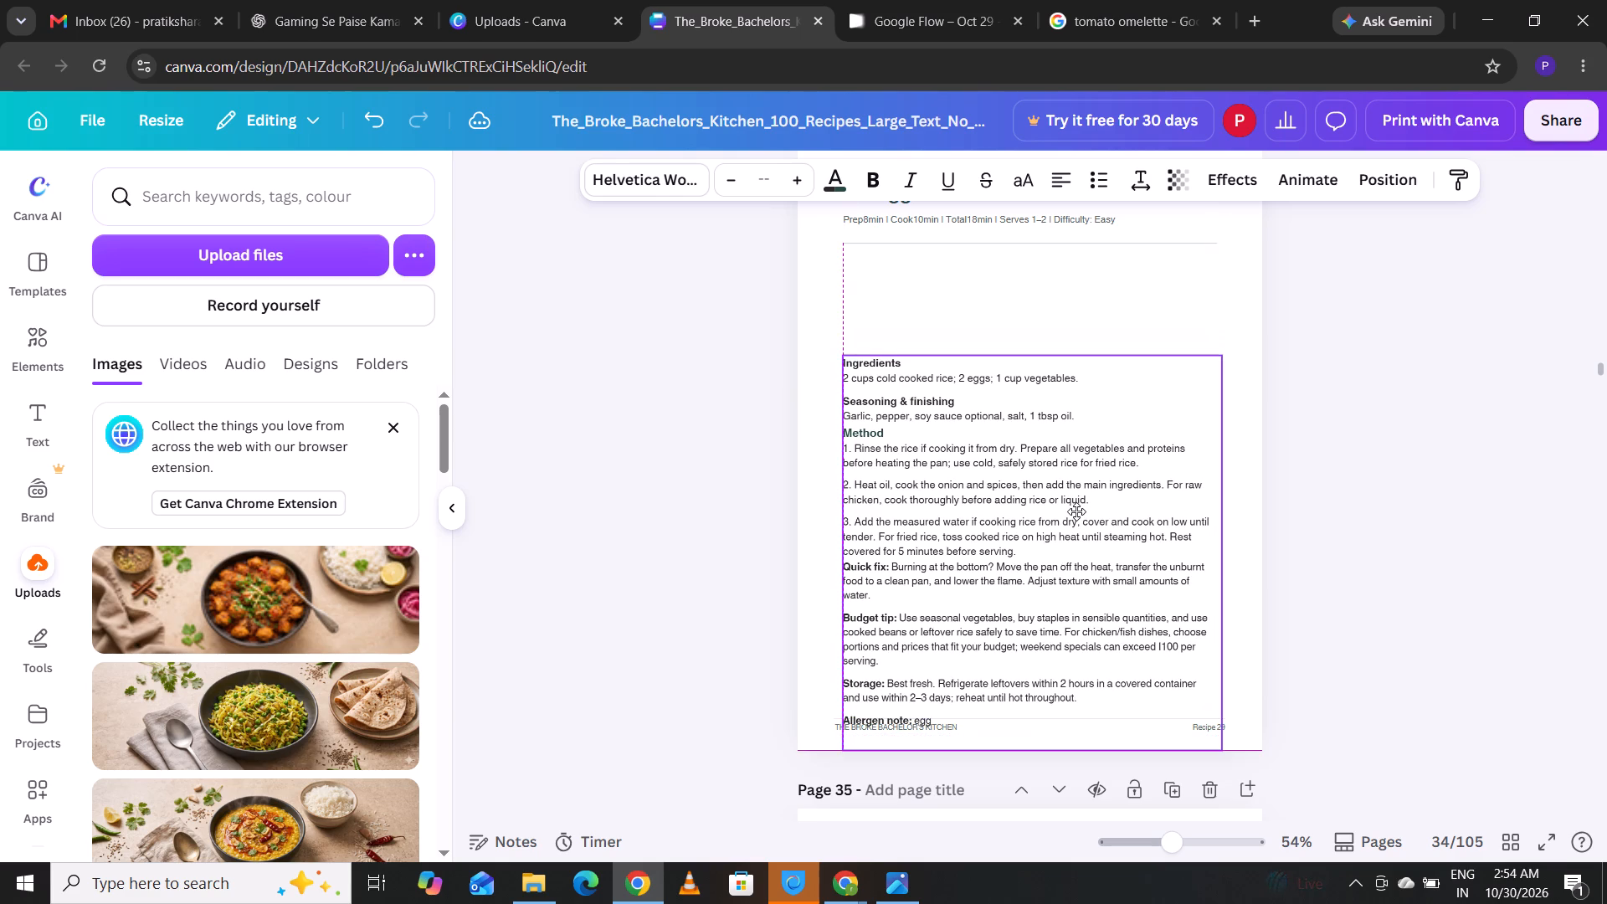
drag(1076, 511, 1076, 501)
click(1389, 327)
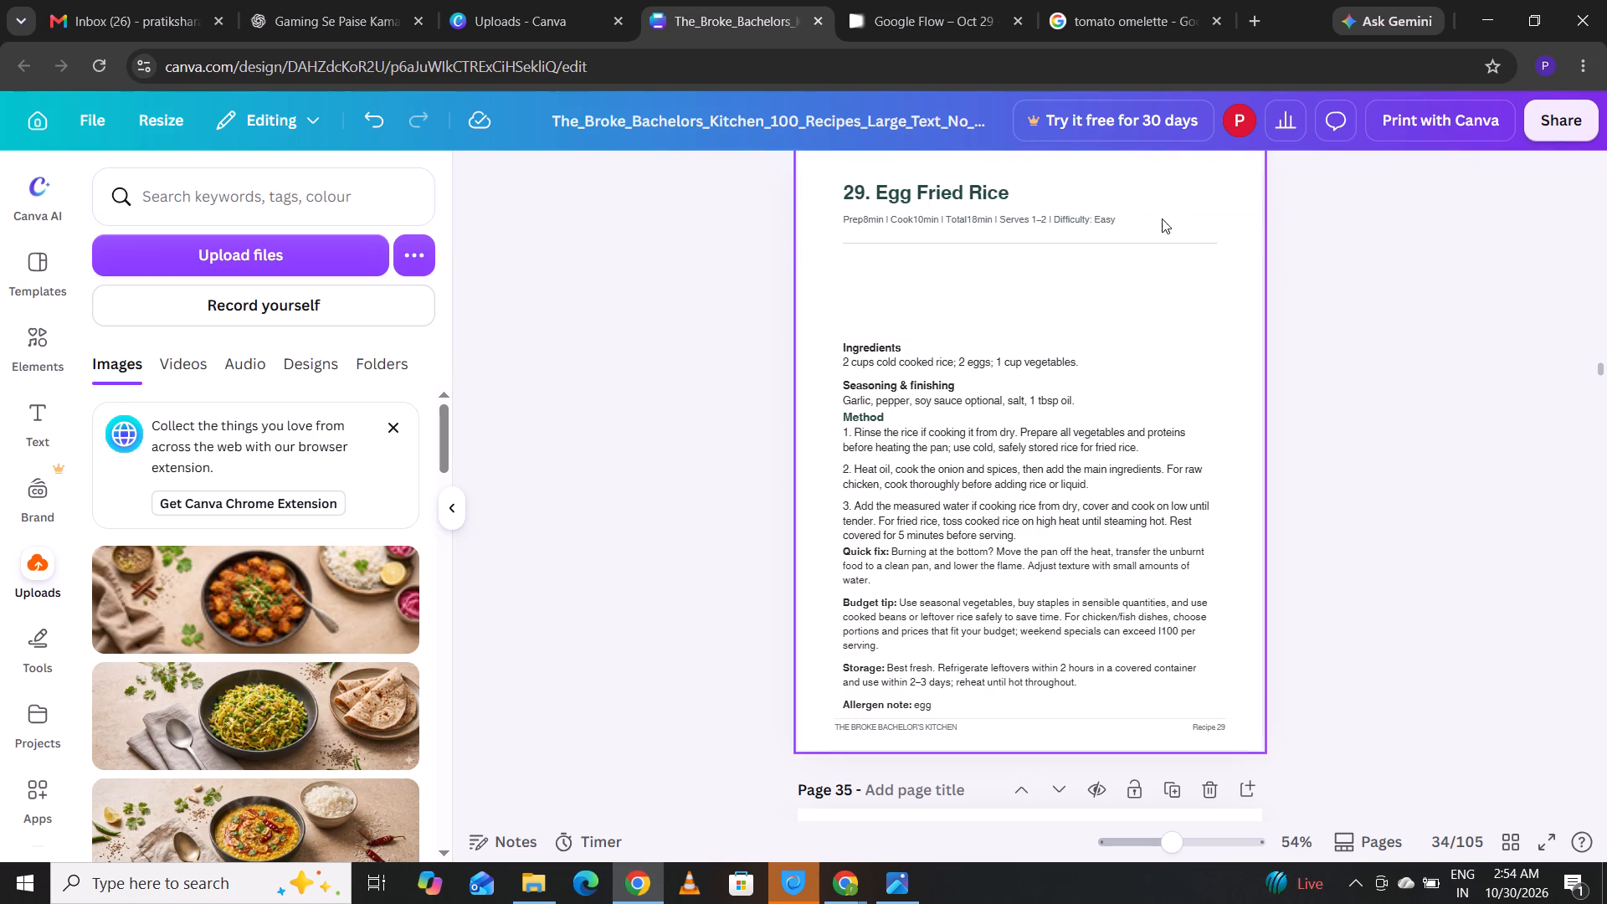
Move the prep and cook time line on page 34 up closer to the Egg Fried Rice title.
drag(1084, 221, 1084, 212)
click(1327, 299)
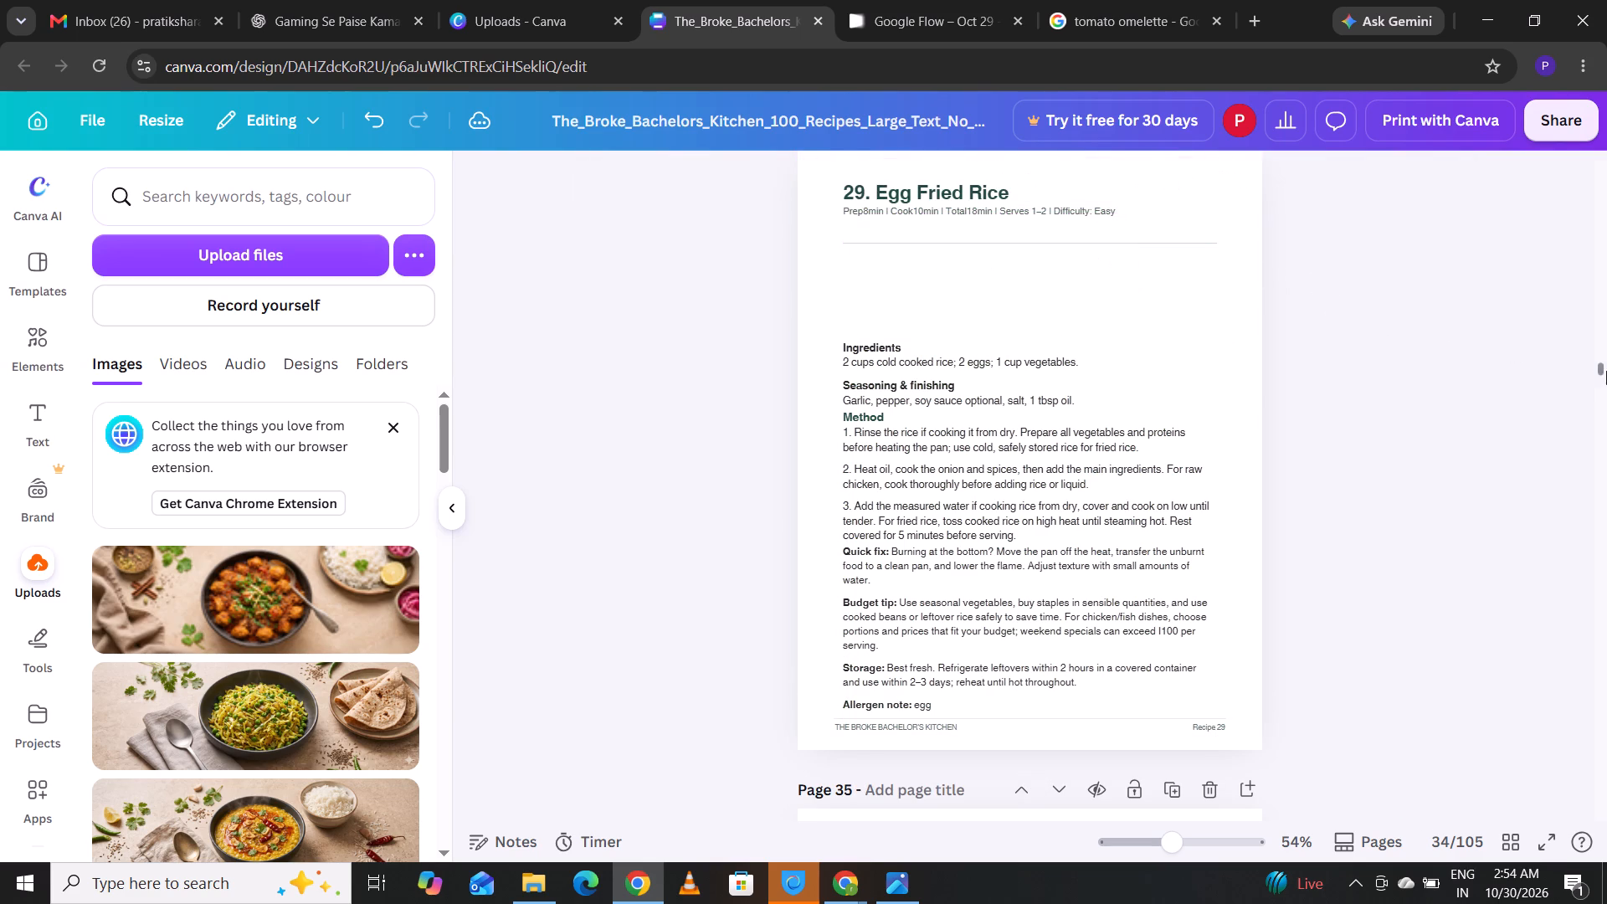
Move the divider line on page 34 up to just below Egg Fried Rice's prep and cook time line.
click(1603, 365)
key(Up)
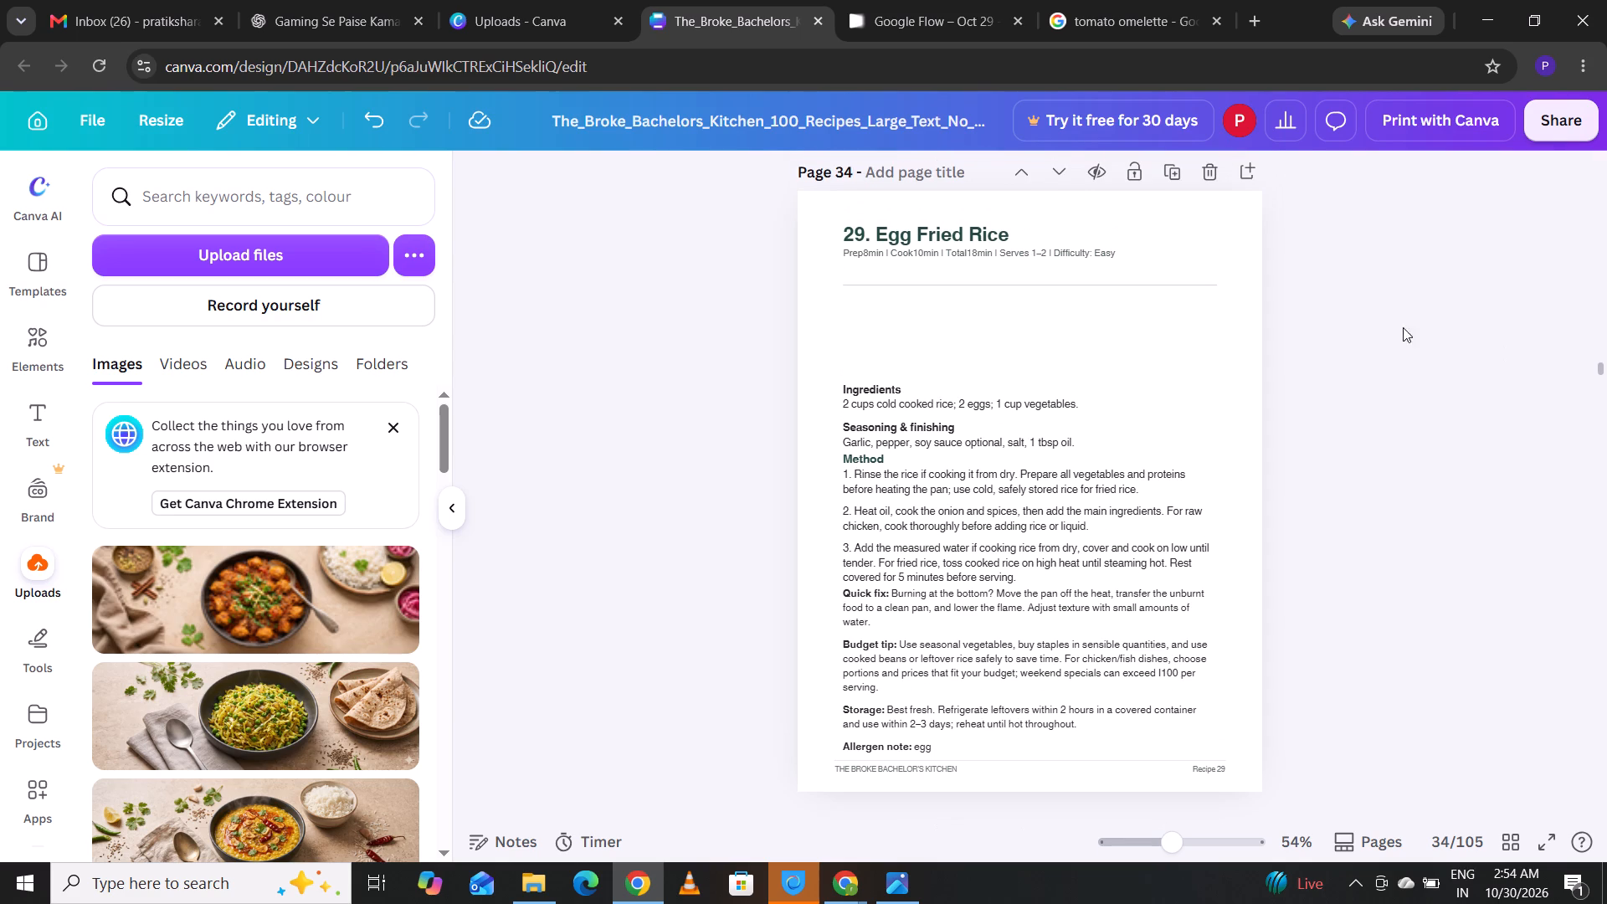
click(994, 282)
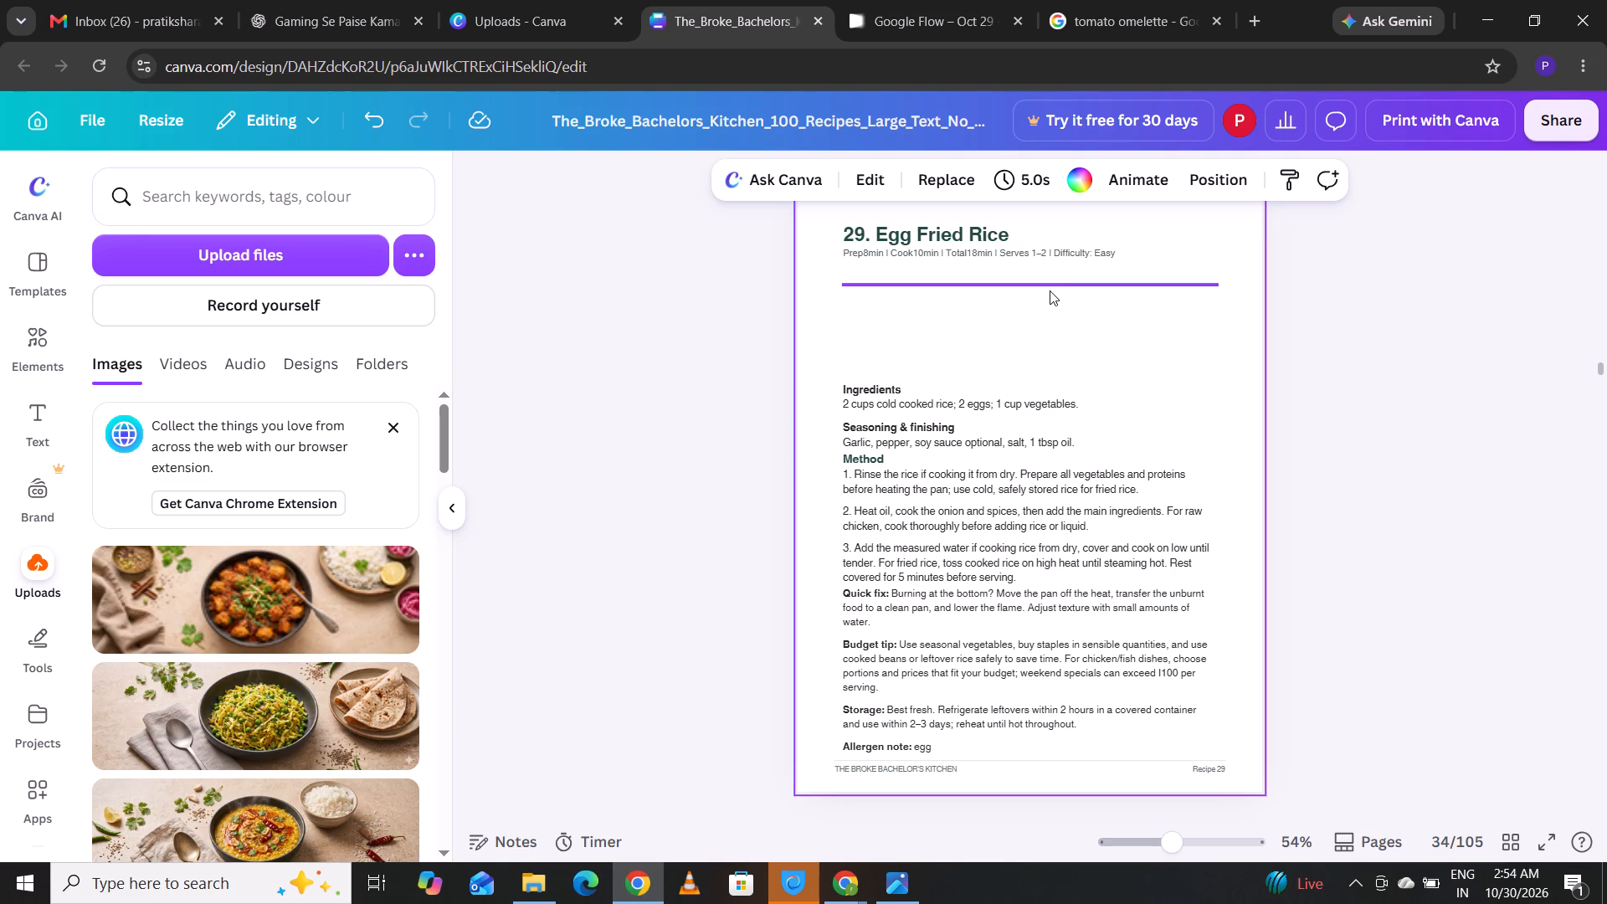
click(1054, 285)
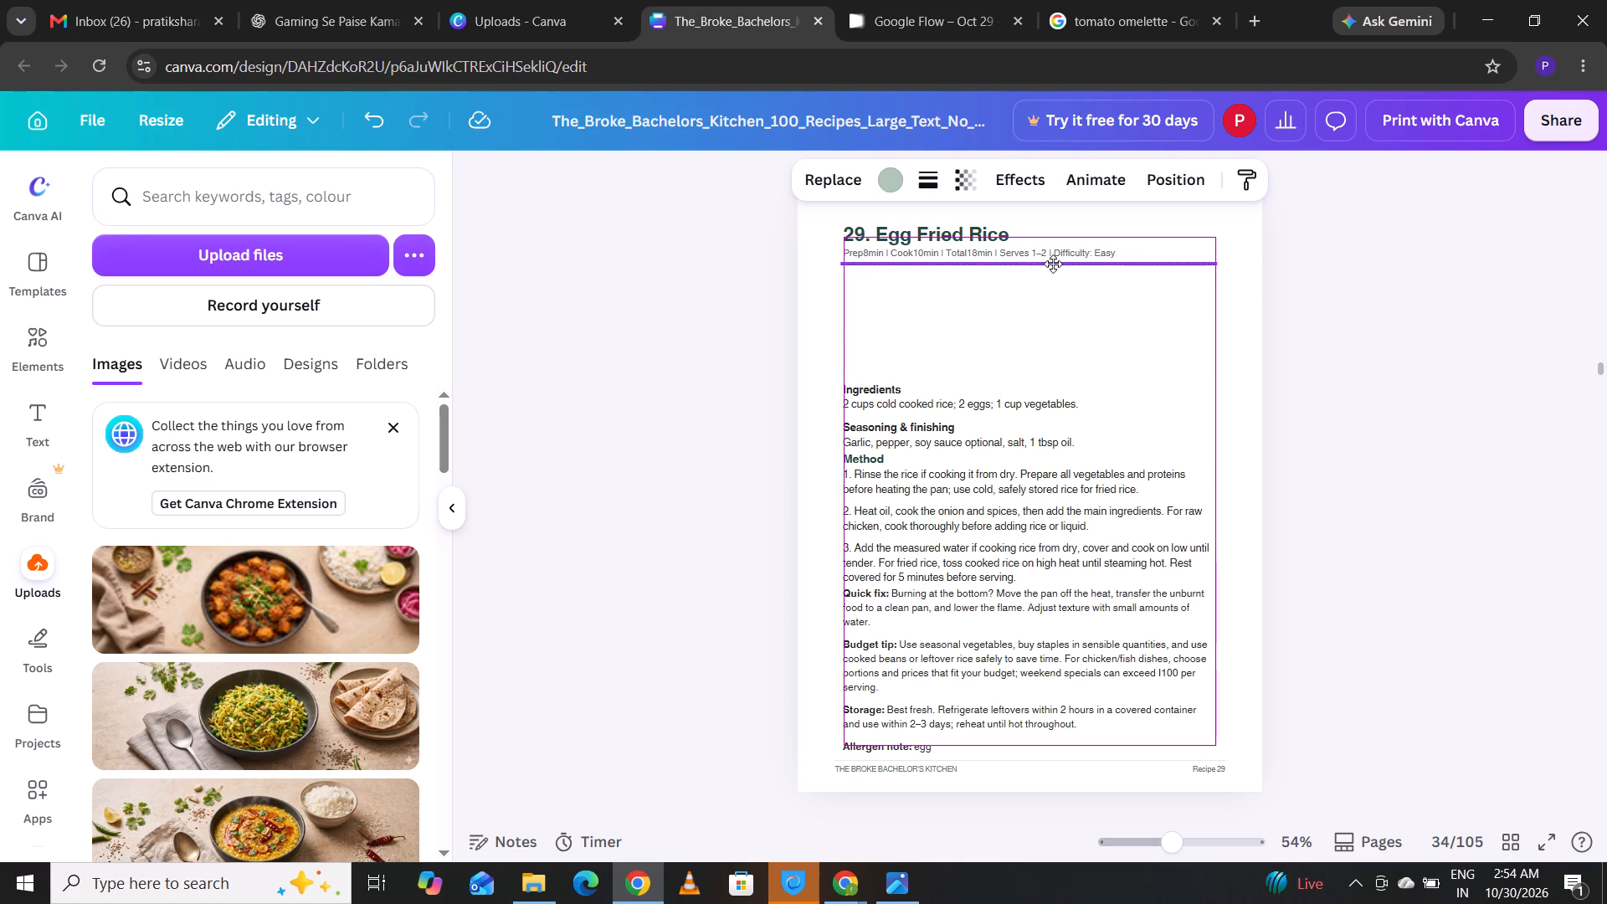
click(1380, 335)
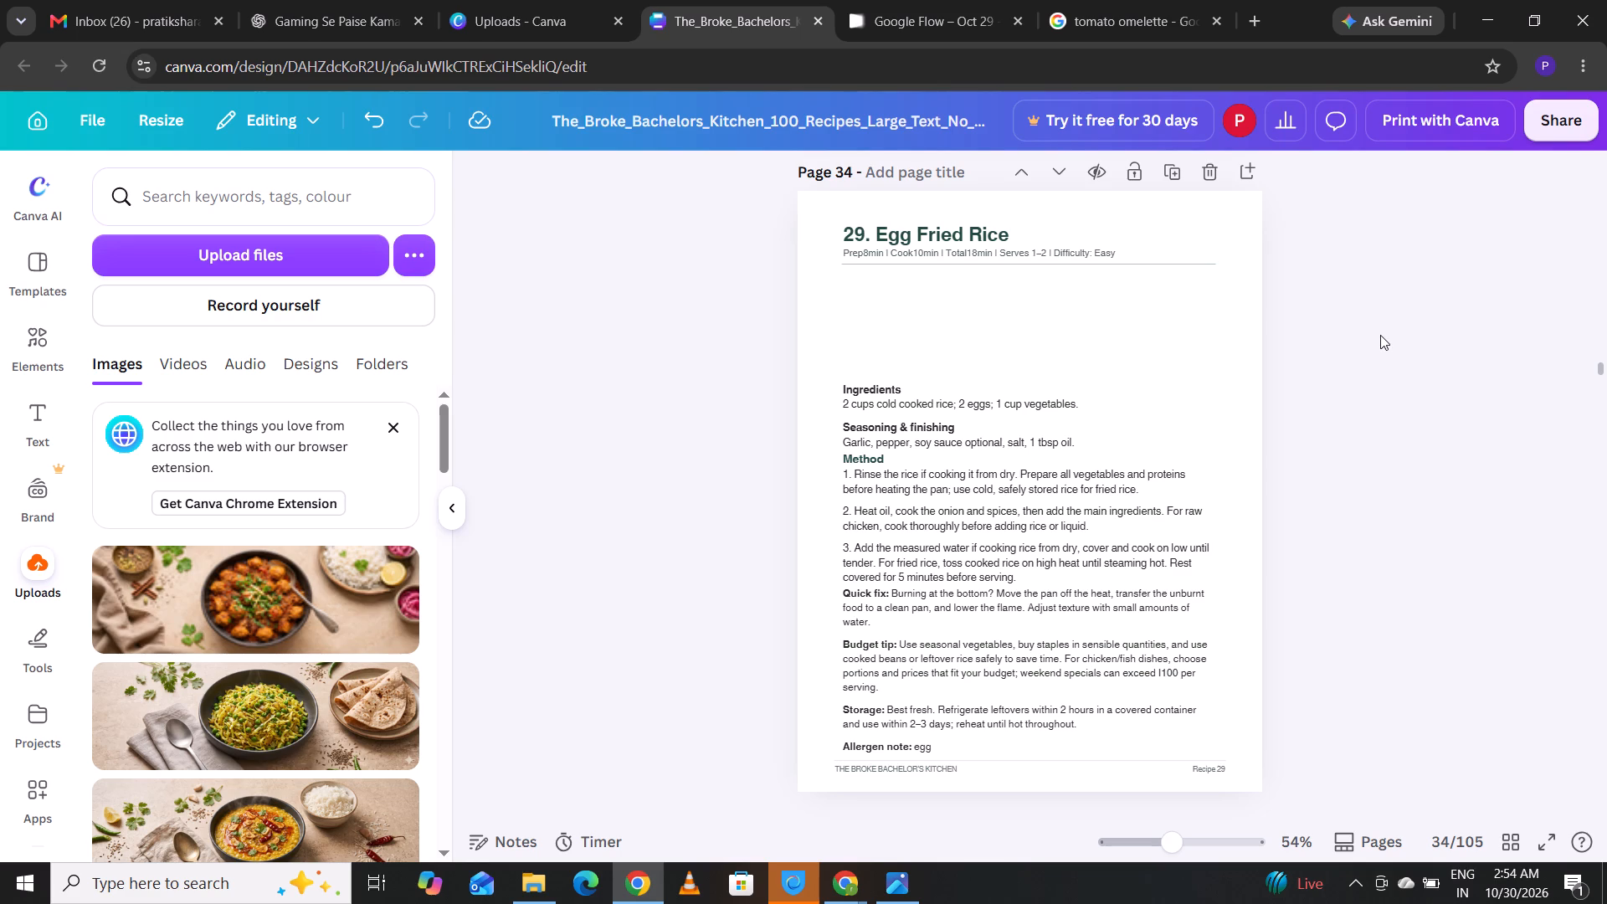
click(845, 884)
click(788, 778)
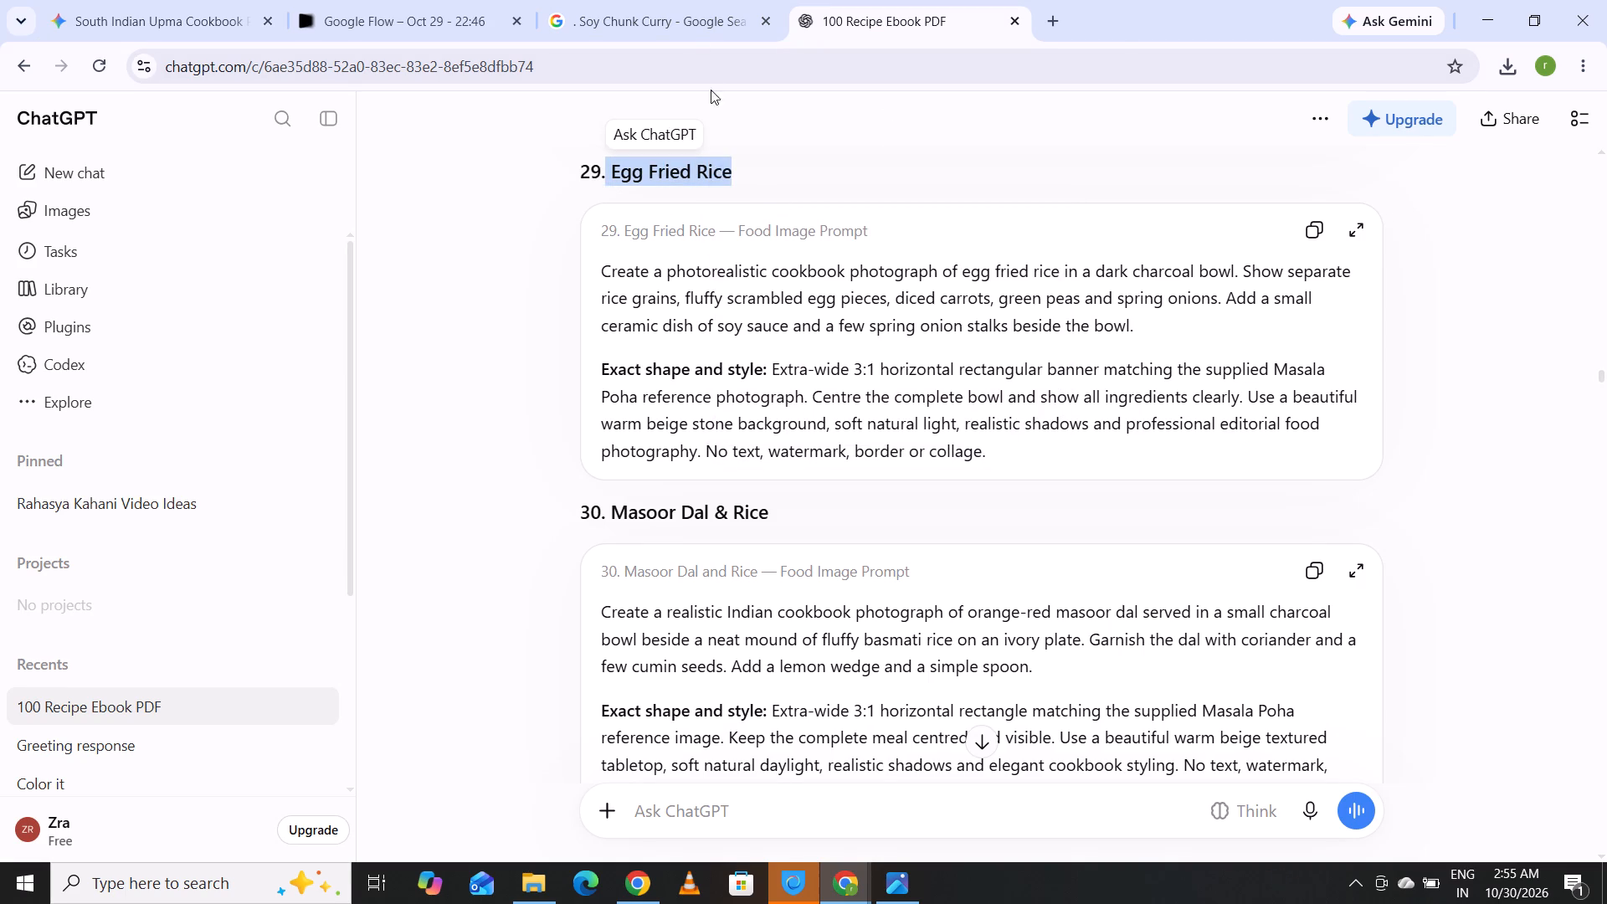
click(674, 0)
click(937, 145)
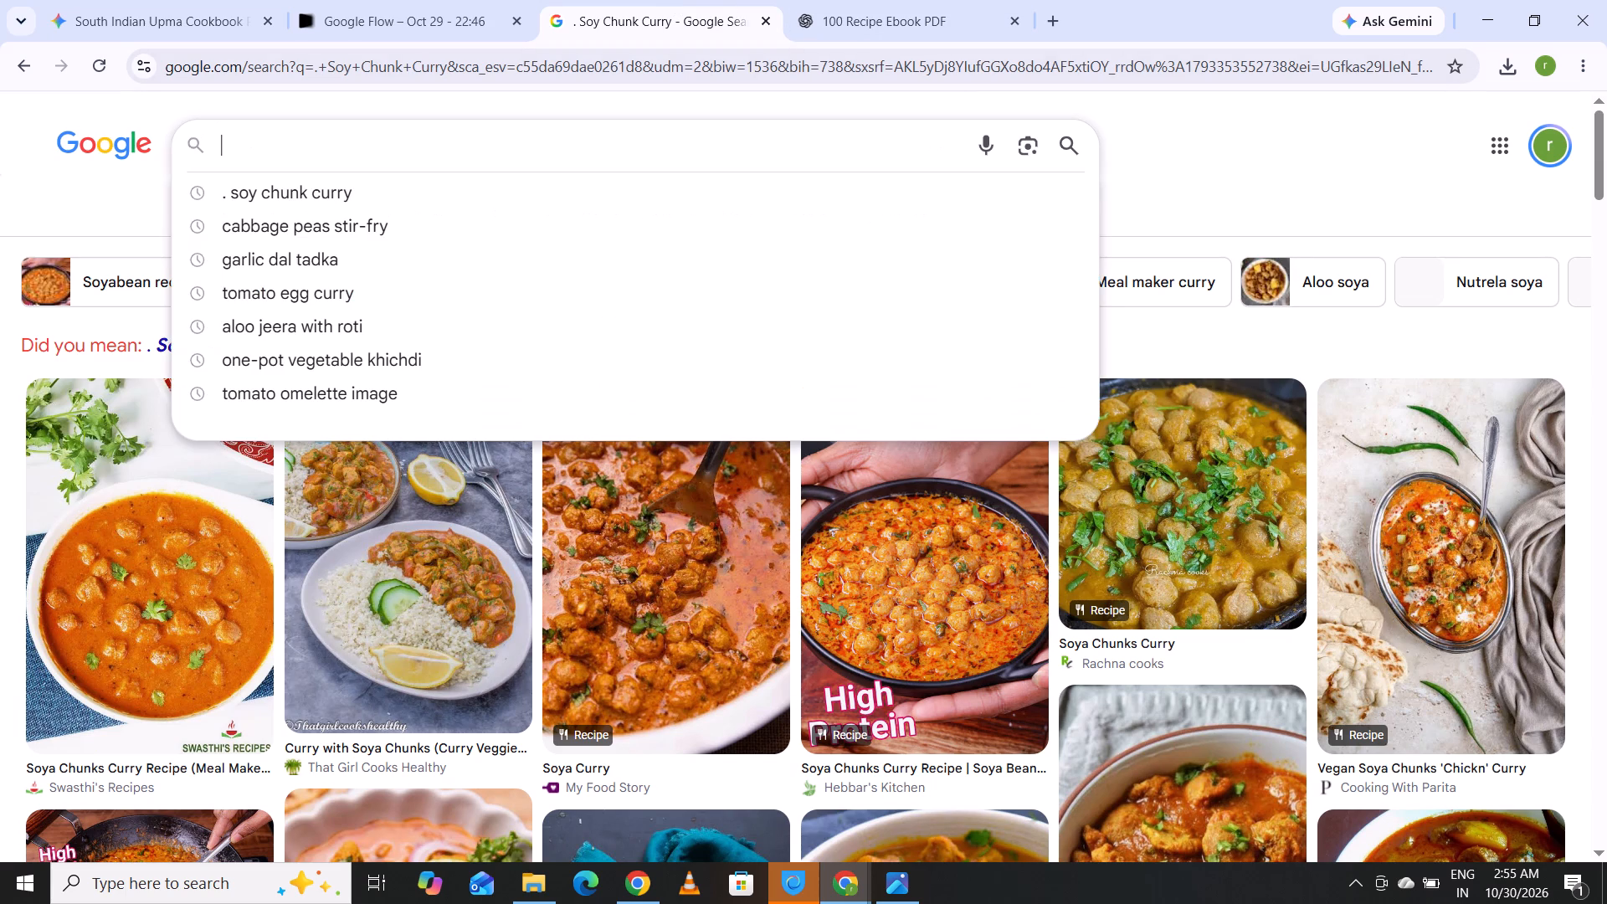
click(895, 145)
right_click(895, 145)
click(934, 364)
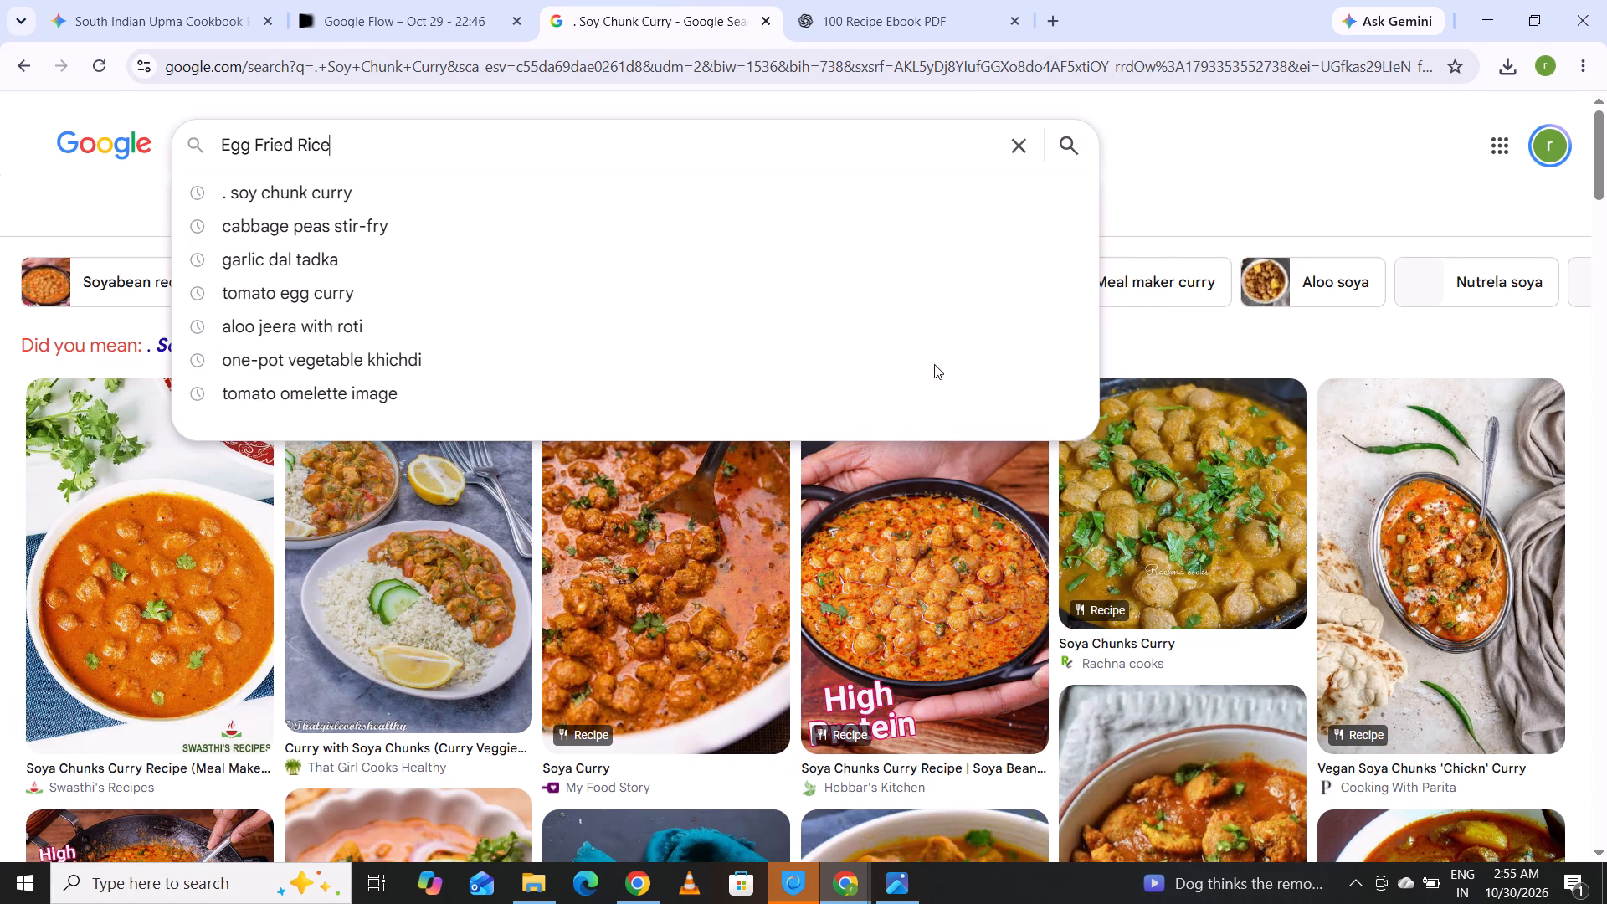
click(1064, 145)
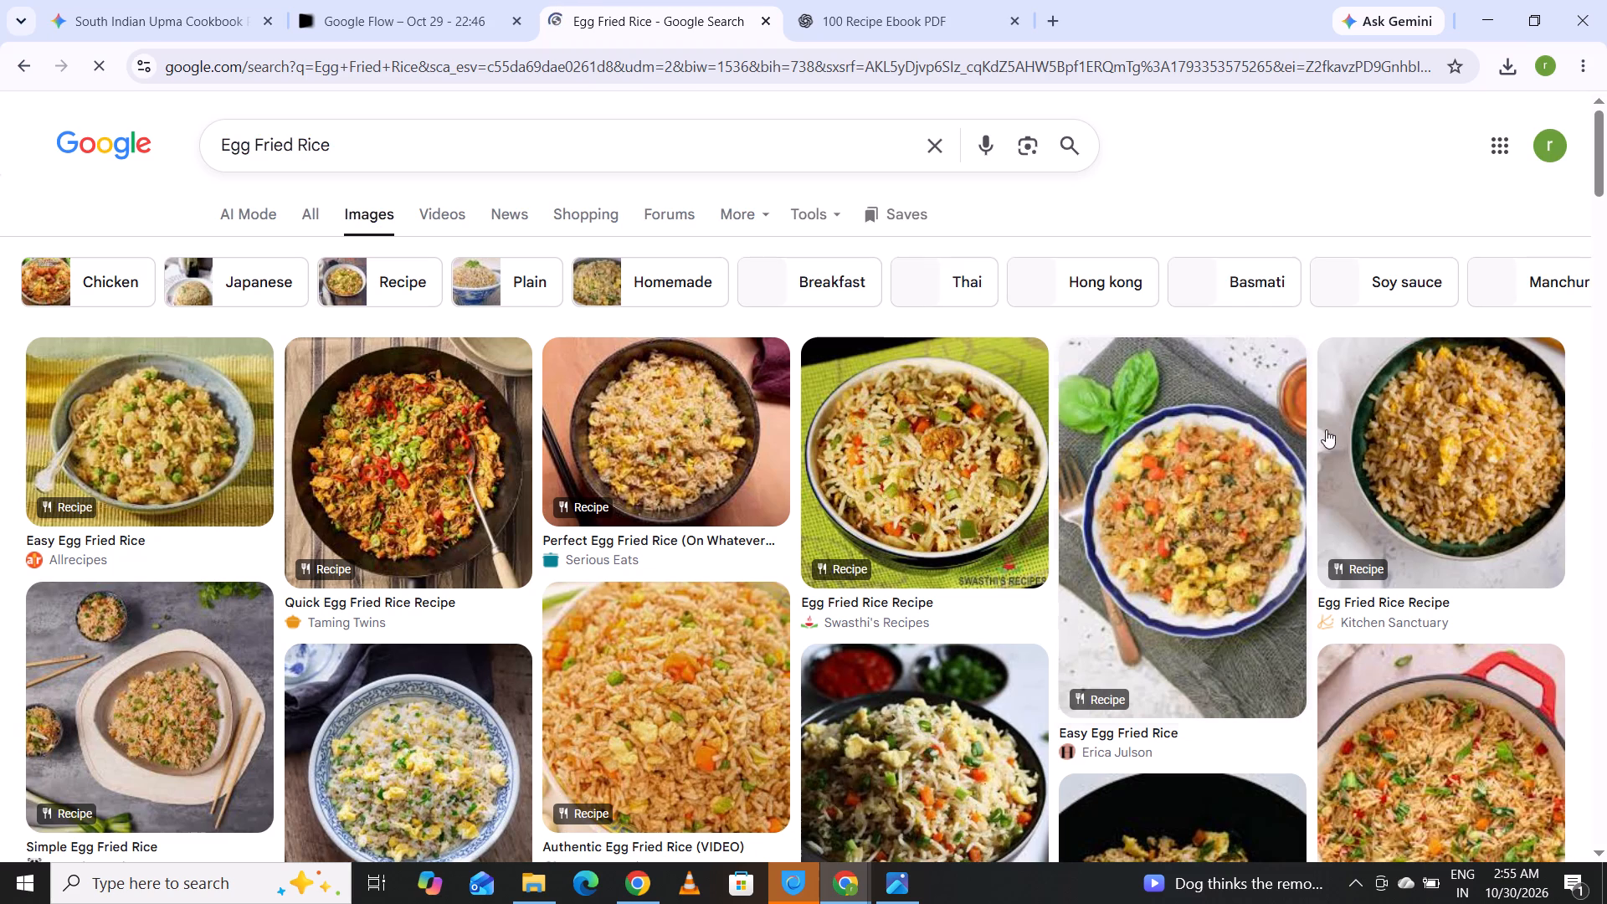
Examine the first egg fried rice image results, previewing the Perfect Chinese, Vegetable and Easiest Egg Fried Rice photos as possible references.
drag(1606, 163, 1606, 192)
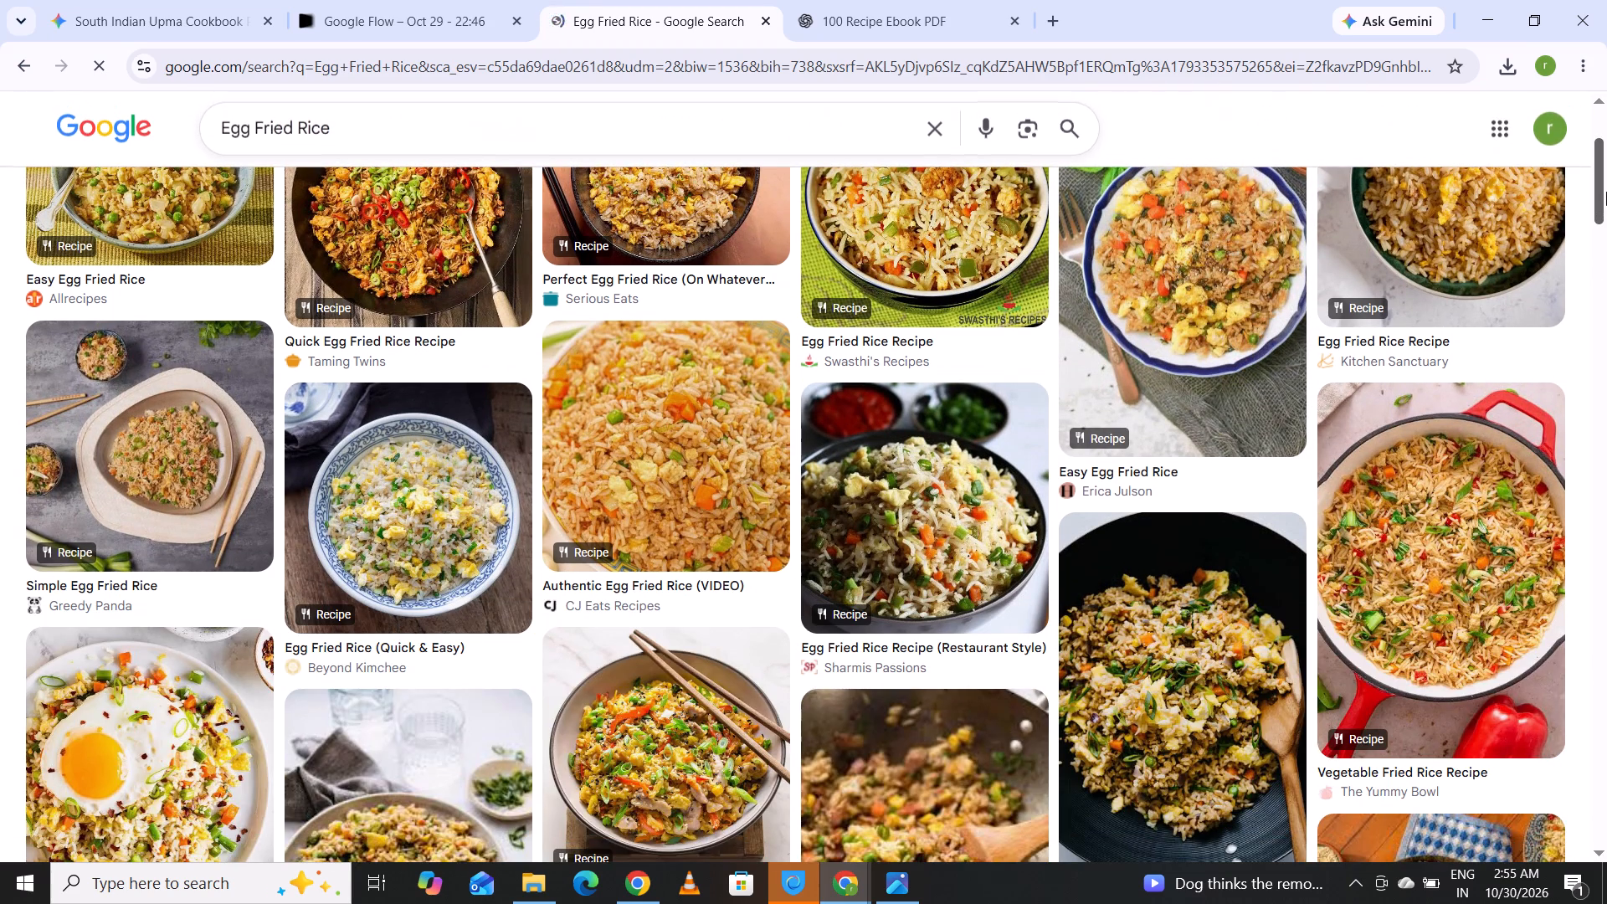
drag(1606, 192, 1606, 208)
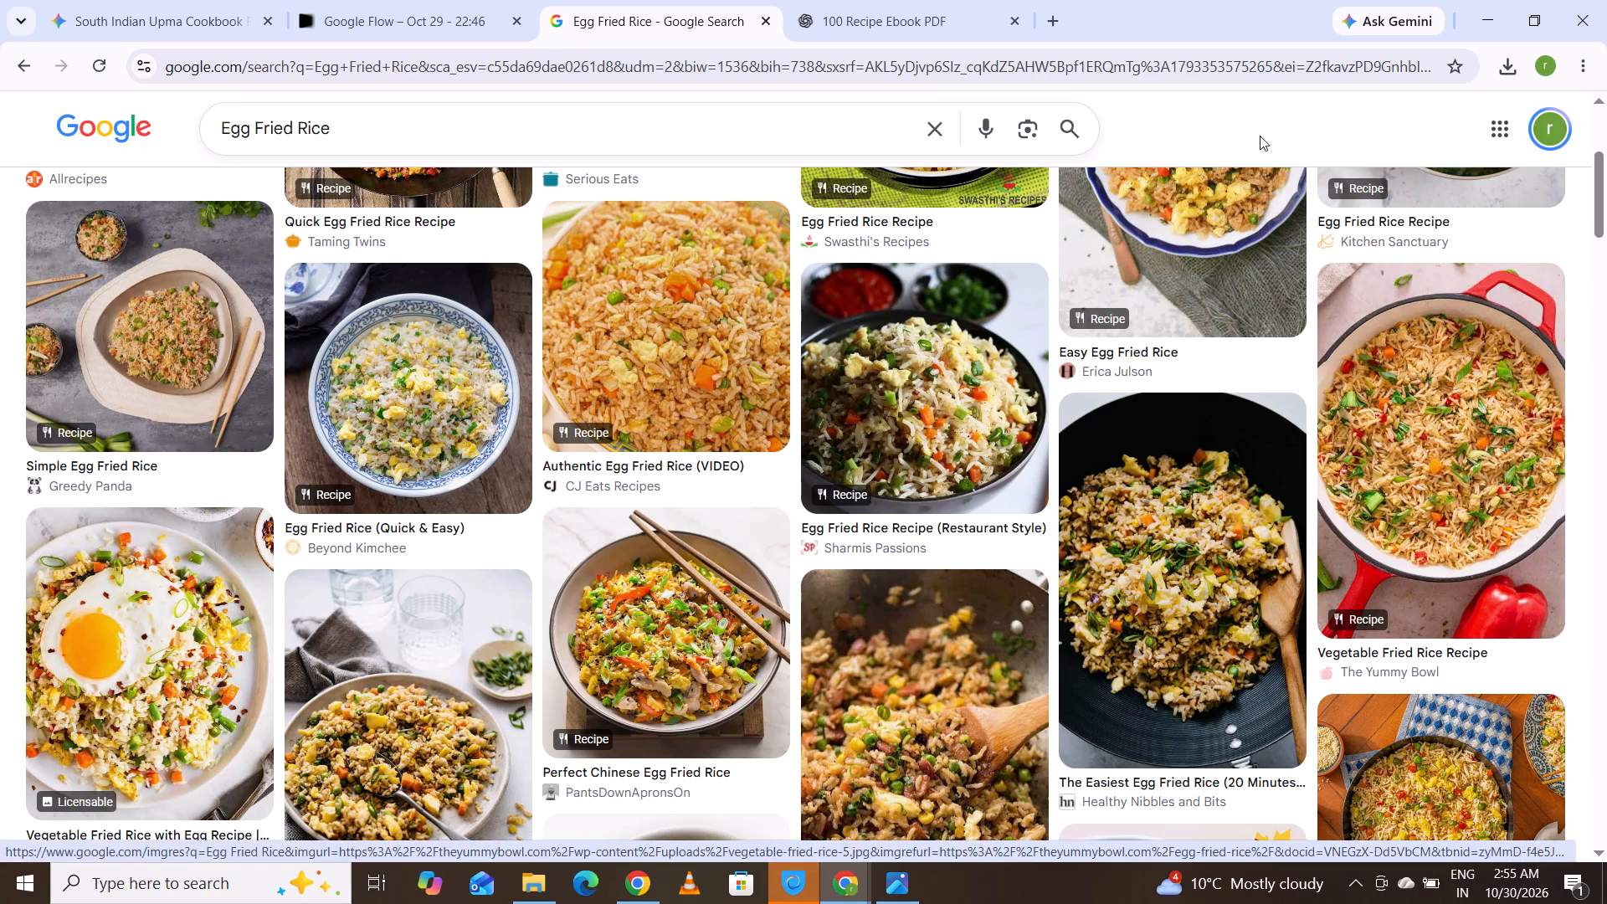
click(1603, 208)
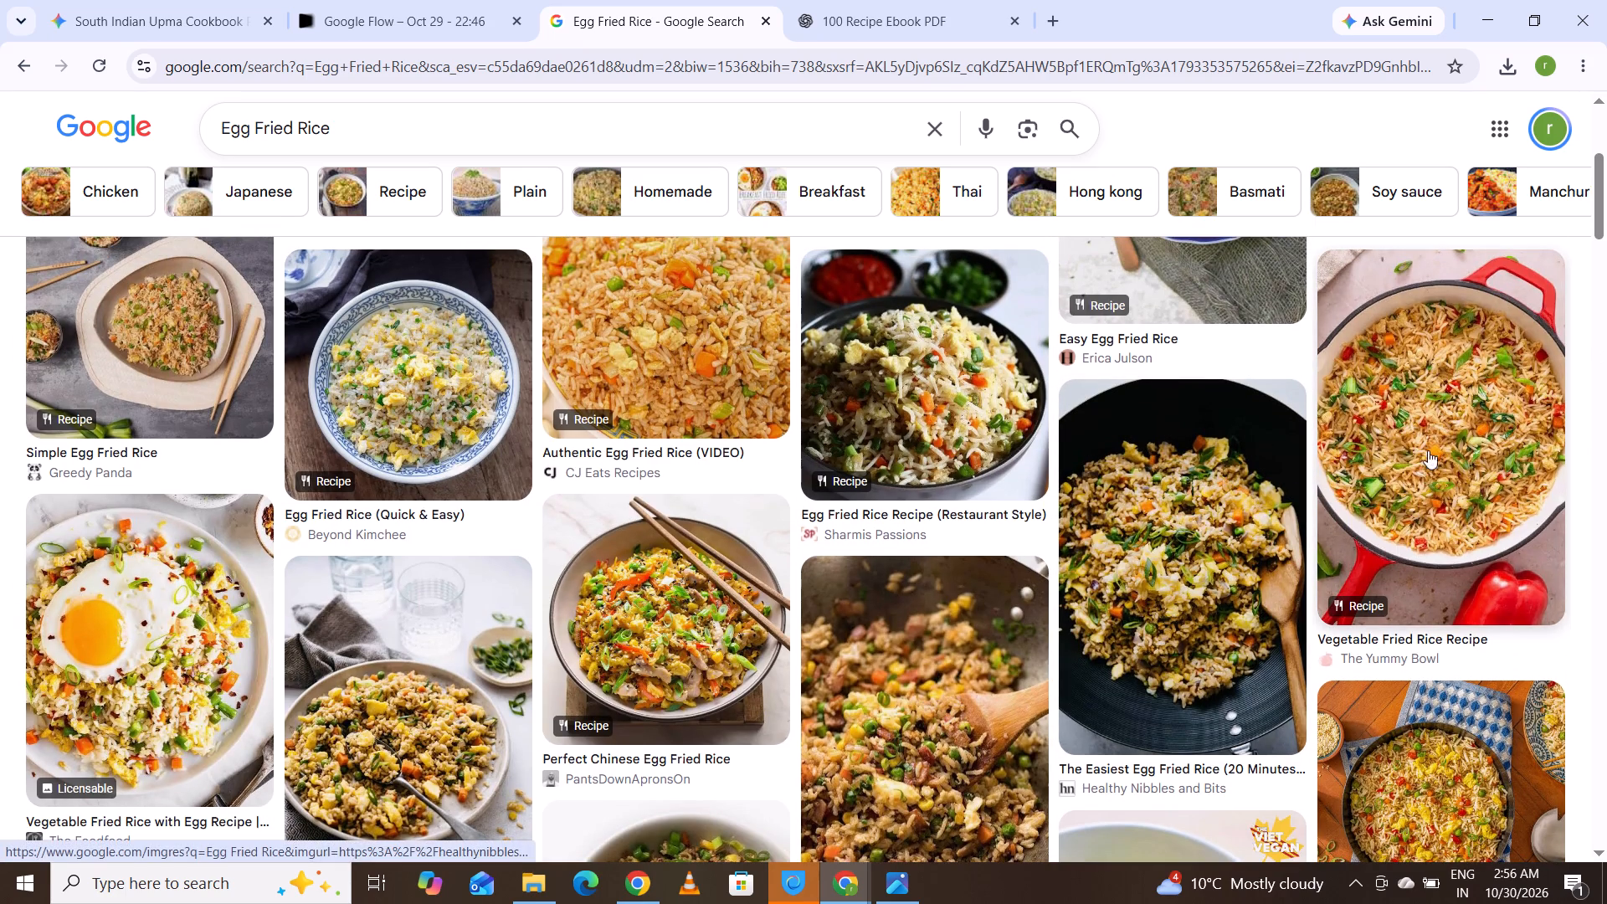
click(675, 649)
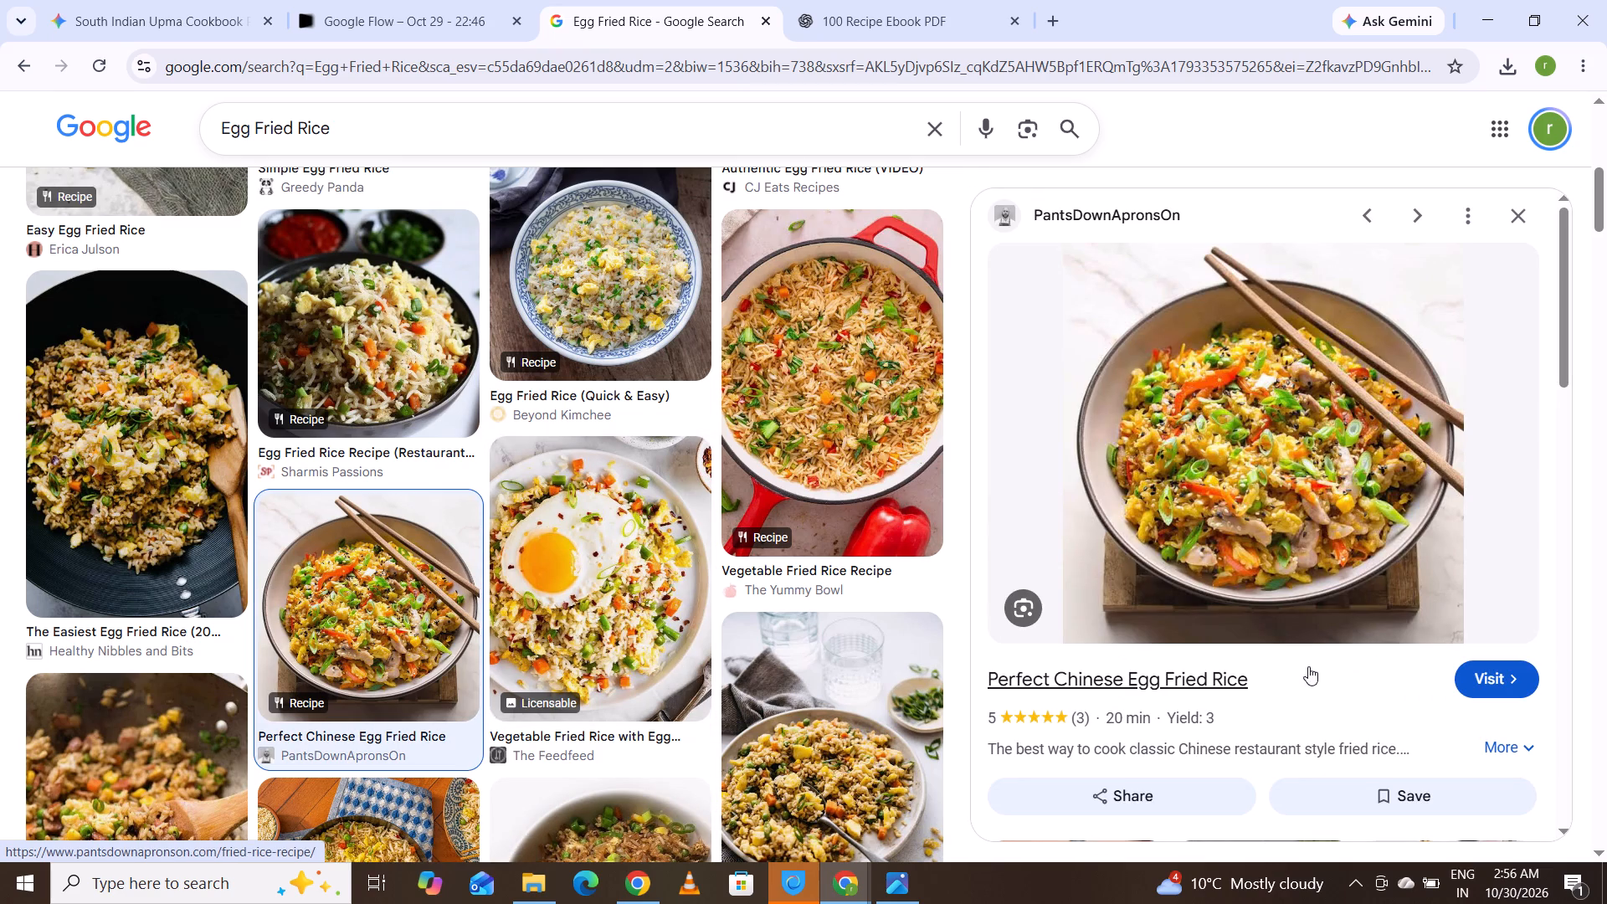
click(869, 409)
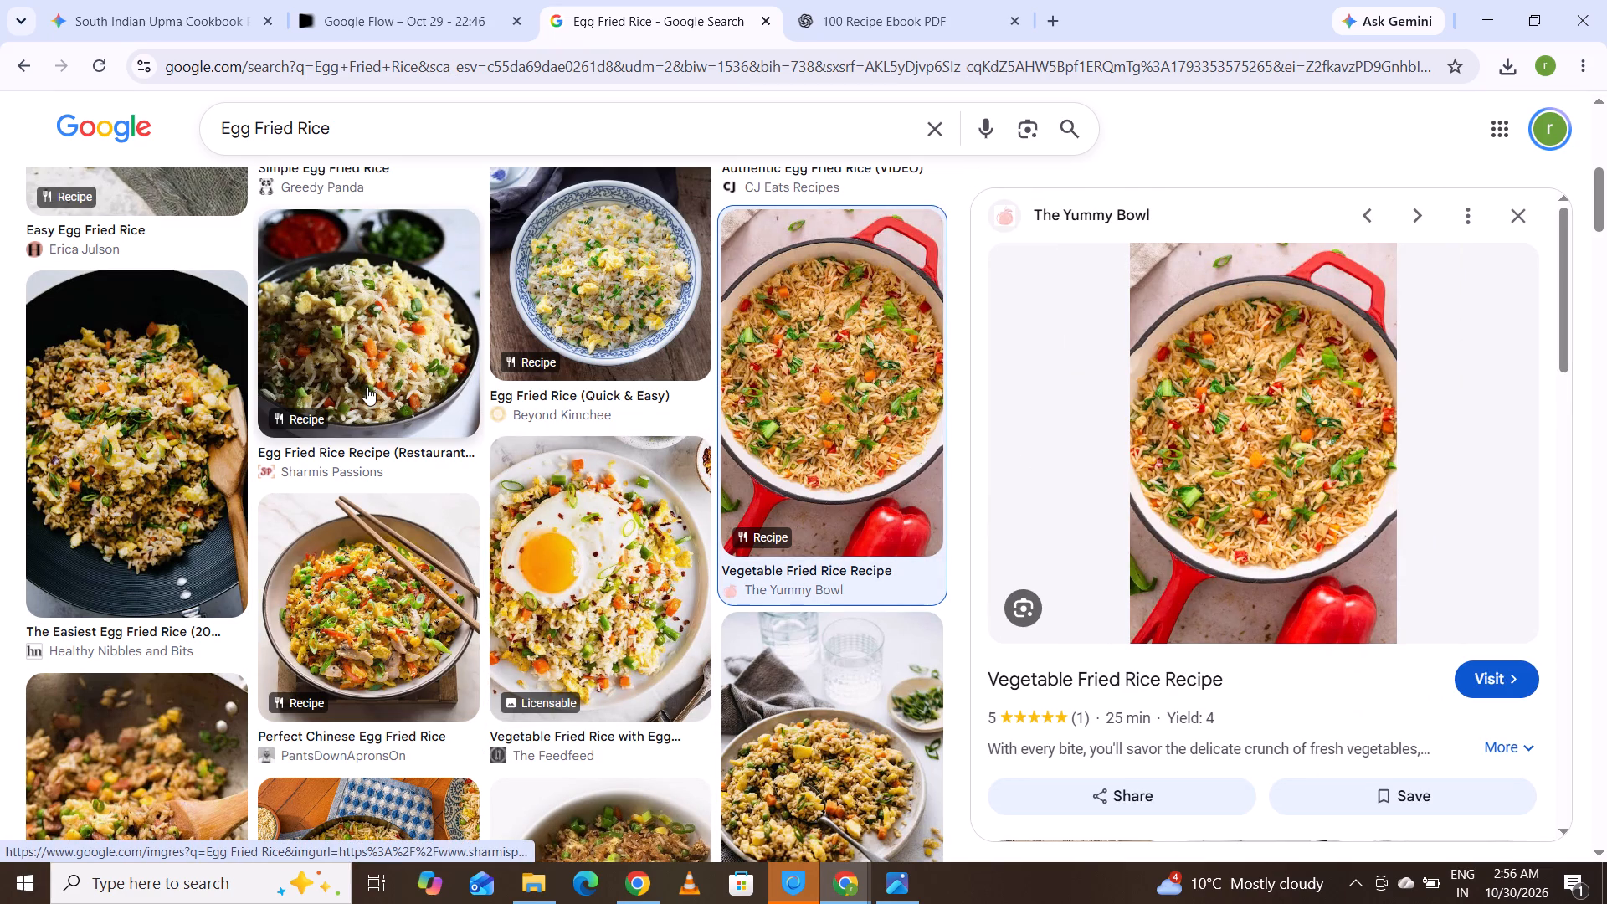
click(109, 474)
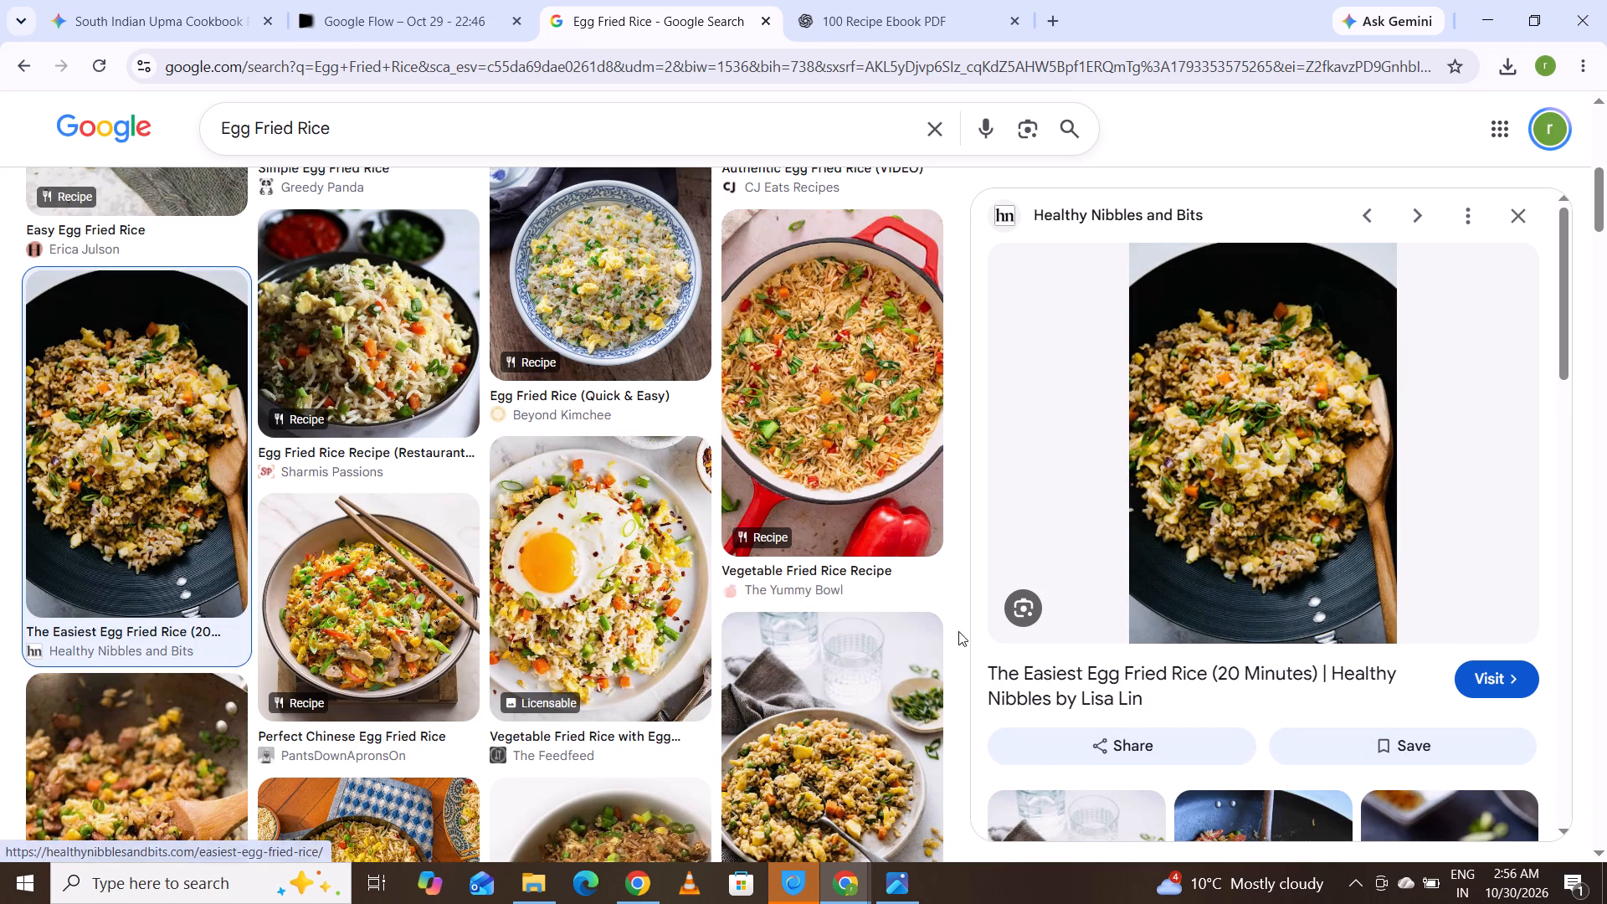
click(1519, 207)
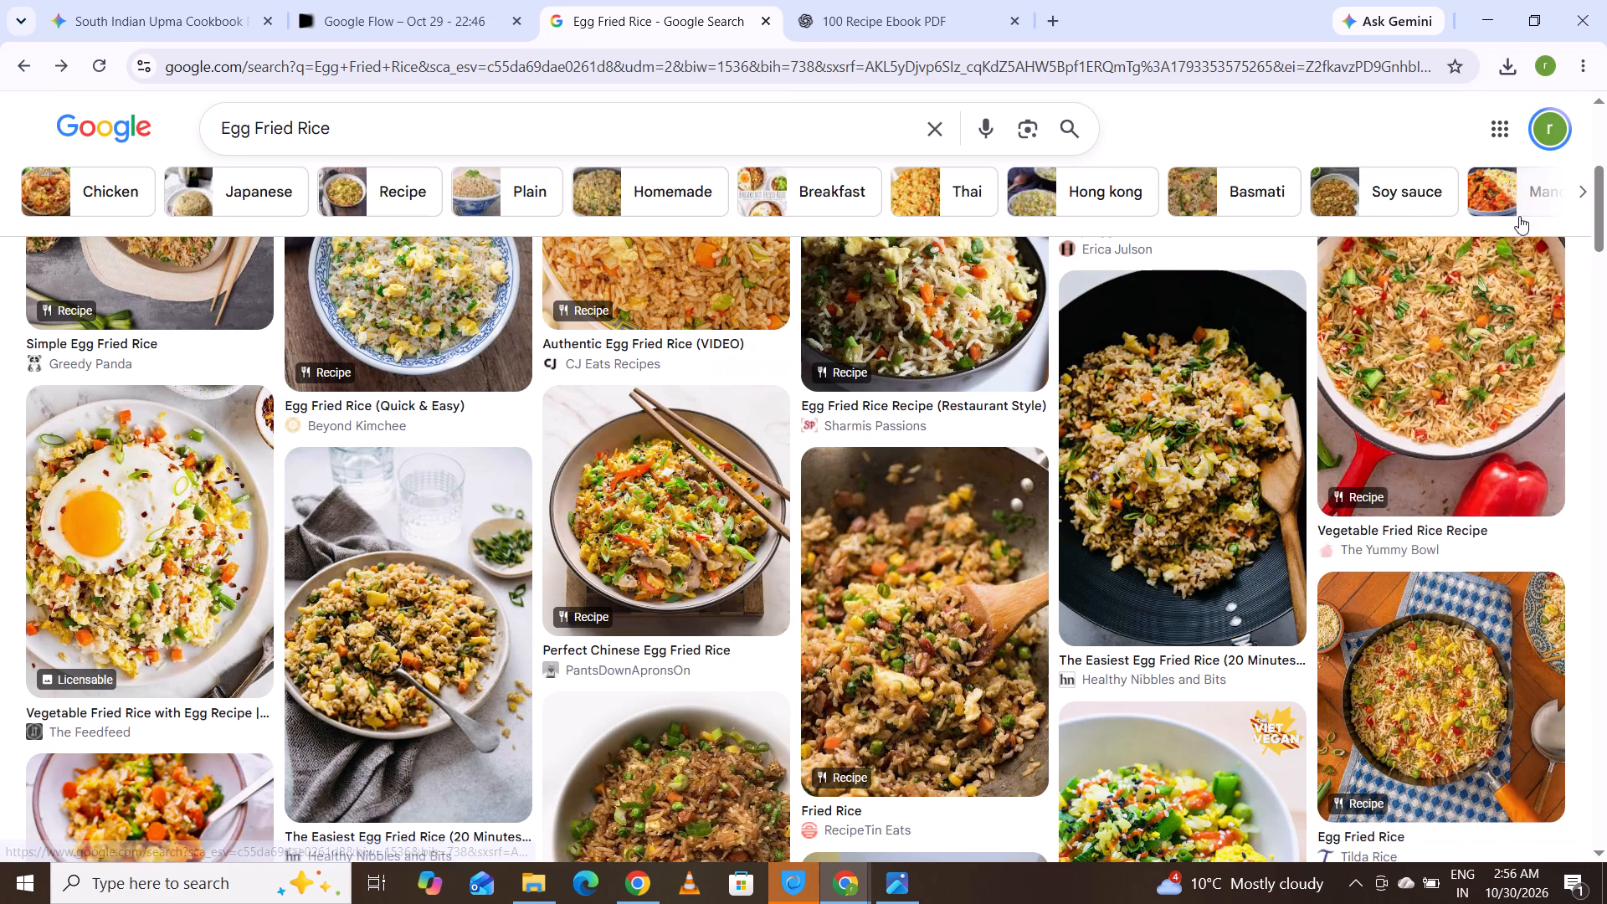
drag(1606, 207, 1606, 256)
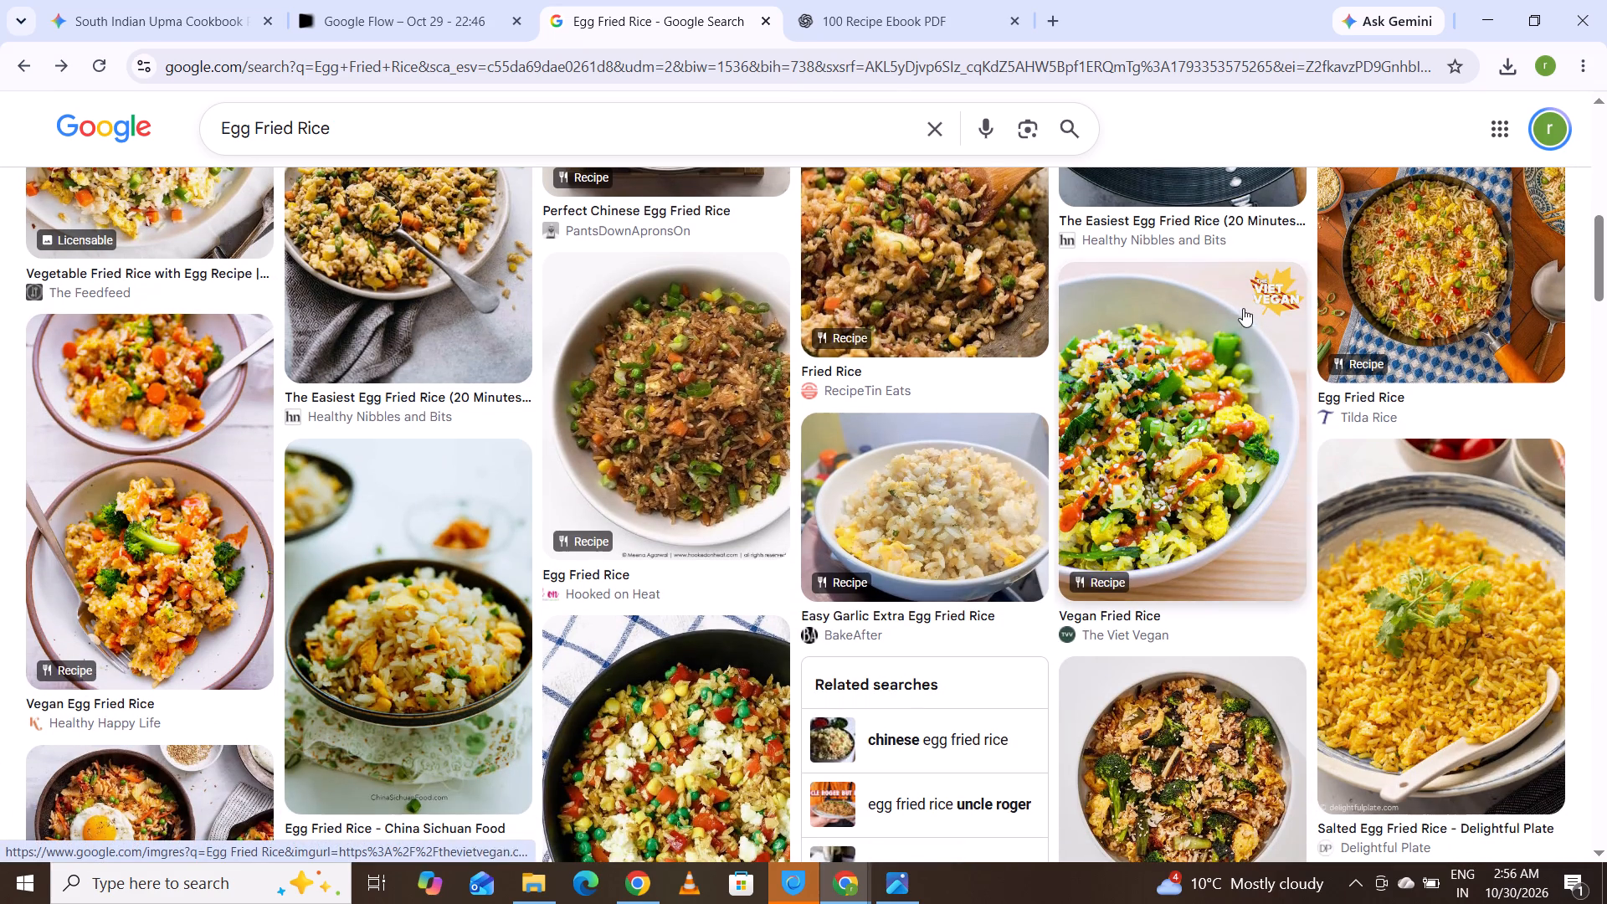
drag(1606, 248, 1606, 302)
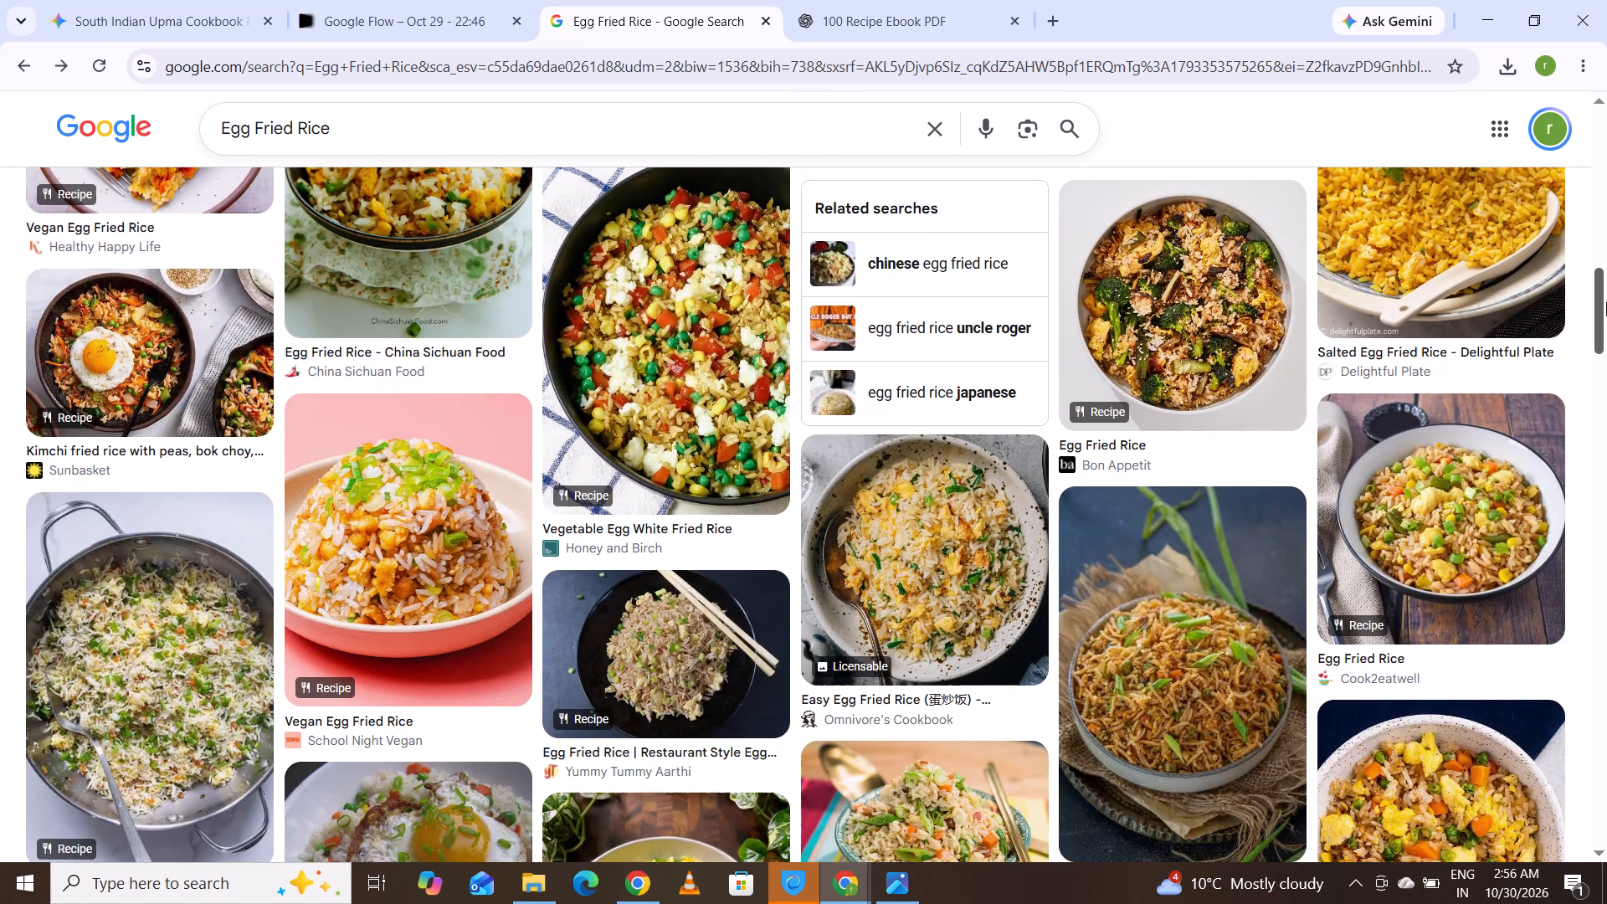
drag(1606, 302, 1606, 319)
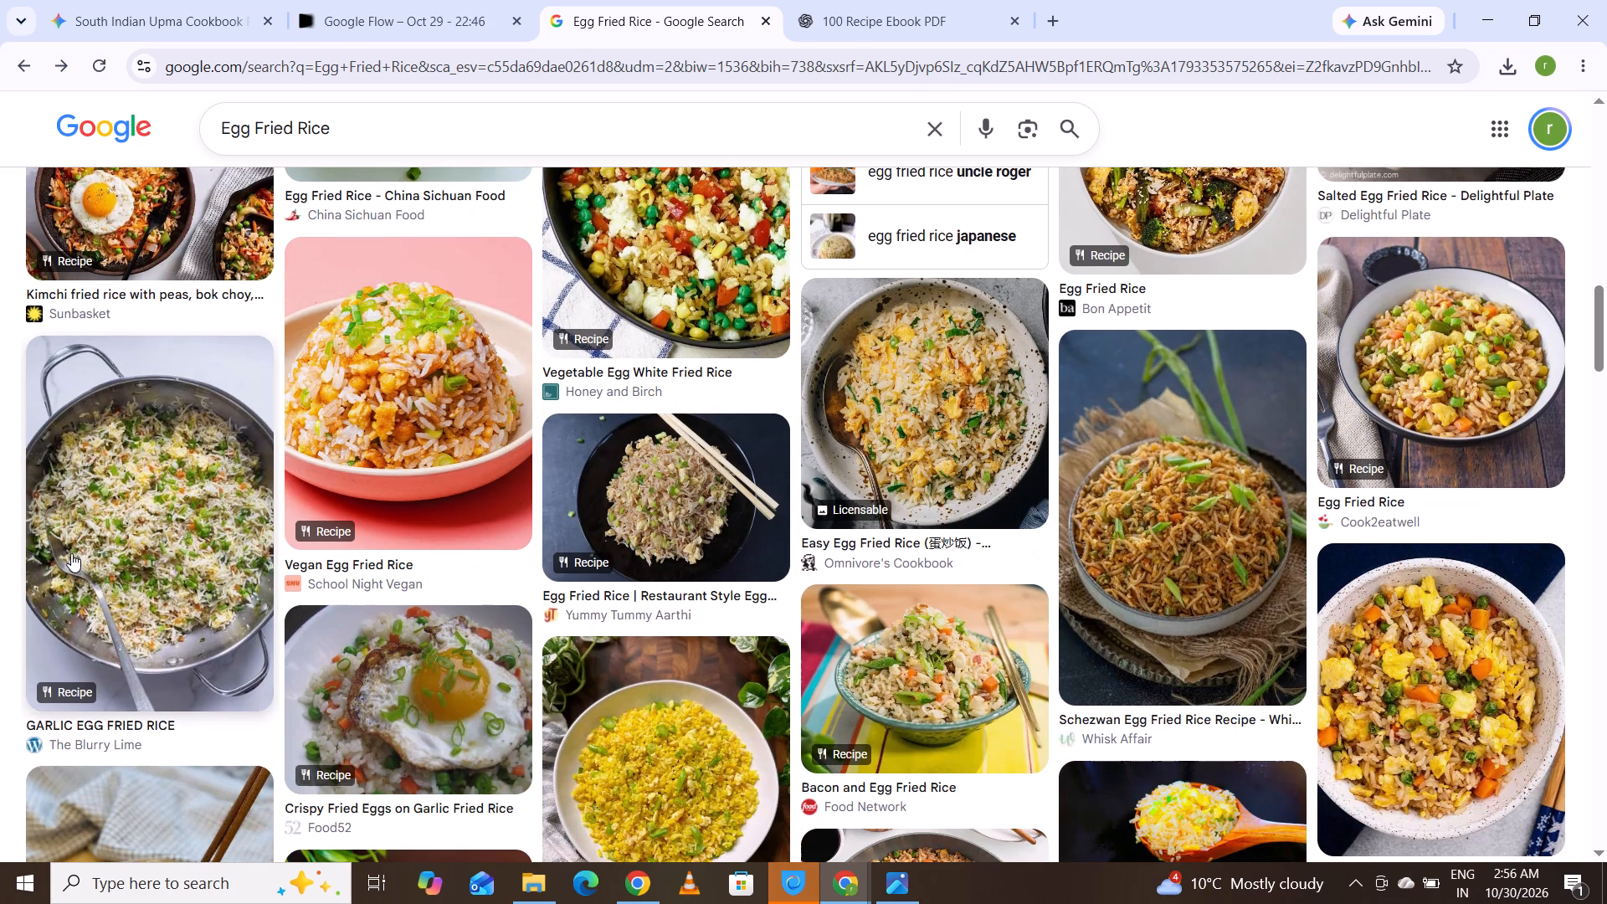
click(74, 552)
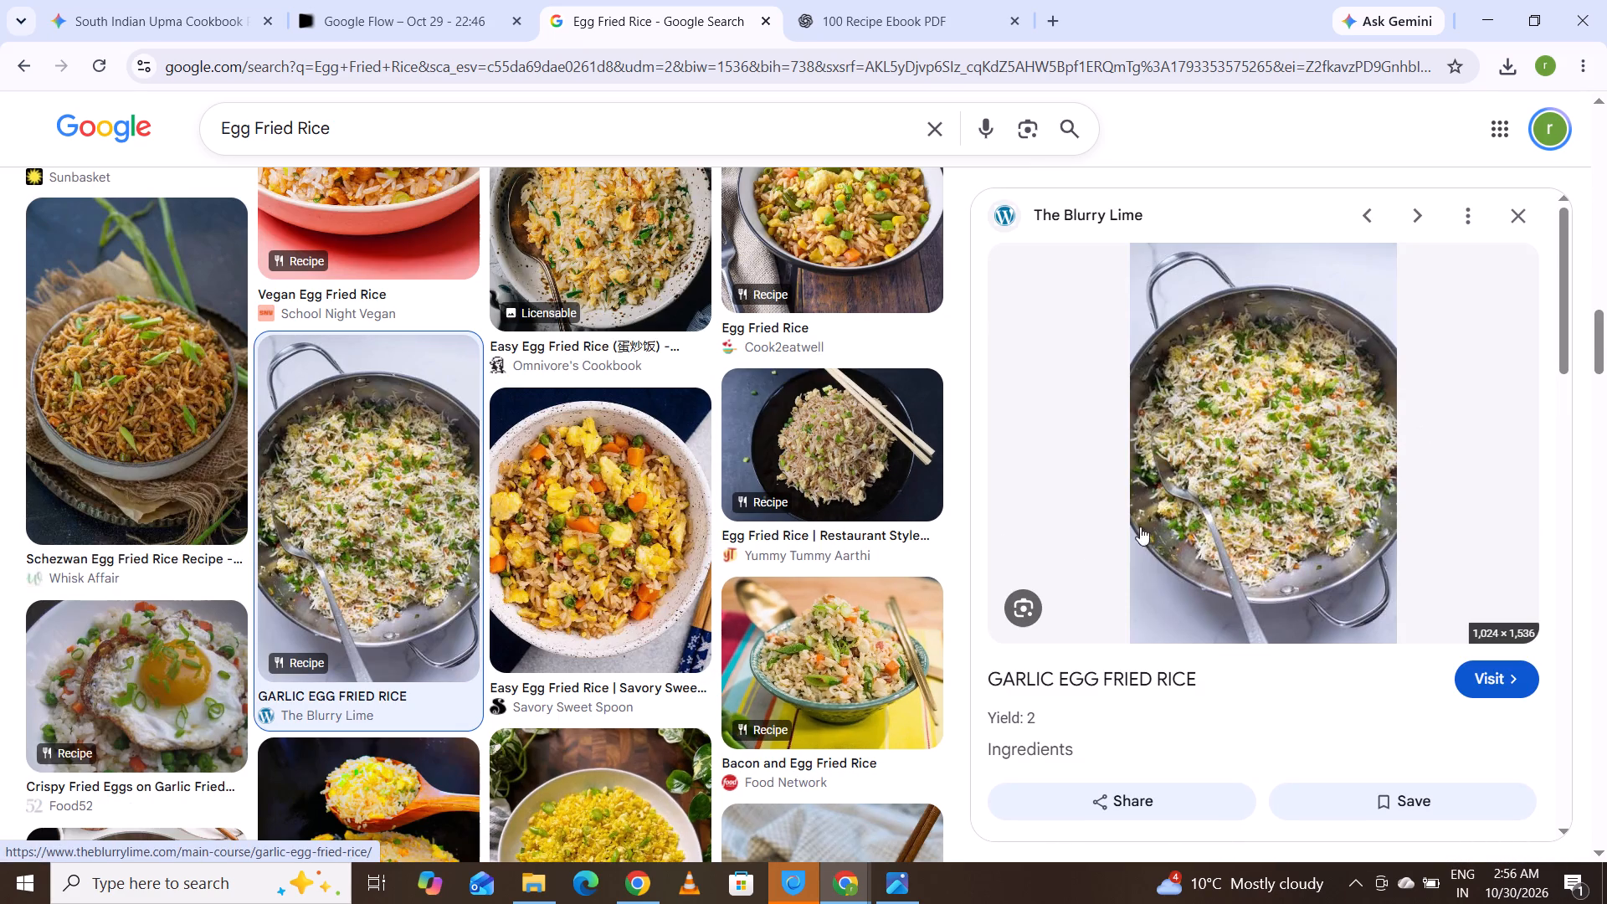
click(778, 636)
click(790, 439)
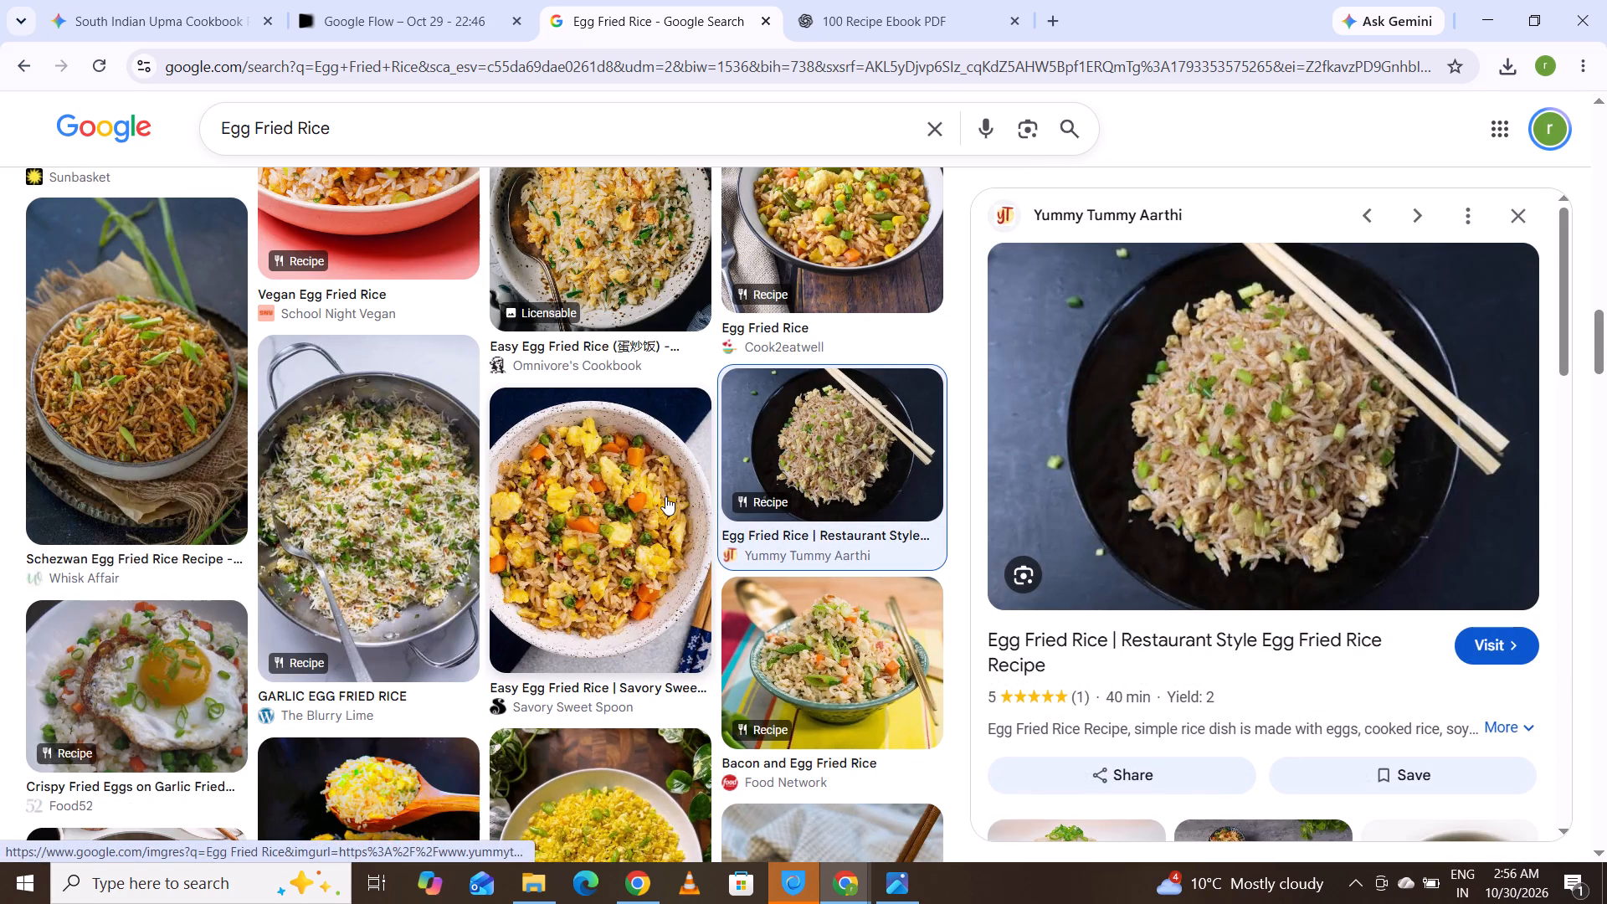
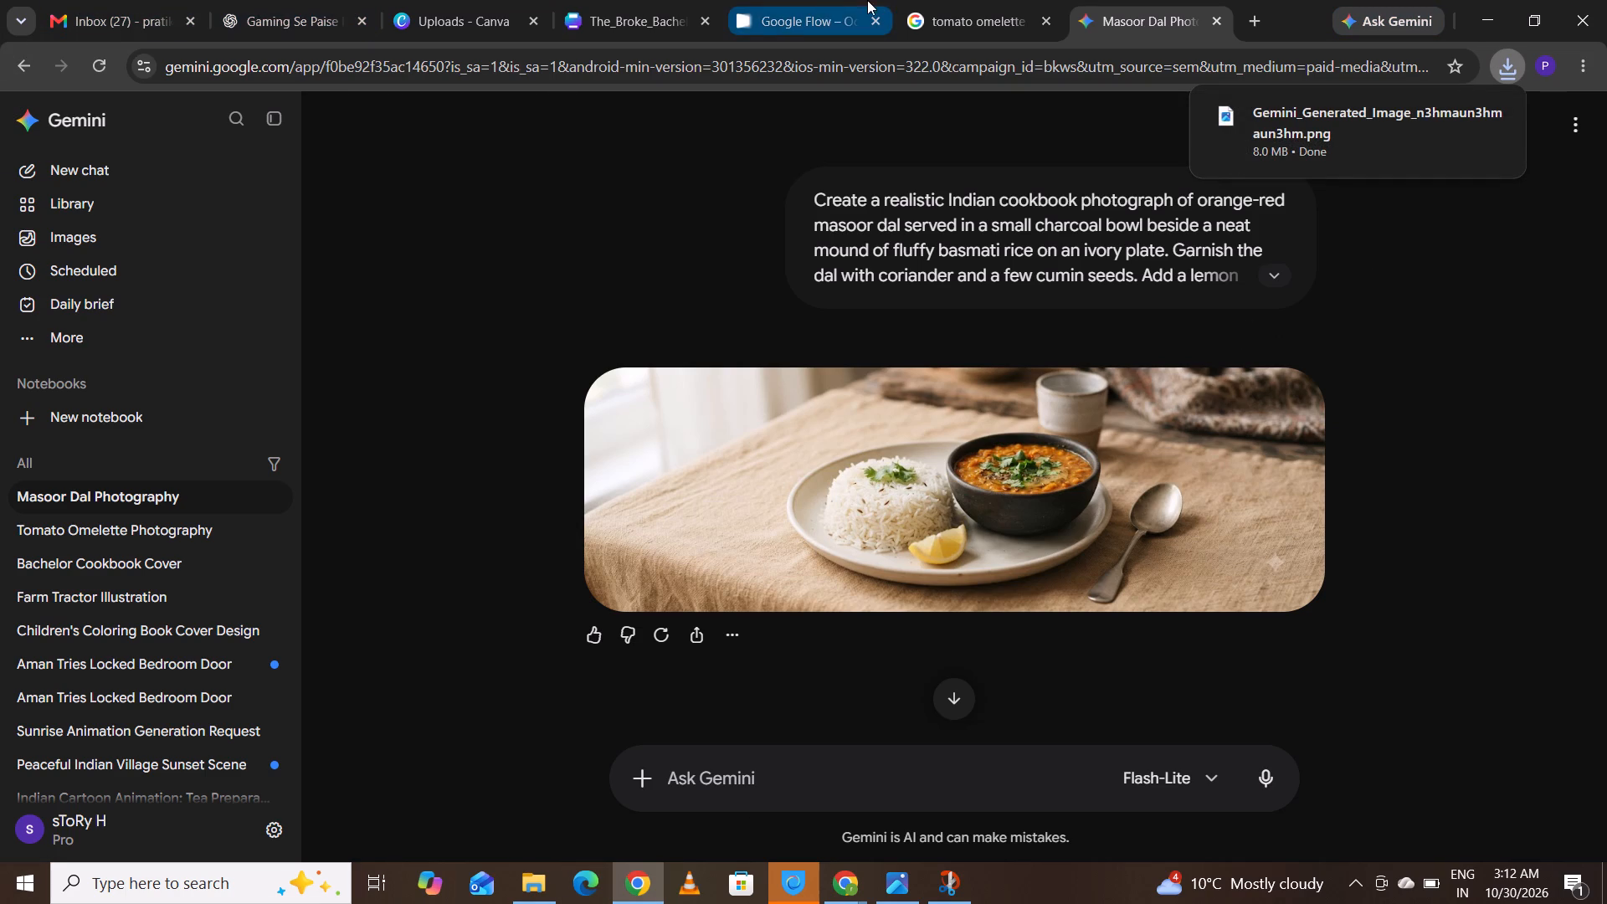
Upload Gemini_Generated_Image_n3hmaun3hmaun3hm.png to the Canva ebook and place it under the Masoor Dal & Rice heading on page 35.
click(588, 20)
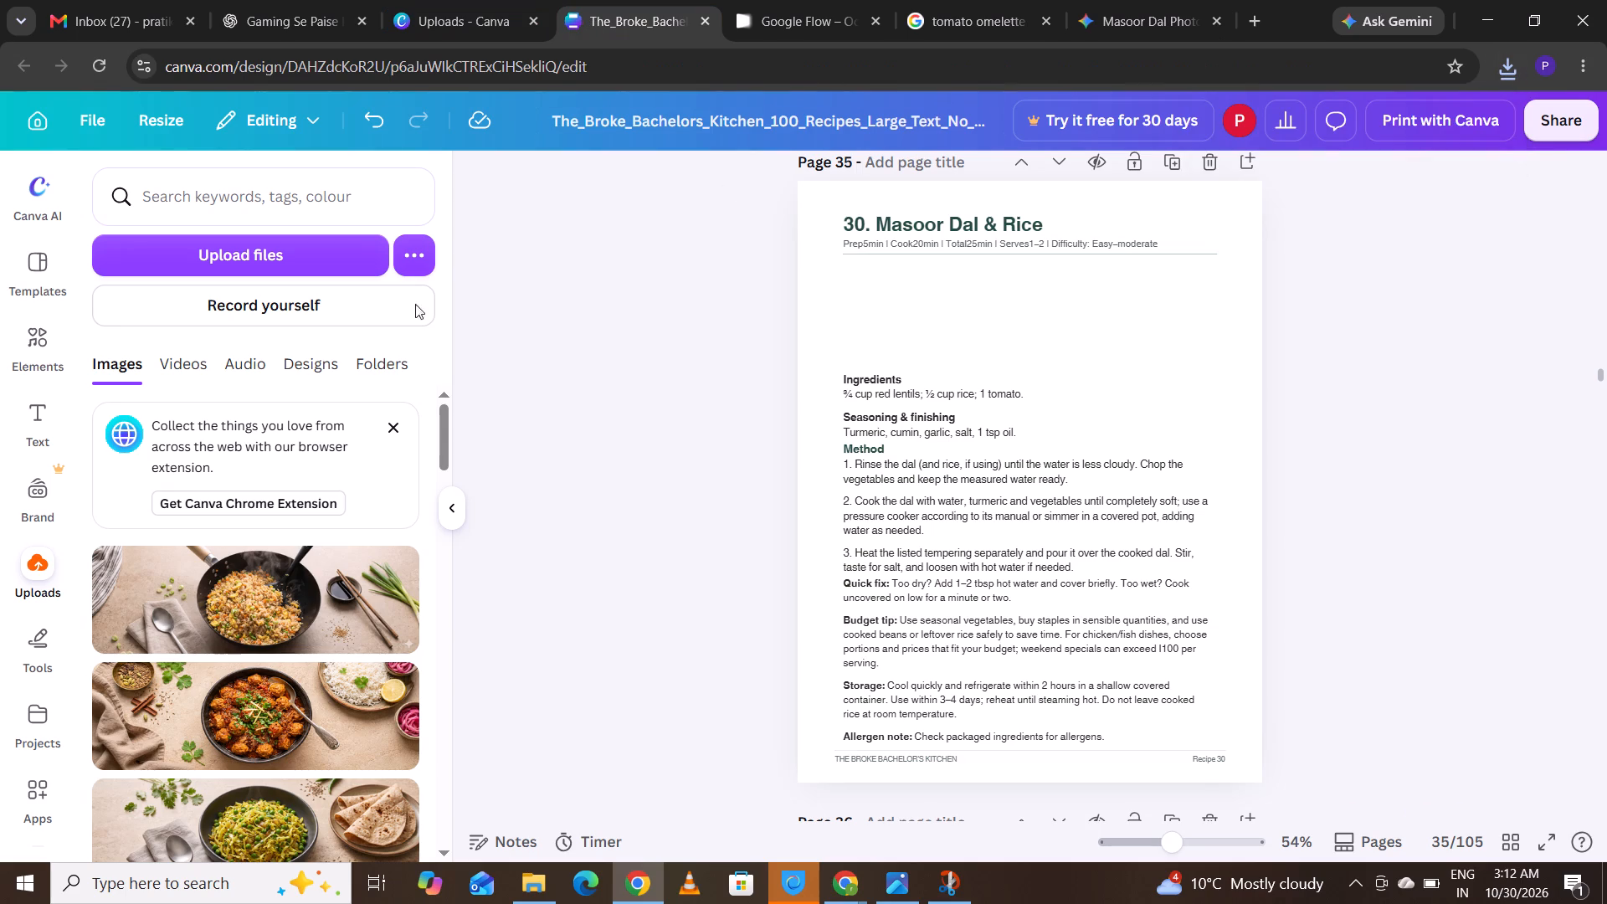
click(243, 254)
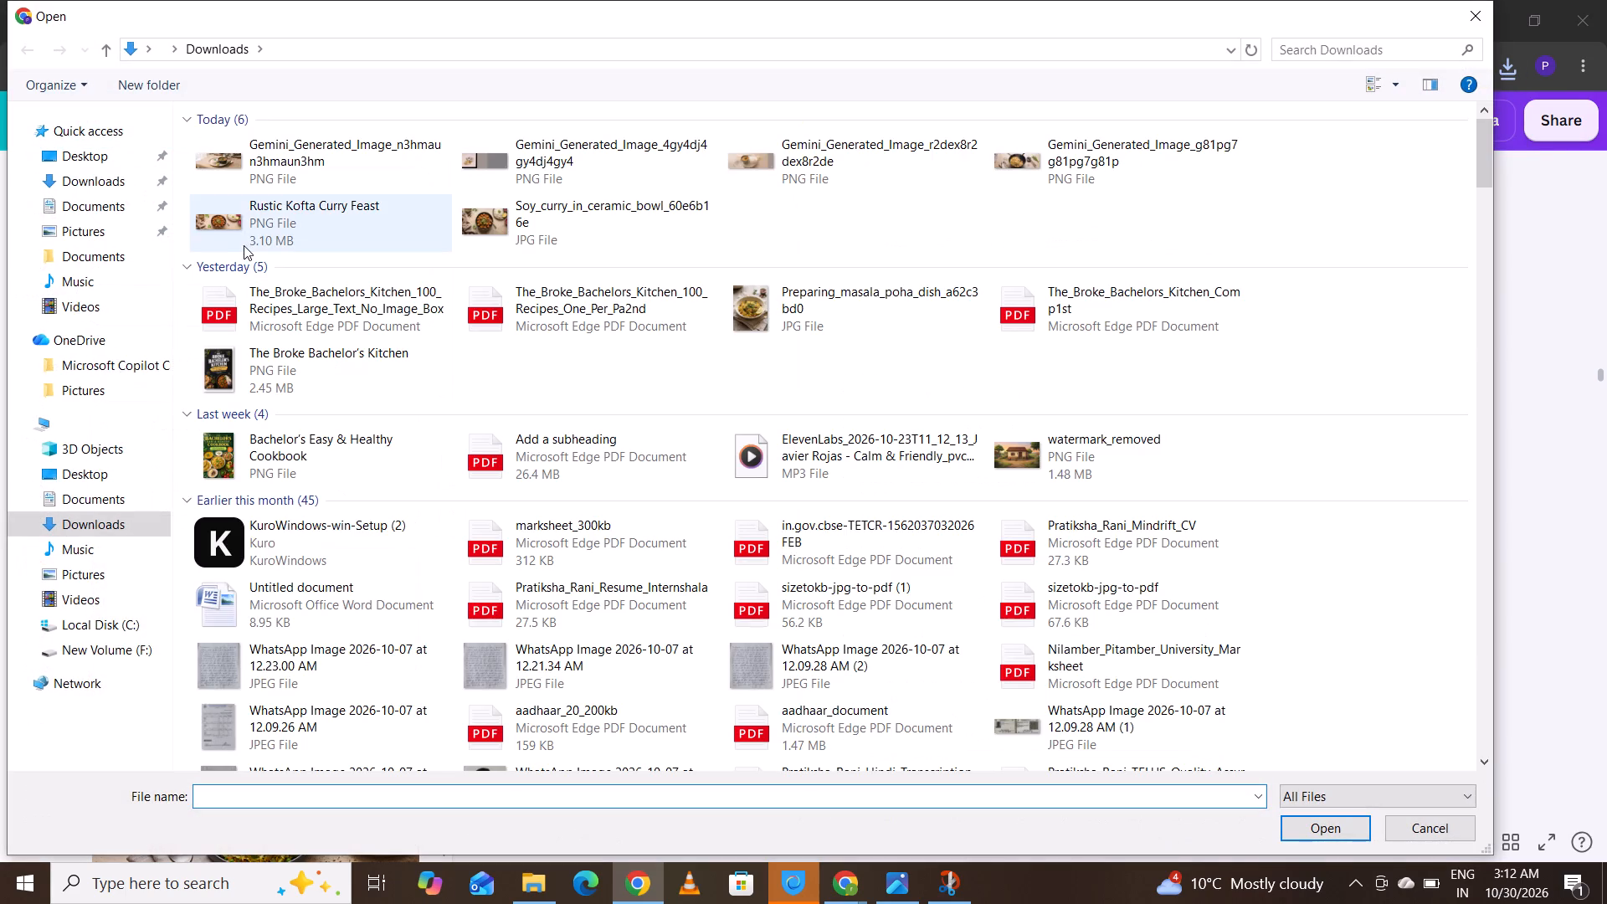
double_click(300, 167)
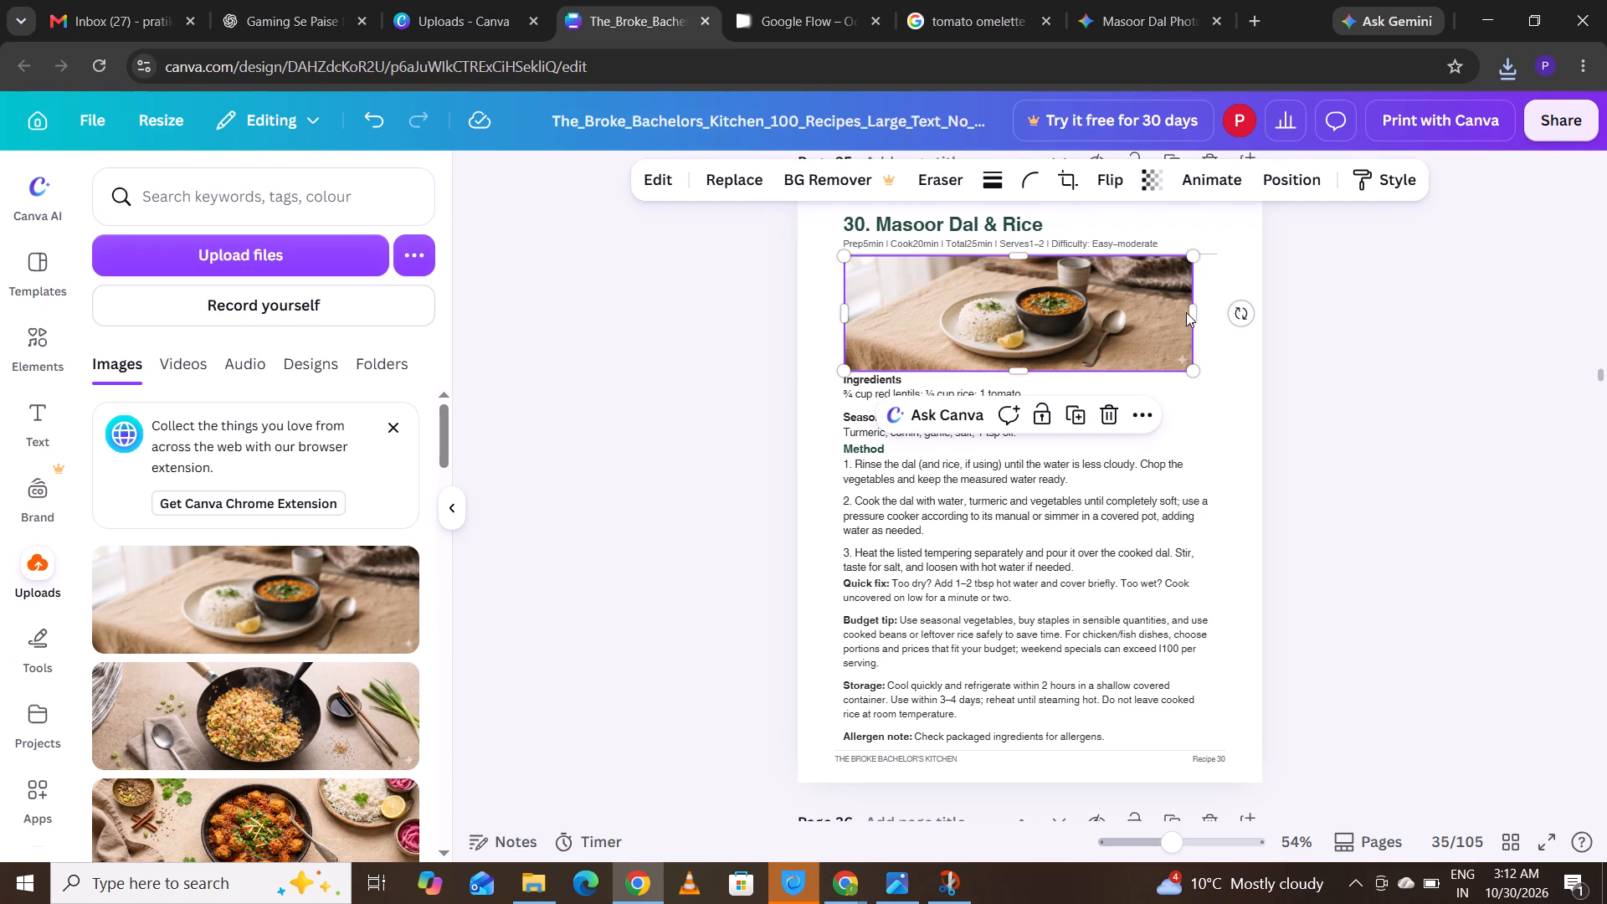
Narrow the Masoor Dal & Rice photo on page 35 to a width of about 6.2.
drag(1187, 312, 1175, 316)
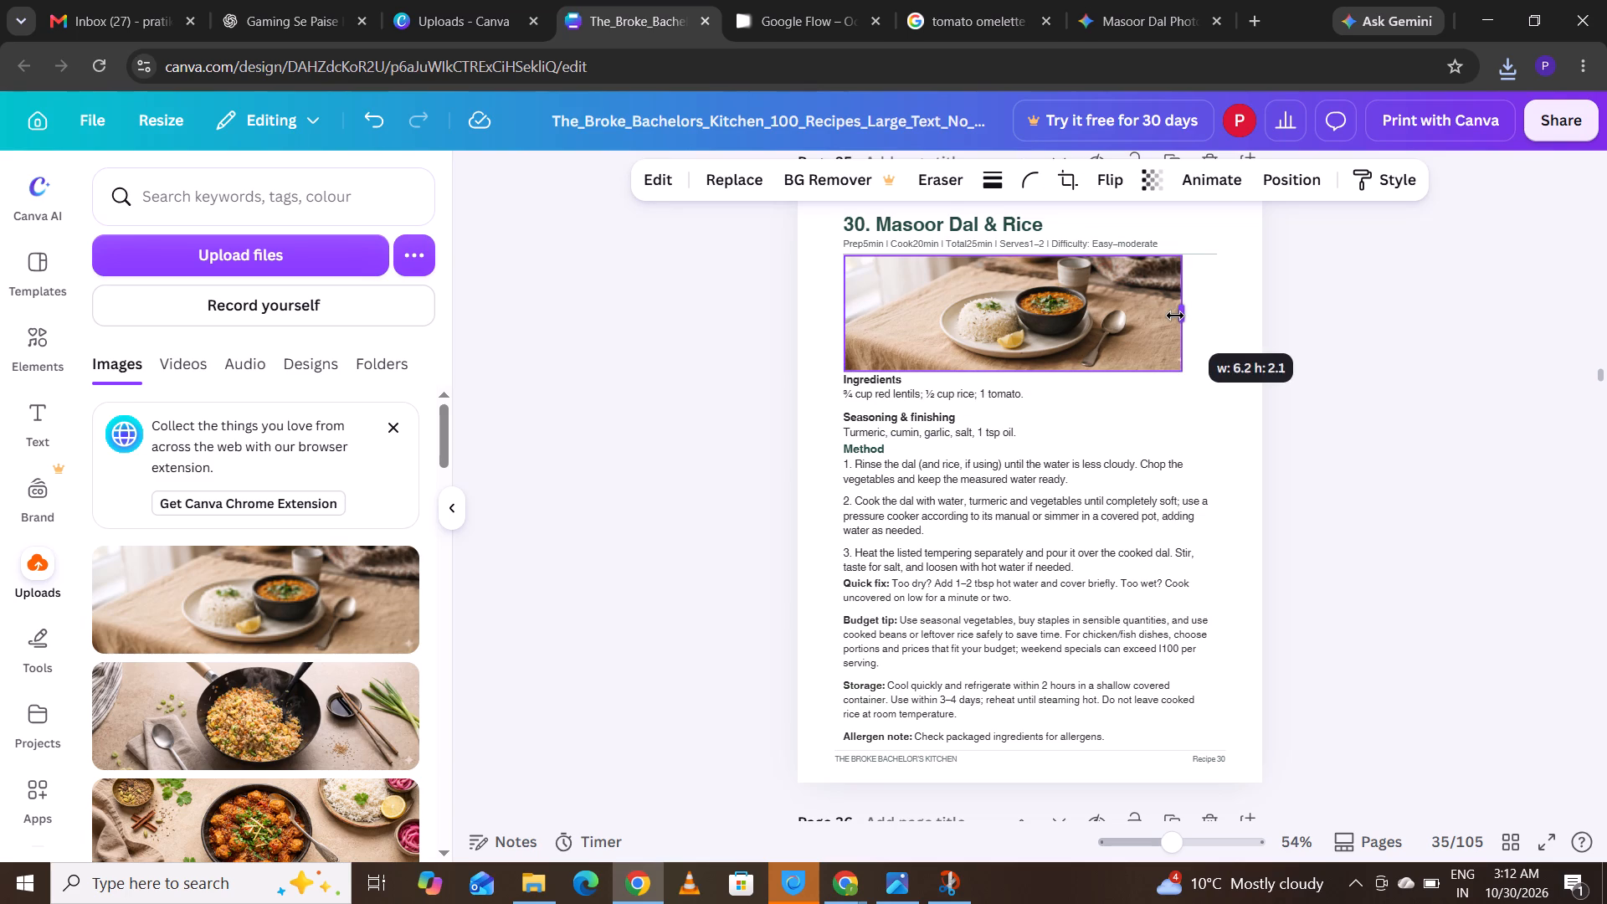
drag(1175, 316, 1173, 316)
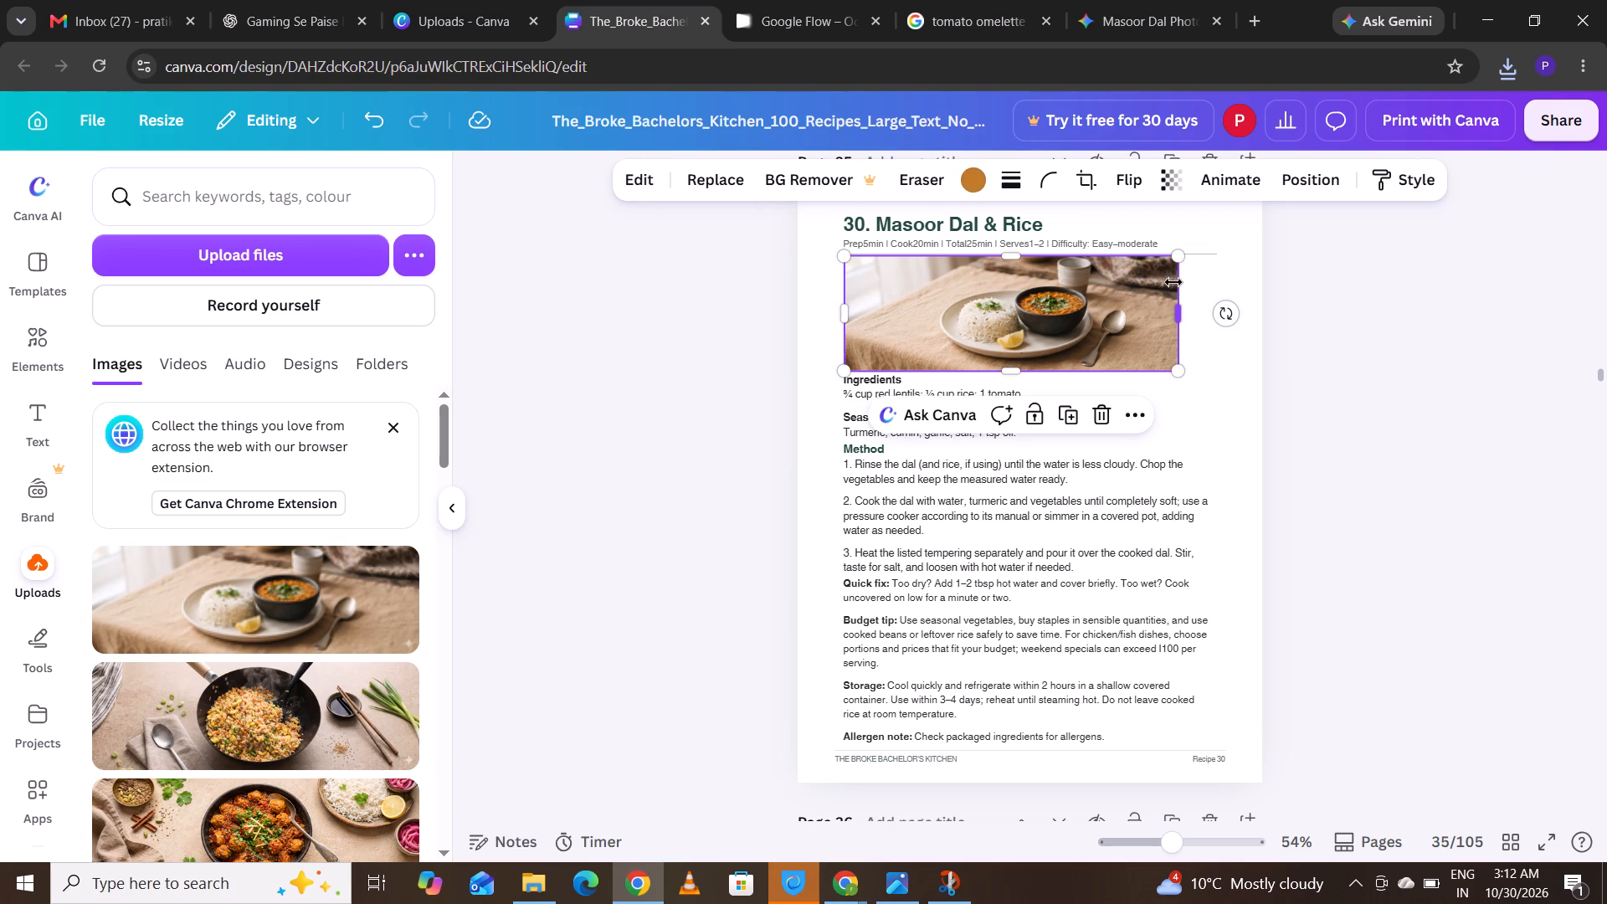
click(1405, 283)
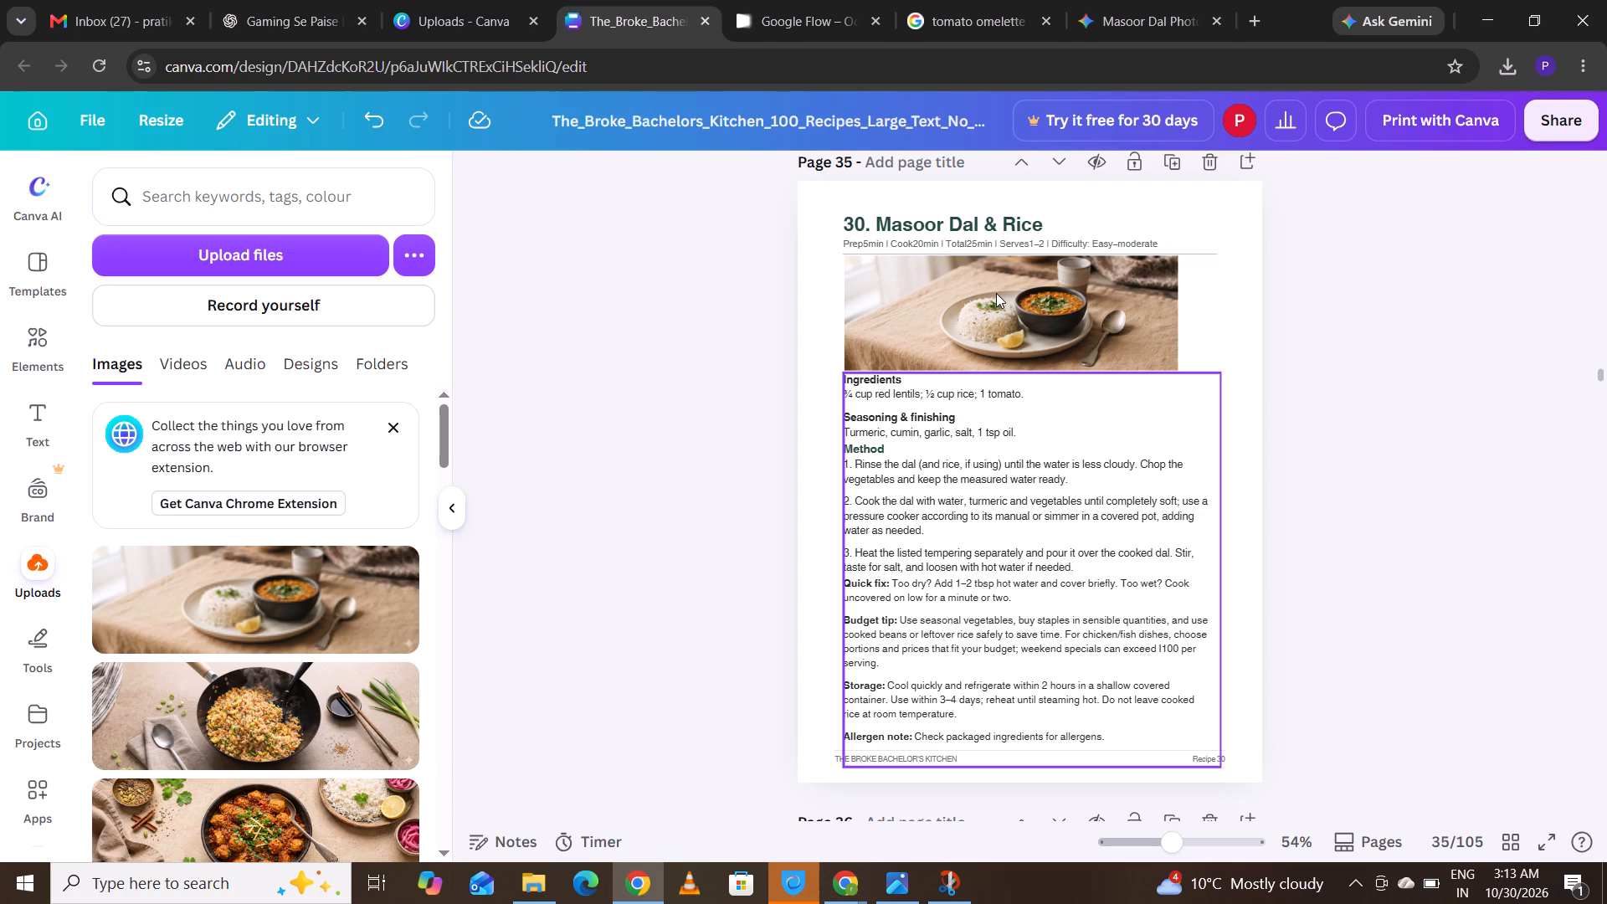
Widen the dal photo to about 7 by 2.1 and position it between the heading and Ingredients, flush with the text's left edge.
click(1042, 298)
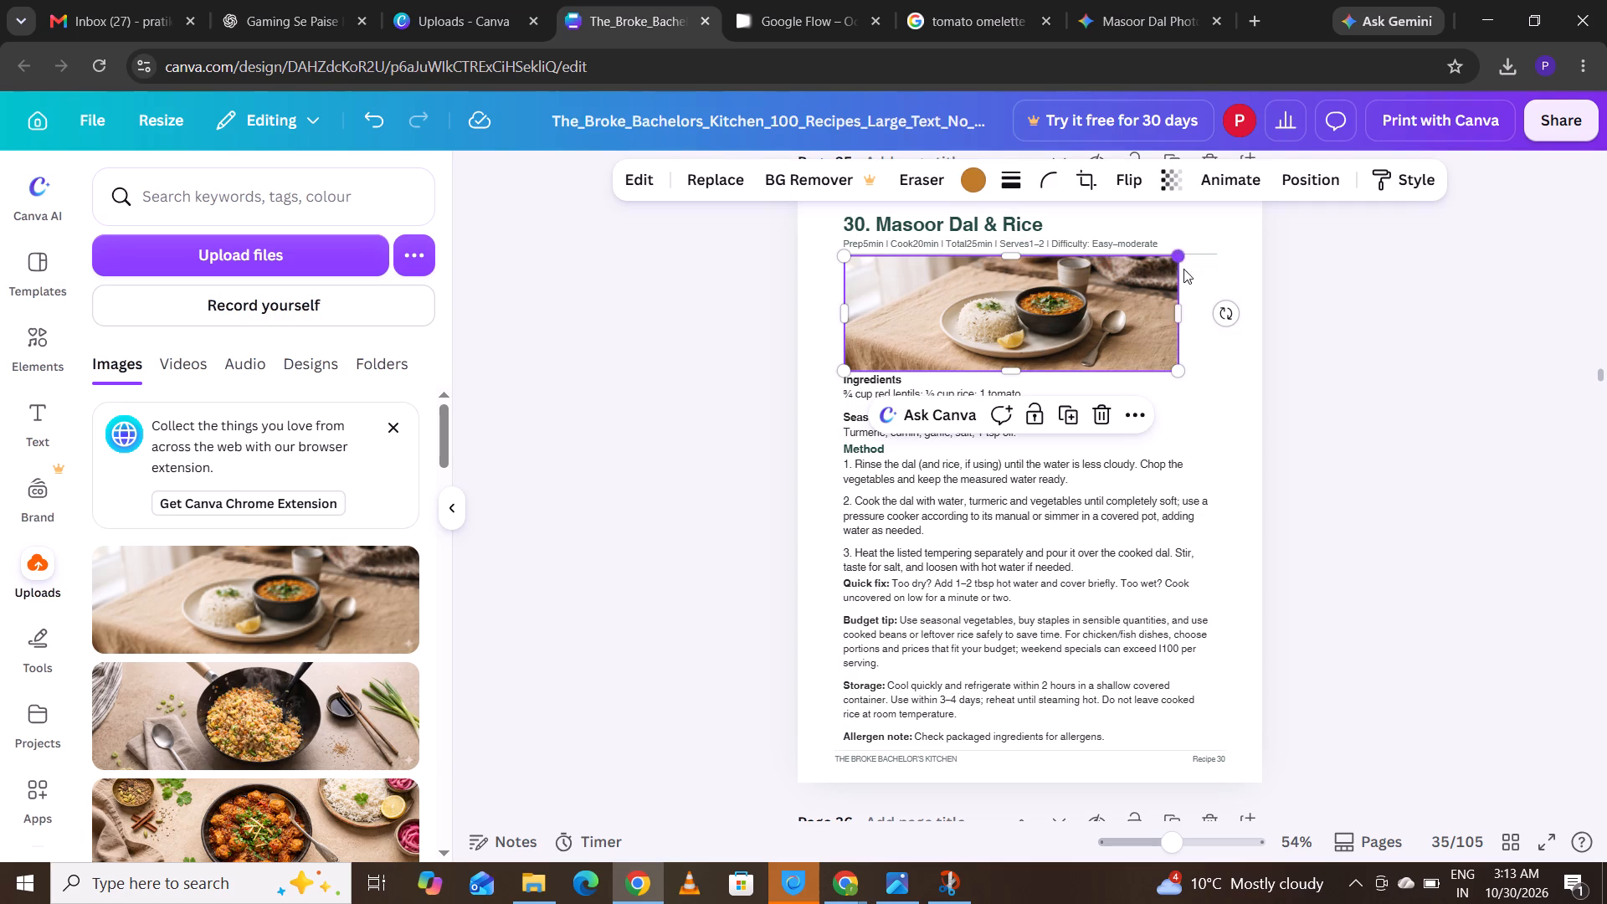
drag(1177, 324, 1240, 324)
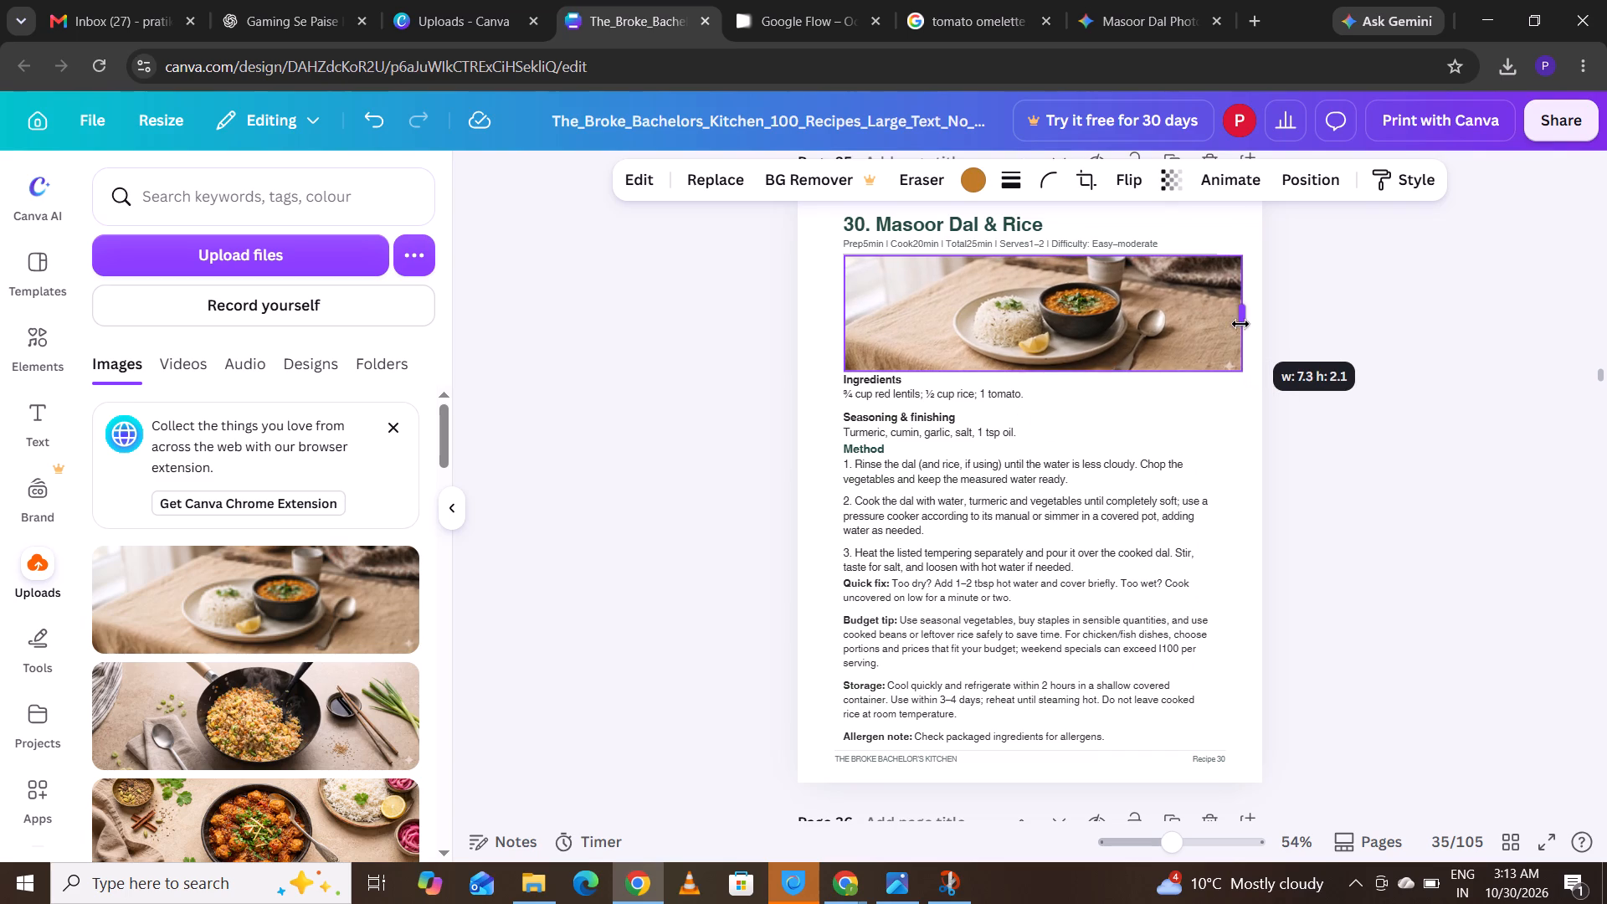
drag(1240, 324, 1252, 327)
drag(1181, 327, 1134, 314)
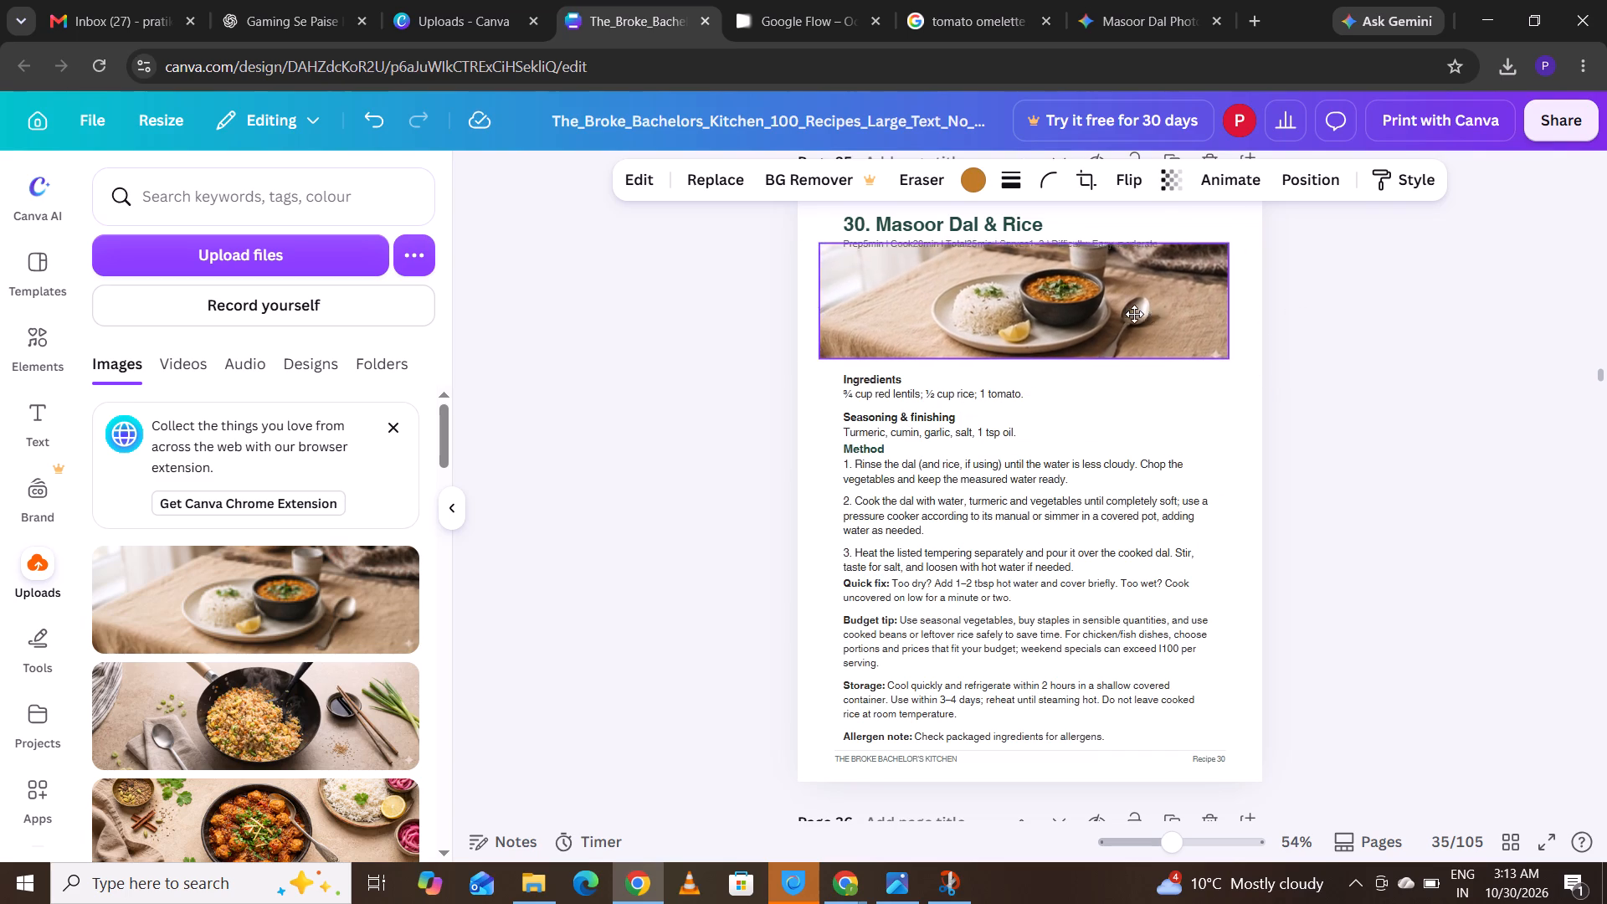
drag(1134, 314, 1153, 326)
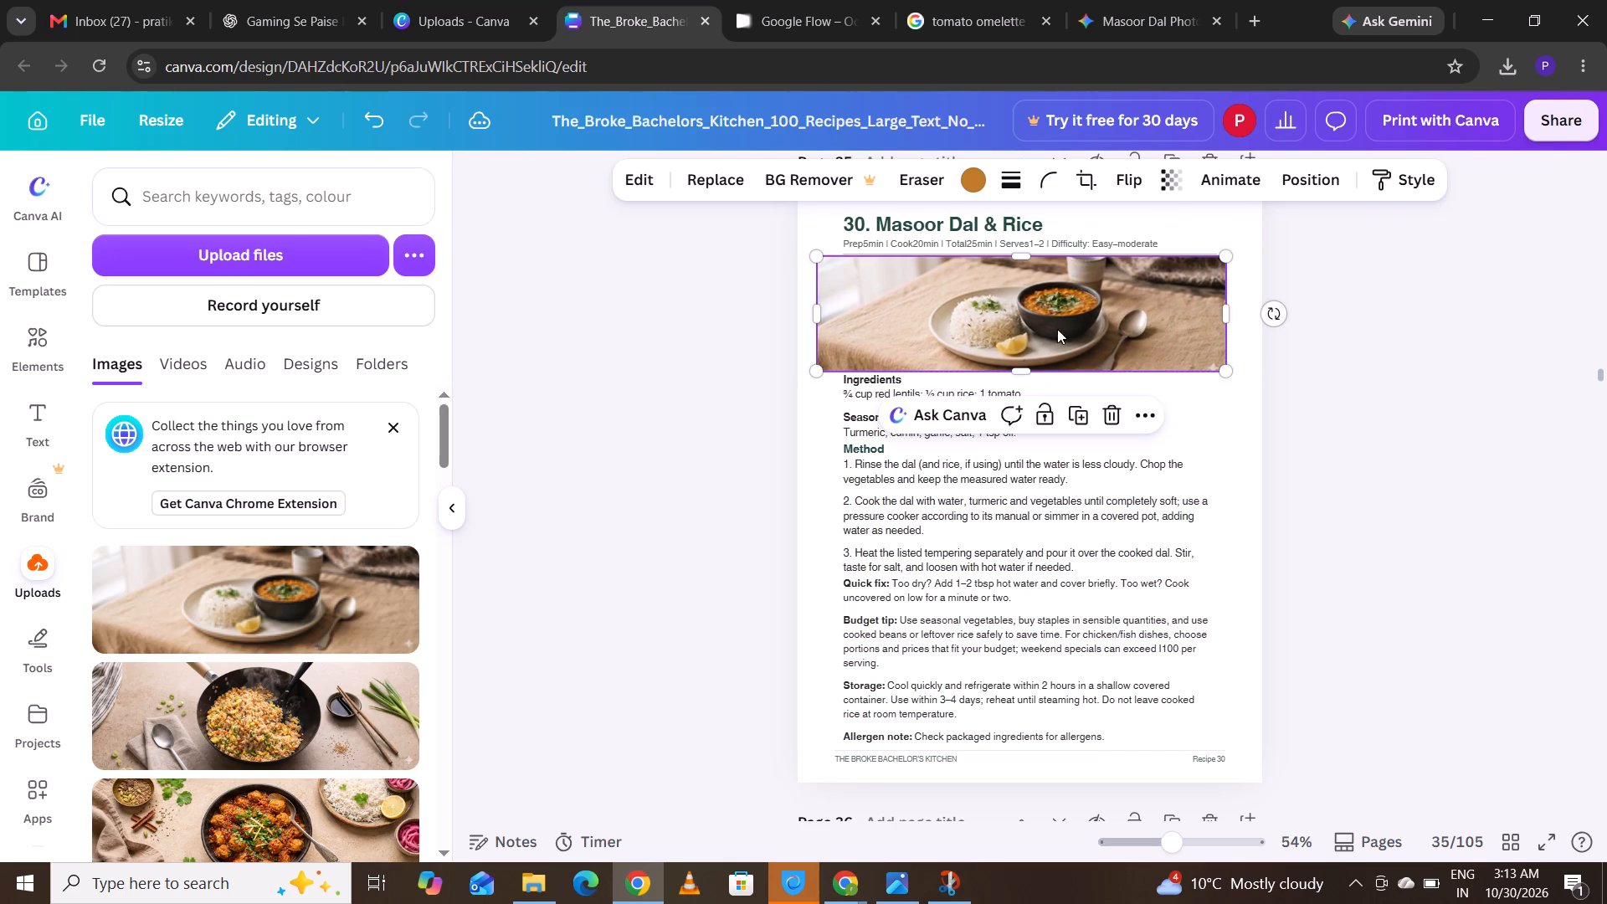
drag(818, 314, 844, 317)
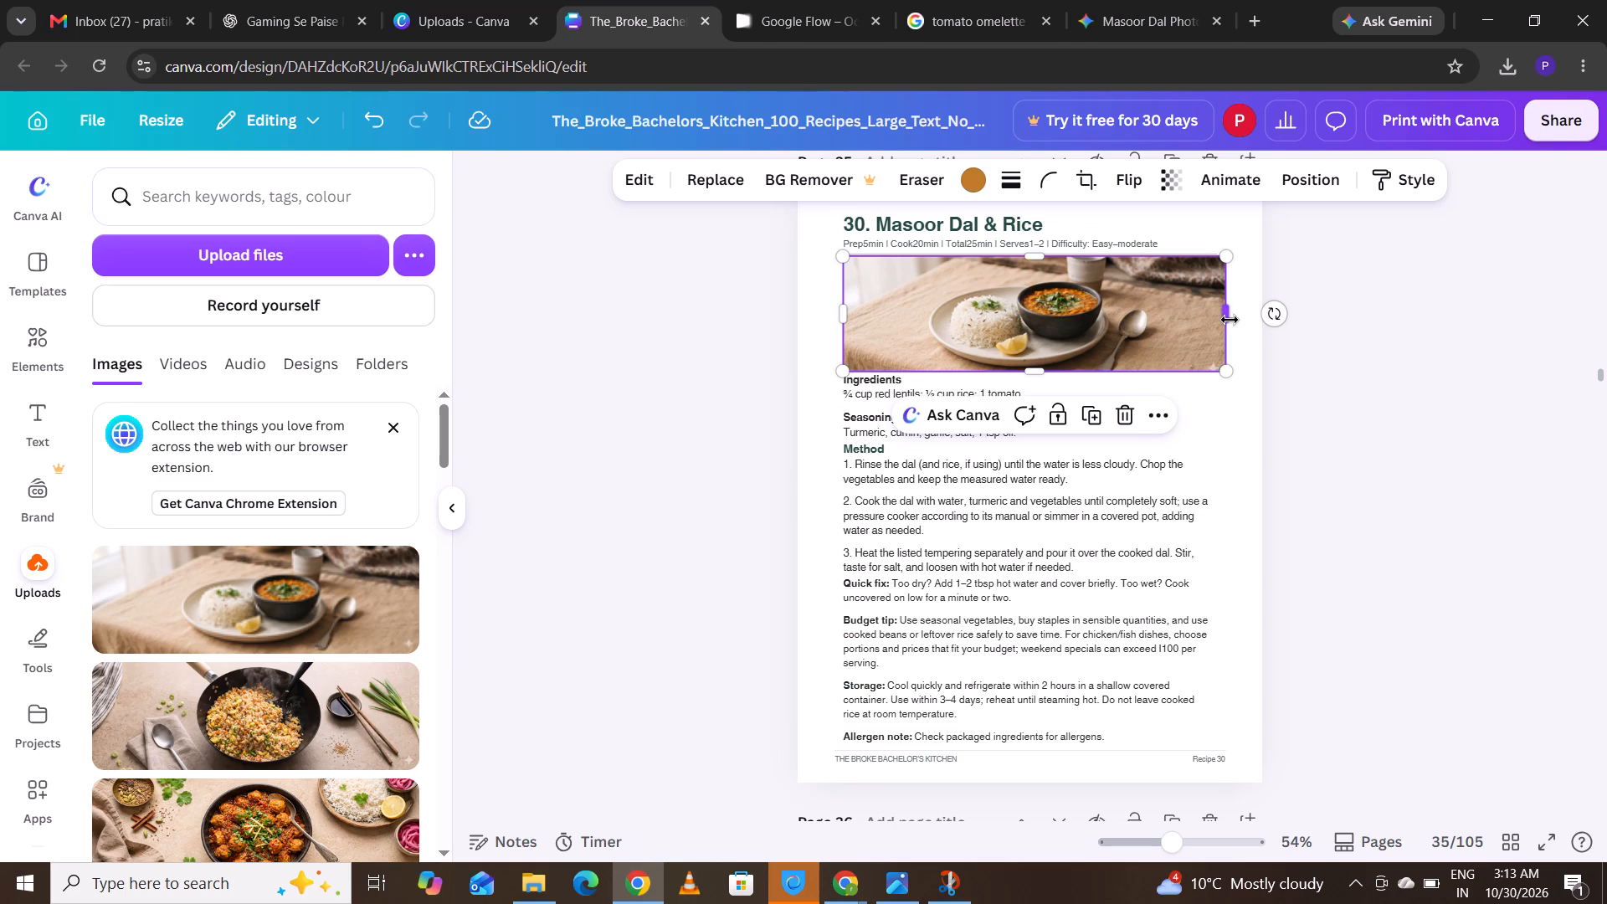
drag(1230, 320, 1251, 321)
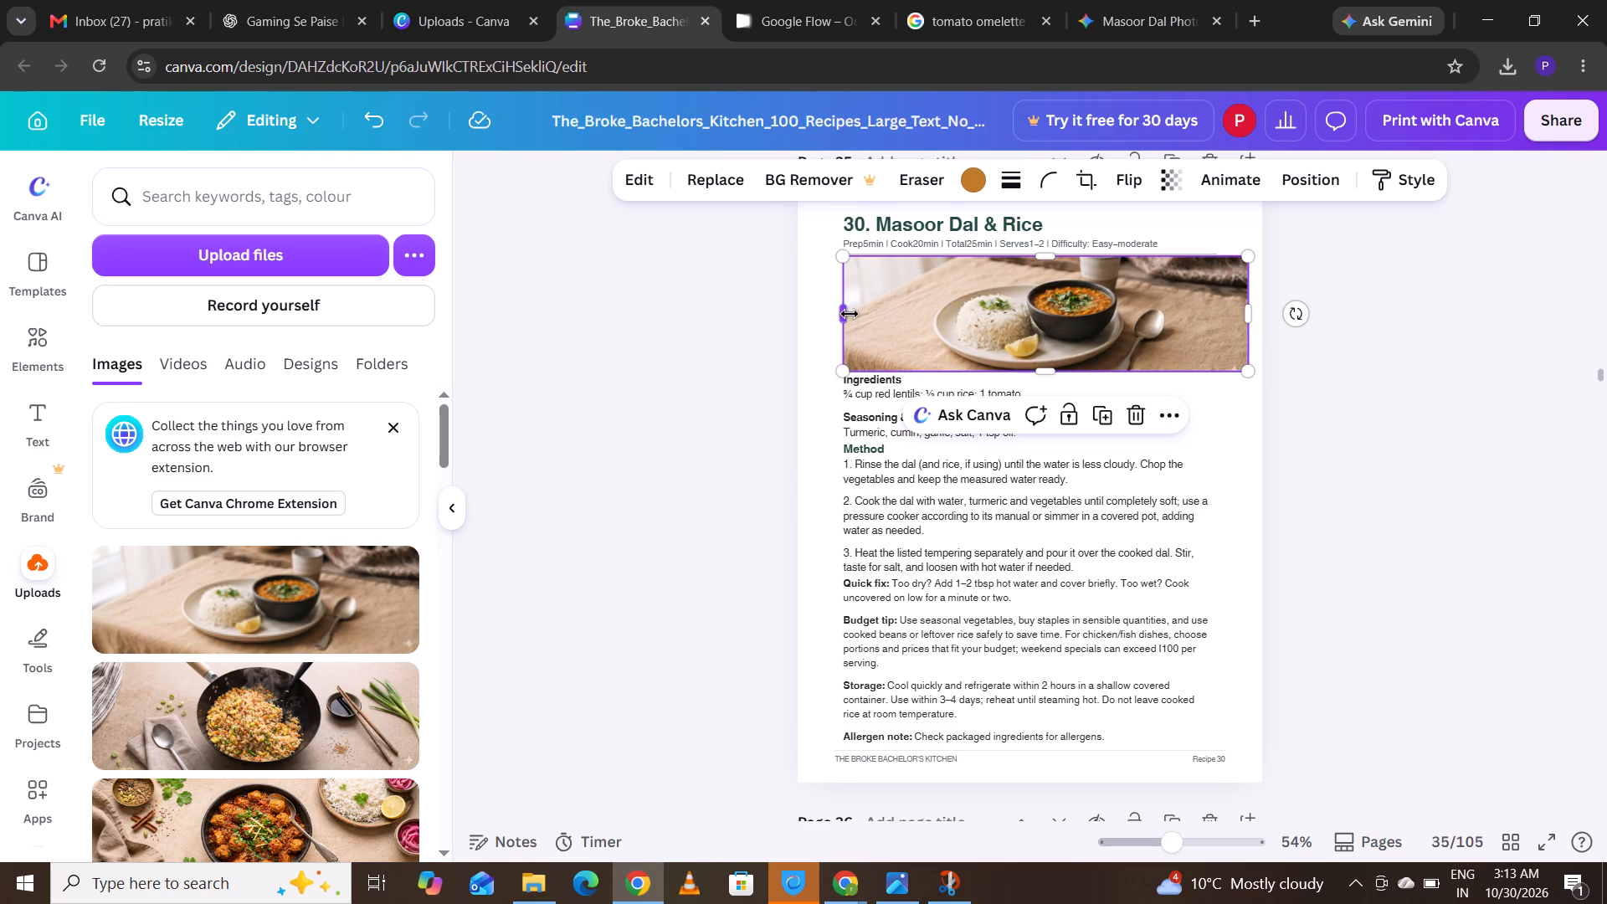
drag(850, 314, 868, 321)
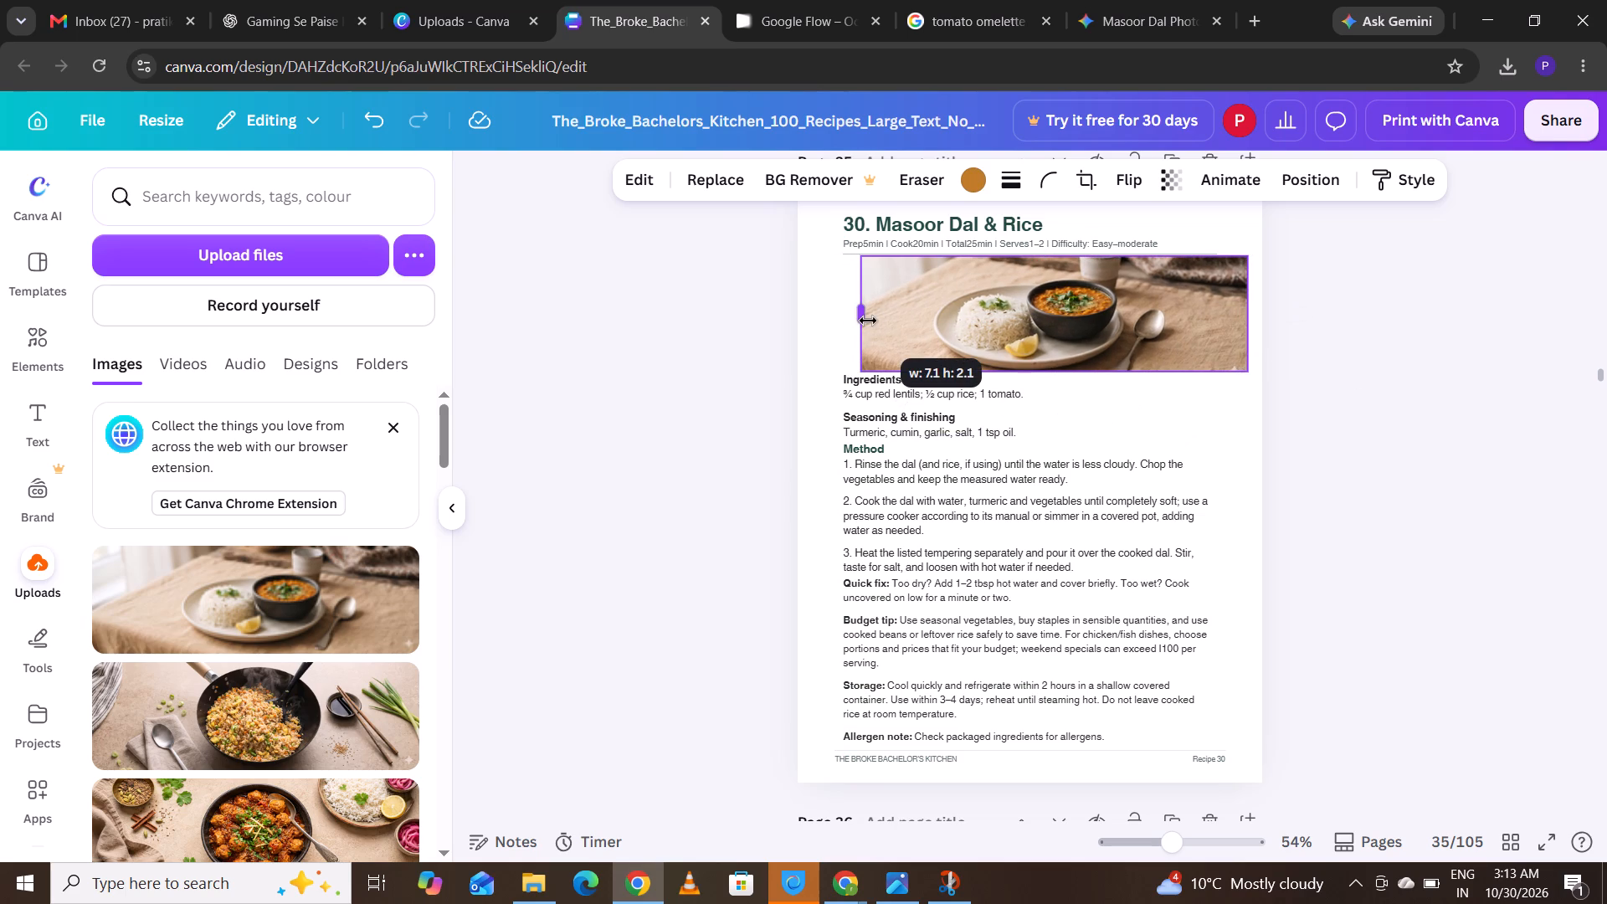
drag(868, 321, 870, 321)
drag(1019, 319, 992, 319)
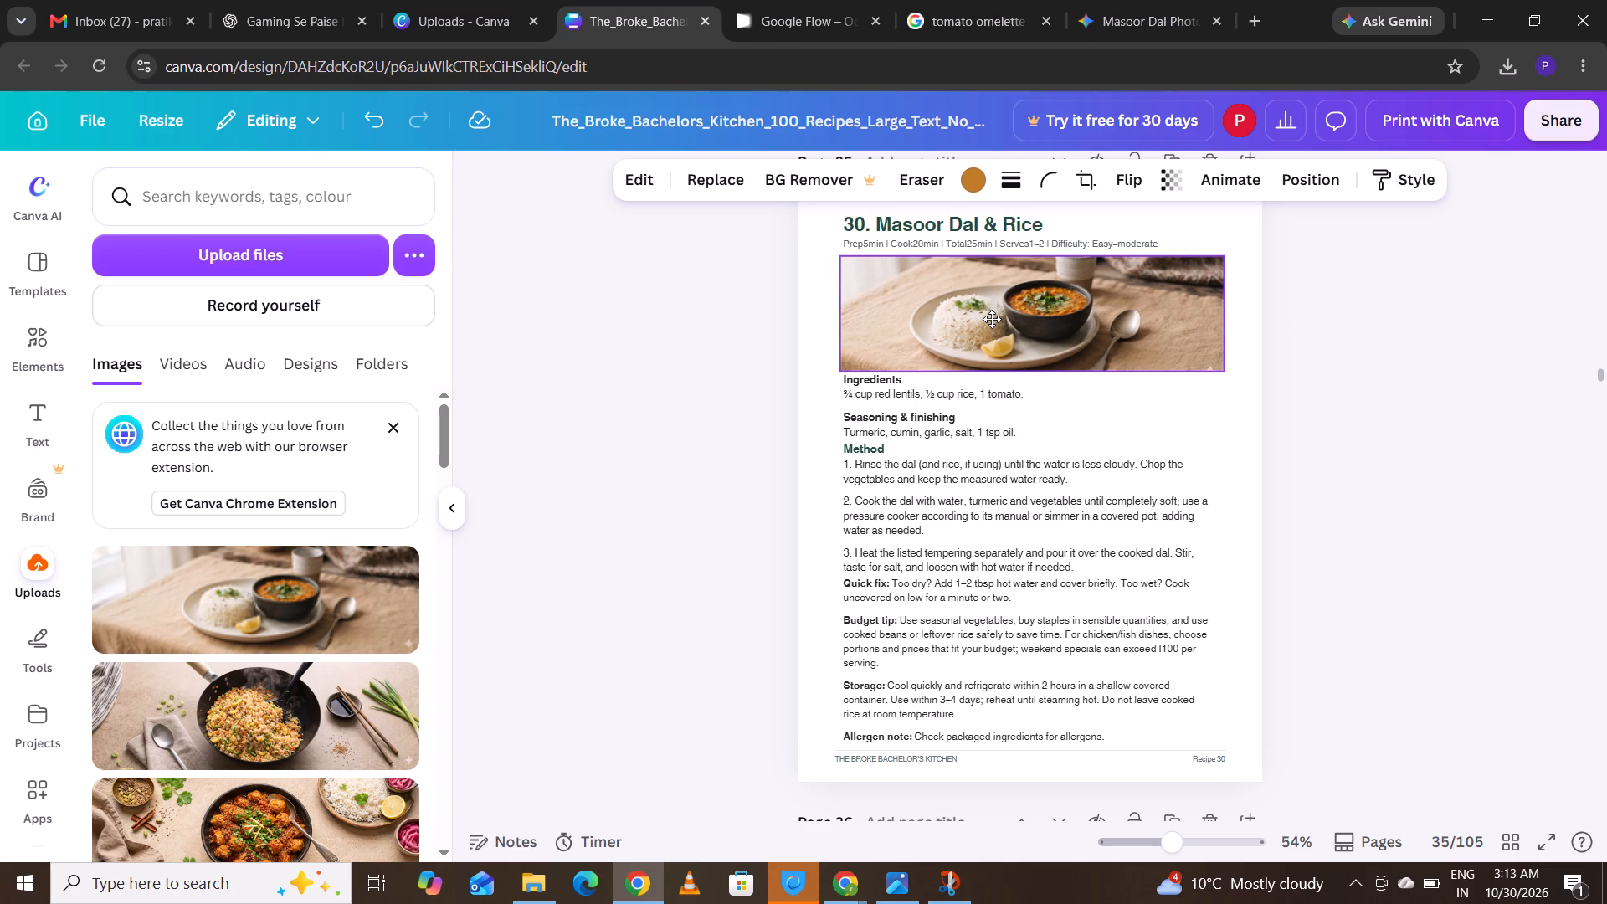
drag(992, 319, 997, 319)
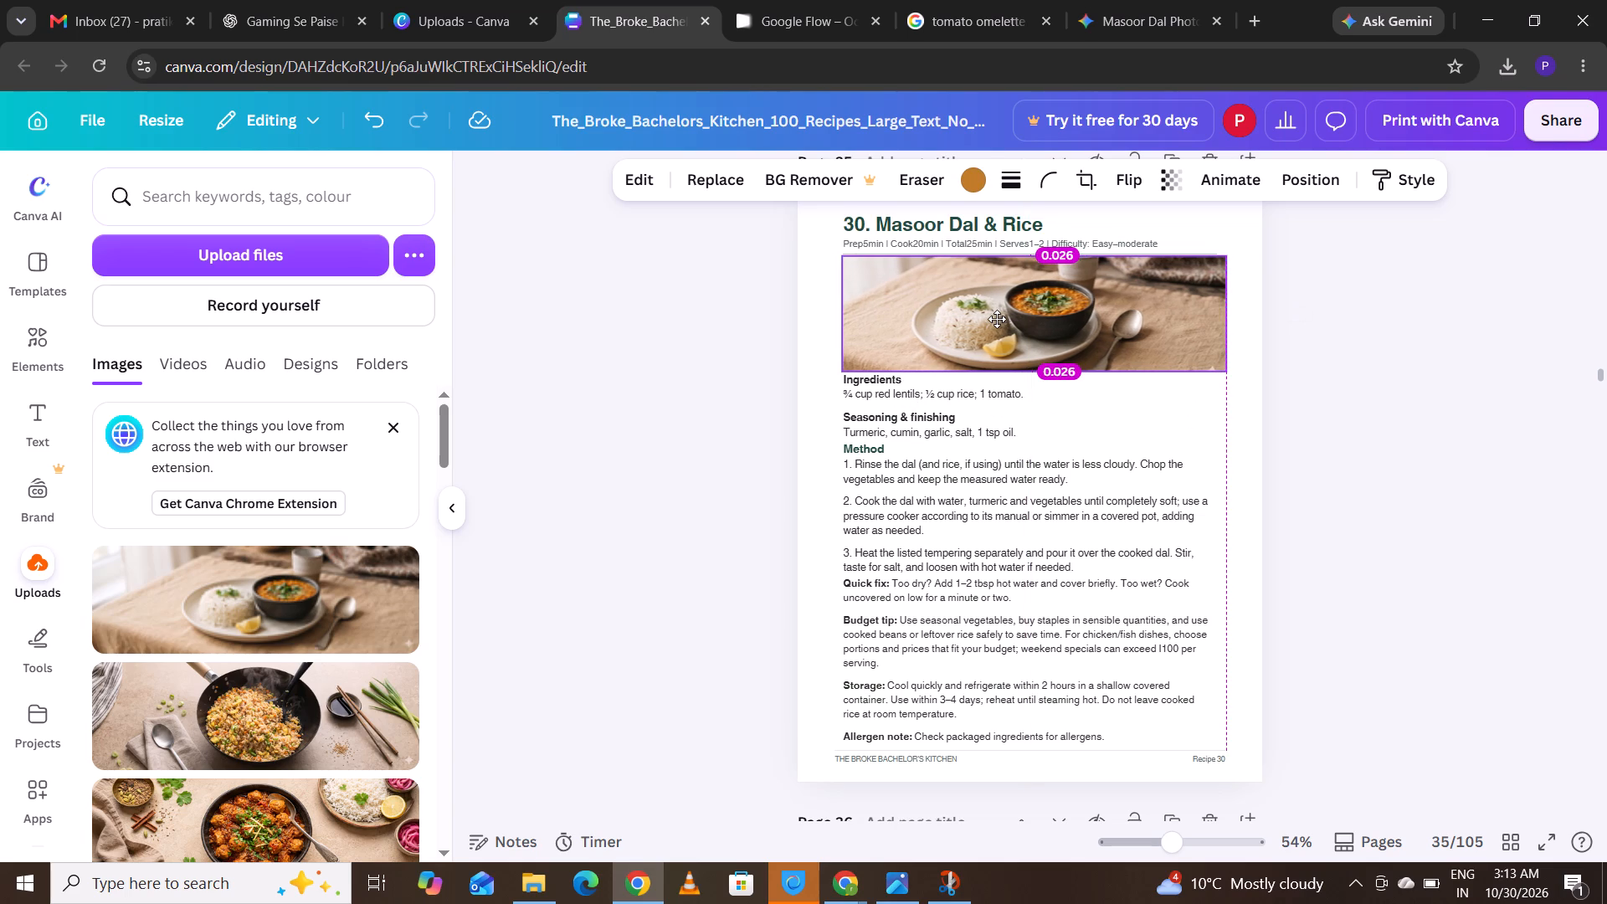
drag(997, 319, 998, 319)
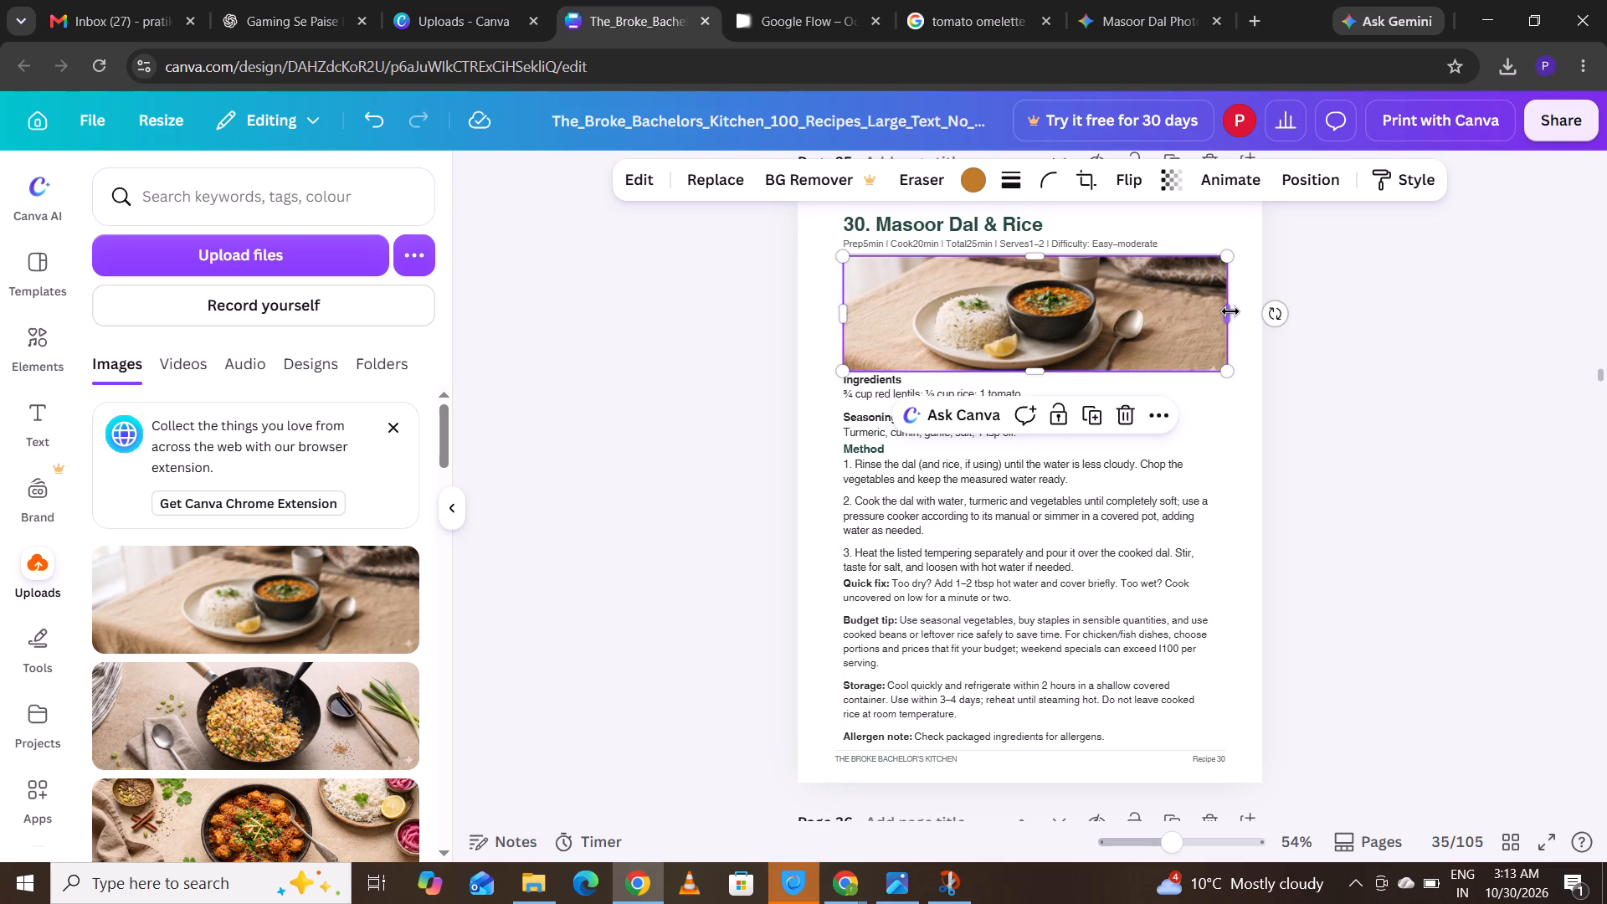
Trim the dal photo's top edge to clear the heading rule and fit its width to the text block, about 6.8 by 2.
click(1230, 311)
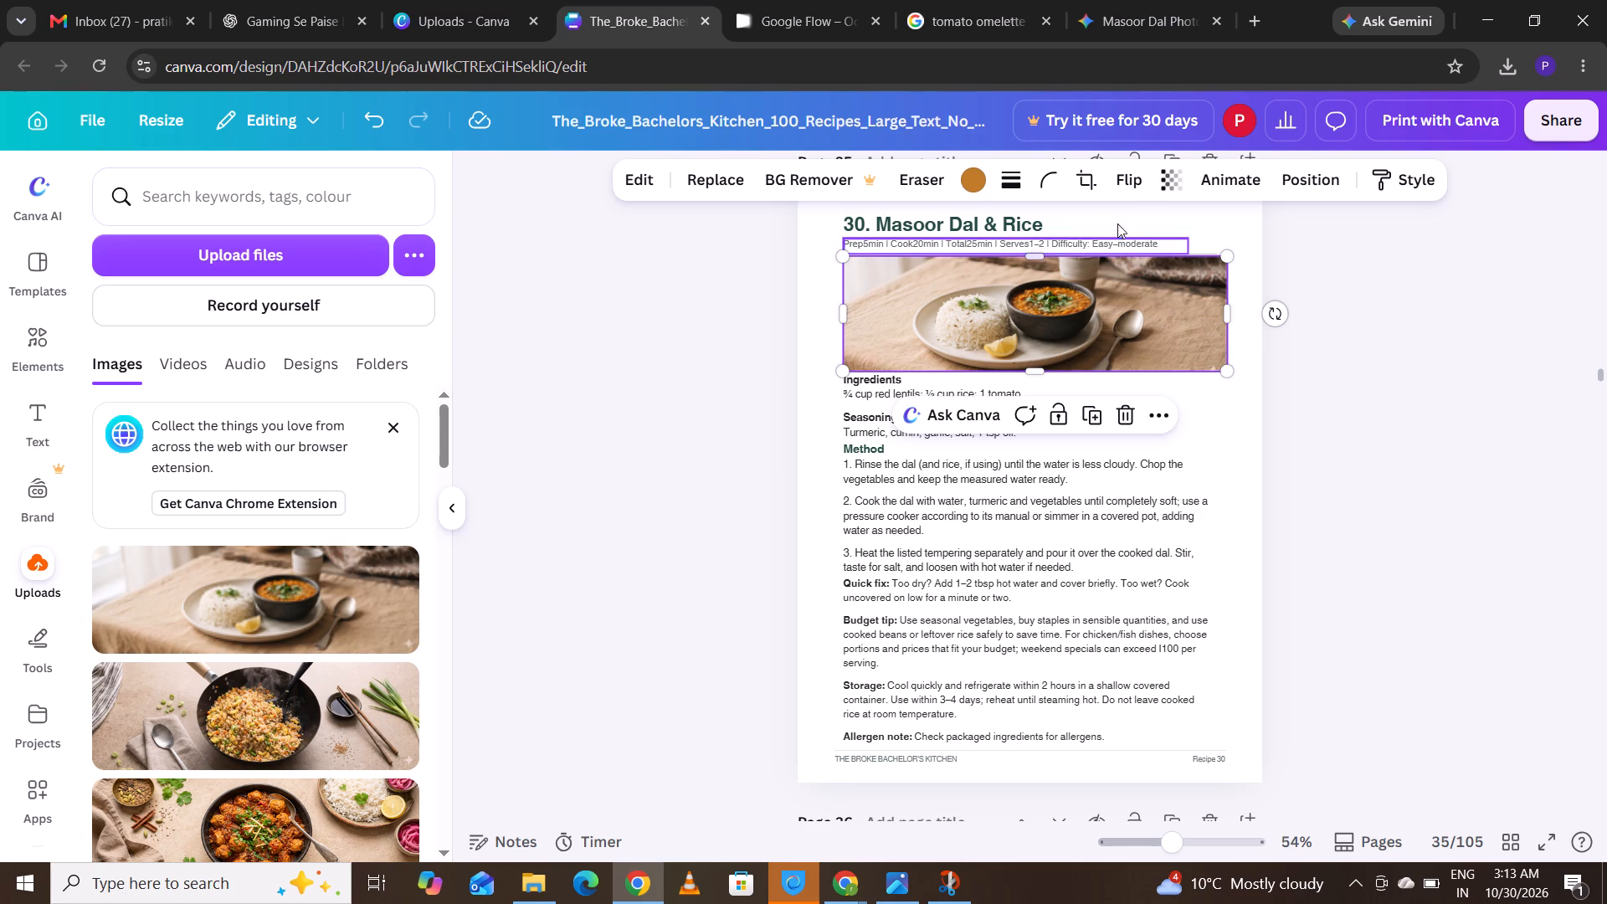
click(1040, 258)
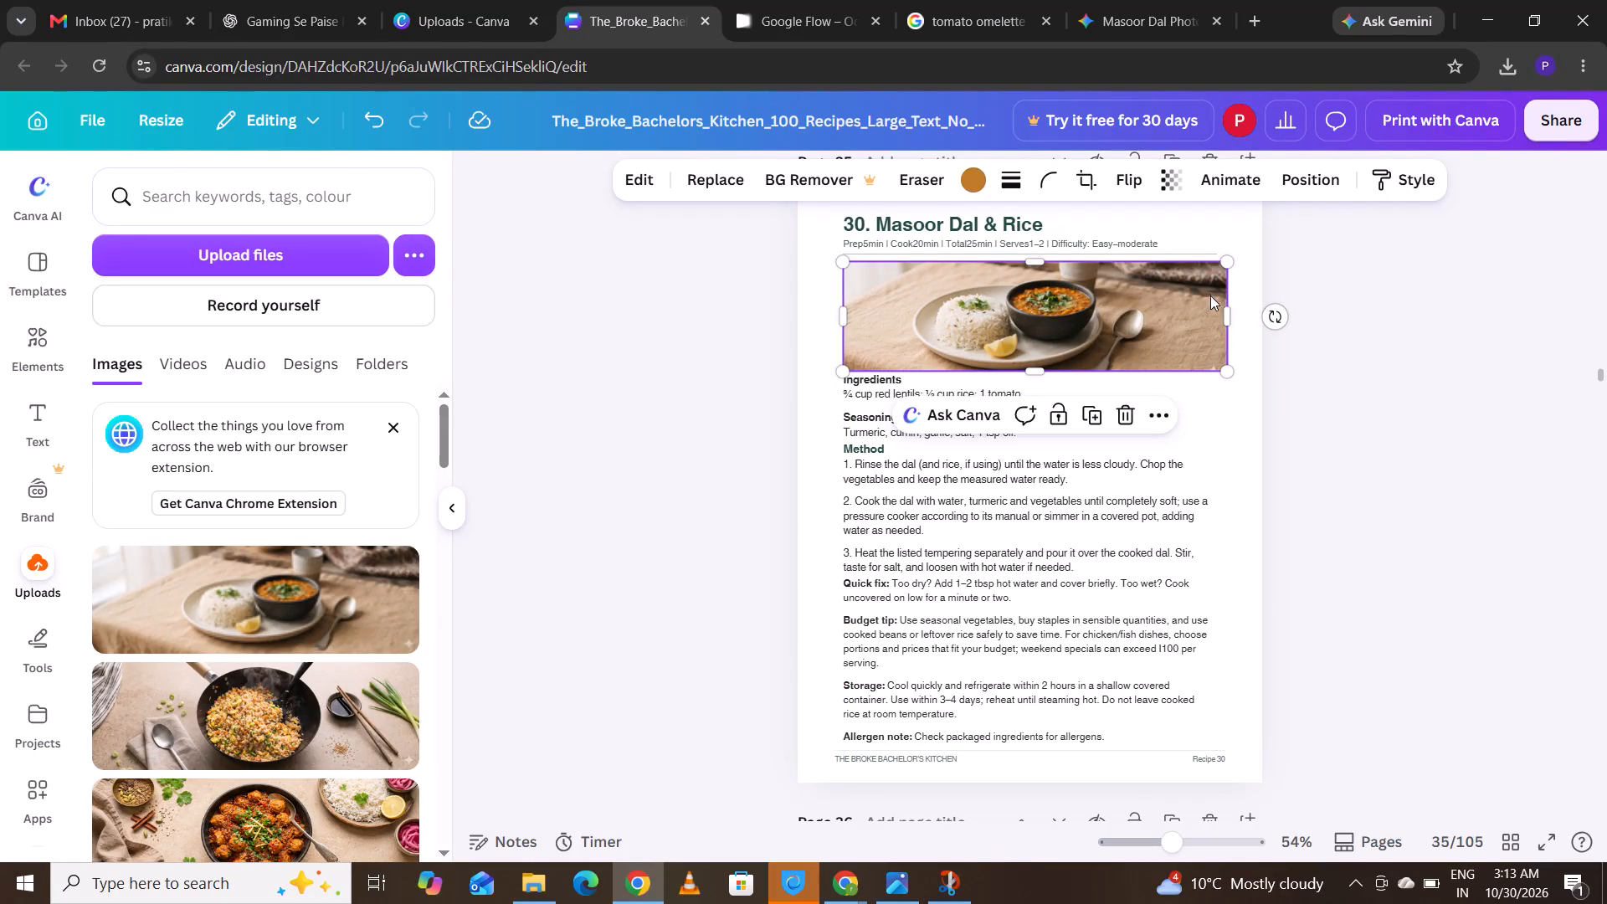
drag(1226, 311, 1236, 311)
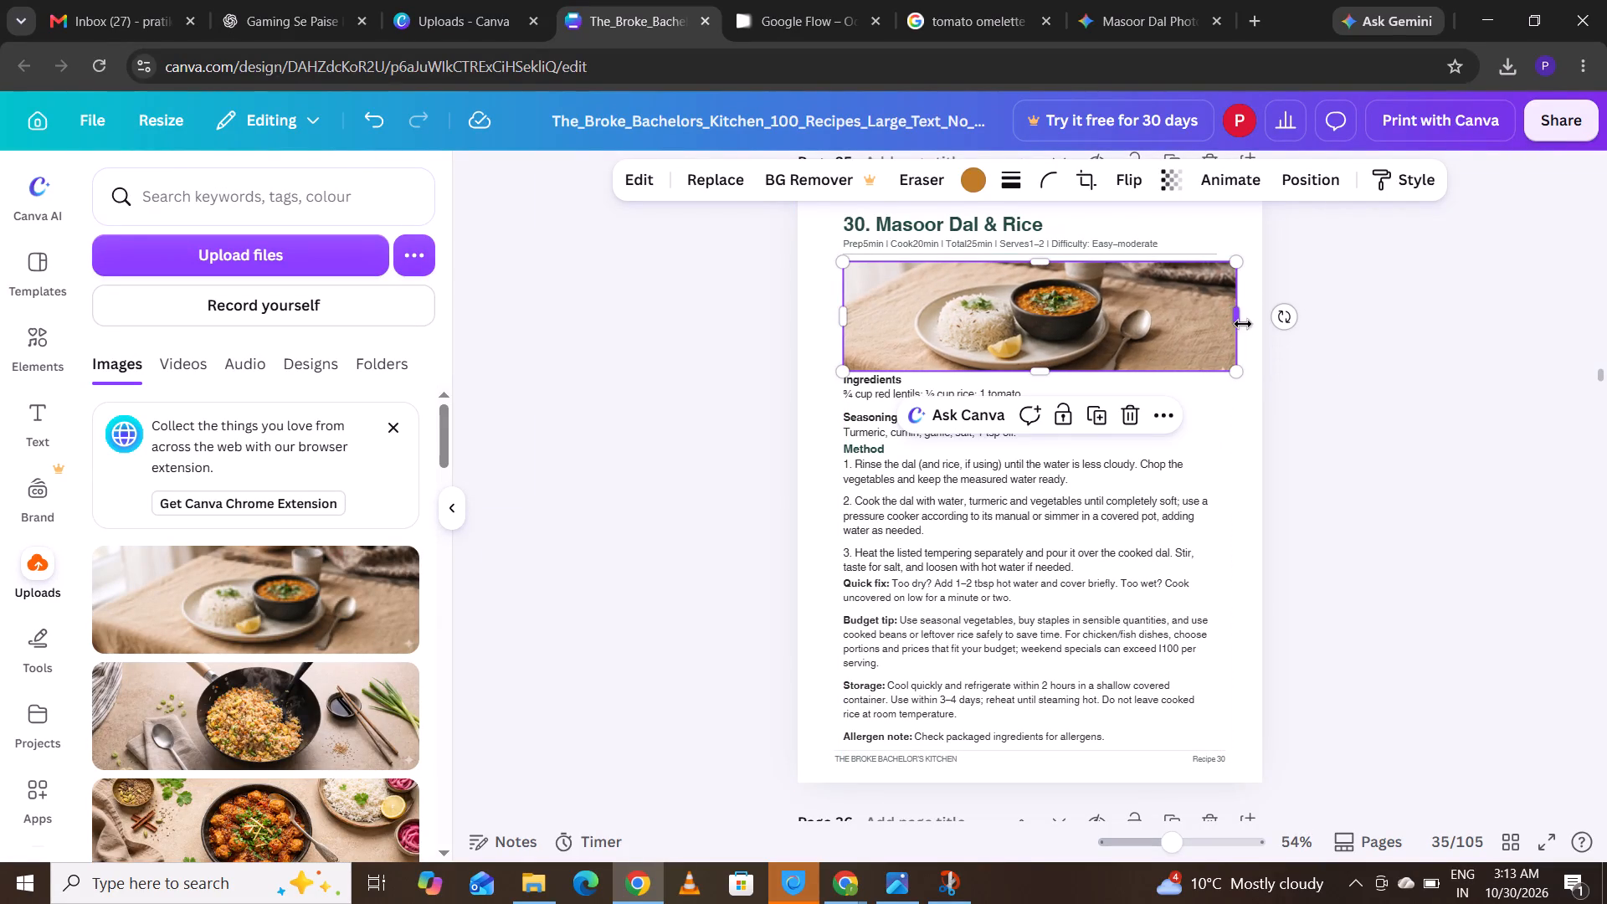
drag(1235, 321, 1221, 321)
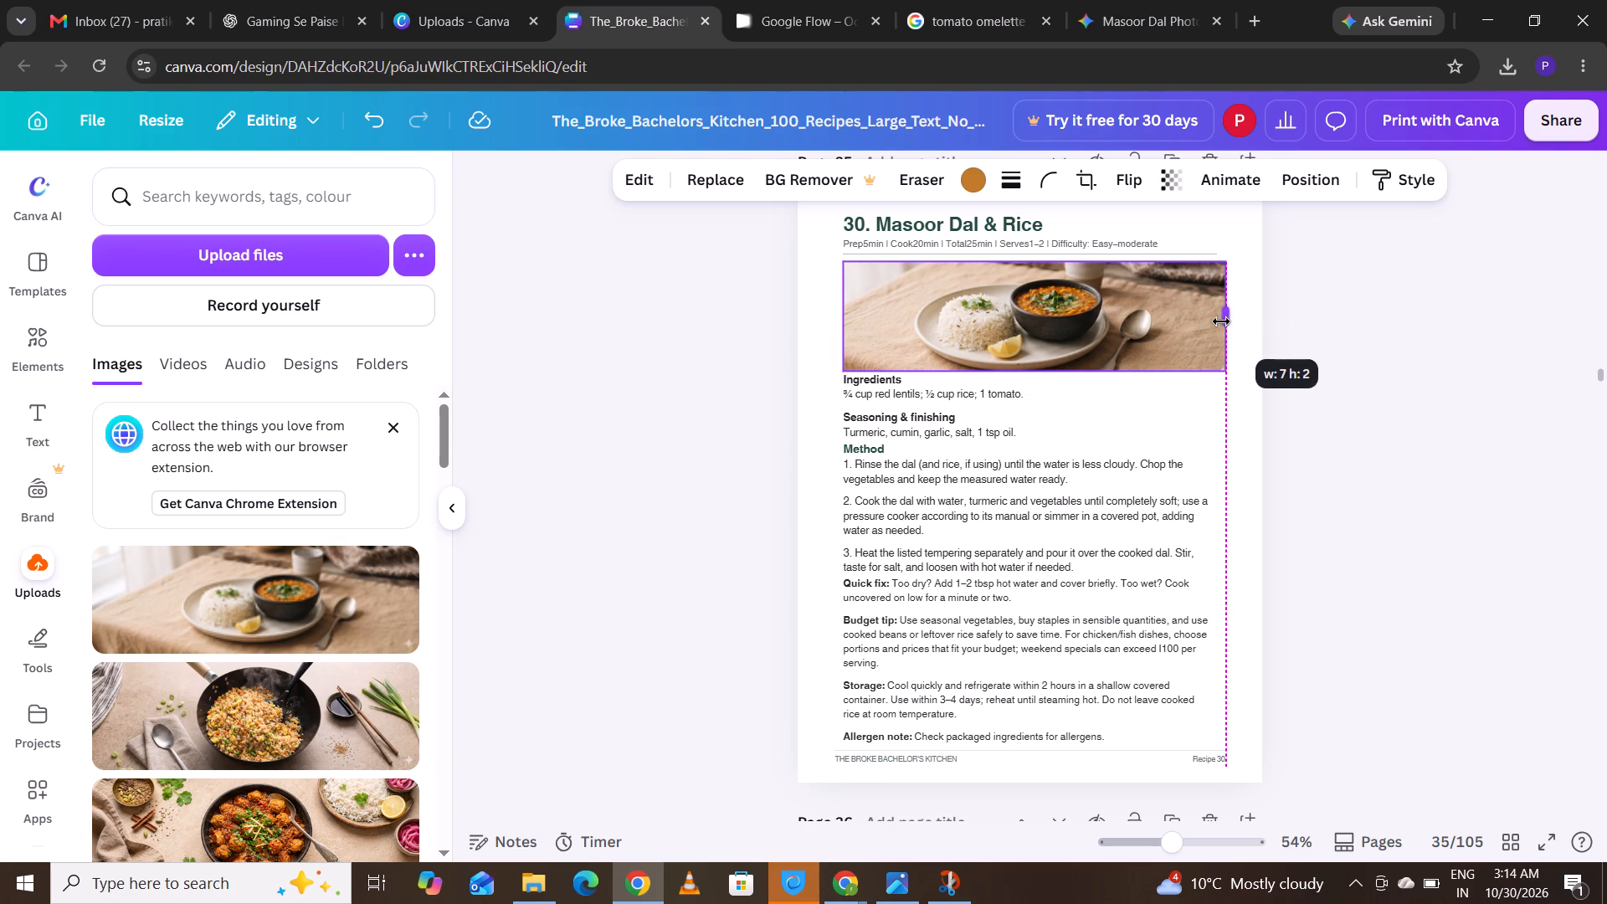
drag(1221, 321, 1225, 321)
click(1327, 340)
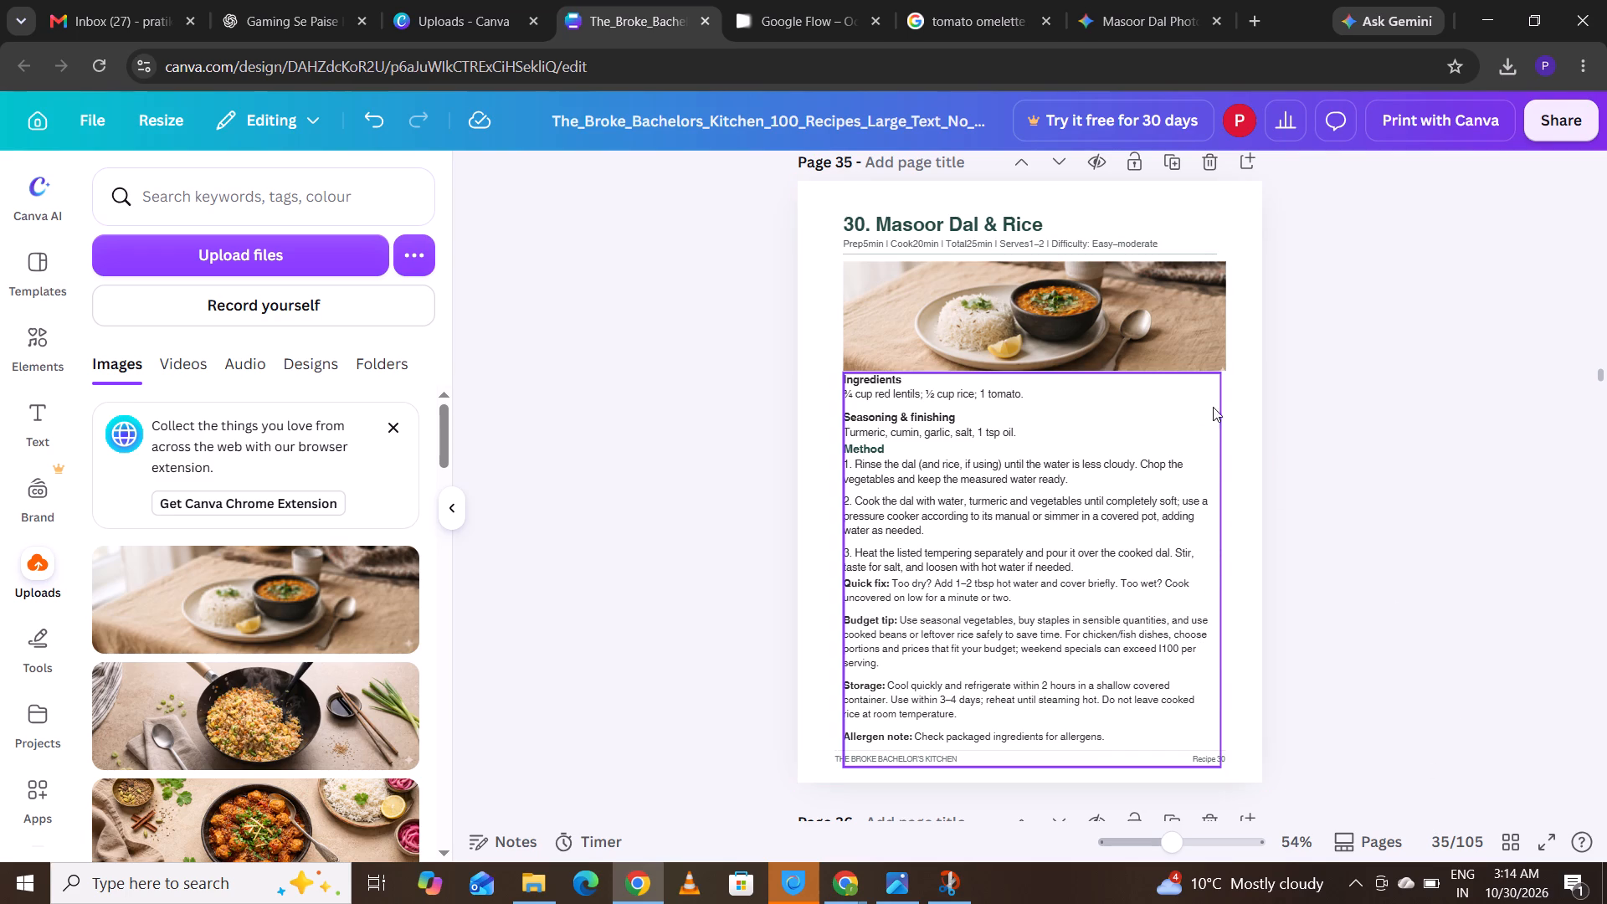
click(1210, 336)
drag(1222, 317, 1212, 321)
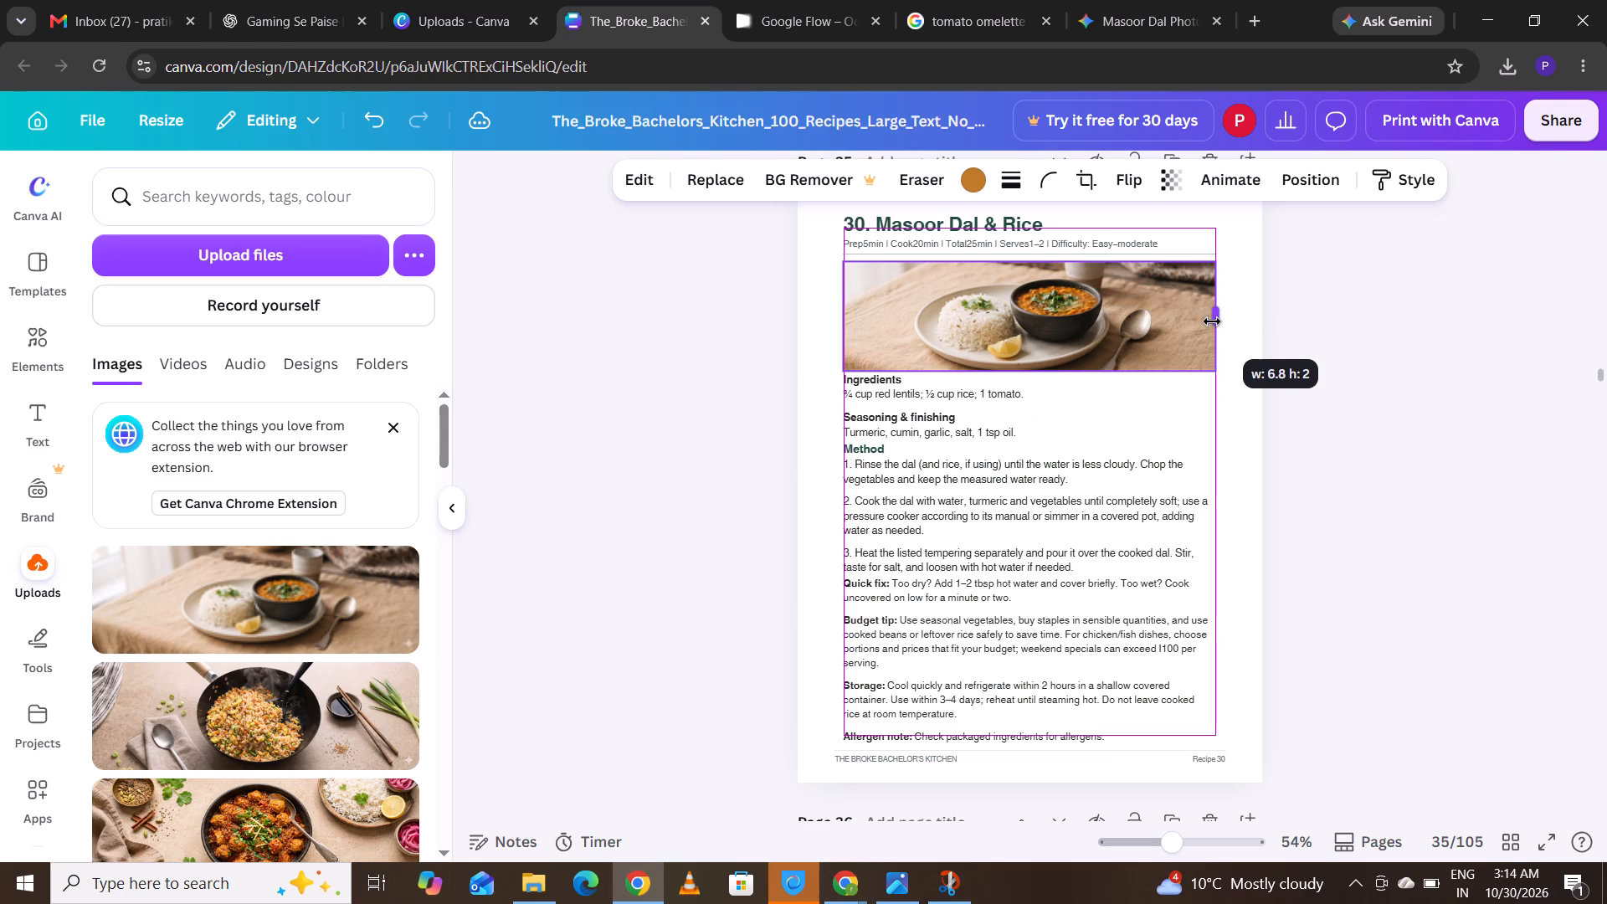
drag(1212, 321, 1209, 323)
click(1491, 316)
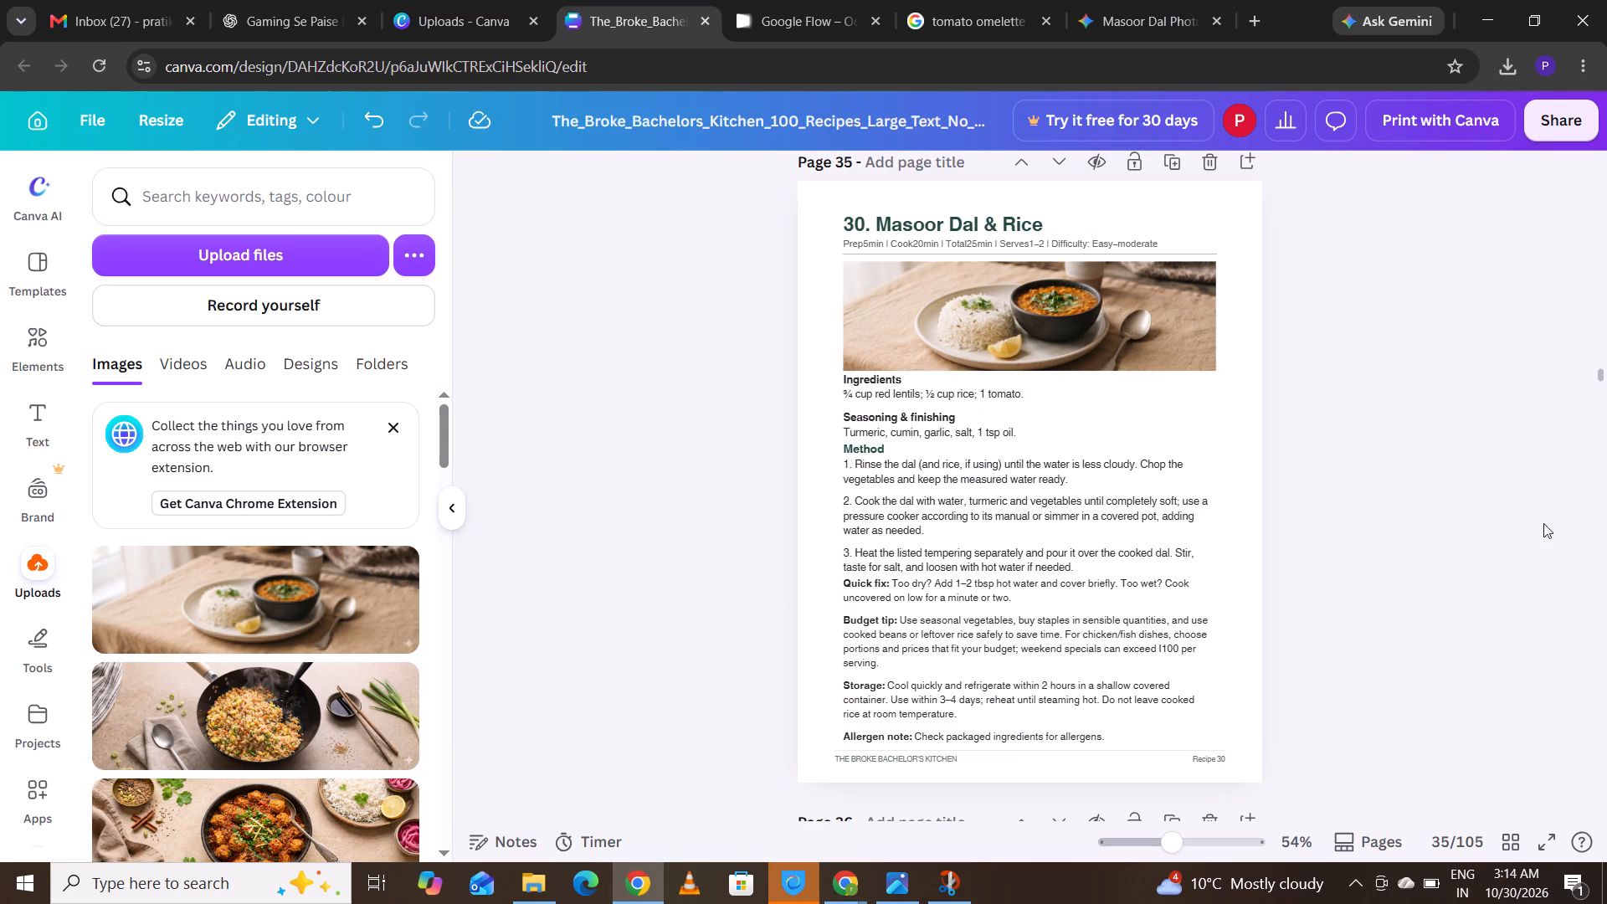
Go on to page 36 of the ebook and examine the Bhindi Masala recipe for a missing photo.
click(1599, 372)
key(Down)
key(Down)
key(Down)
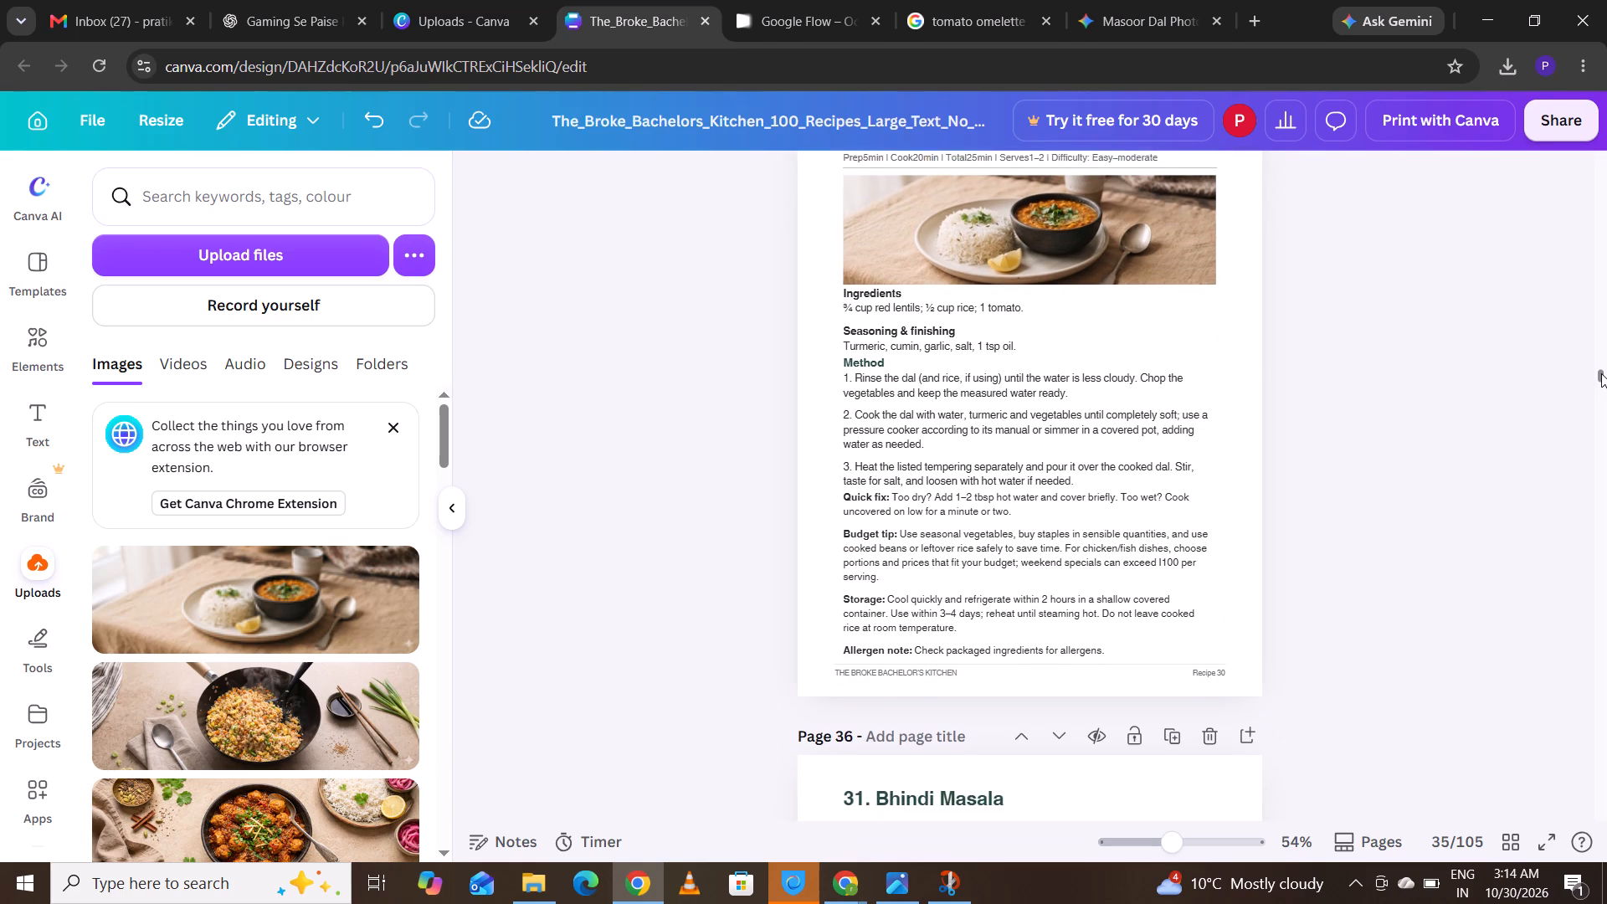
key(Down)
key(Down)
key(Down)
key(Down)
key(Down)
key(Down)
key(Down)
key(Down)
key(Down)
key(Down)
key(Down)
key(Down)
key(Down)
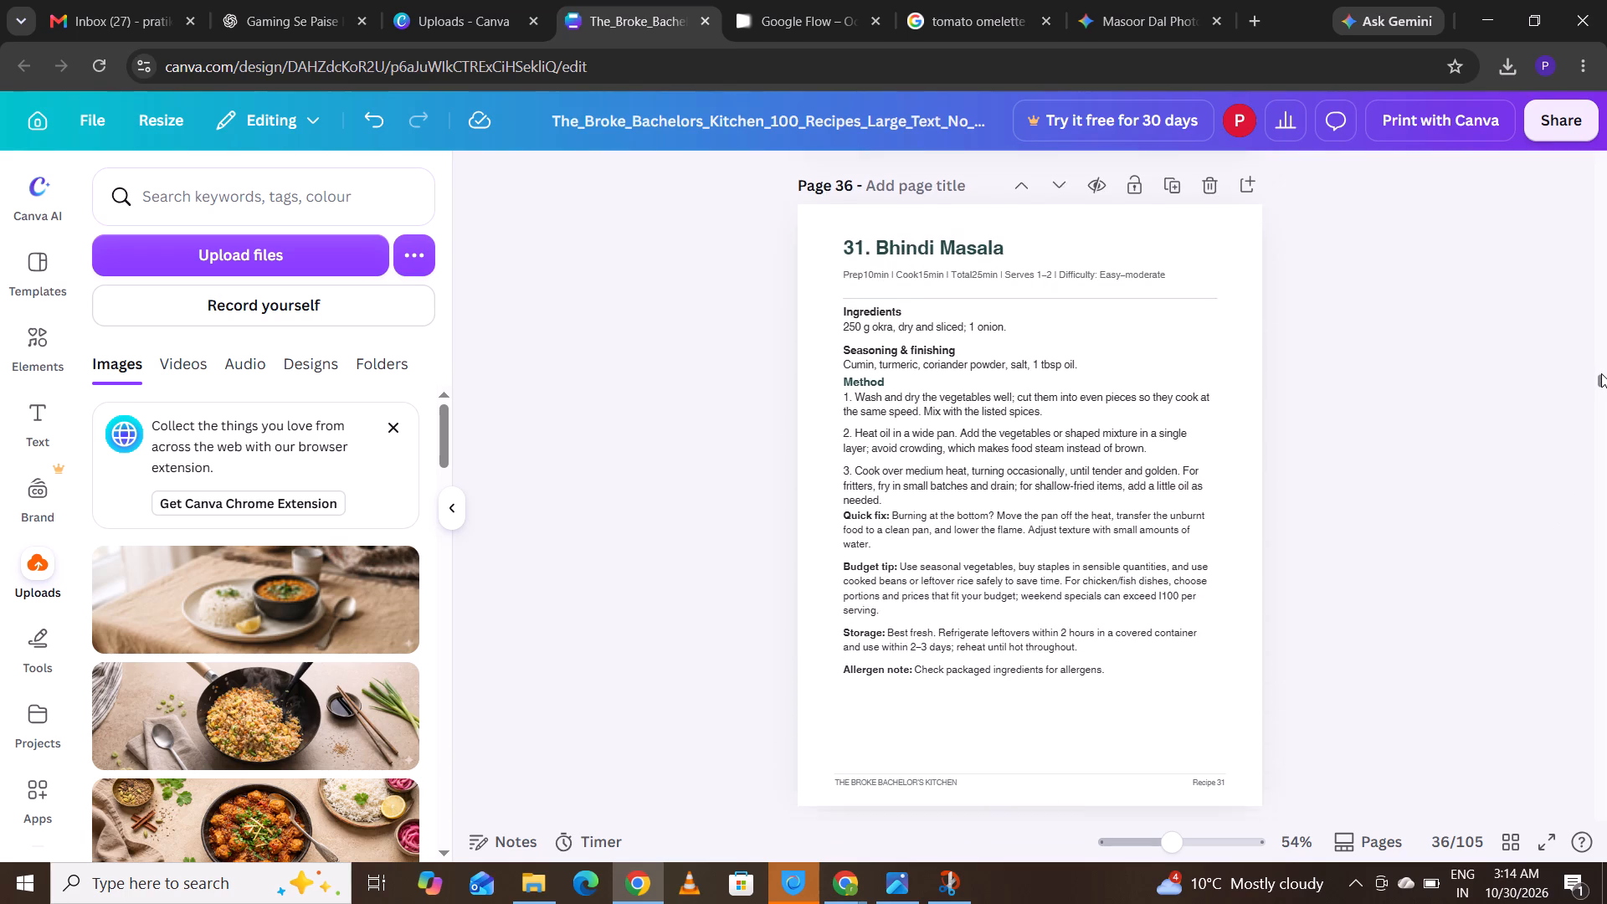
key(Down)
key(Up)
key(Up)
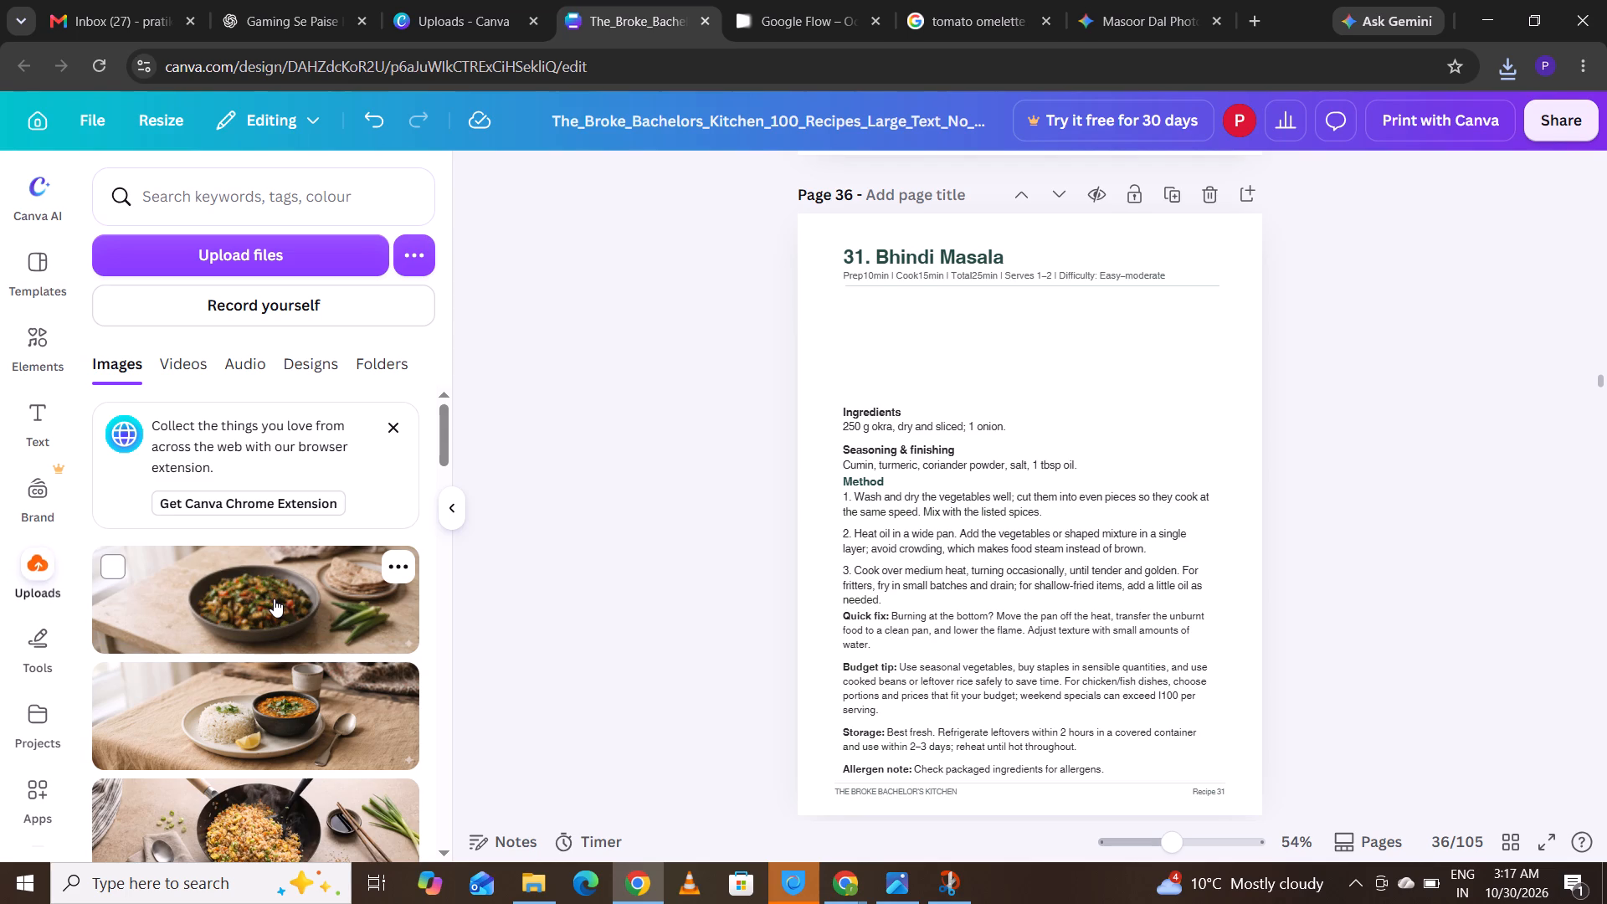
drag(274, 598, 970, 354)
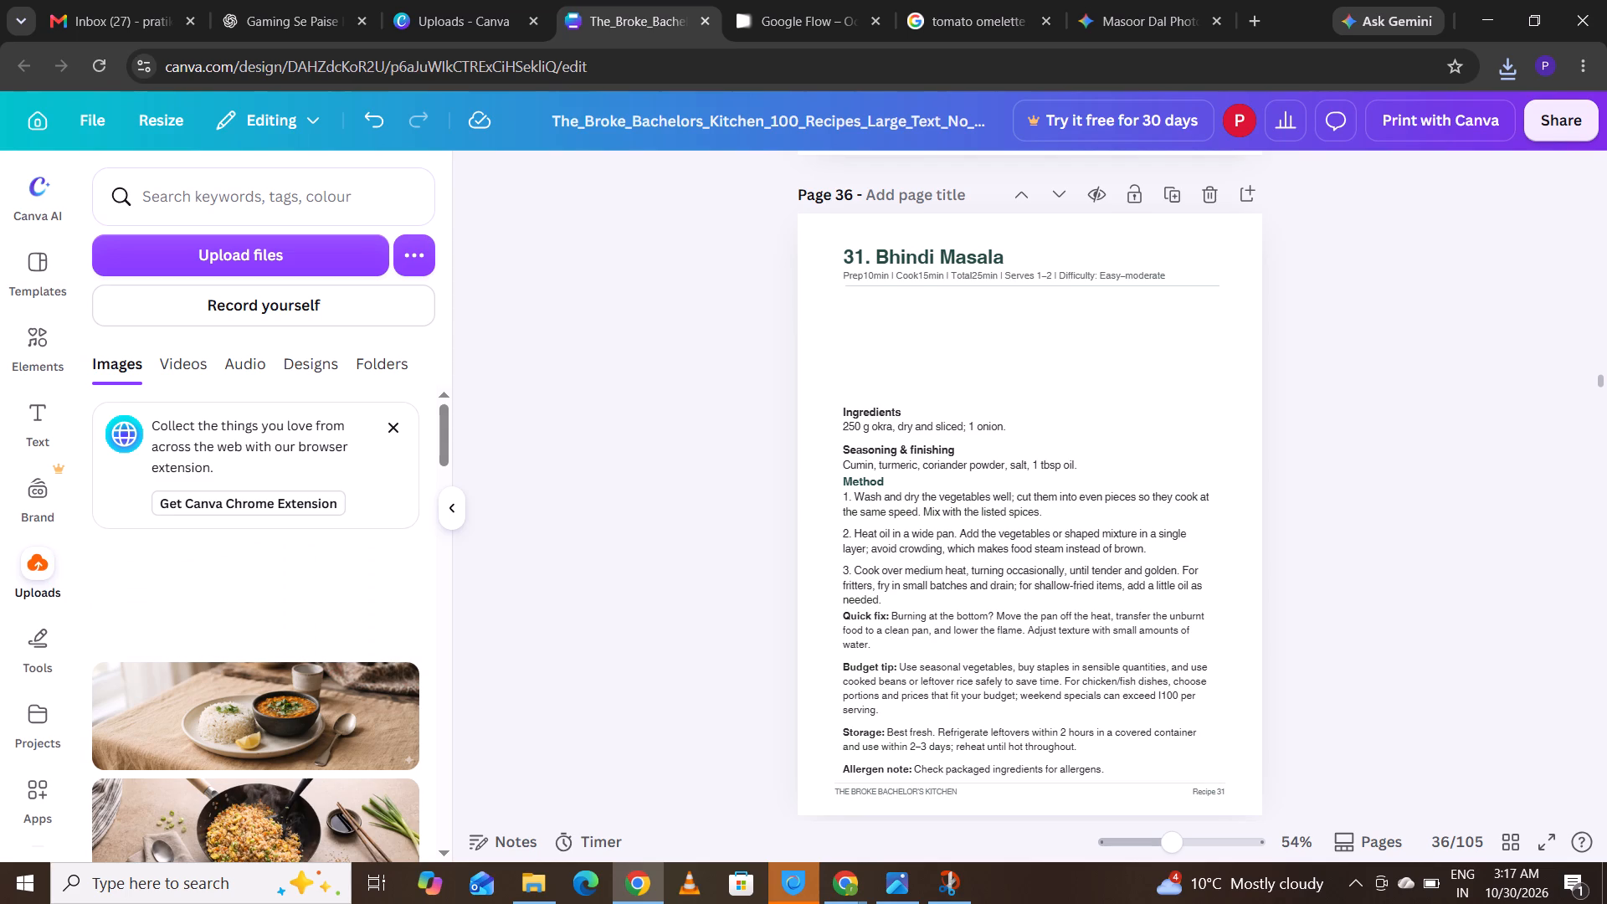
drag(970, 354, 181, 576)
drag(210, 578, 968, 321)
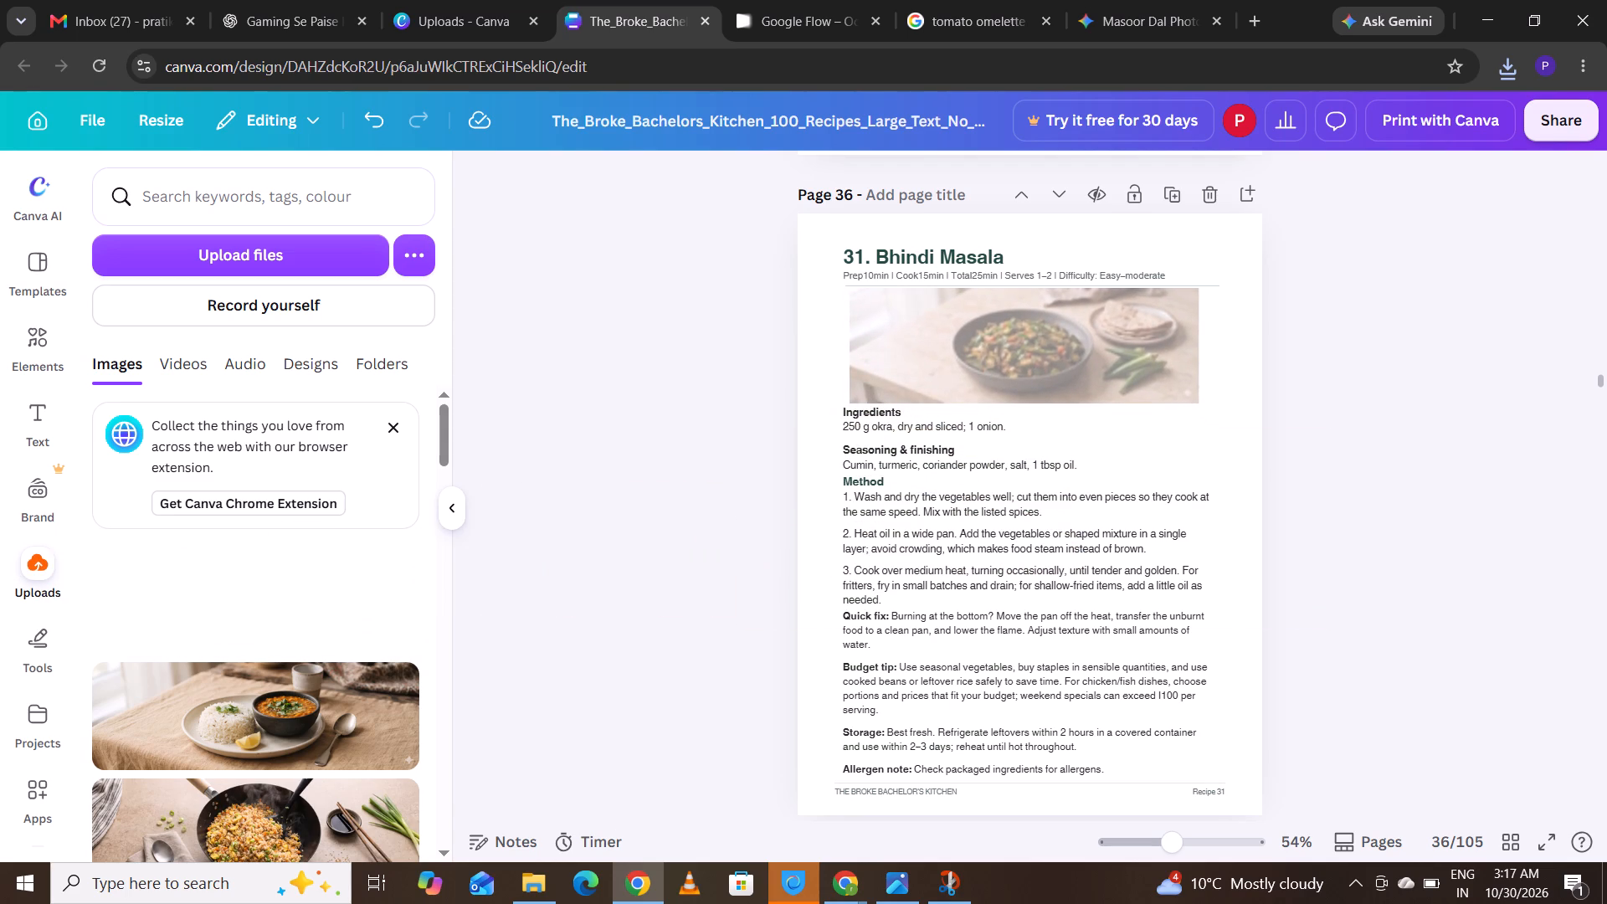
drag(968, 321, 963, 319)
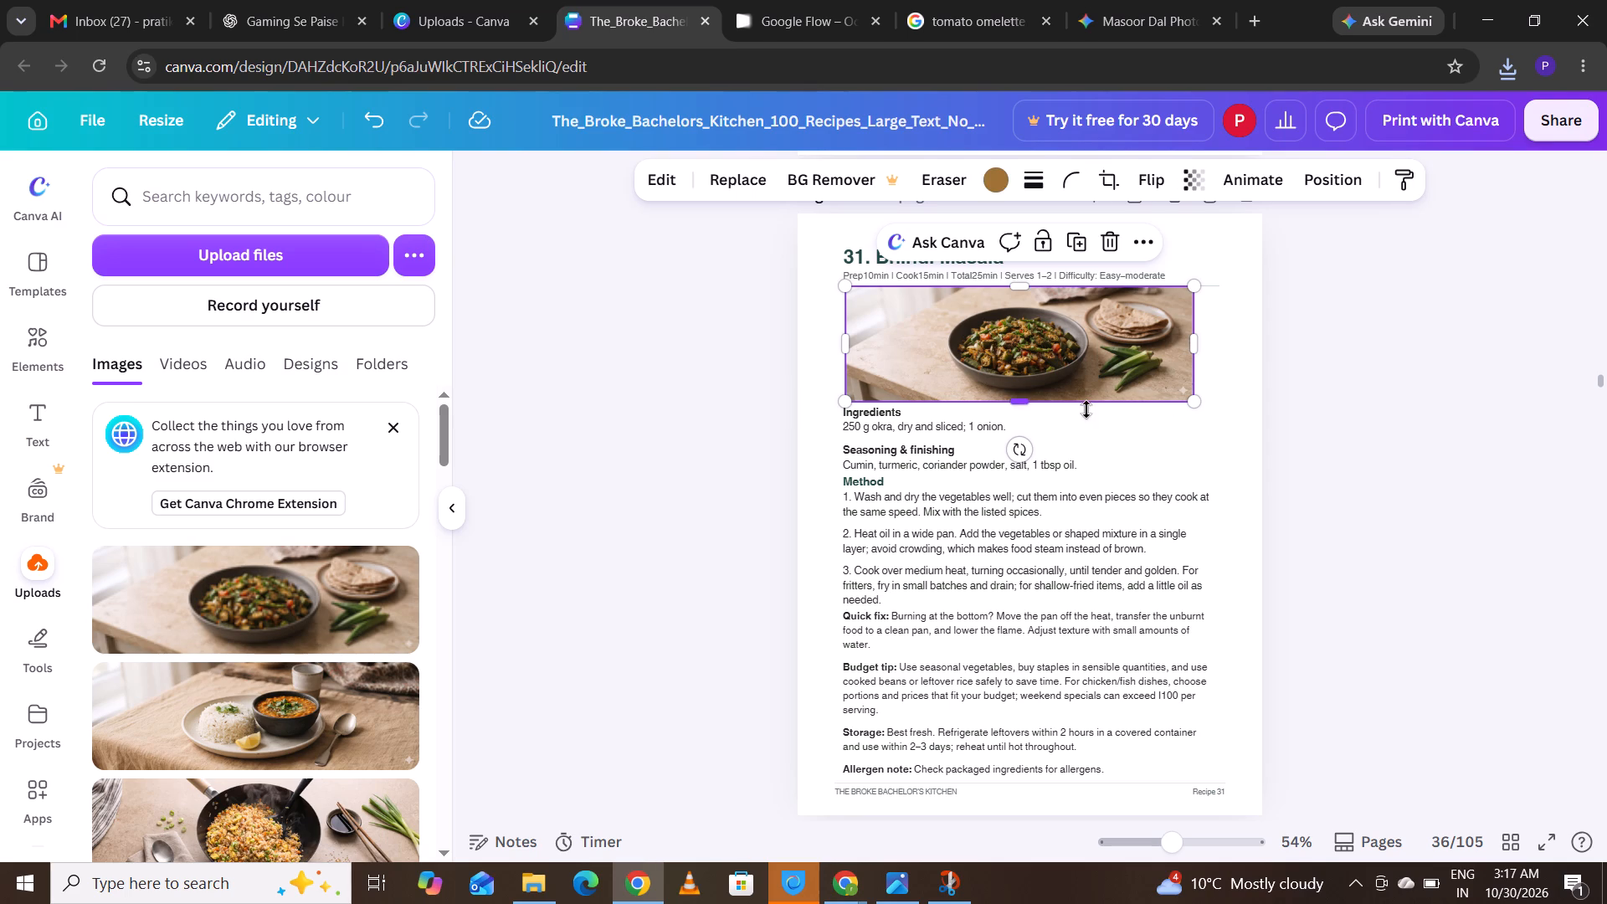
Crop the lower and upper edges of the Bhindi Masala photo on page 36, and enlarge it to nearly the full text width.
drag(1024, 401, 1024, 397)
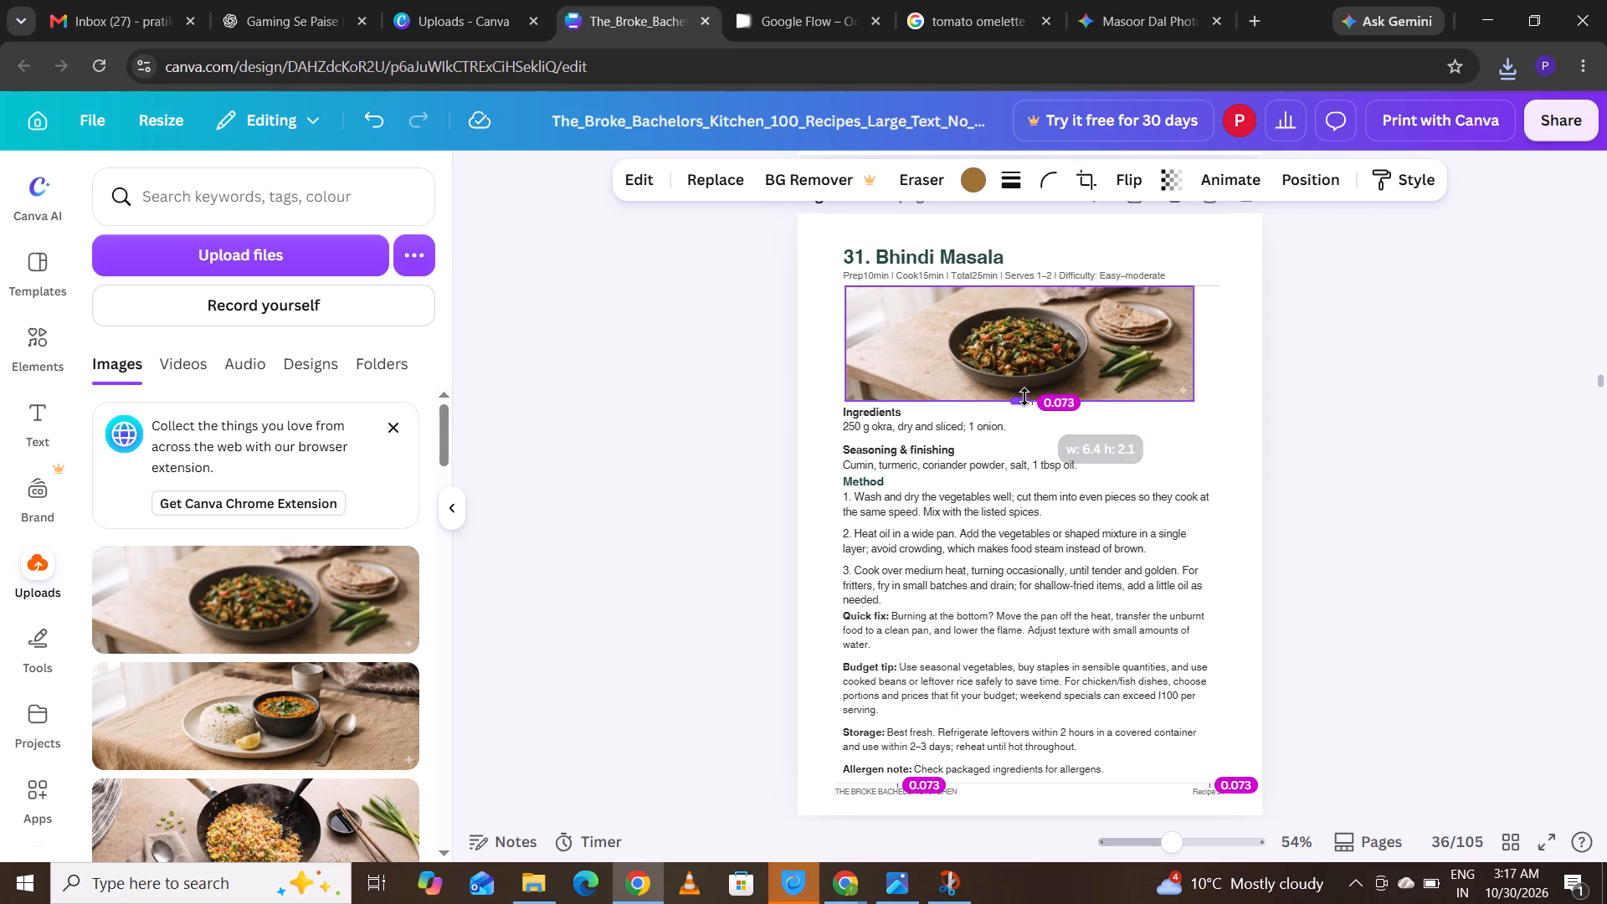
drag(1024, 397, 1024, 390)
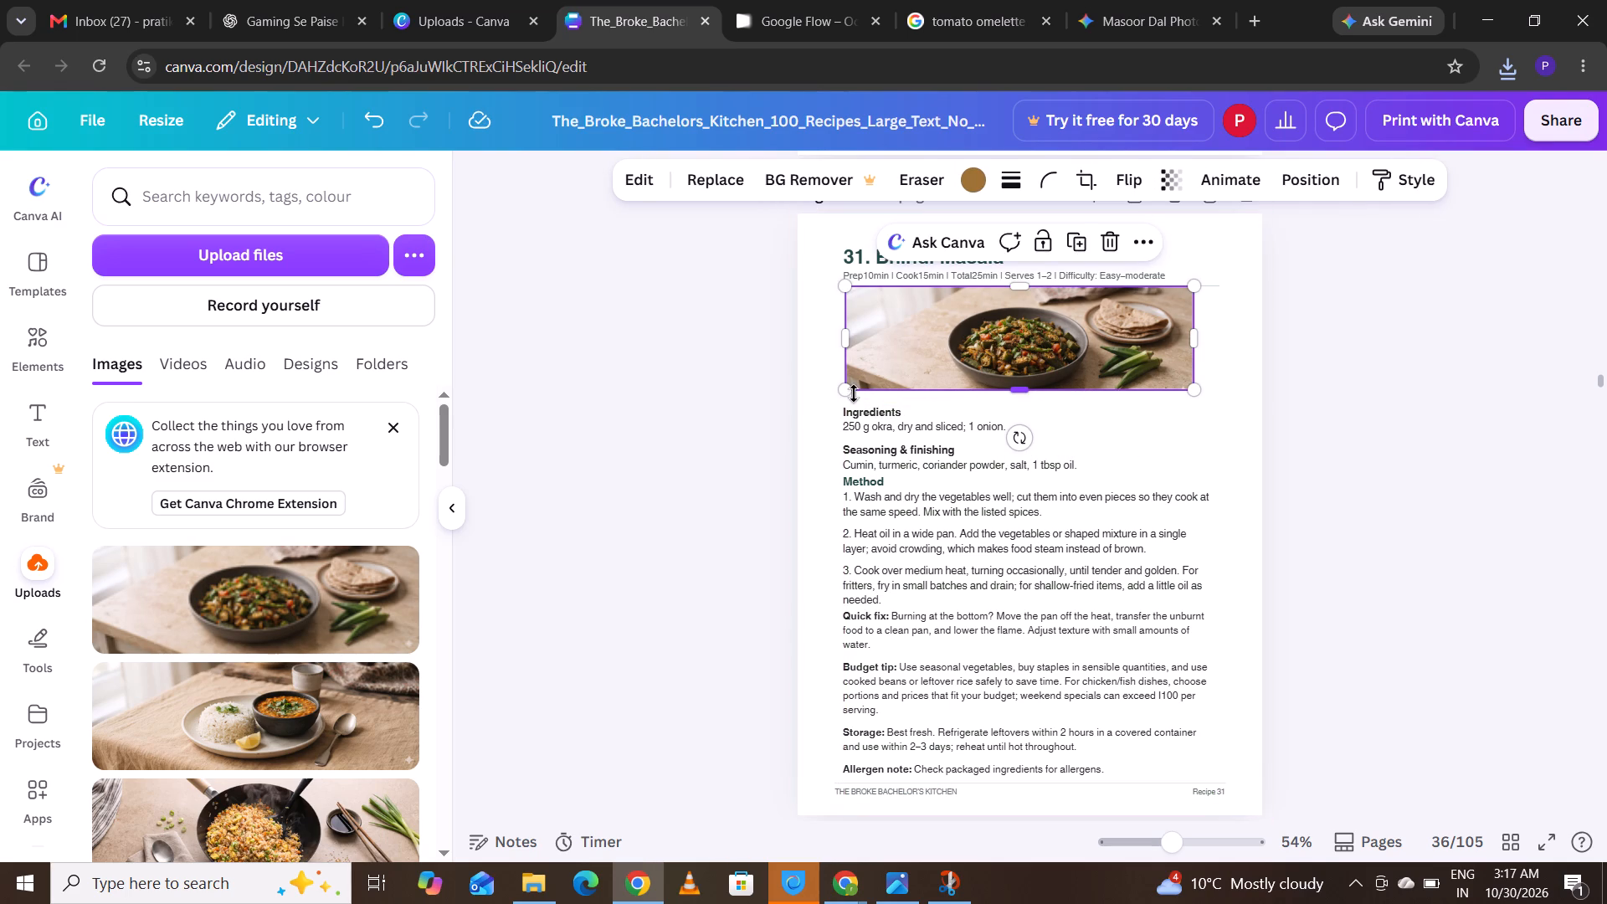
drag(849, 387, 849, 380)
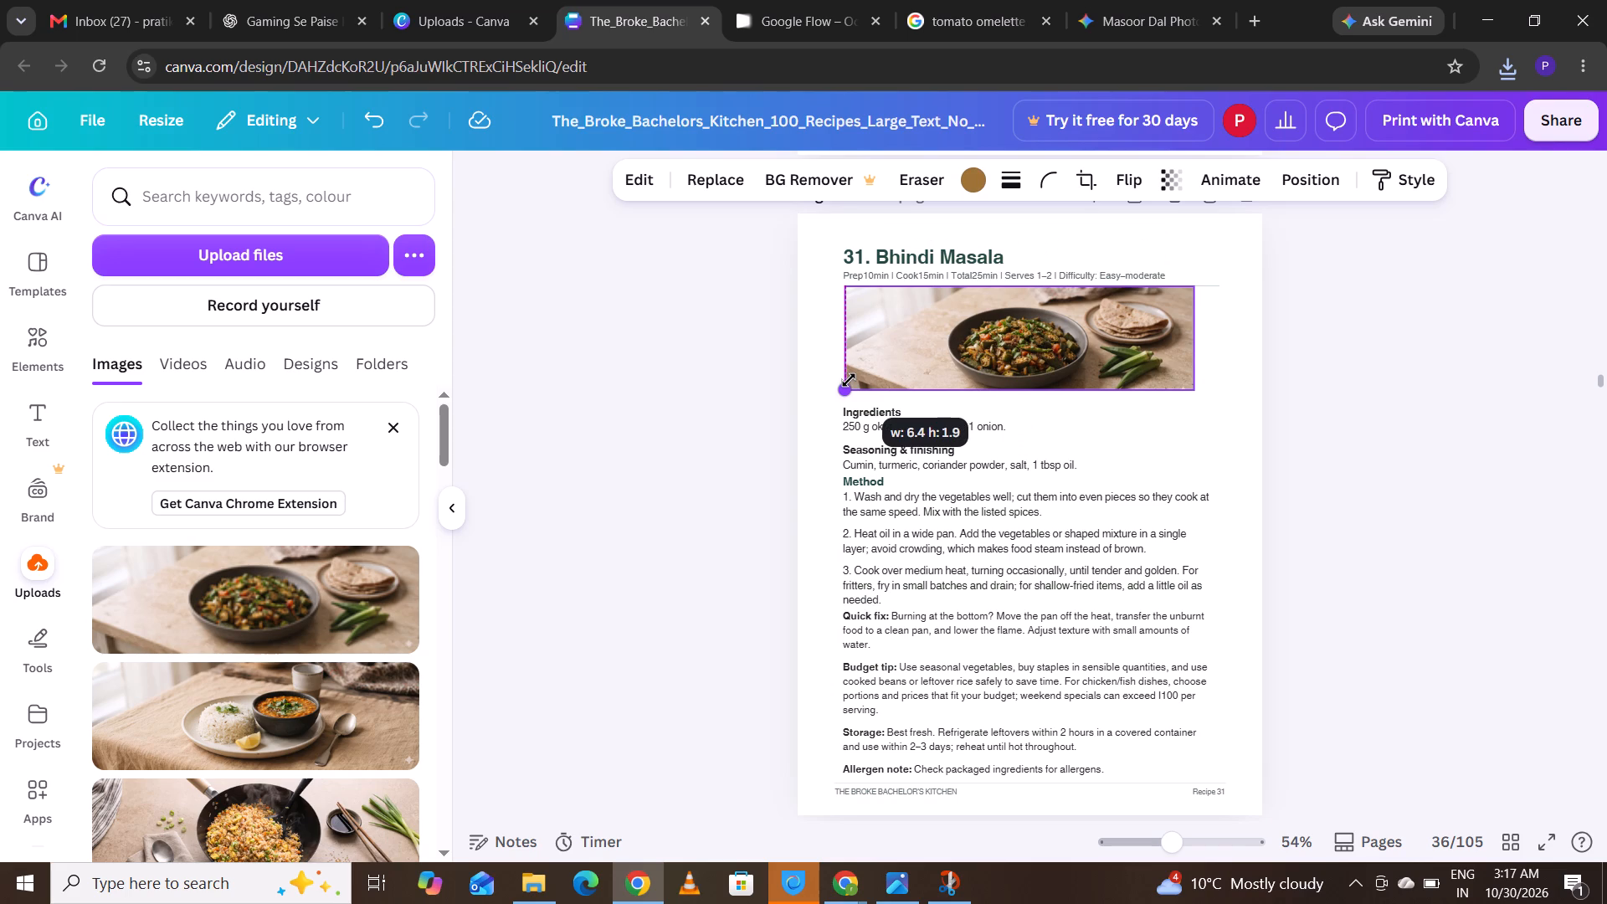
drag(849, 380, 849, 379)
click(1014, 283)
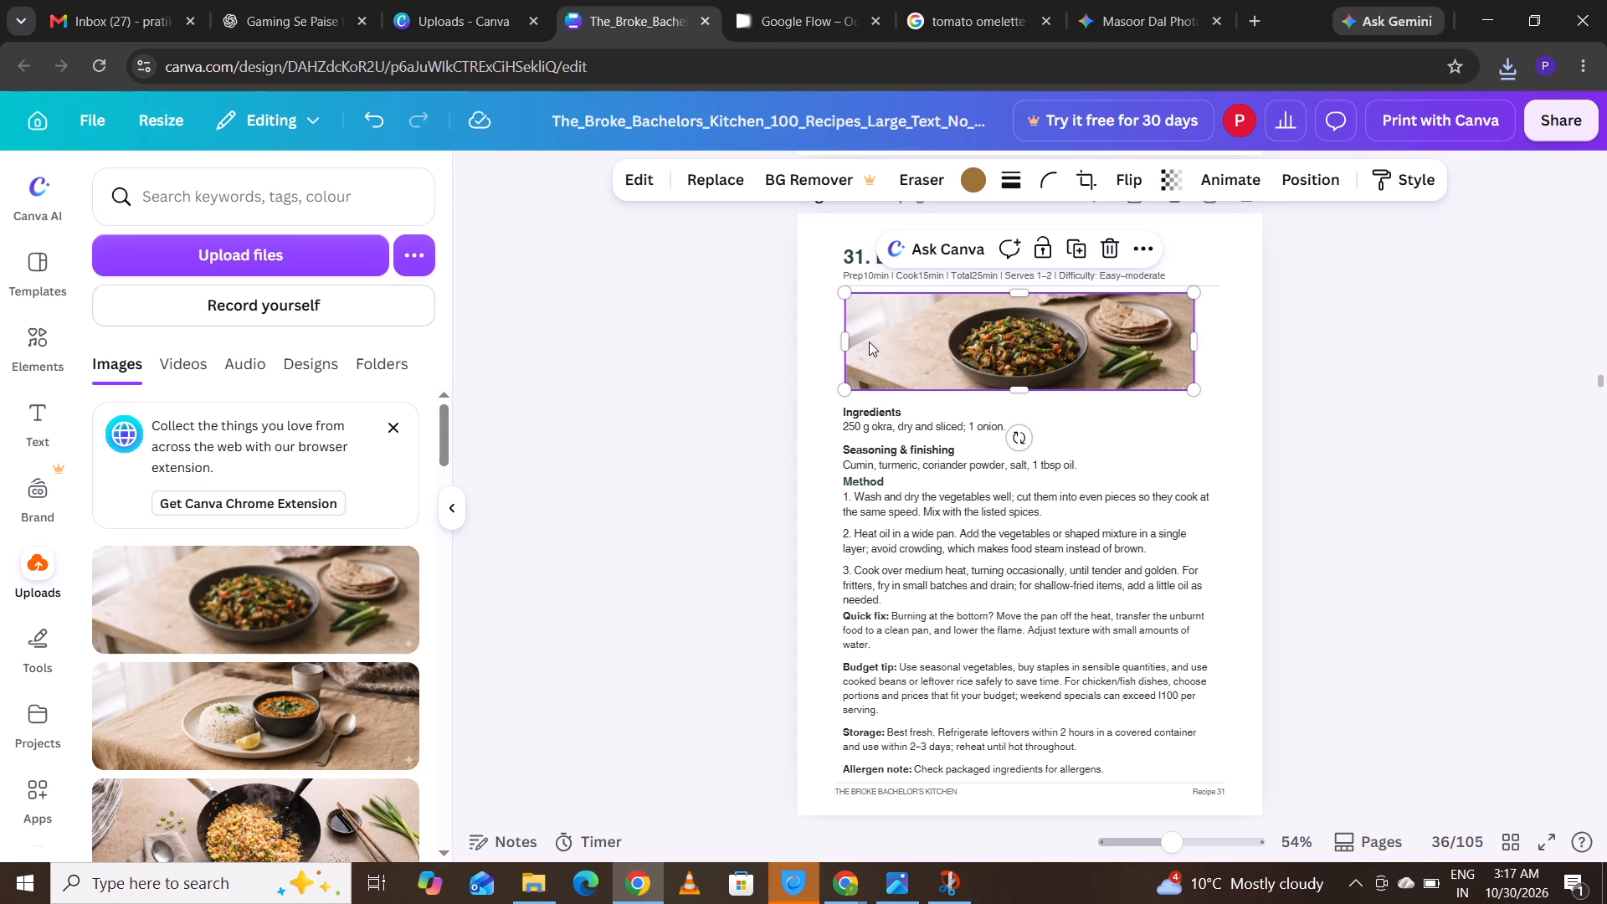
drag(848, 343, 861, 355)
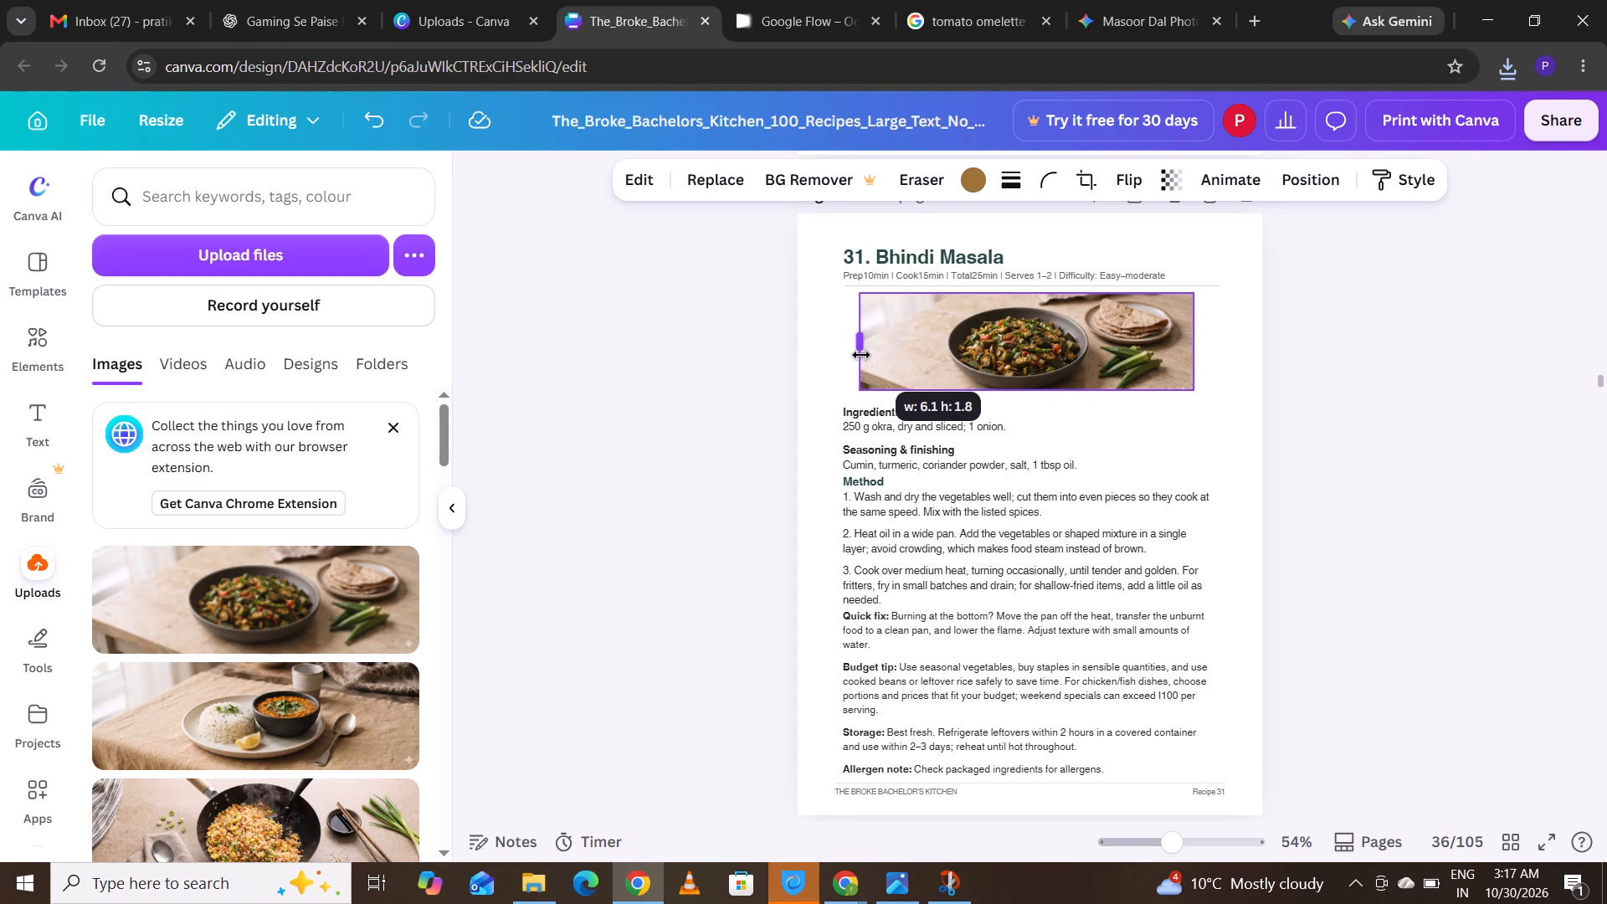
drag(861, 355, 851, 359)
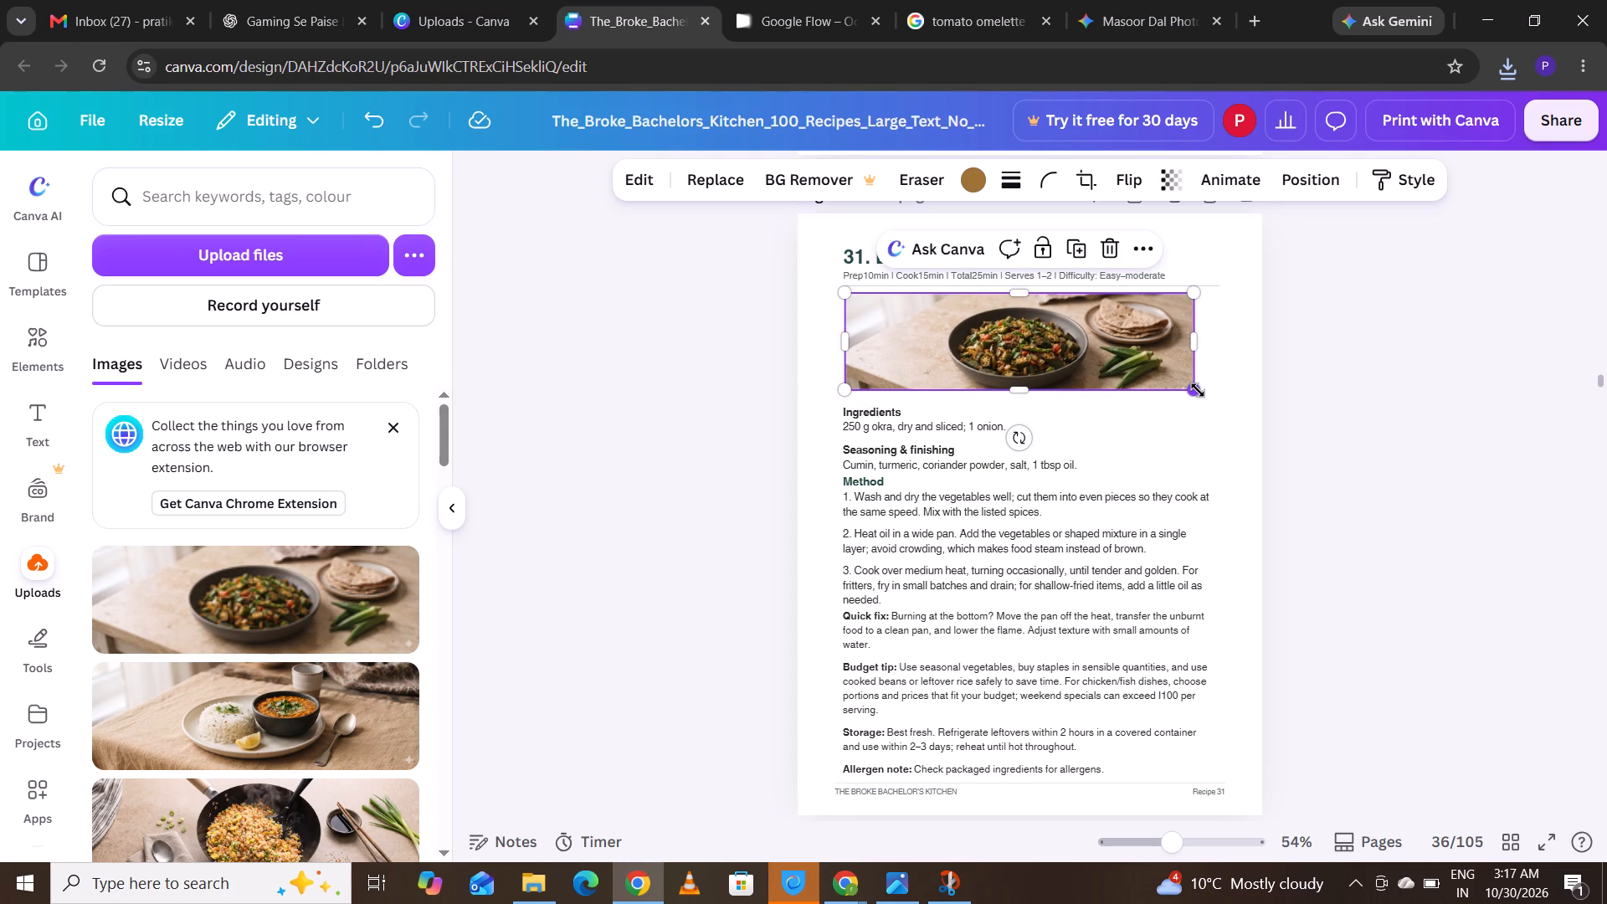
drag(1192, 393, 1204, 402)
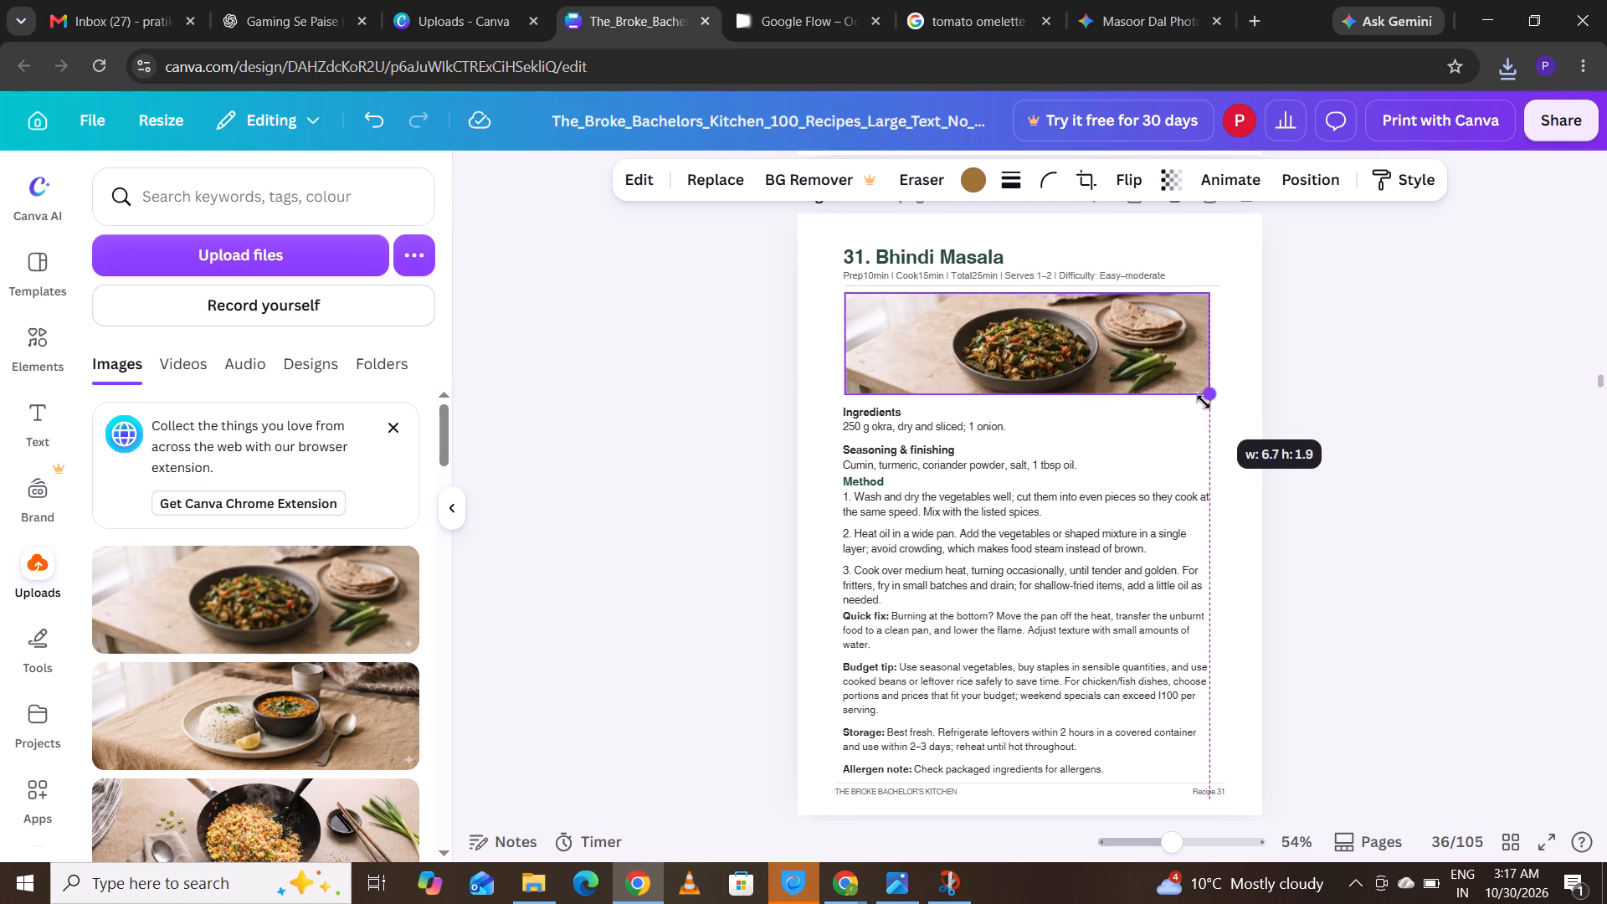
drag(1204, 402, 1206, 420)
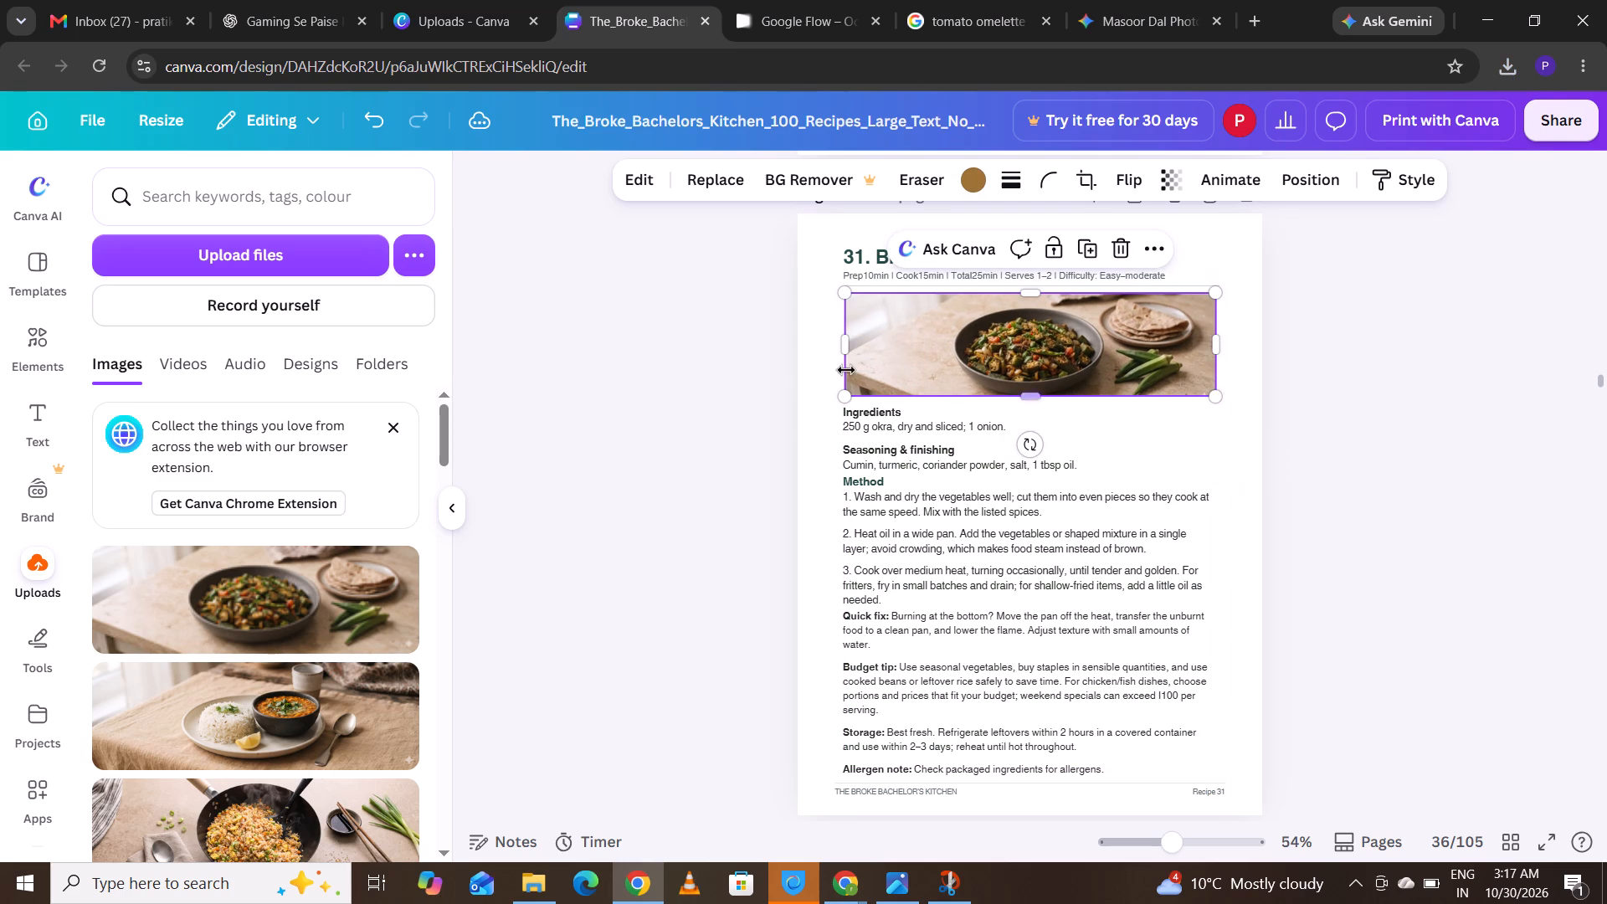
Crop the empty tabletop off the left side of the Bhindi Masala photo and enlarge it to about 6.1 wide by 2.2 high.
drag(844, 351, 950, 358)
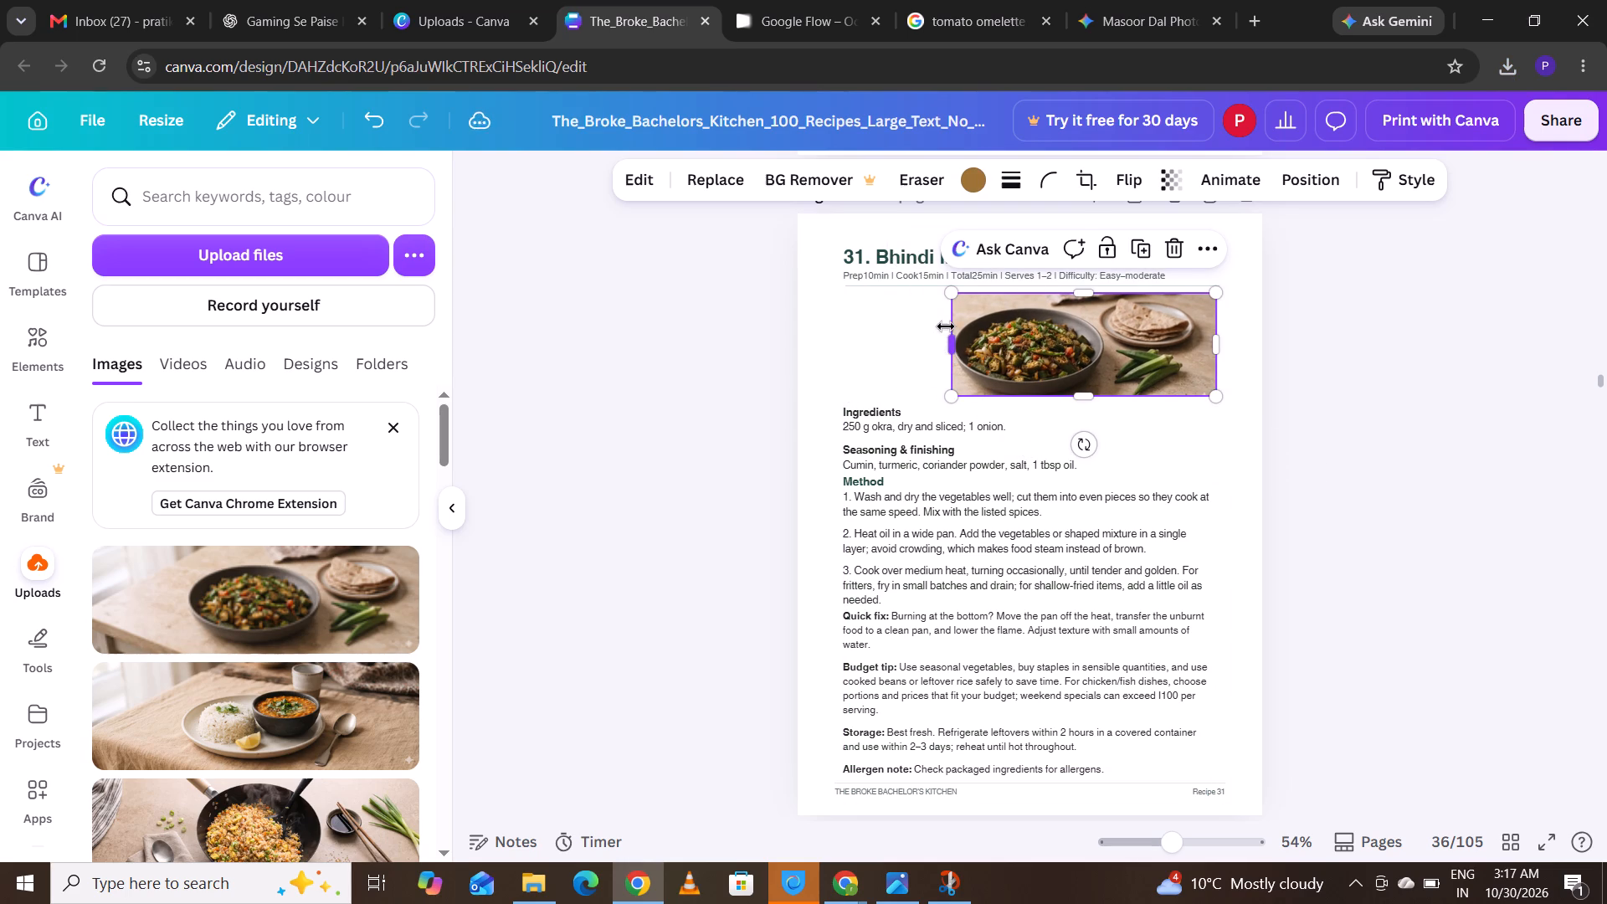
drag(947, 353, 937, 356)
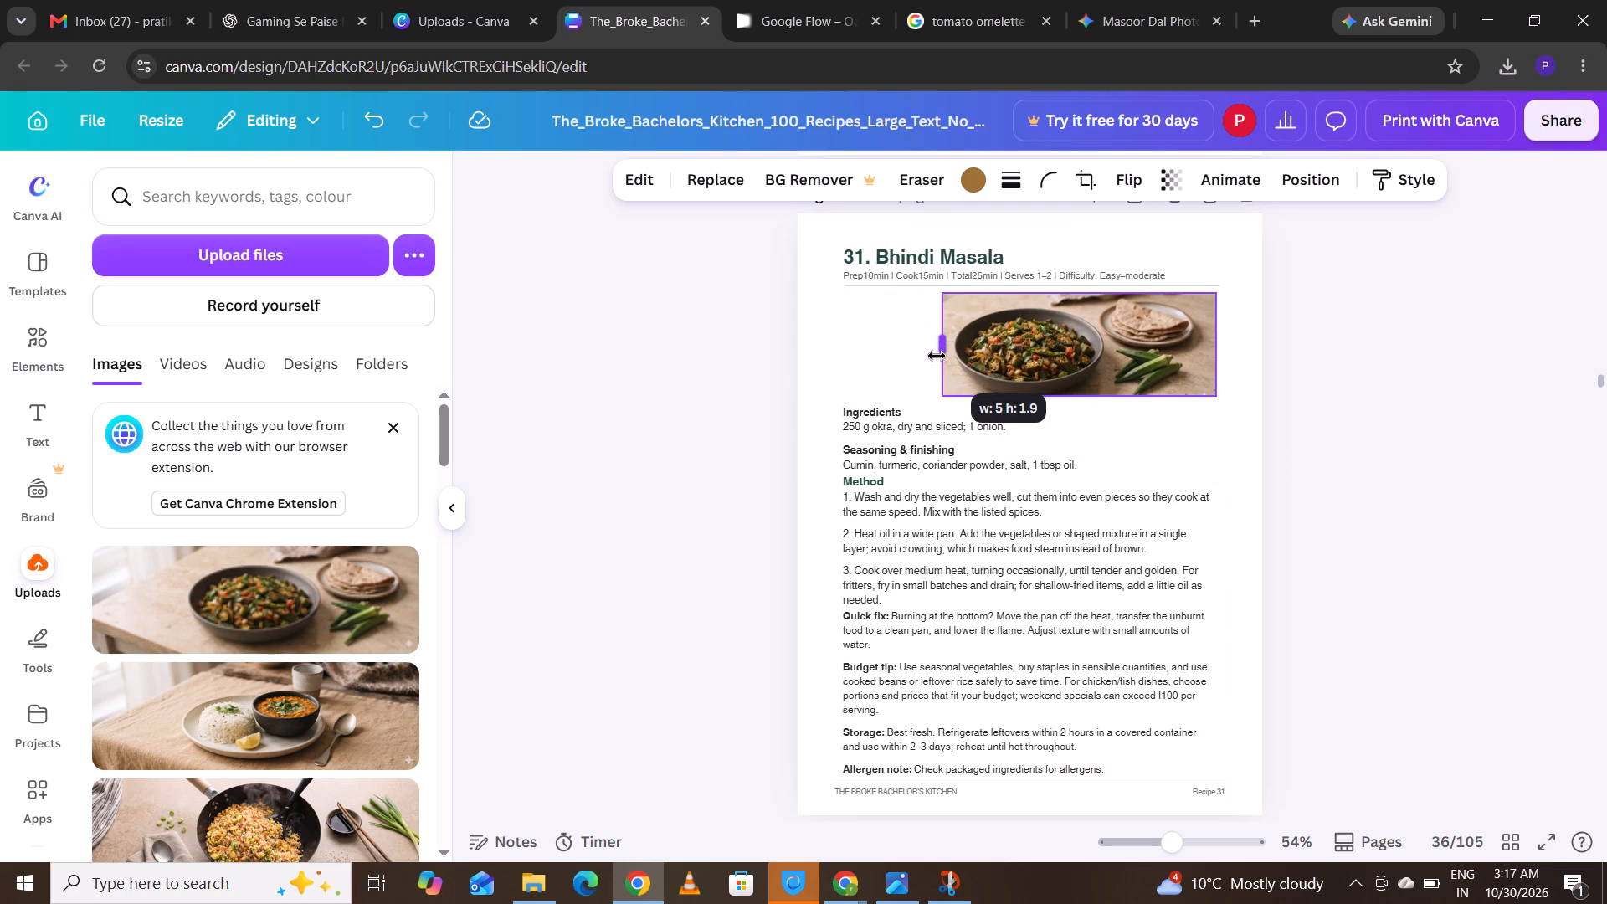
drag(937, 356, 928, 356)
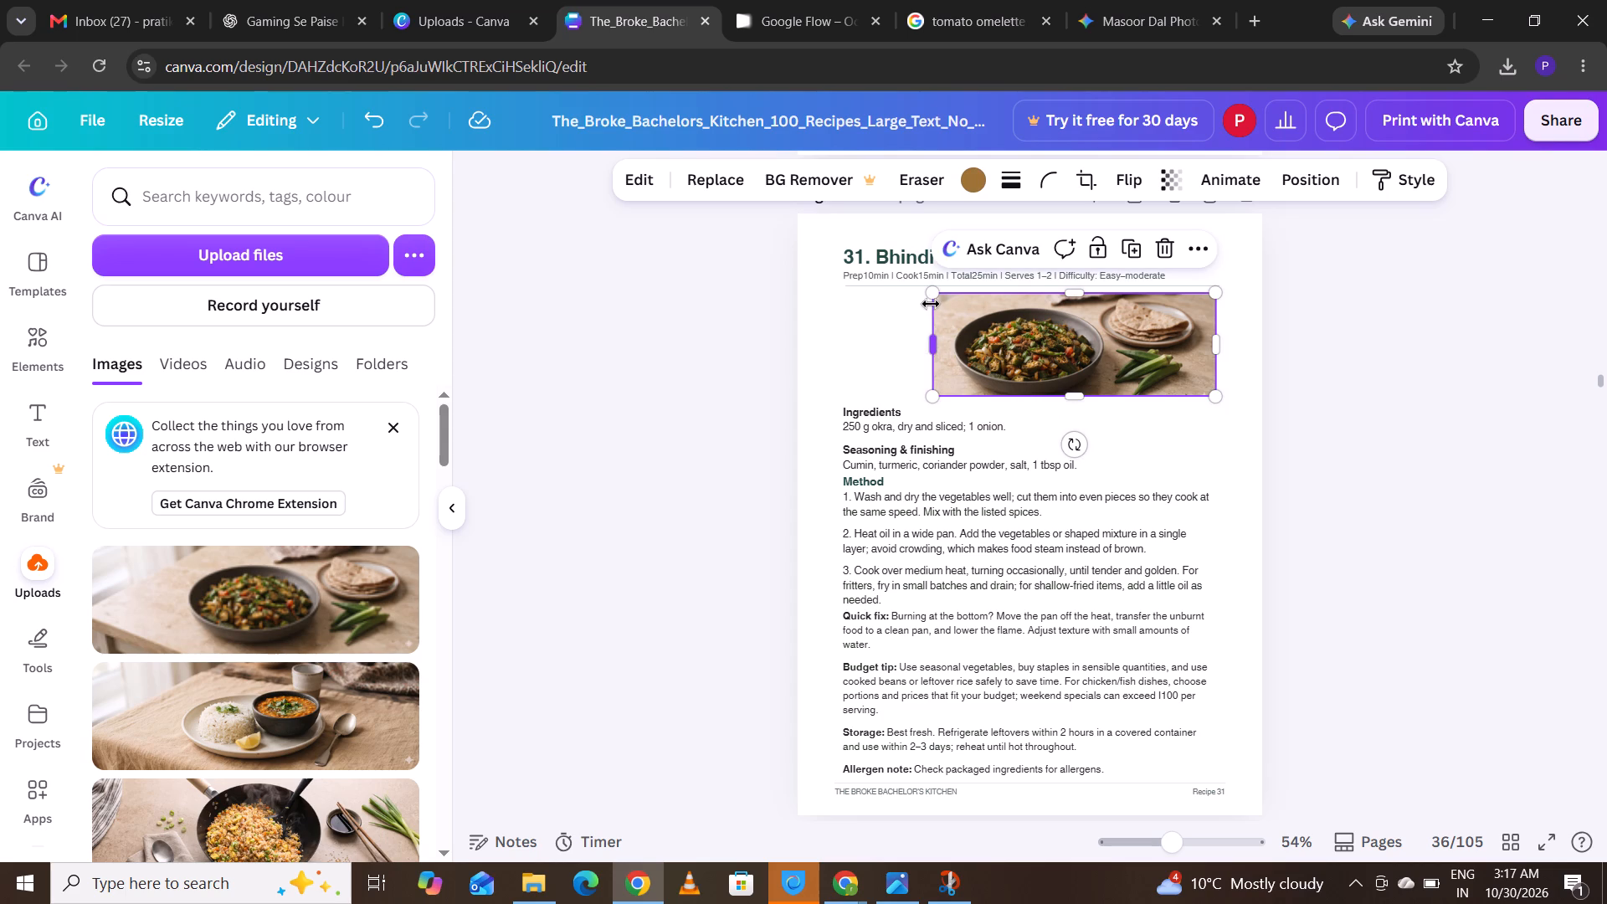
drag(932, 395, 883, 419)
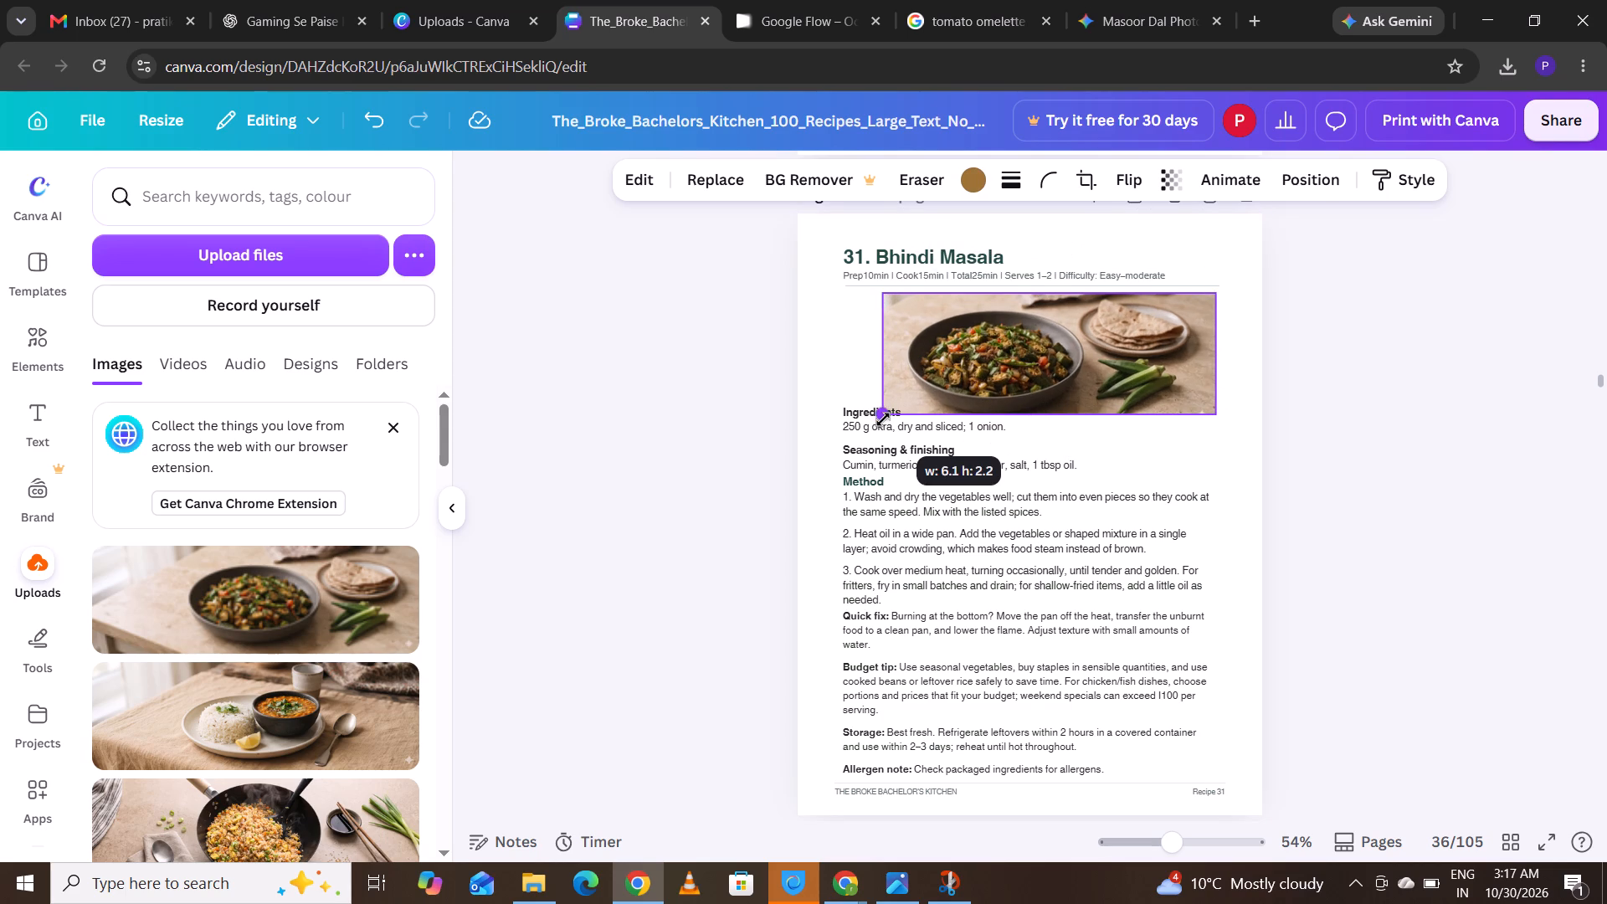
drag(883, 419, 878, 393)
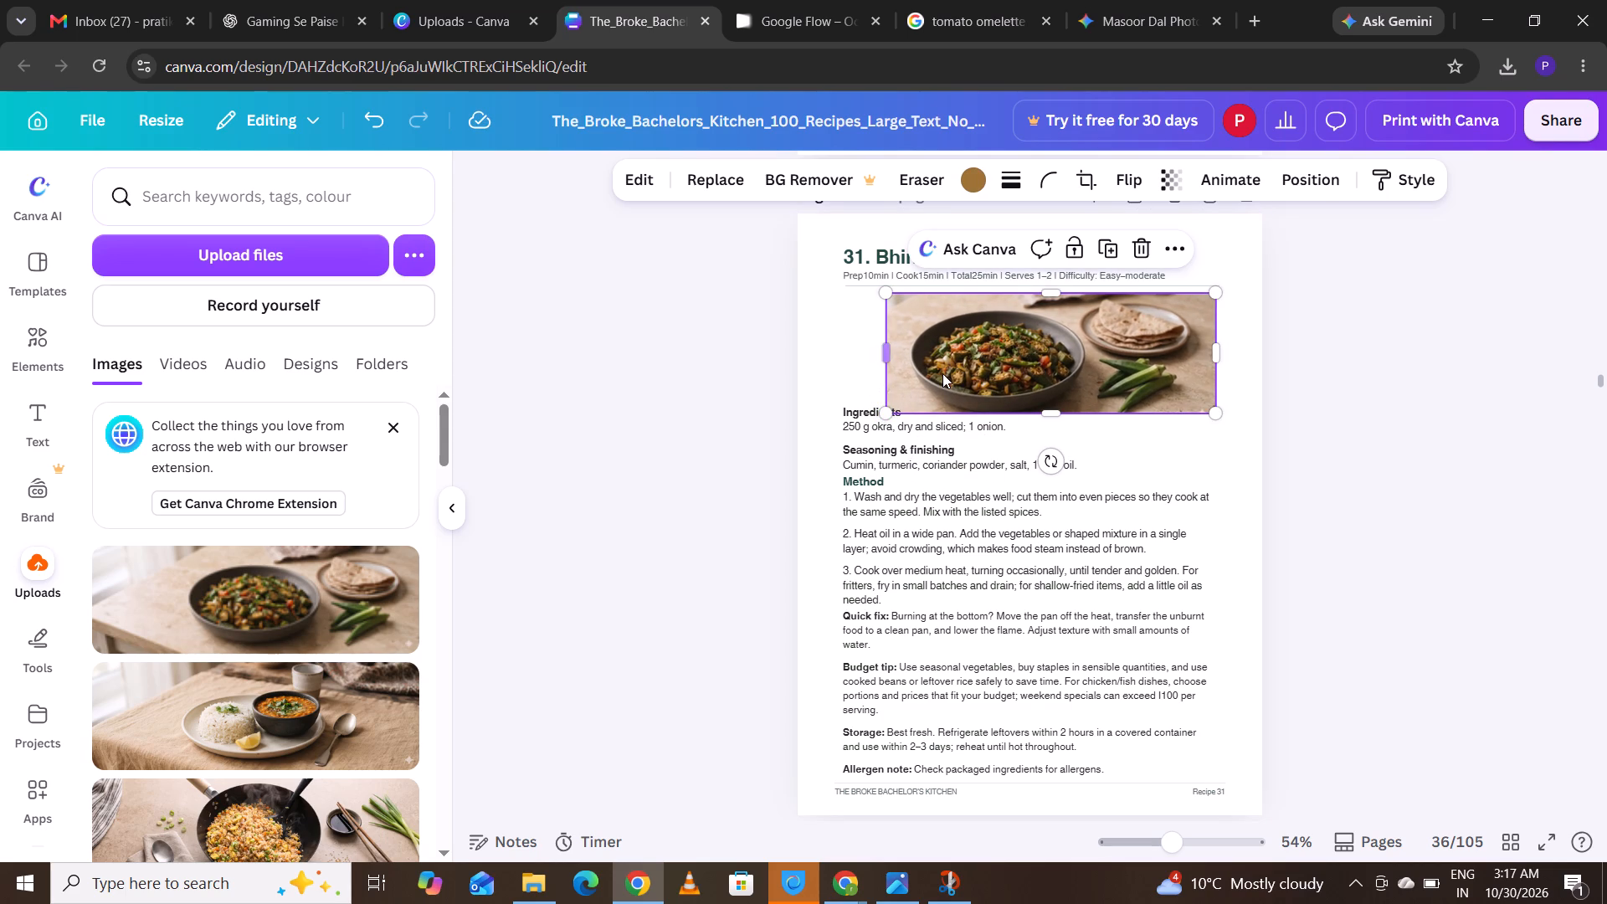
Shrink the Bhindi Masala photo slightly and place it directly under the divider, aligned with the text's left margin and clear of the Ingredients heading.
drag(942, 373, 892, 368)
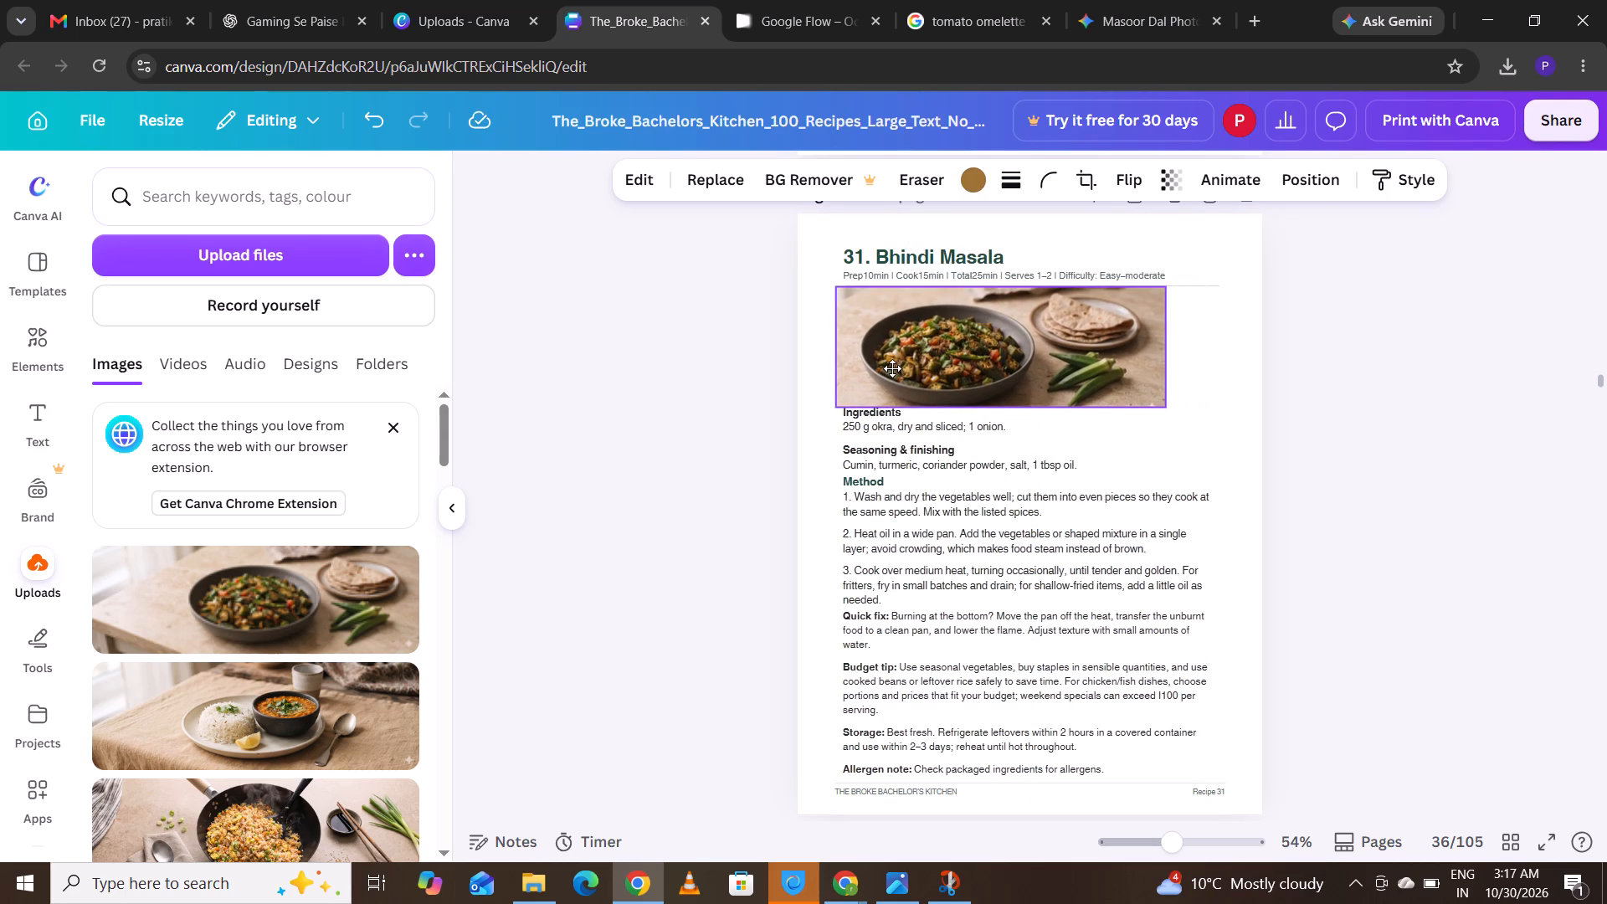
drag(892, 368, 906, 370)
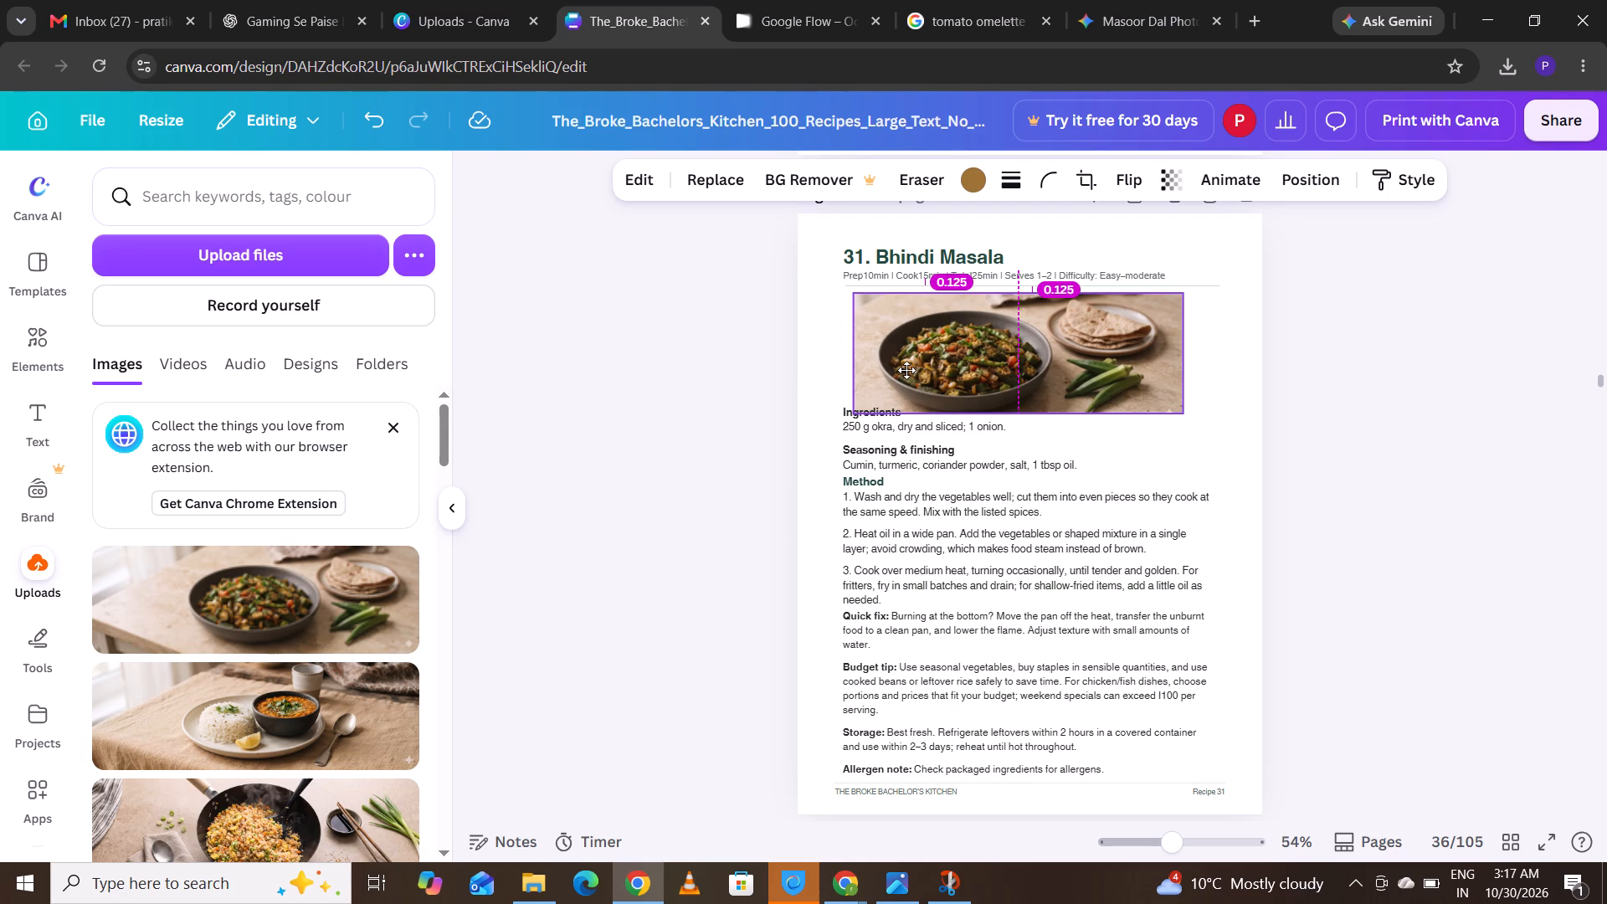
drag(906, 370, 903, 371)
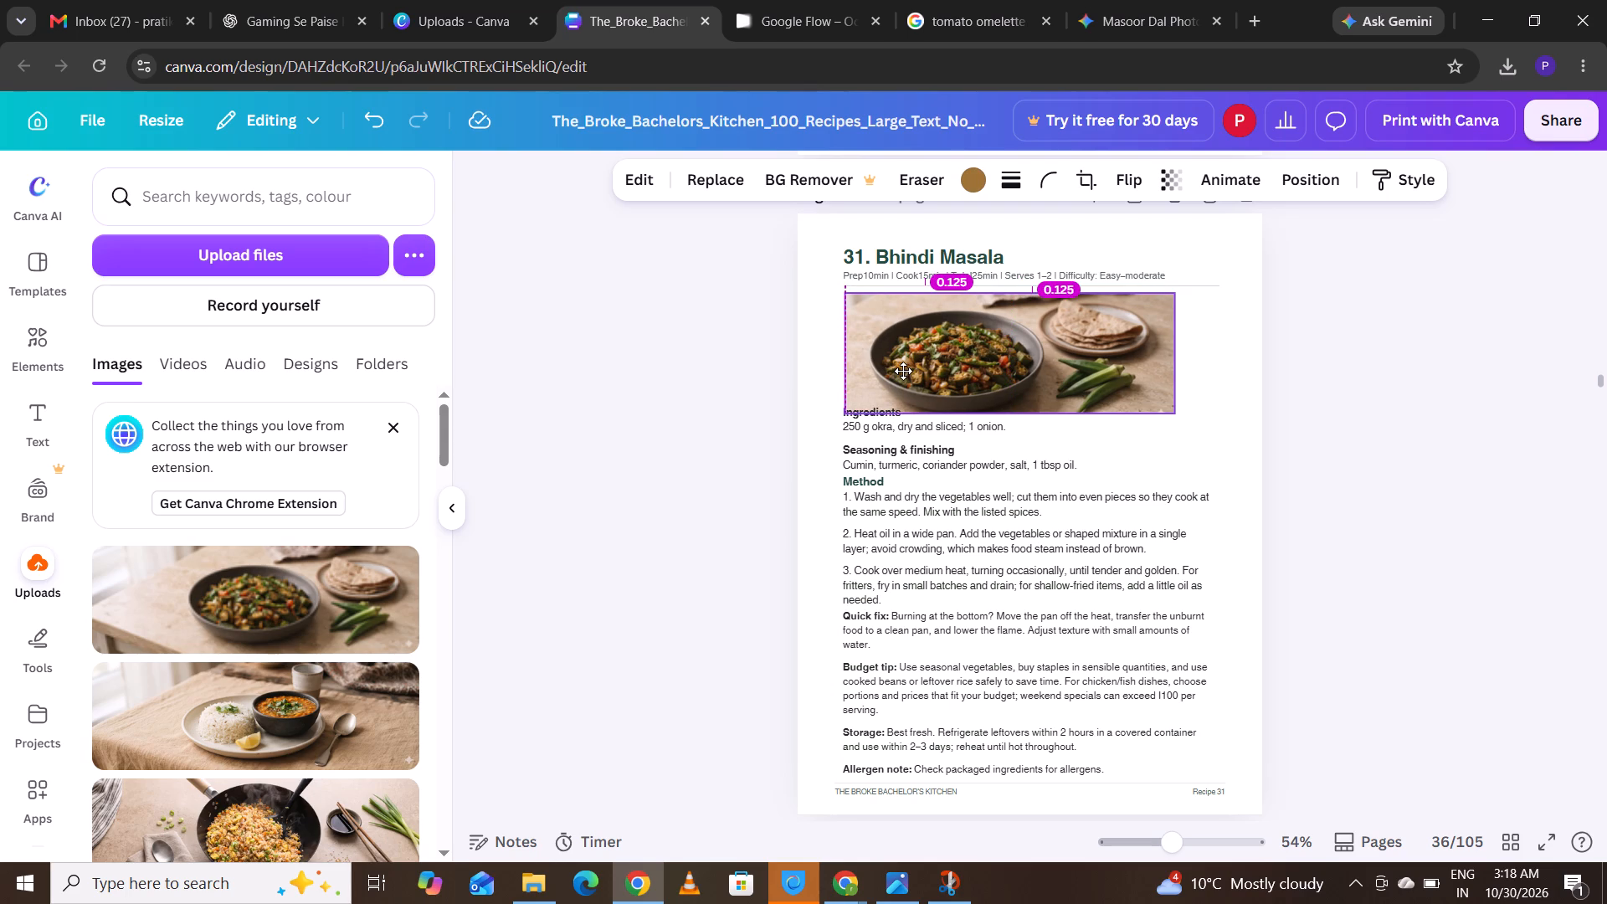
drag(903, 371, 902, 373)
drag(902, 373, 902, 369)
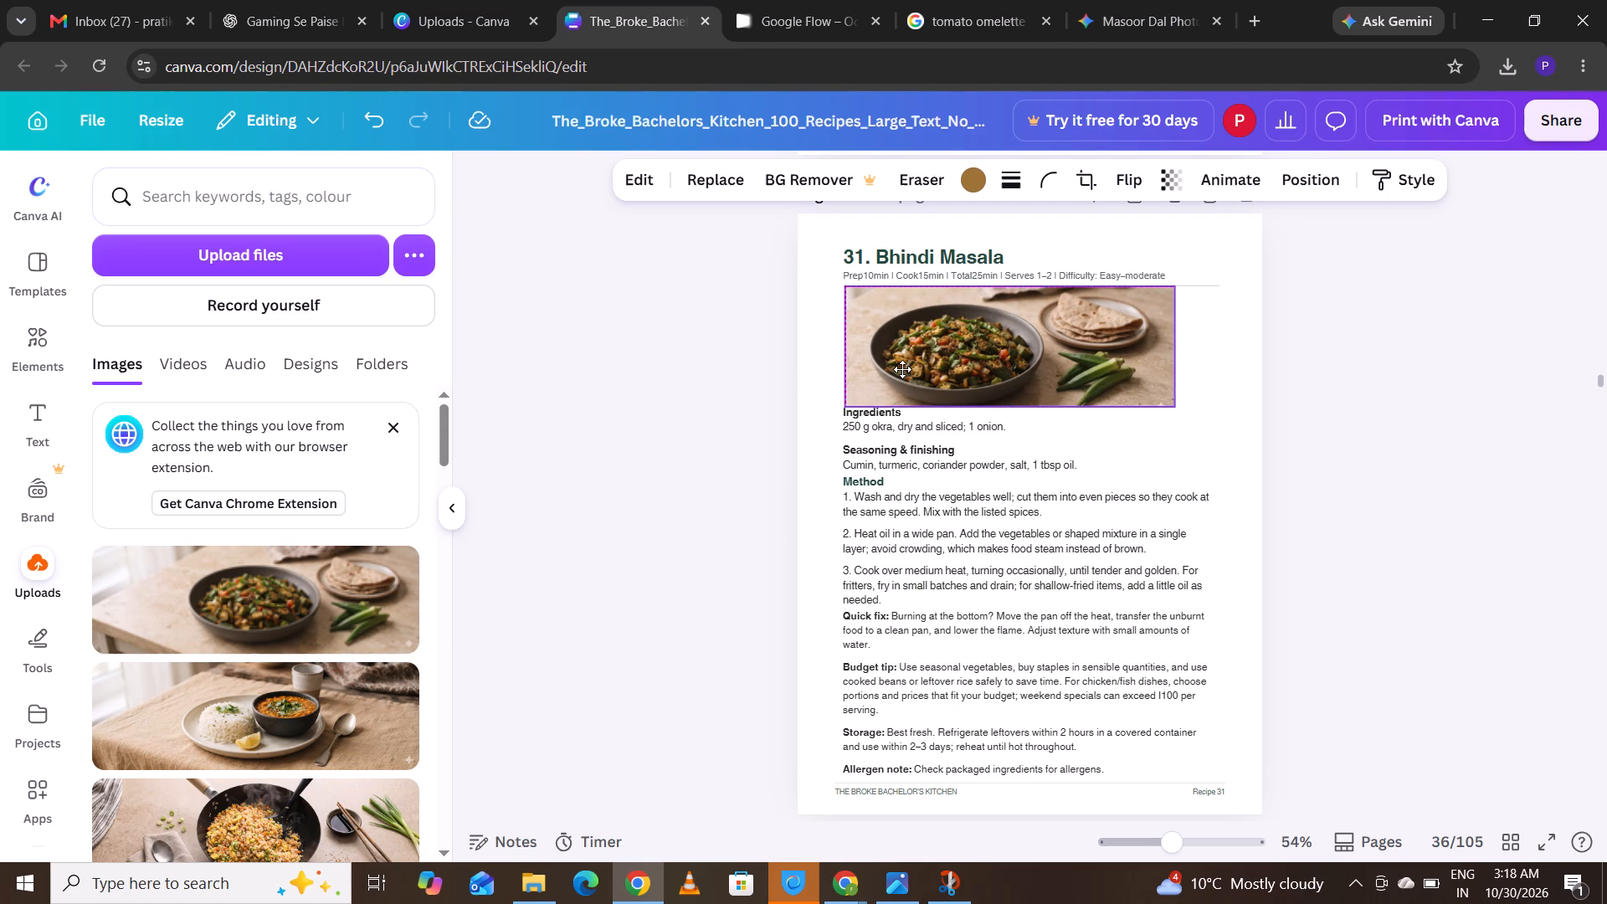
drag(902, 369, 902, 371)
drag(851, 416, 851, 410)
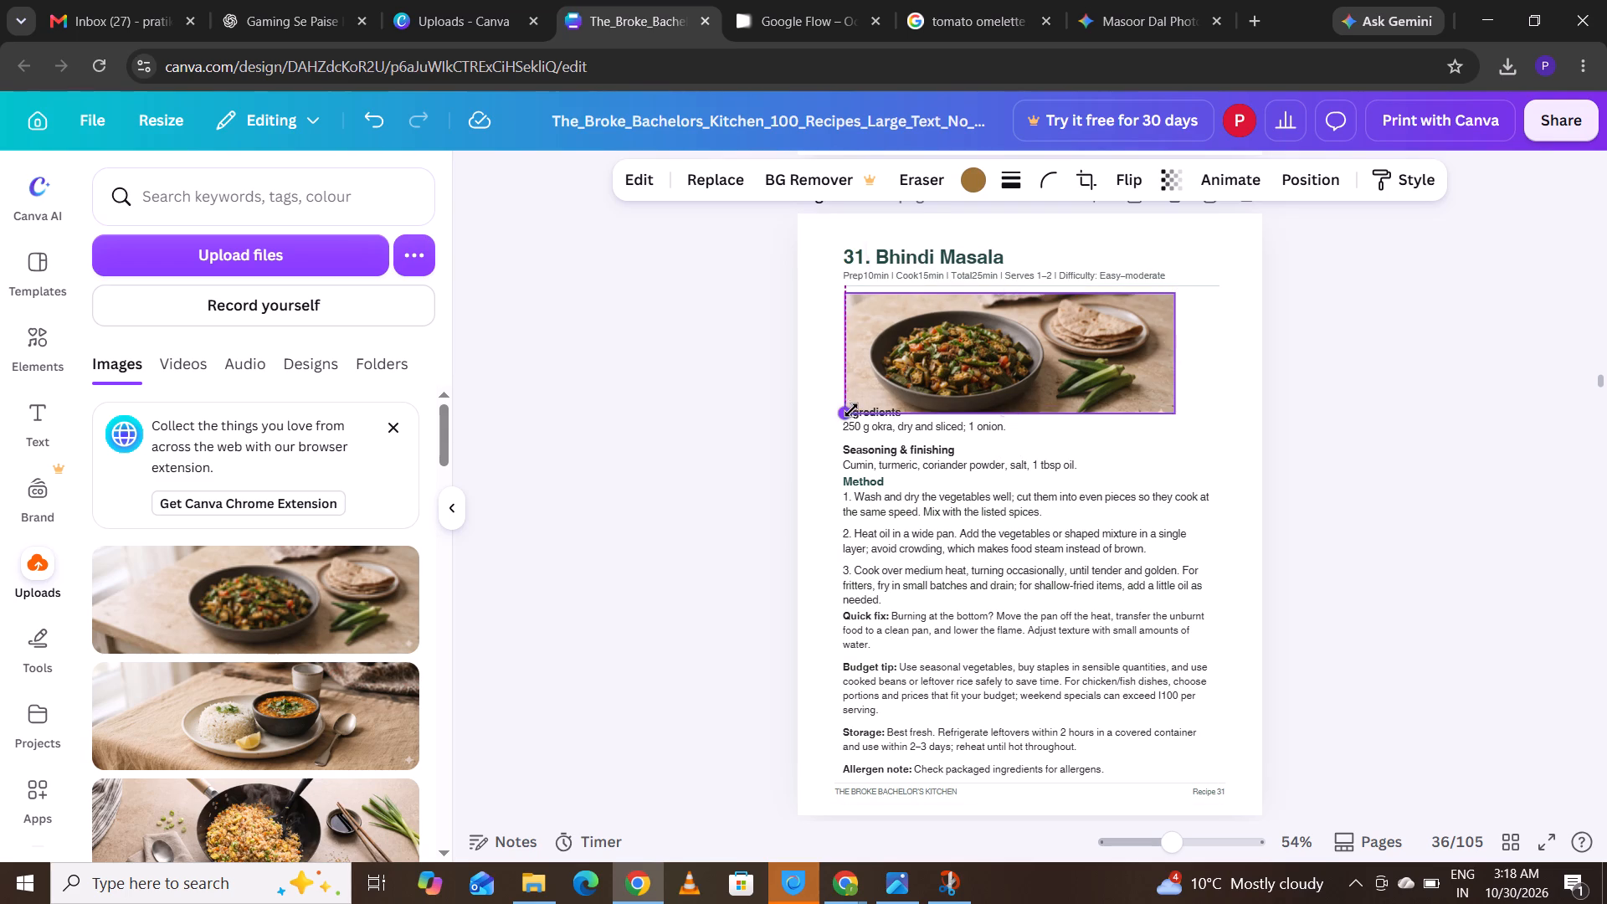
drag(851, 410, 851, 396)
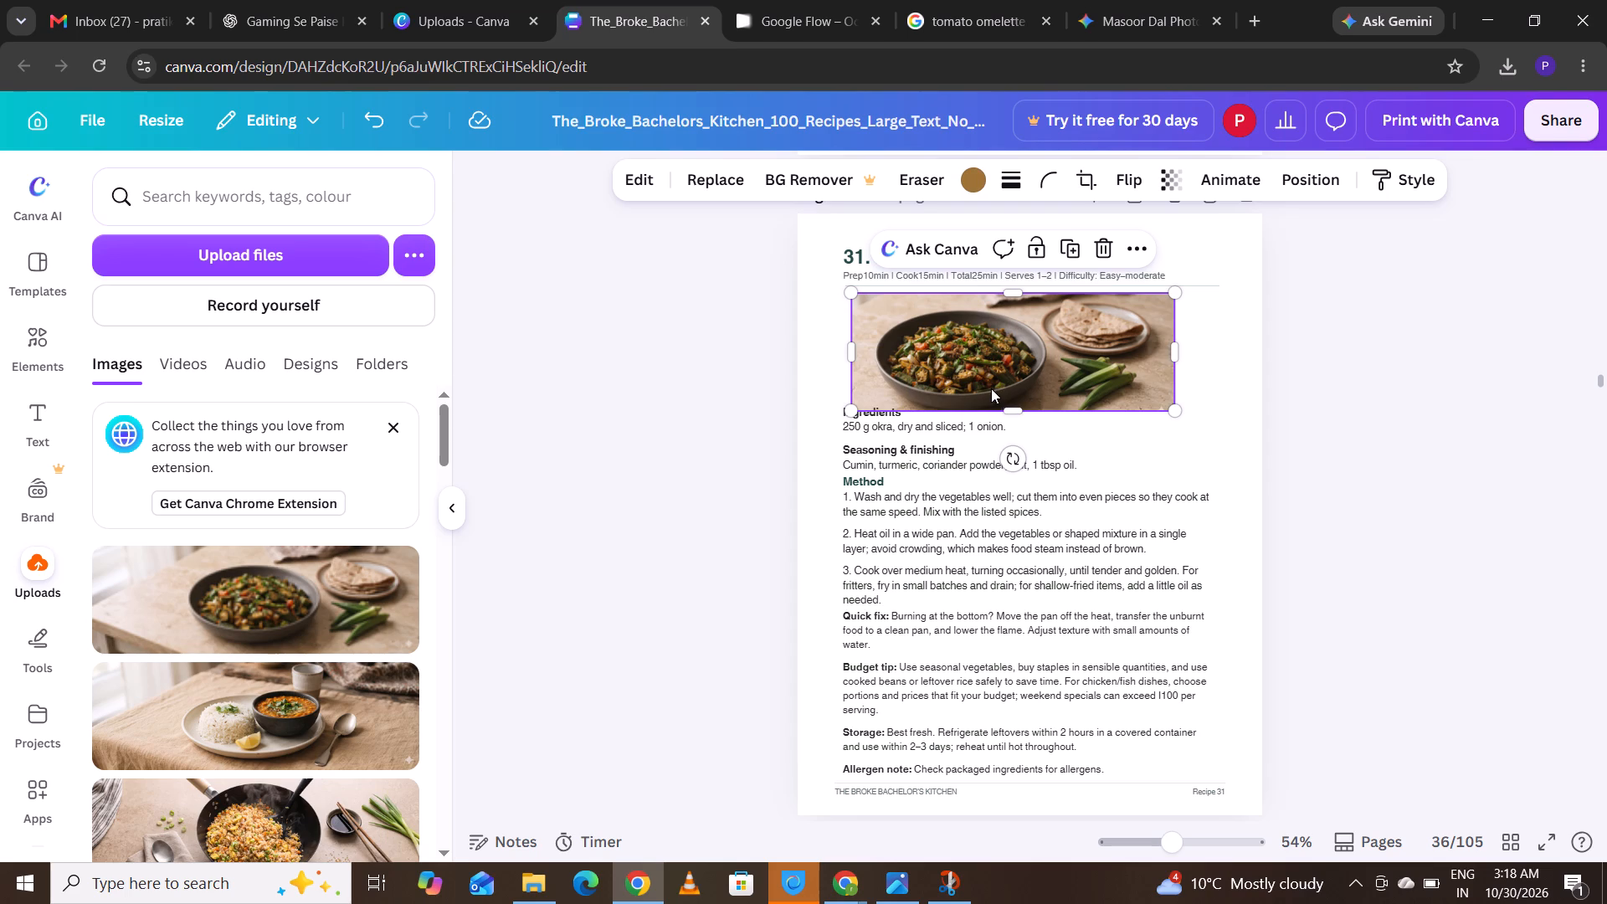
click(1032, 348)
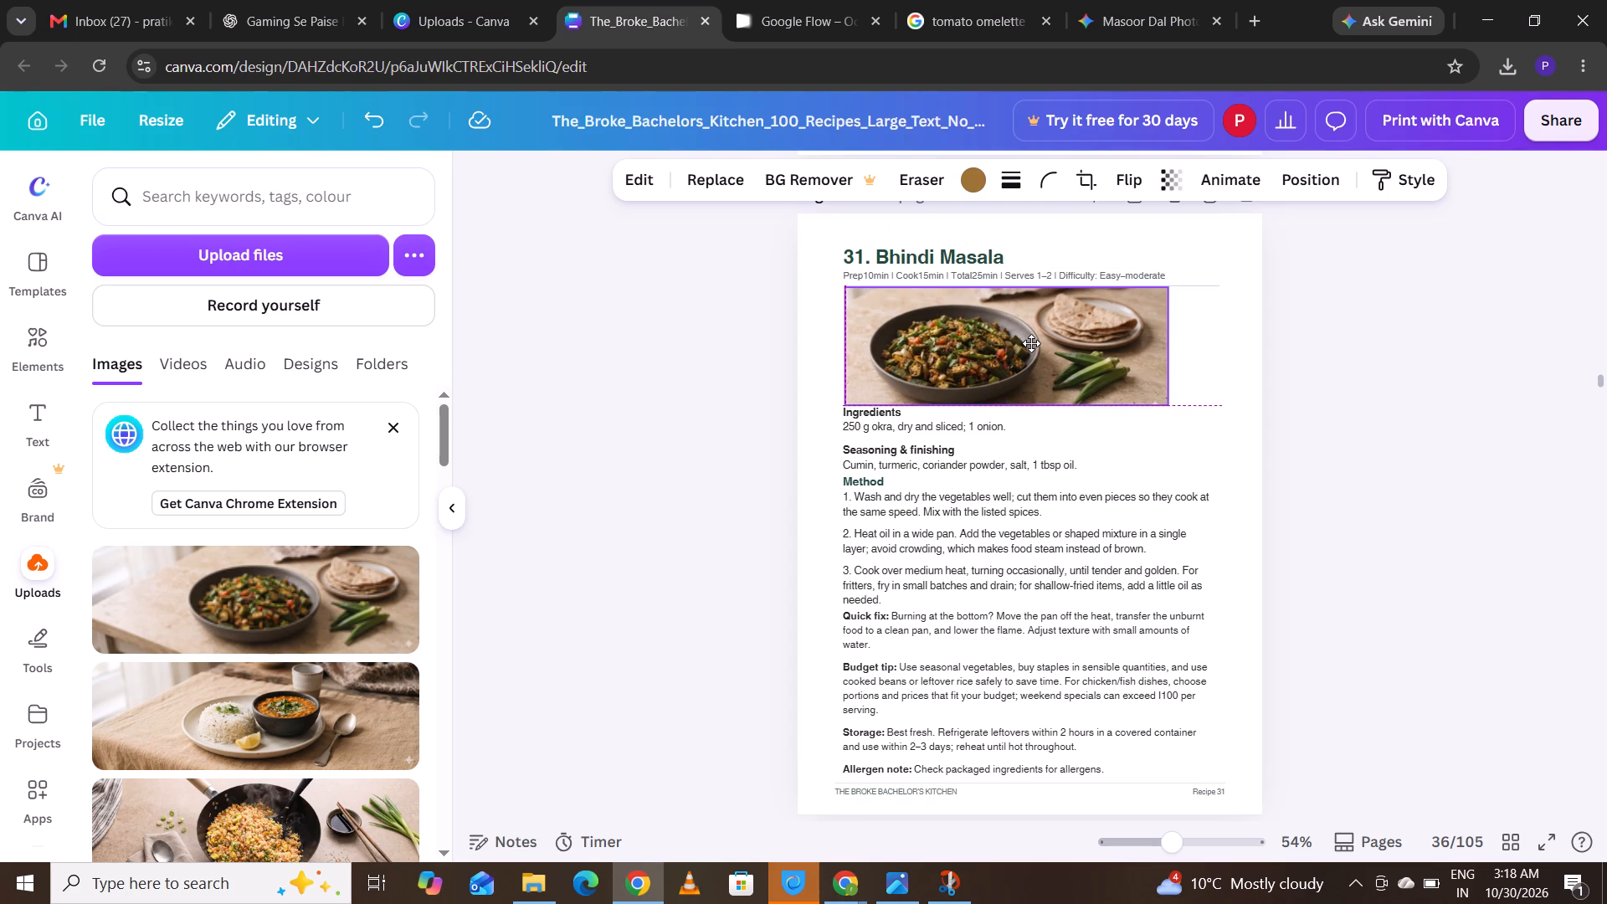
click(1308, 366)
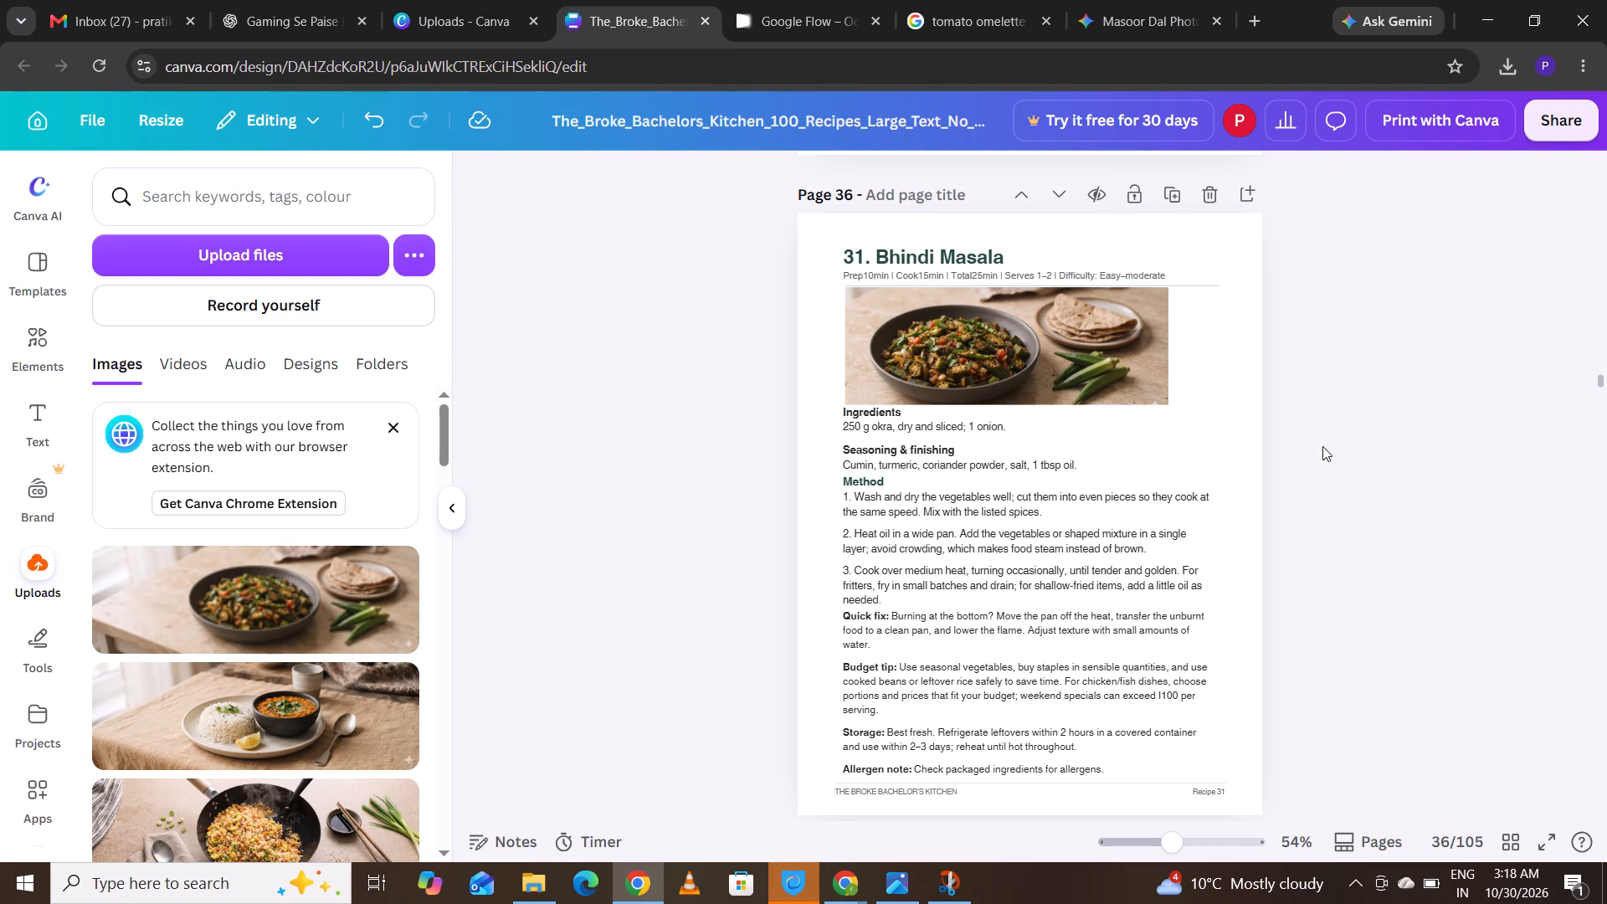
Lower the Lauki Chana Dal recipe body text on page 37 to just above the footer, keeping it aligned with the recipe heading's left edge.
click(1602, 385)
key(Down)
key(Down)
key(Down)
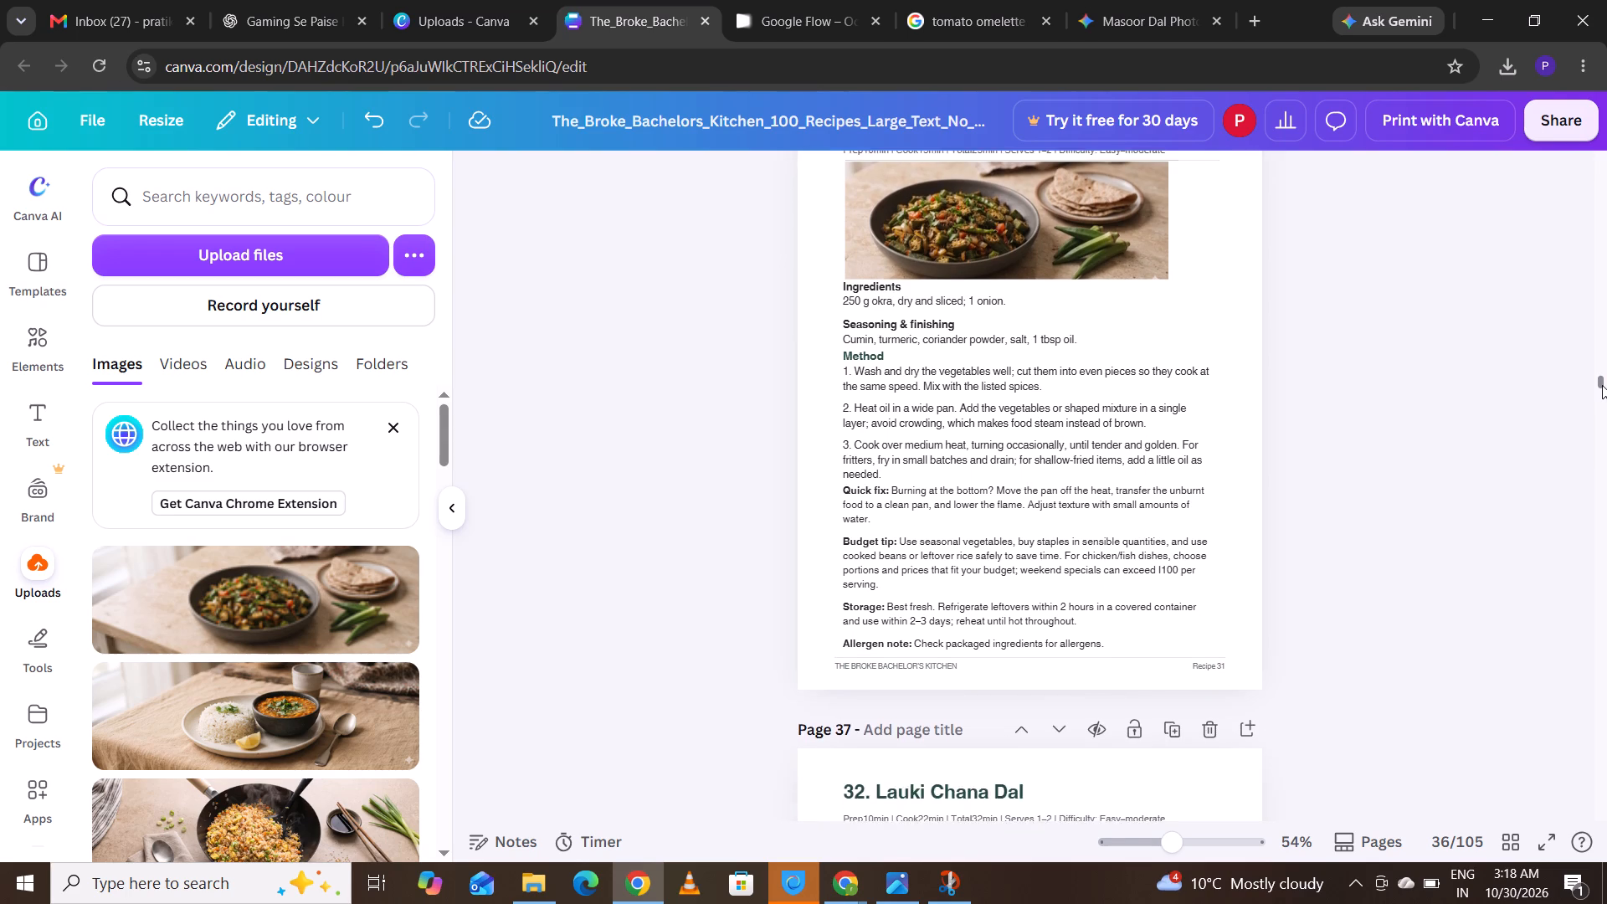
key(Down)
key(Down)
key(Down)
key(Down)
key(Down)
key(Down)
key(Down)
key(Down)
key(Down)
key(Down)
key(Down)
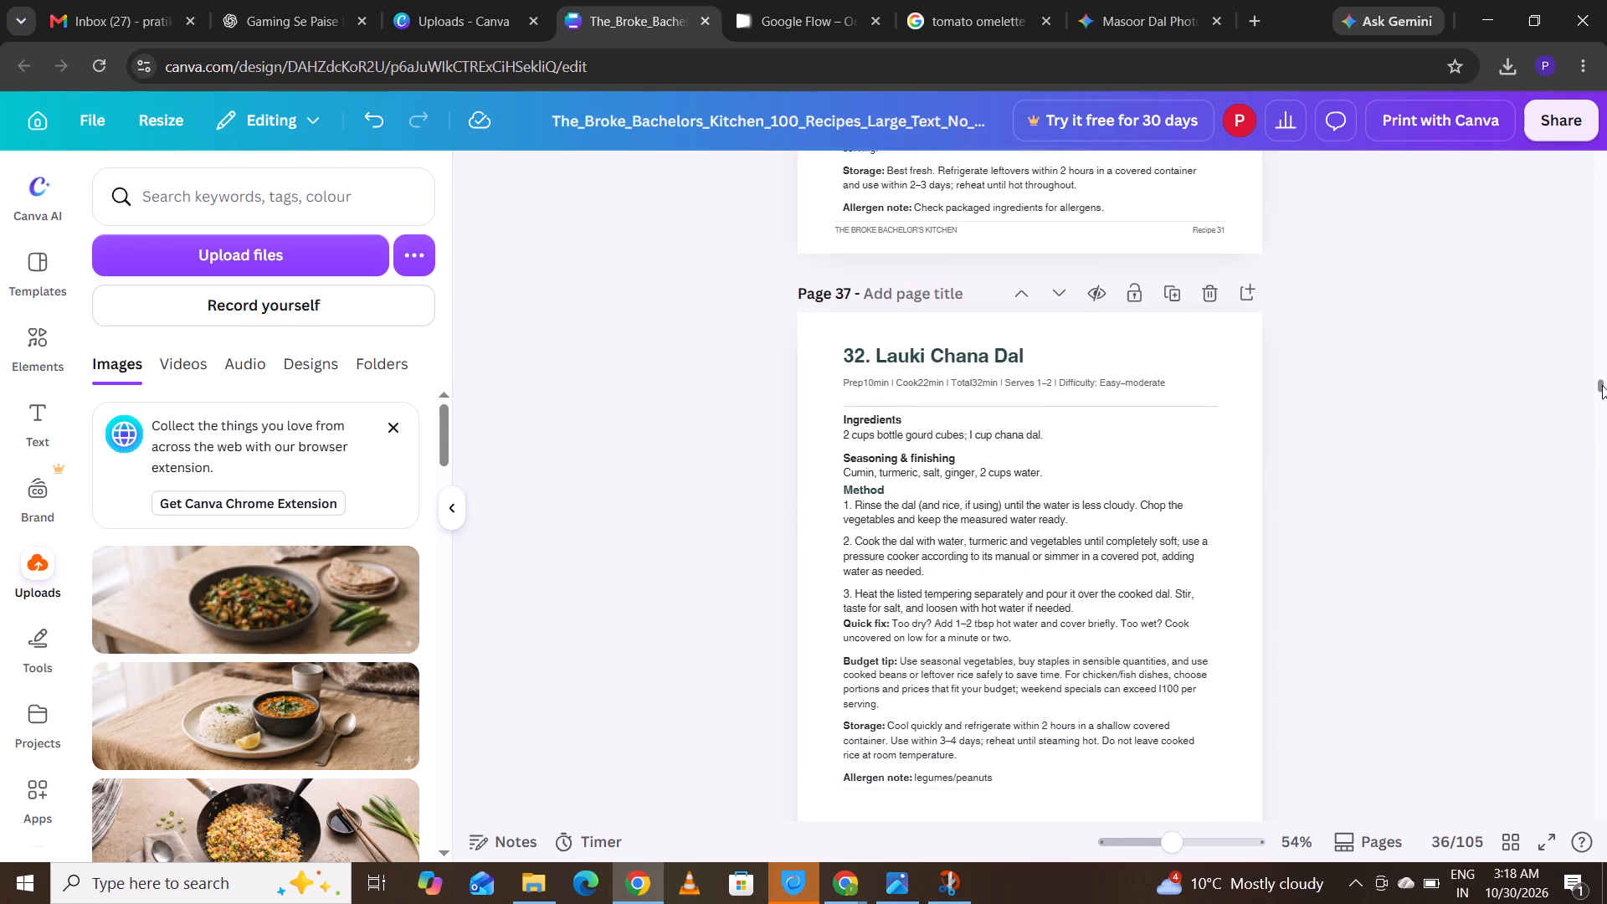
key(Down)
key(Down)
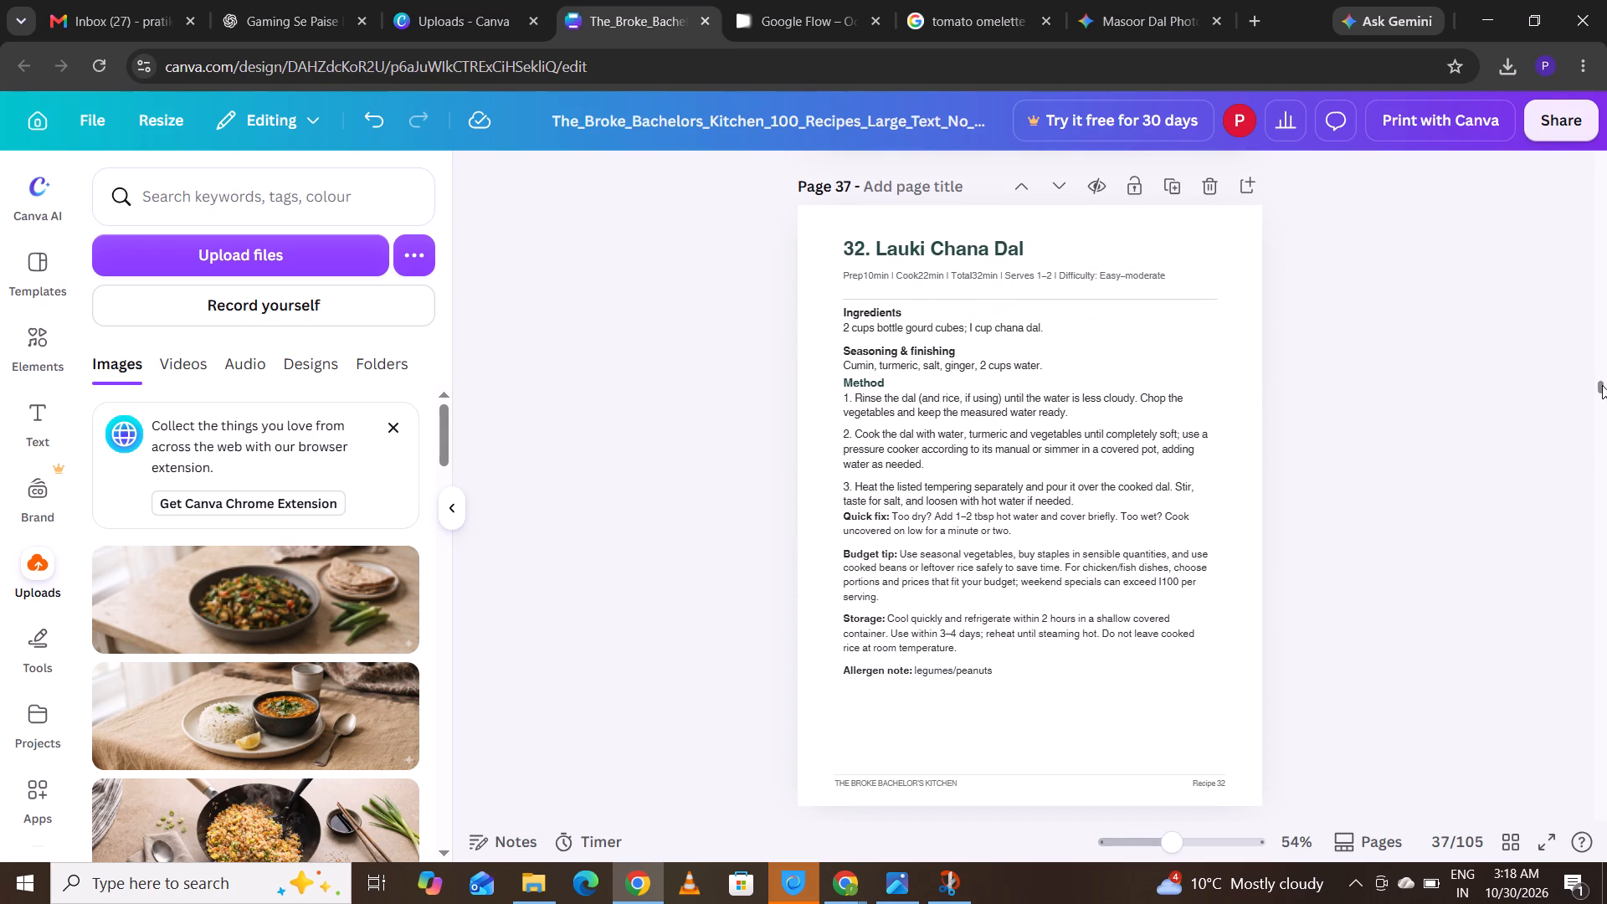
drag(943, 446, 947, 467)
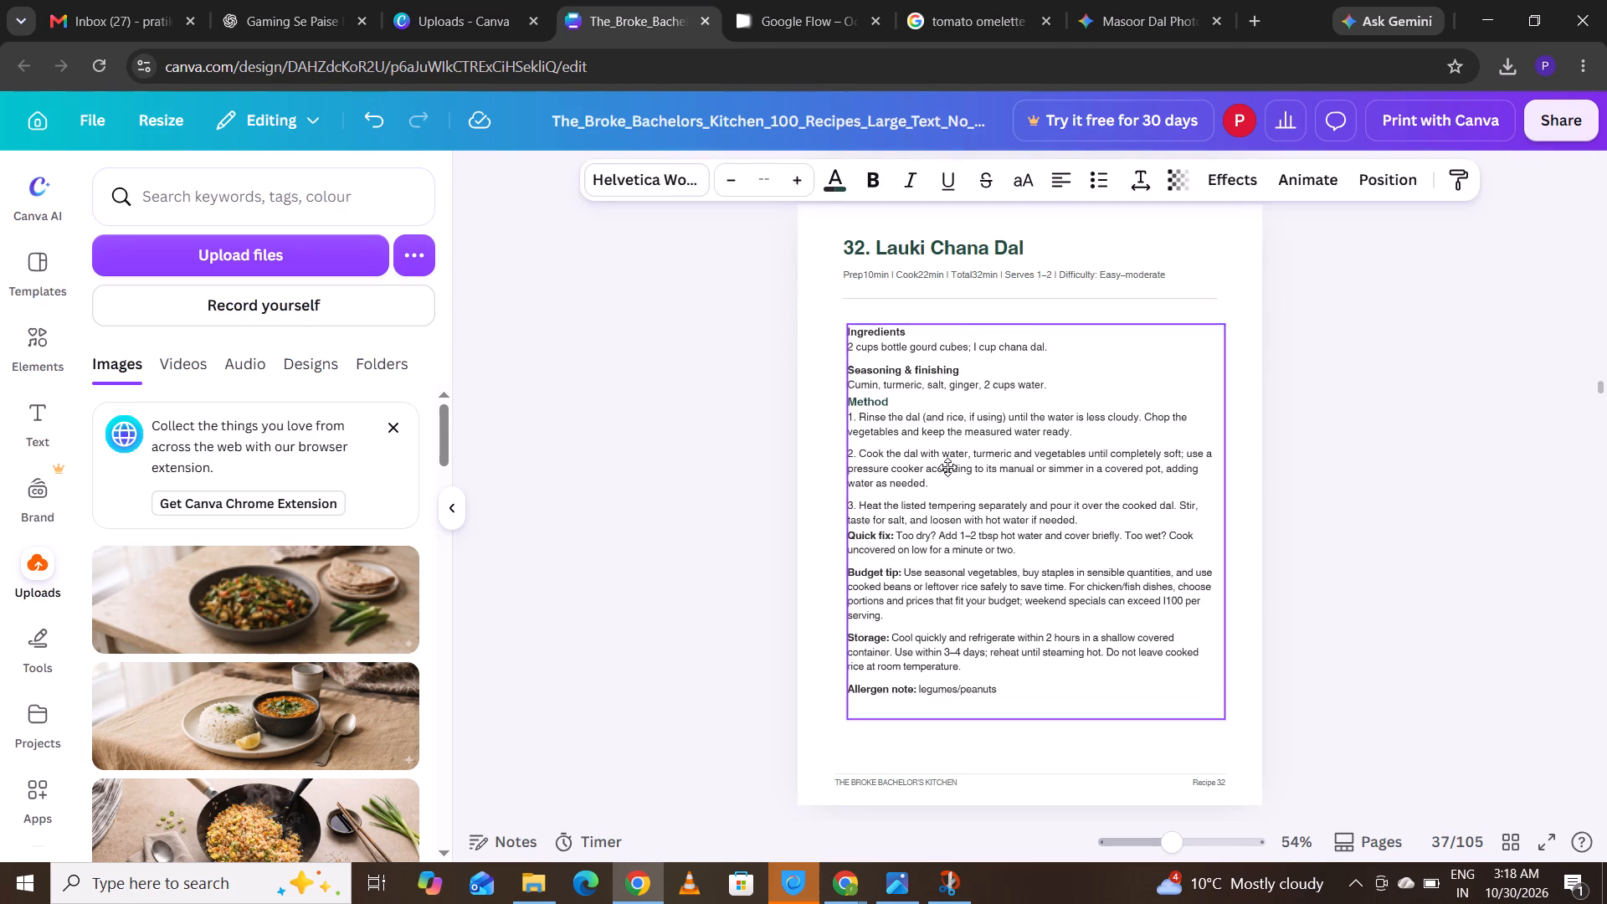
drag(947, 467, 946, 519)
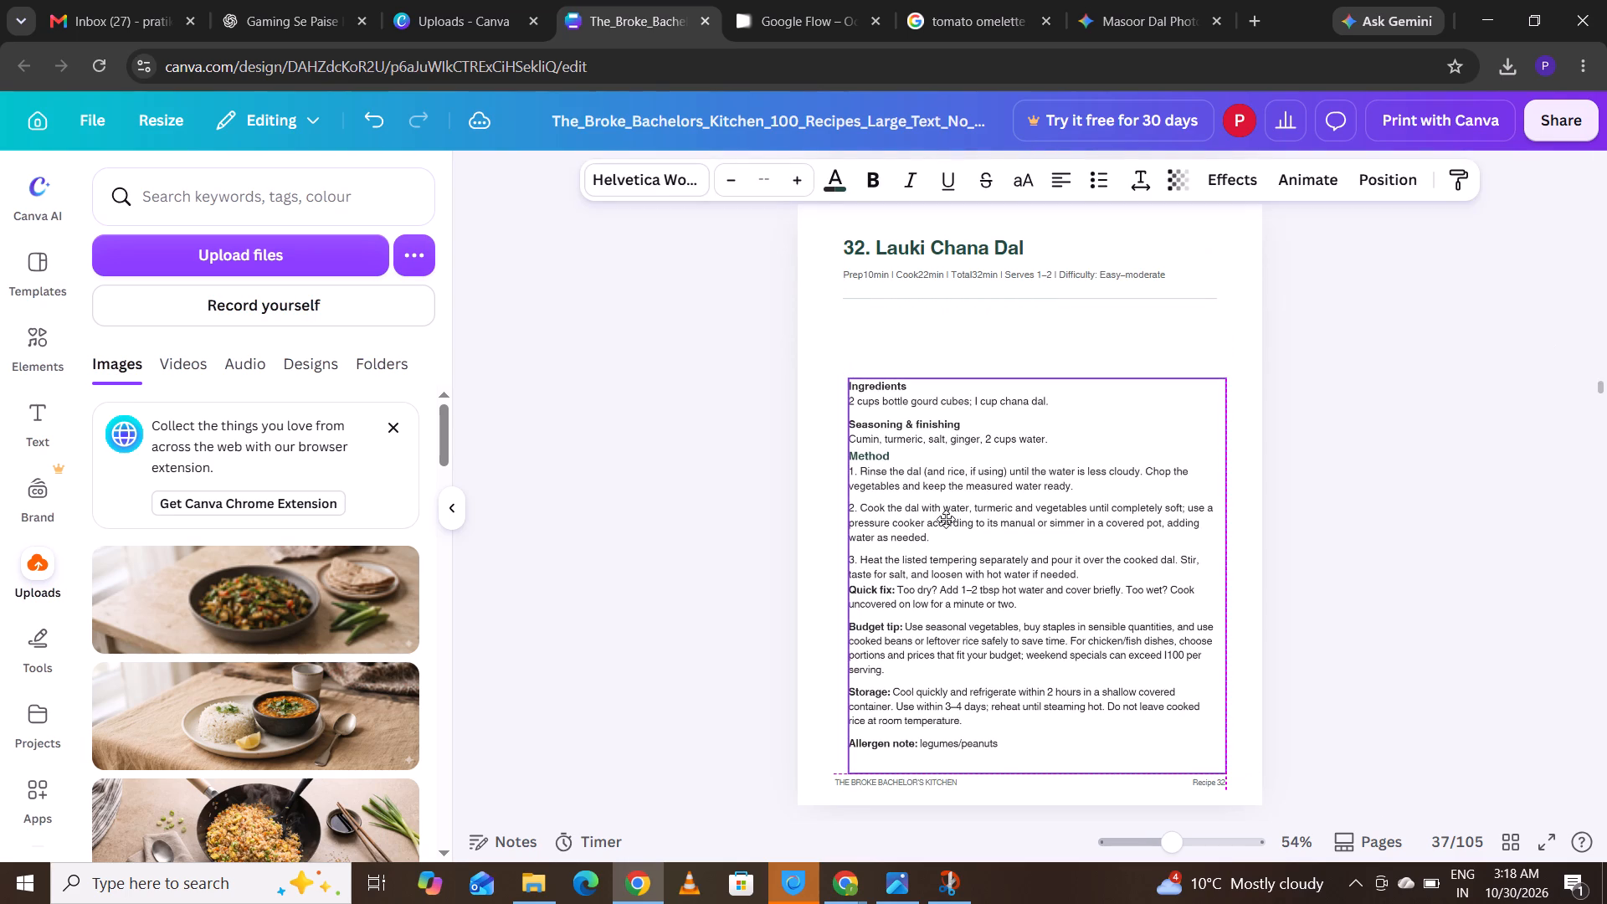
drag(946, 519, 942, 514)
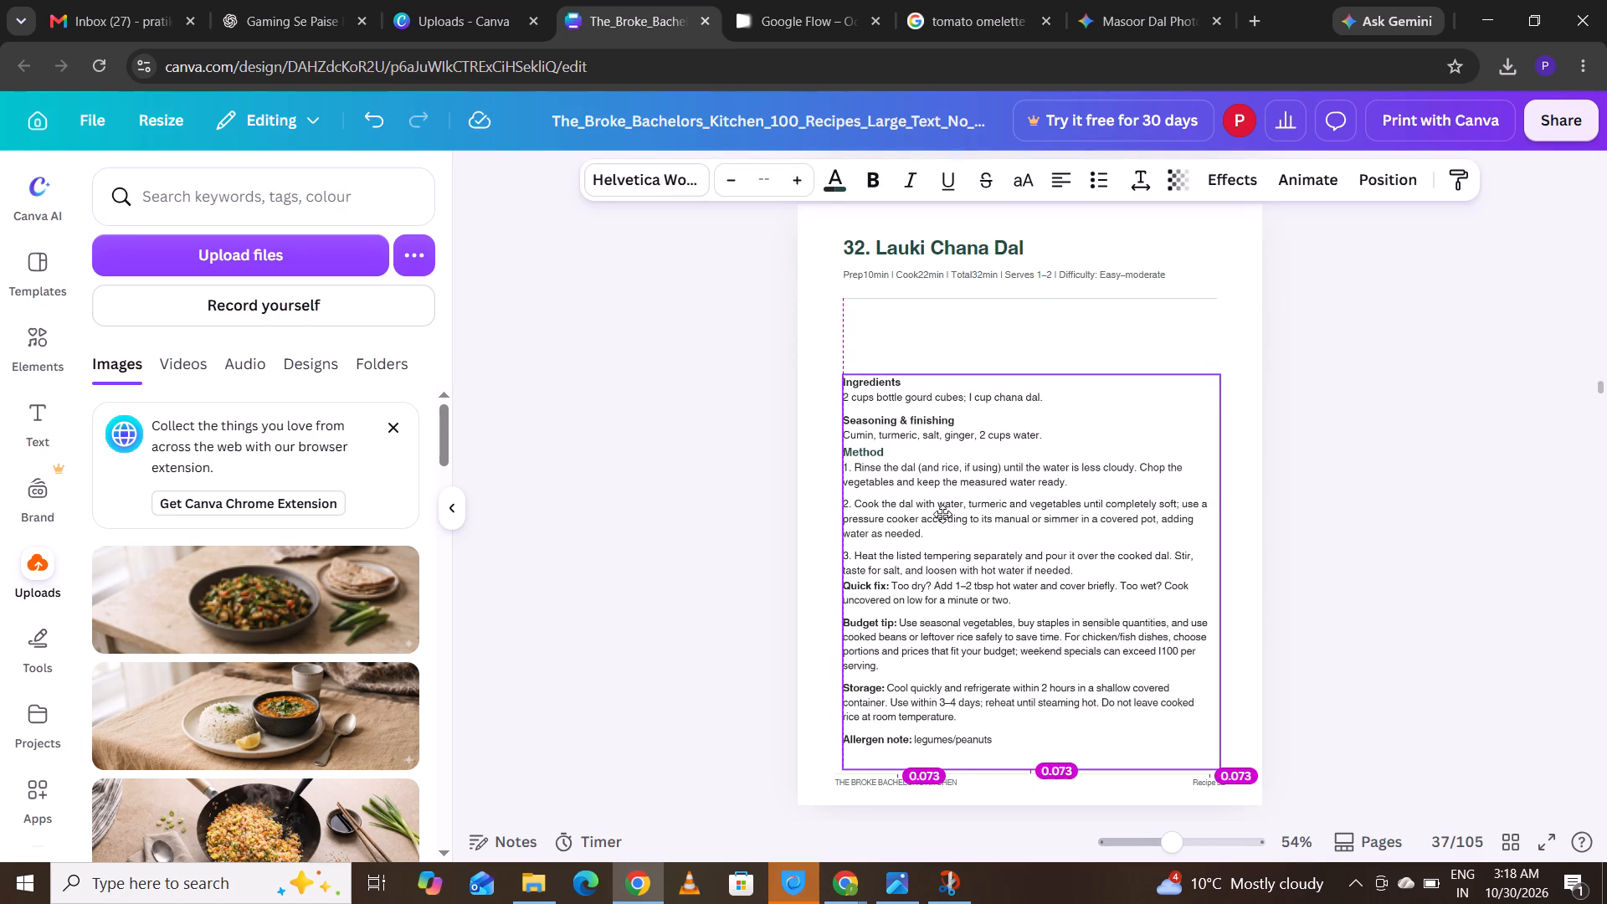
drag(942, 514, 943, 544)
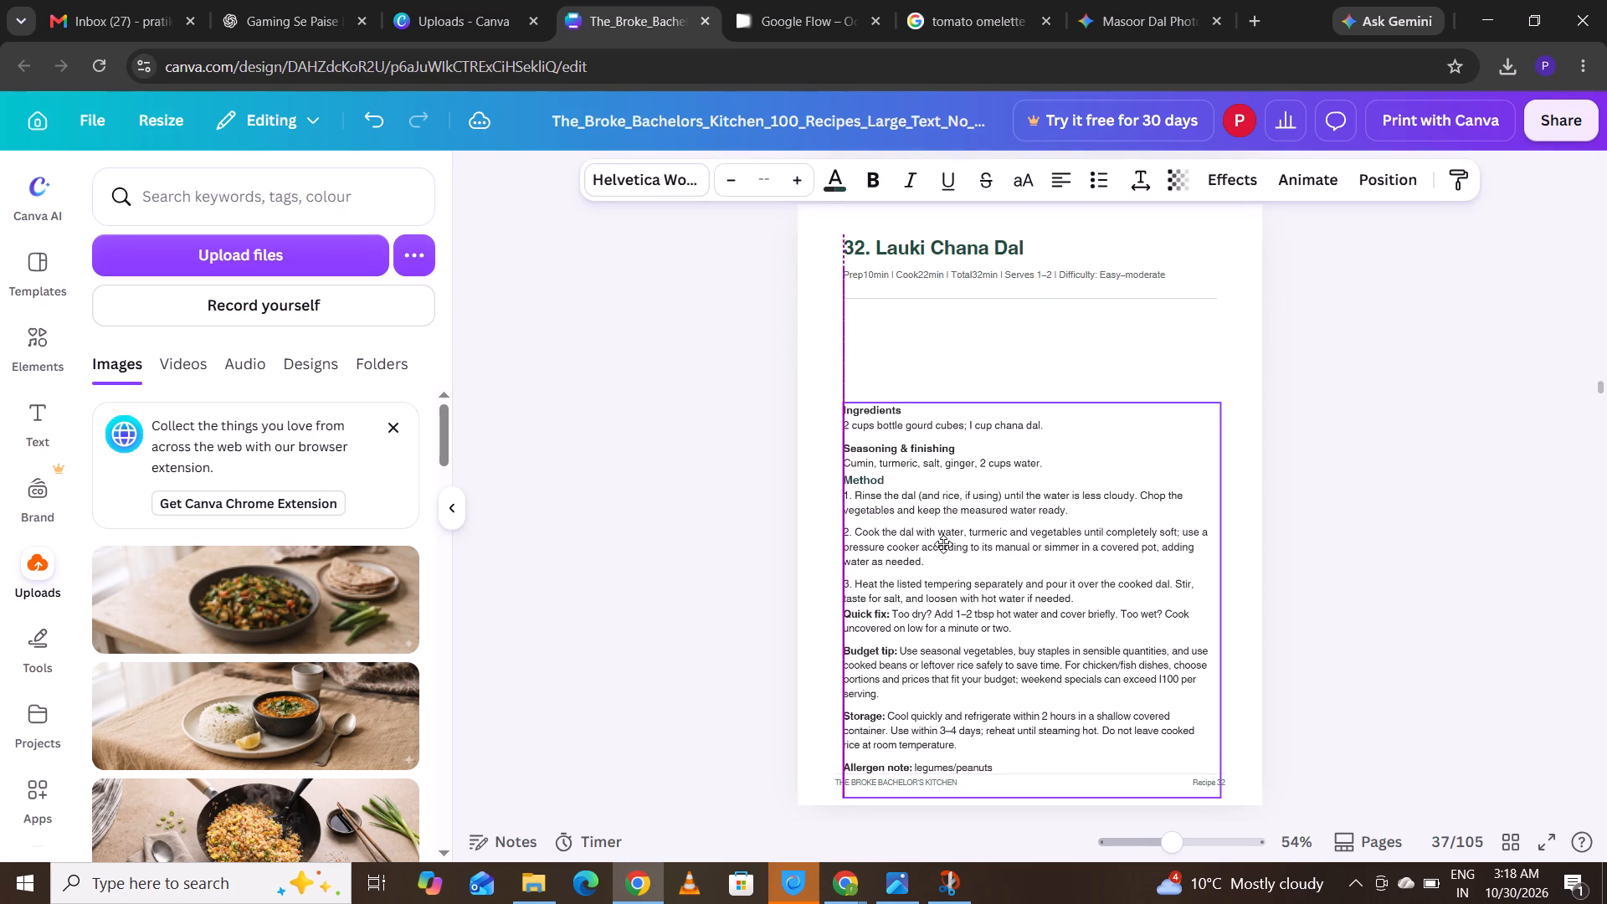
drag(943, 544, 943, 542)
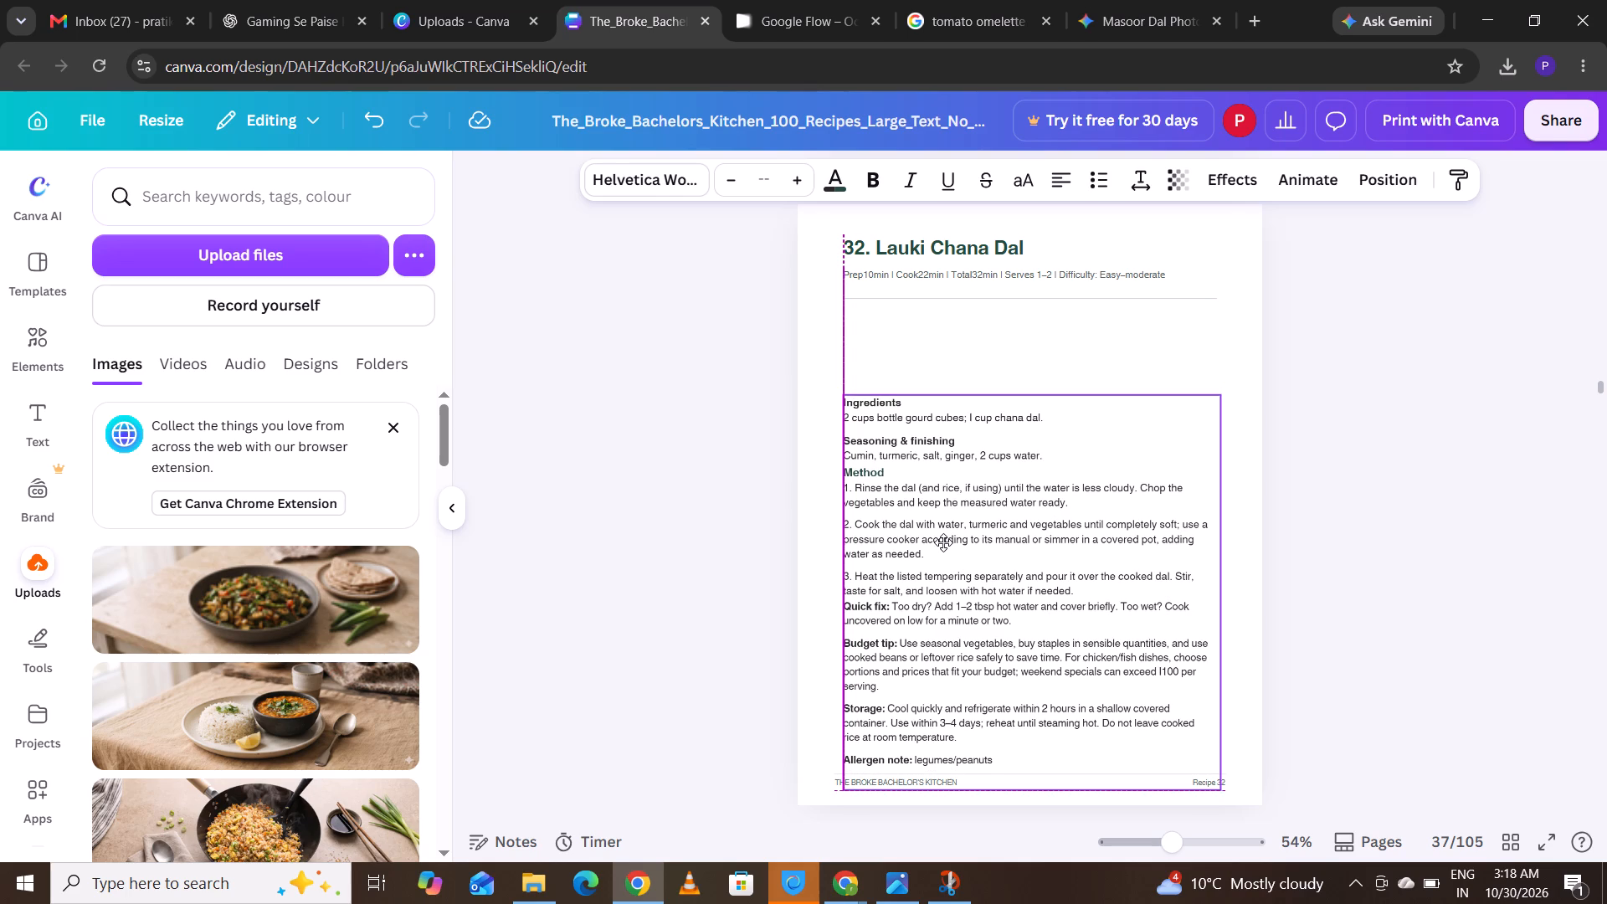
drag(943, 542, 943, 544)
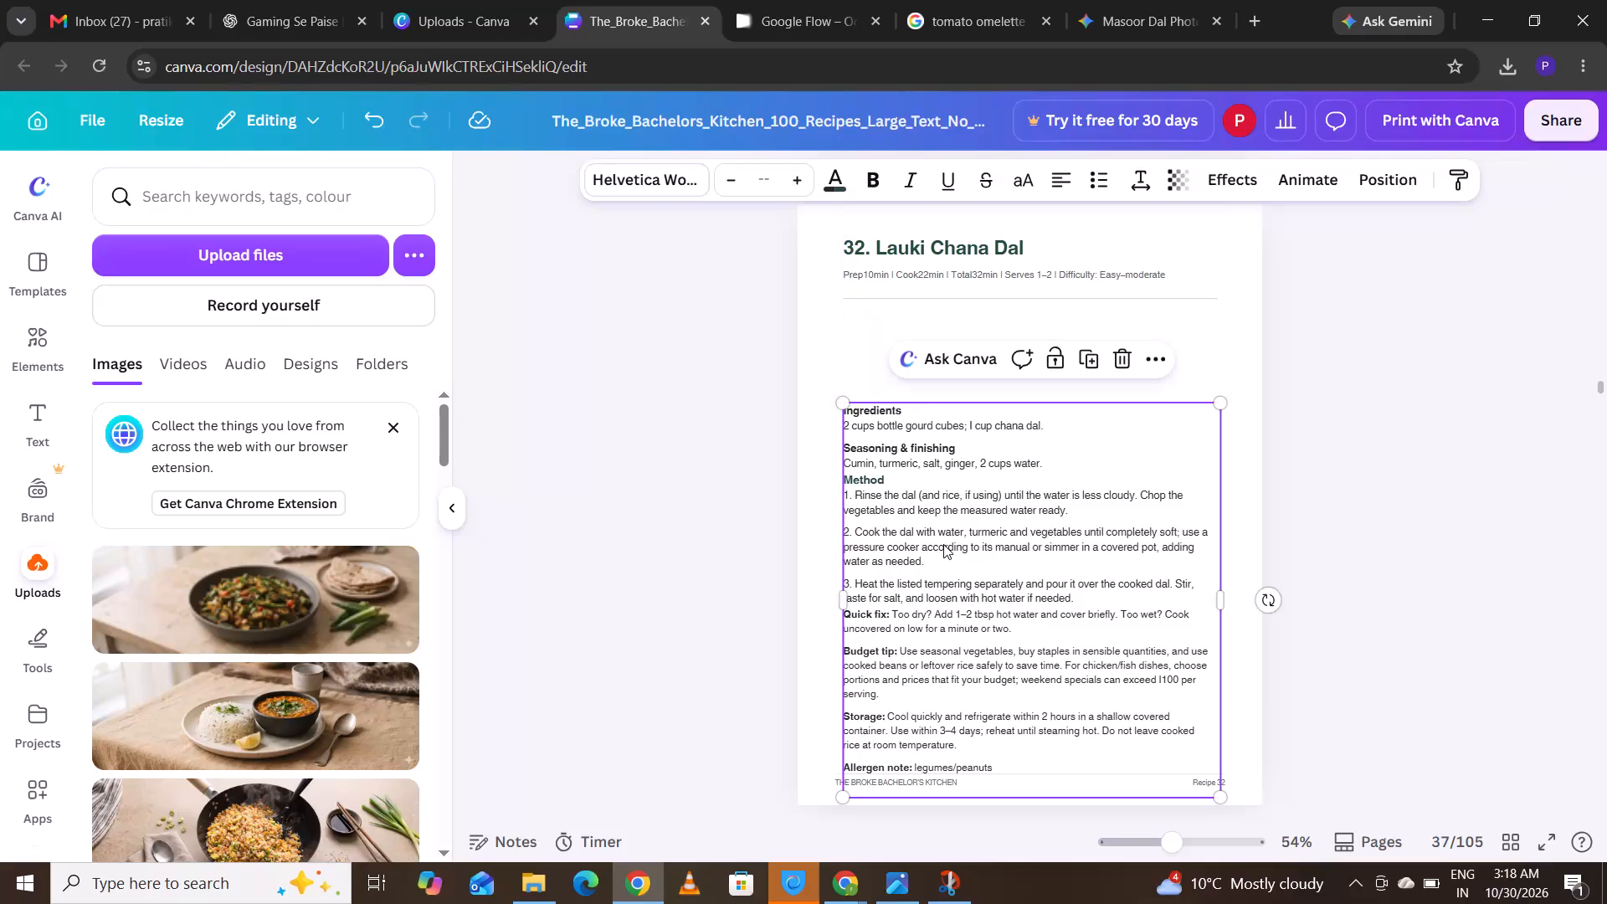
Raise the divider on page 37 to just beneath the prep-time line.
click(964, 281)
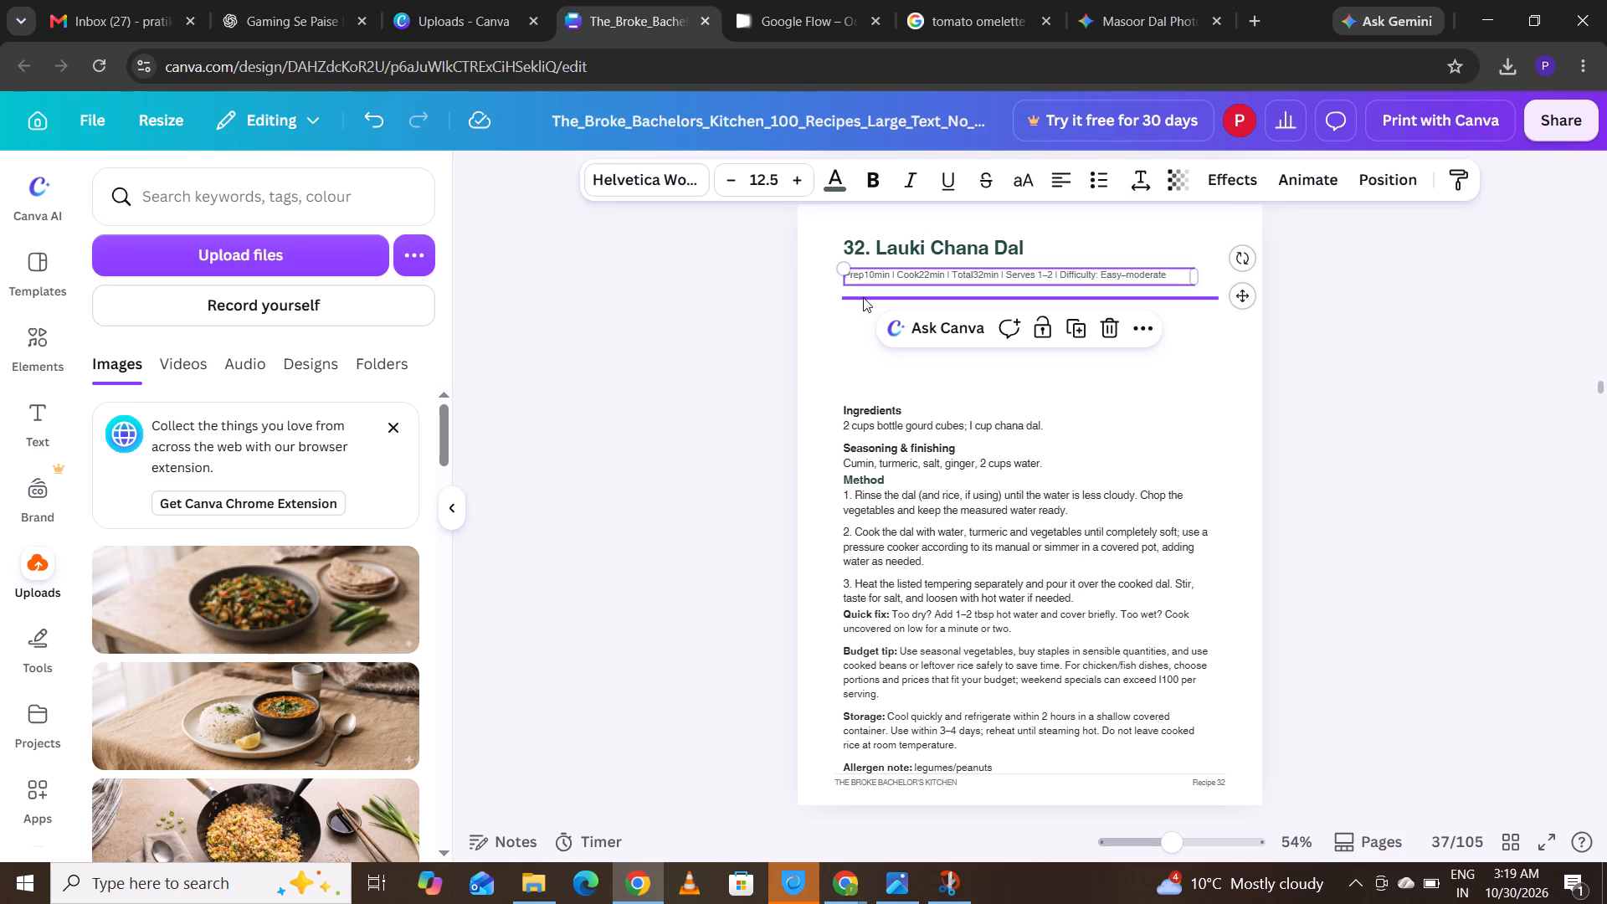
drag(863, 297, 865, 285)
click(1334, 307)
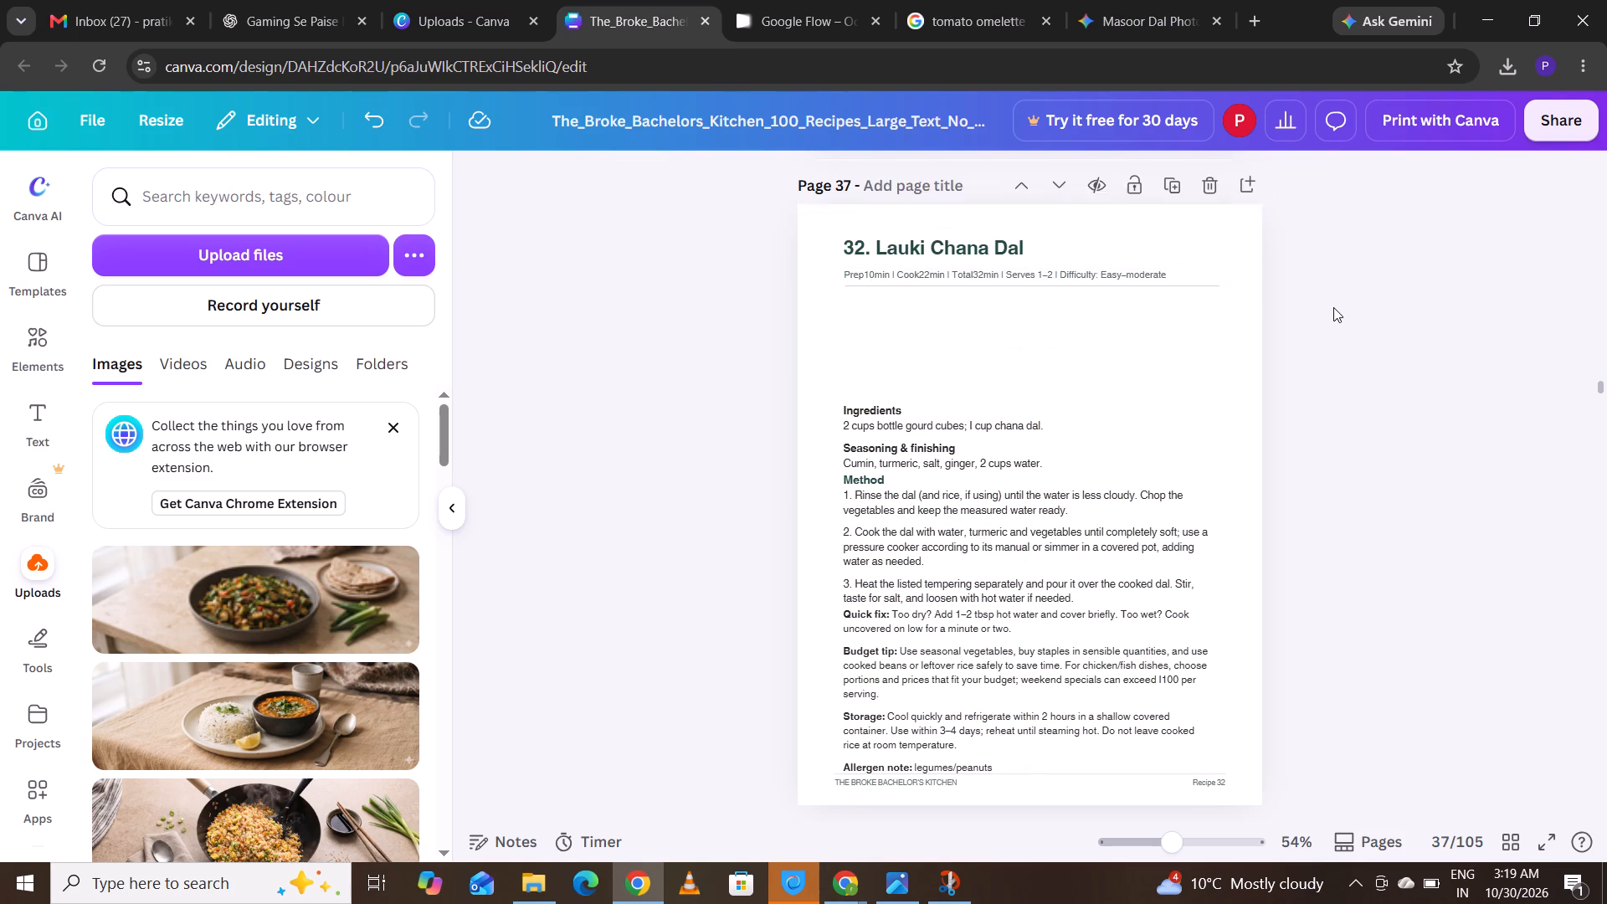
Nudge the prep-time line and the divider on page 37 slightly upward, closer to the Lauki Chana Dal heading.
click(1002, 279)
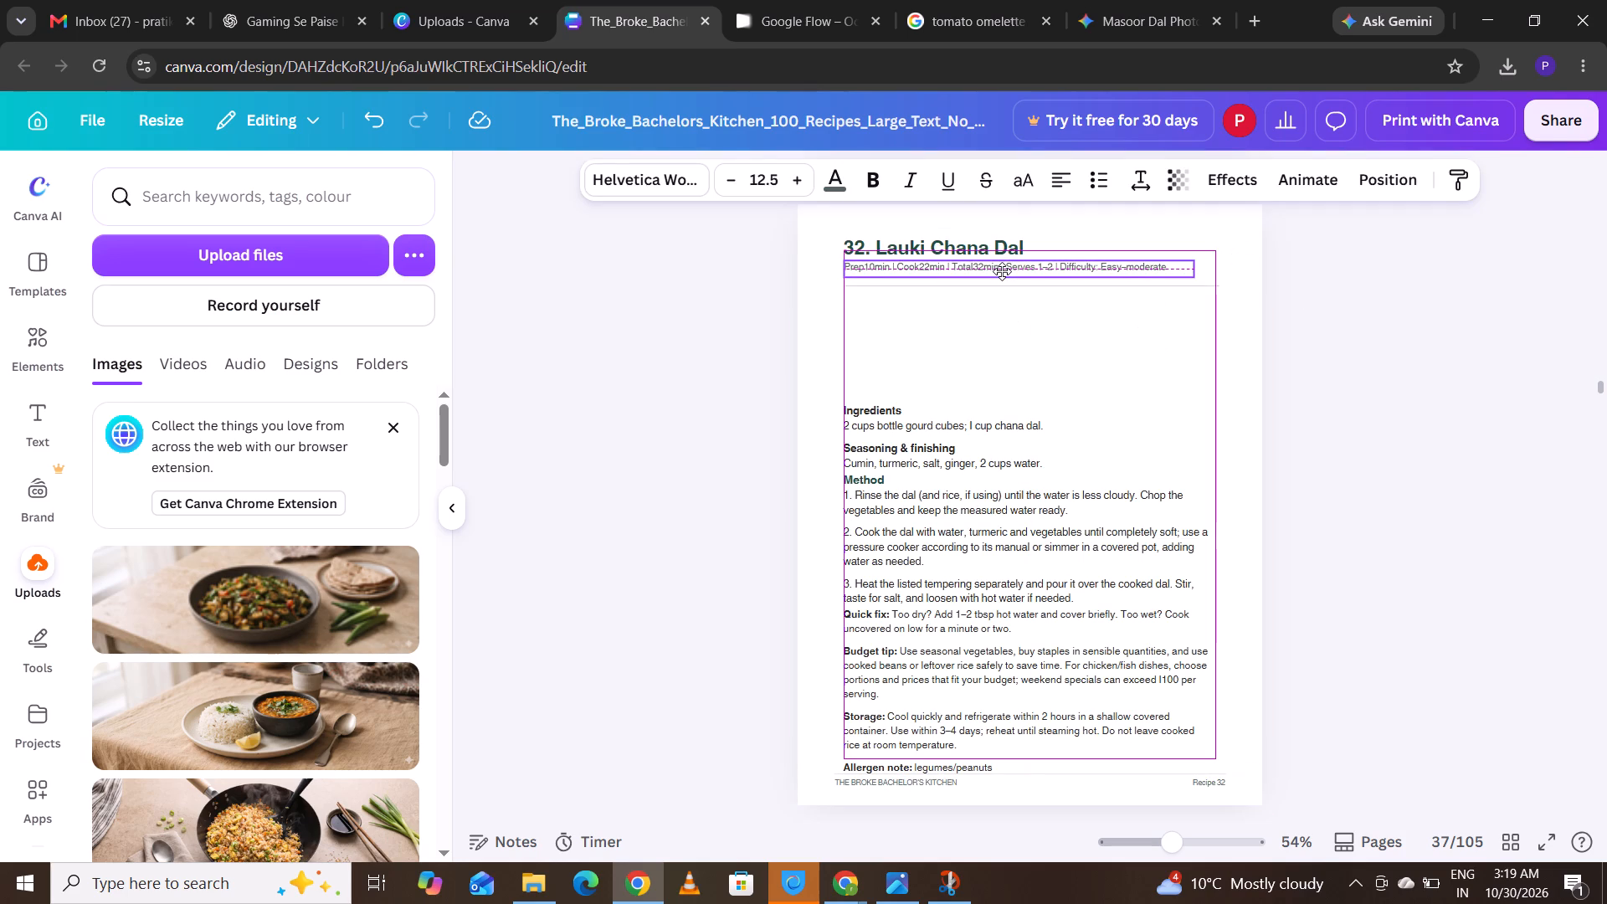
click(1332, 307)
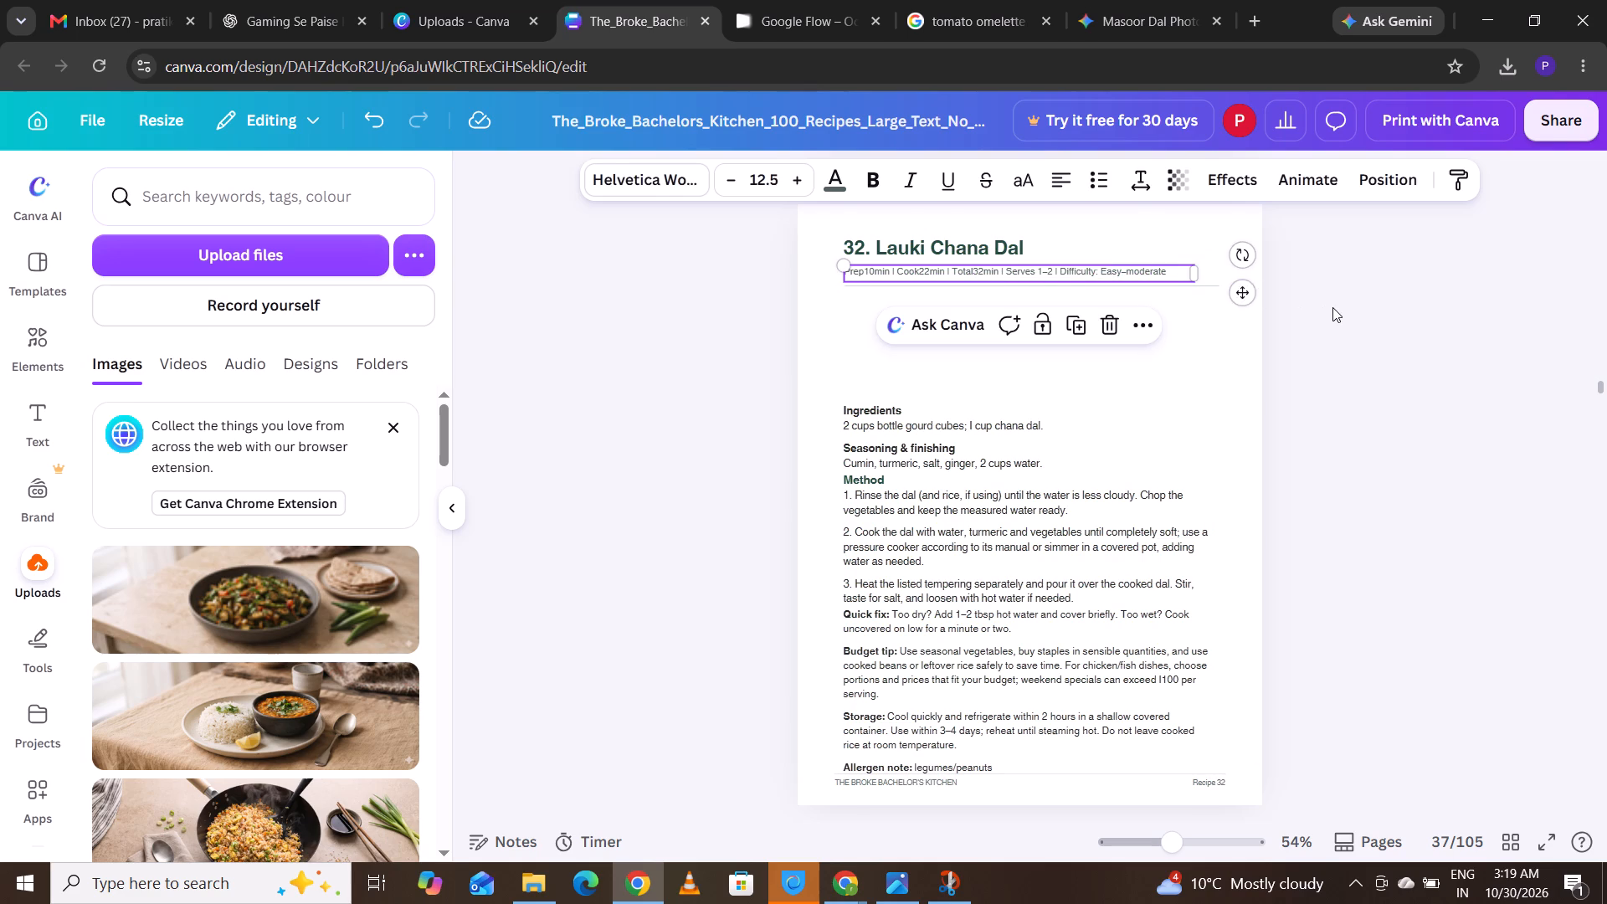
click(1031, 285)
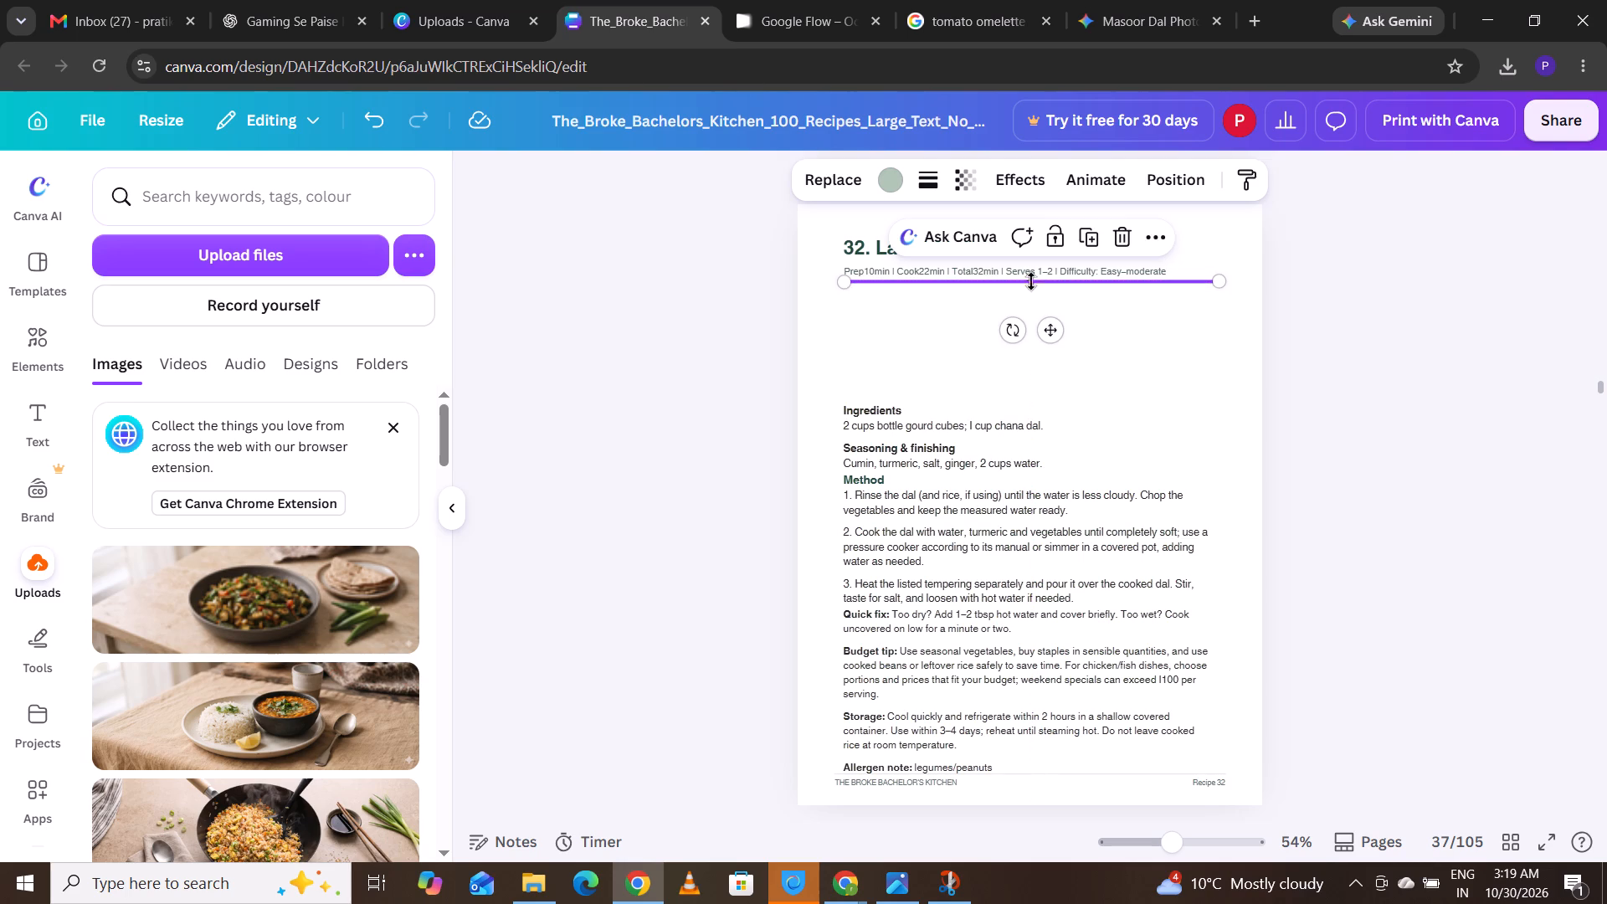
click(1277, 326)
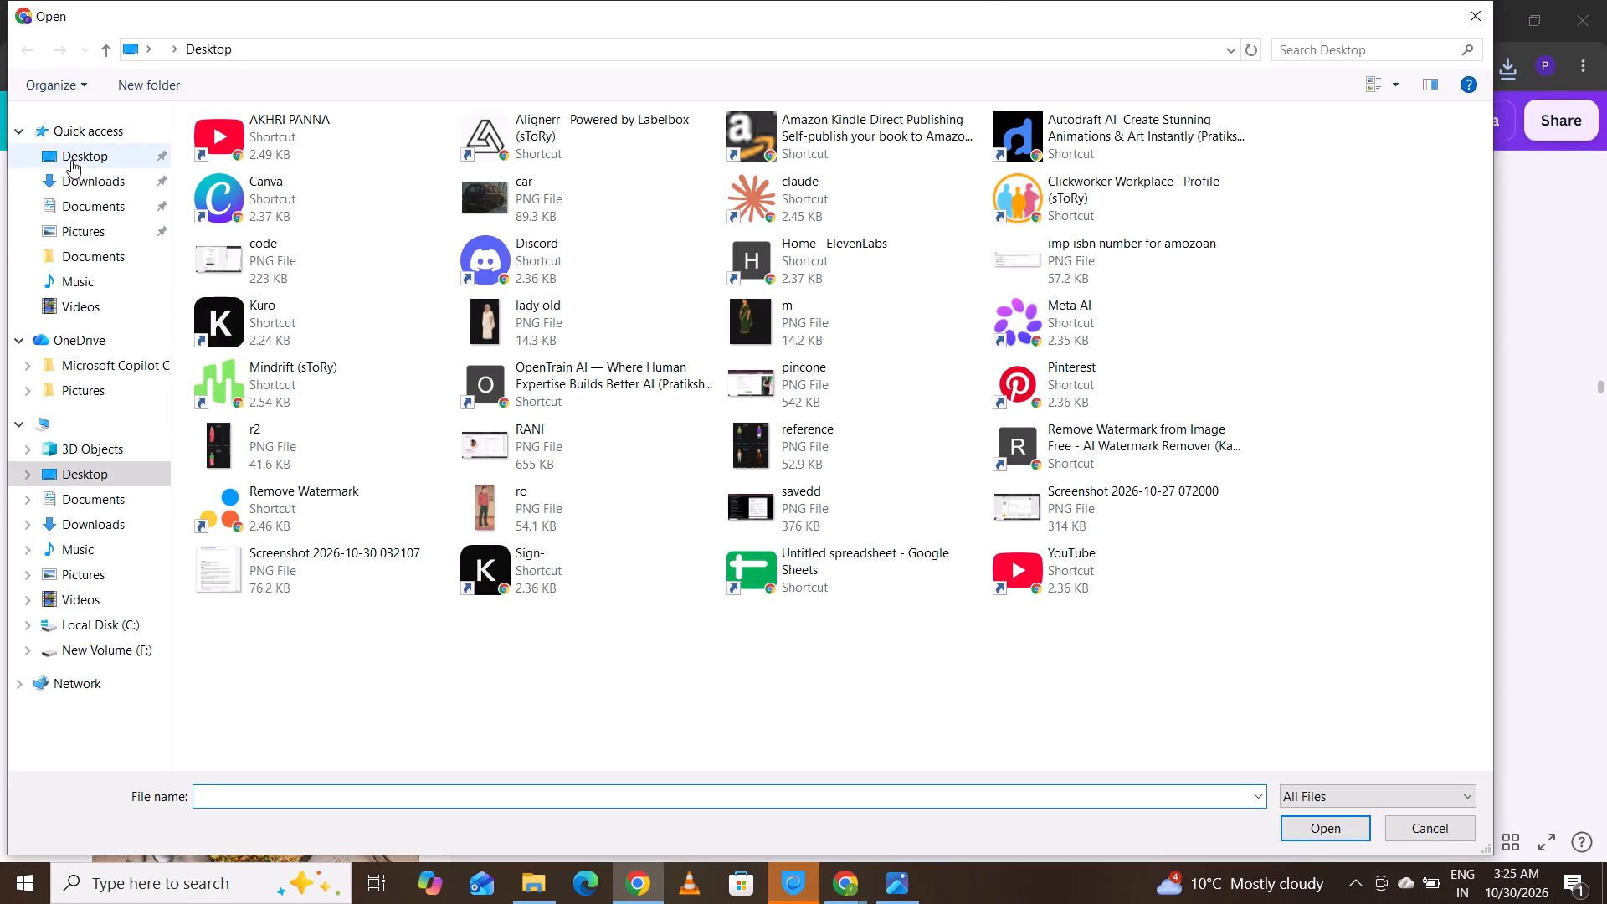
click(72, 182)
double_click(325, 171)
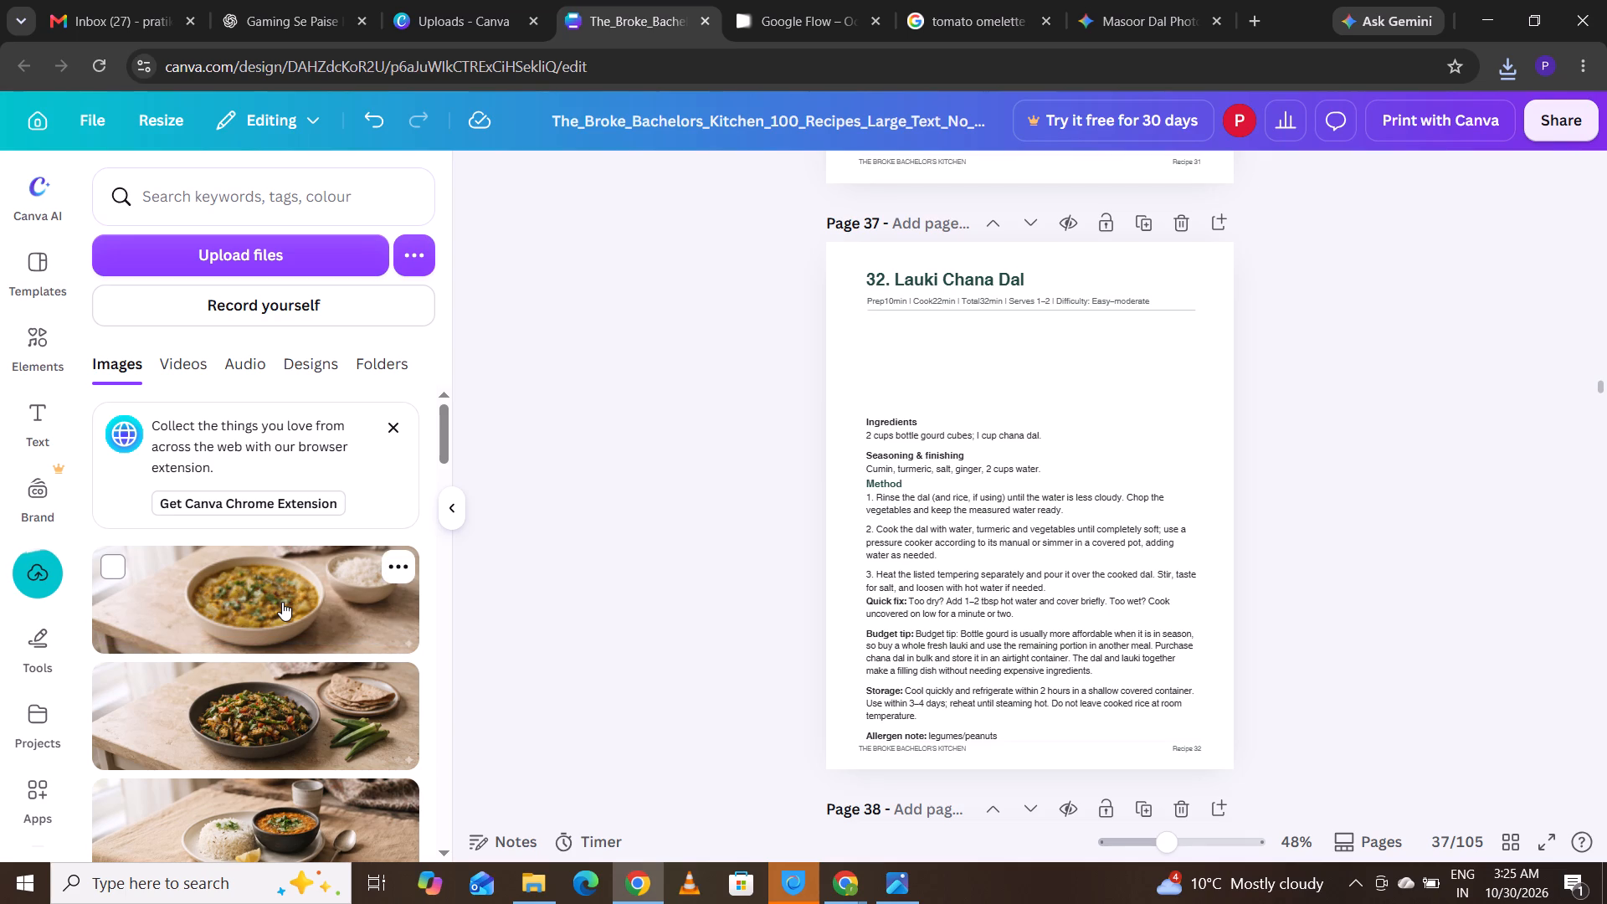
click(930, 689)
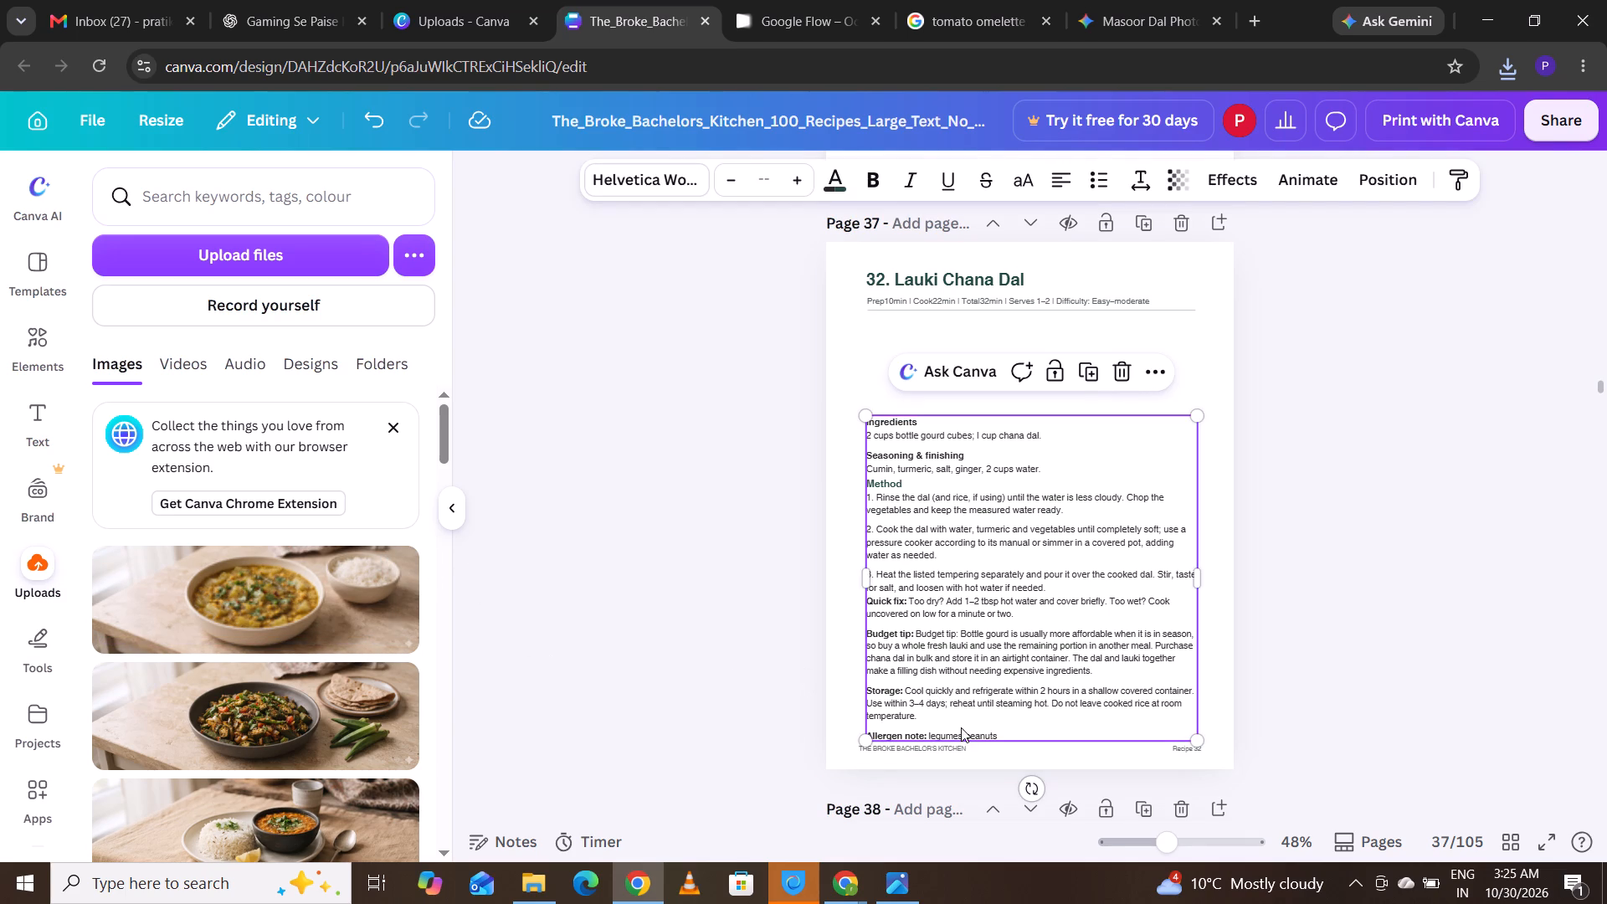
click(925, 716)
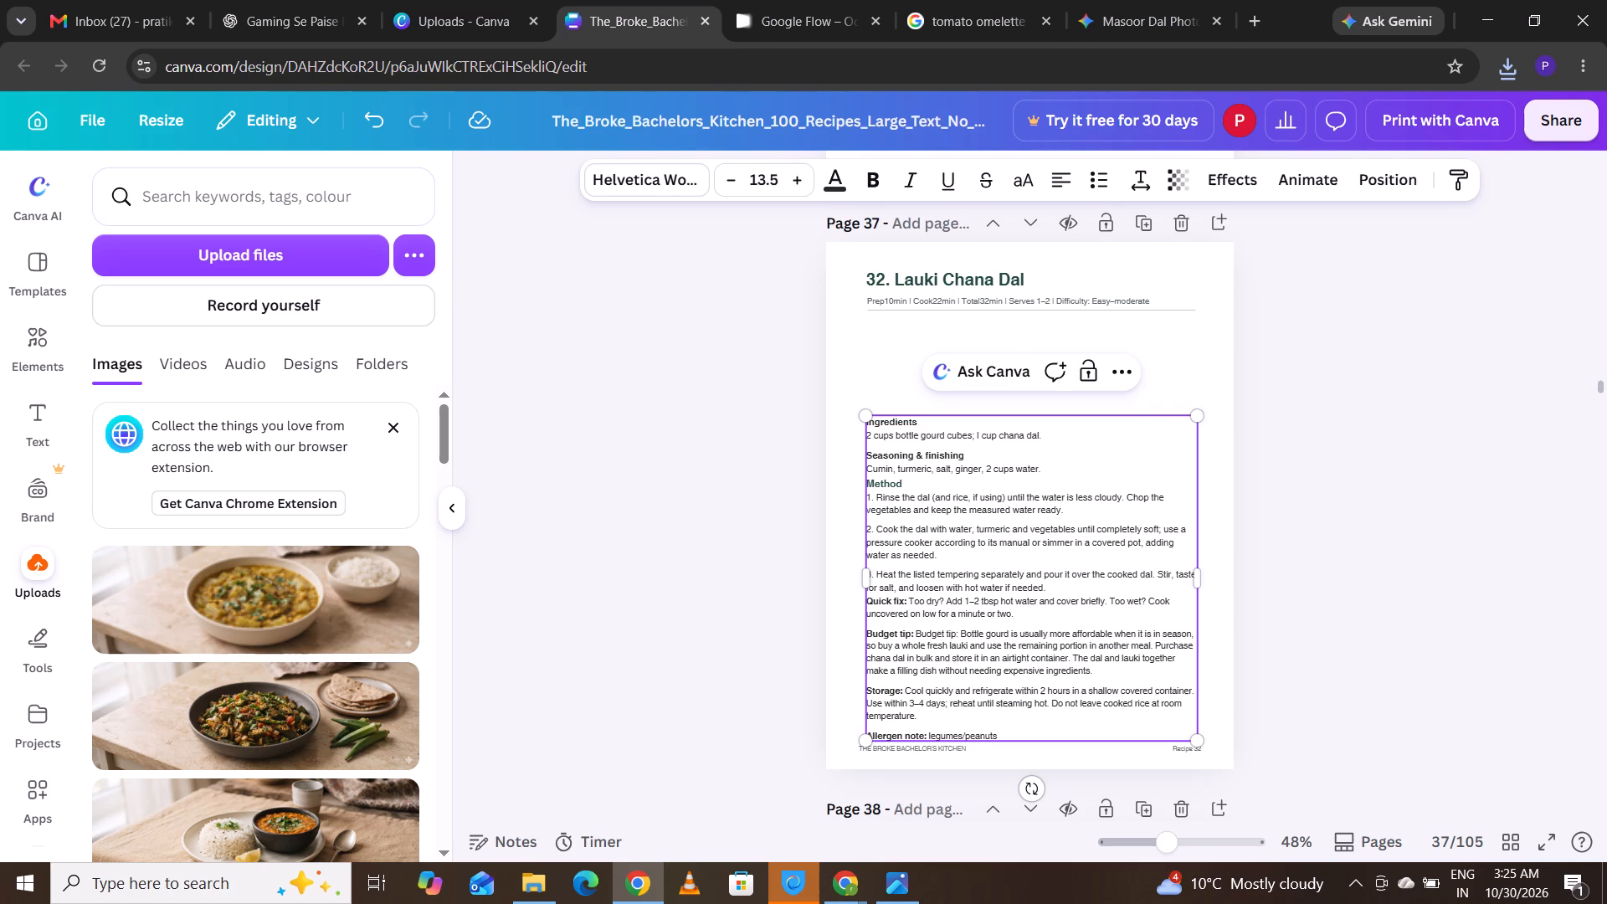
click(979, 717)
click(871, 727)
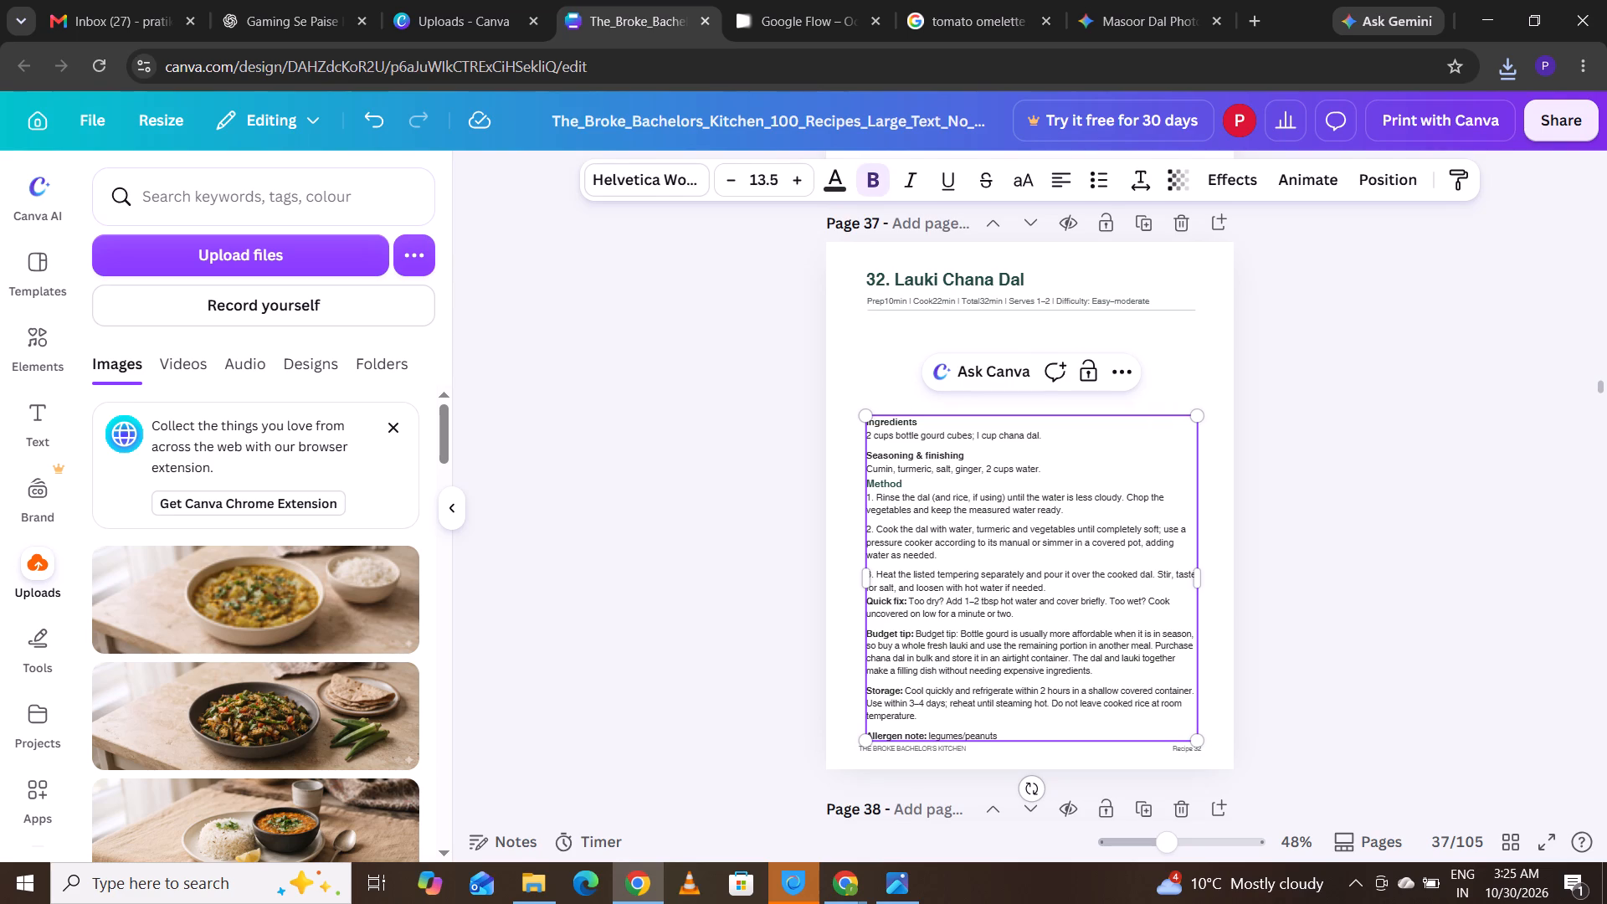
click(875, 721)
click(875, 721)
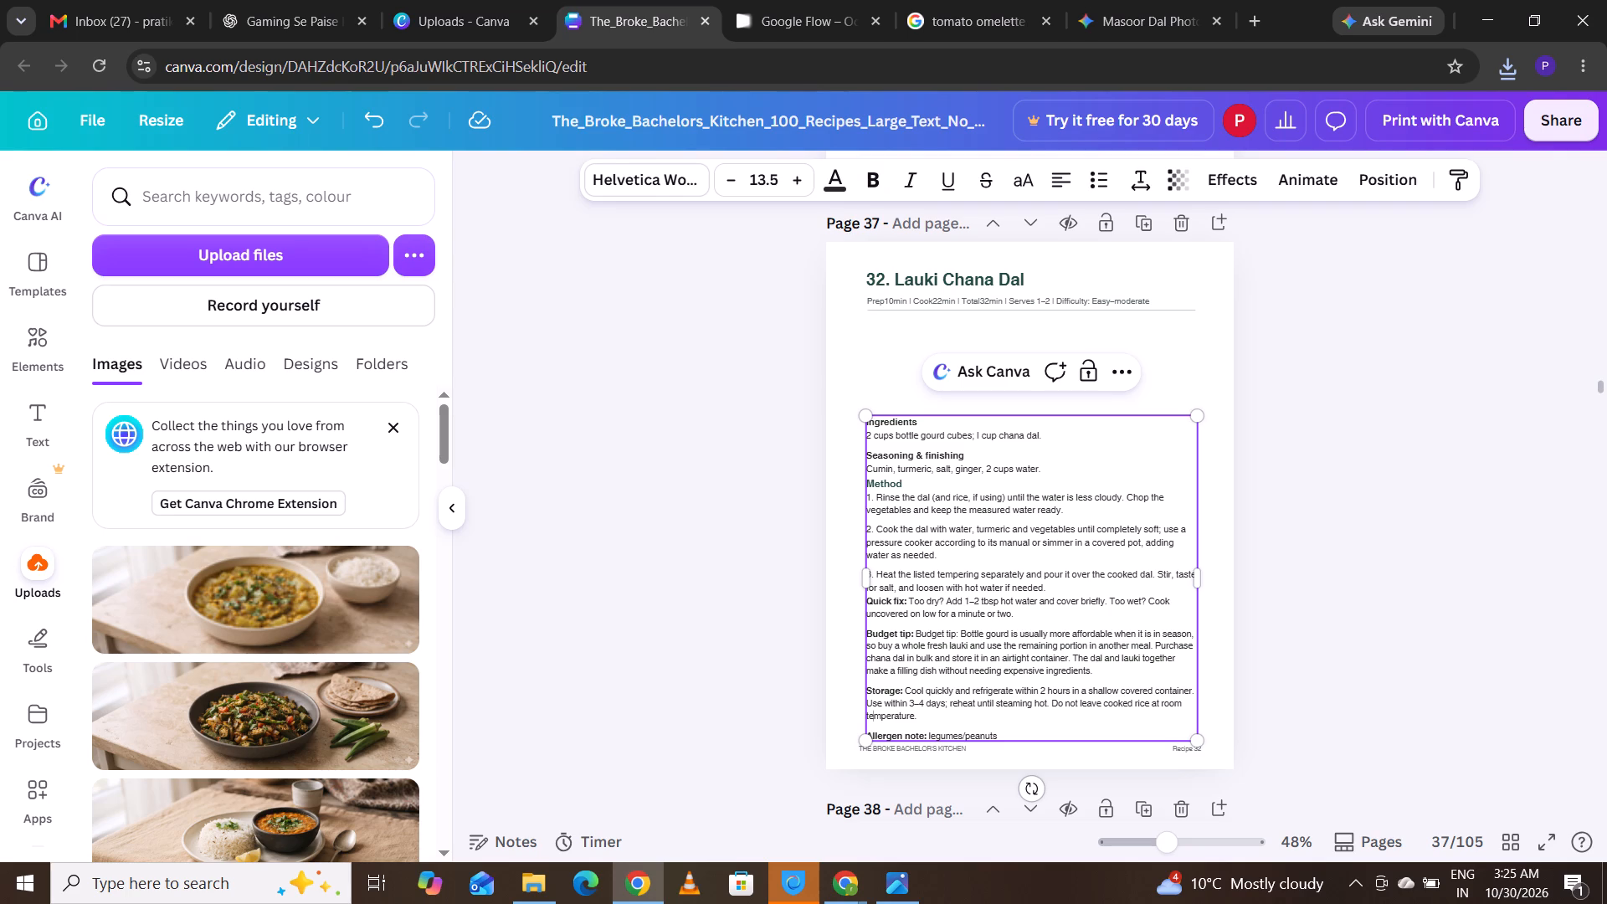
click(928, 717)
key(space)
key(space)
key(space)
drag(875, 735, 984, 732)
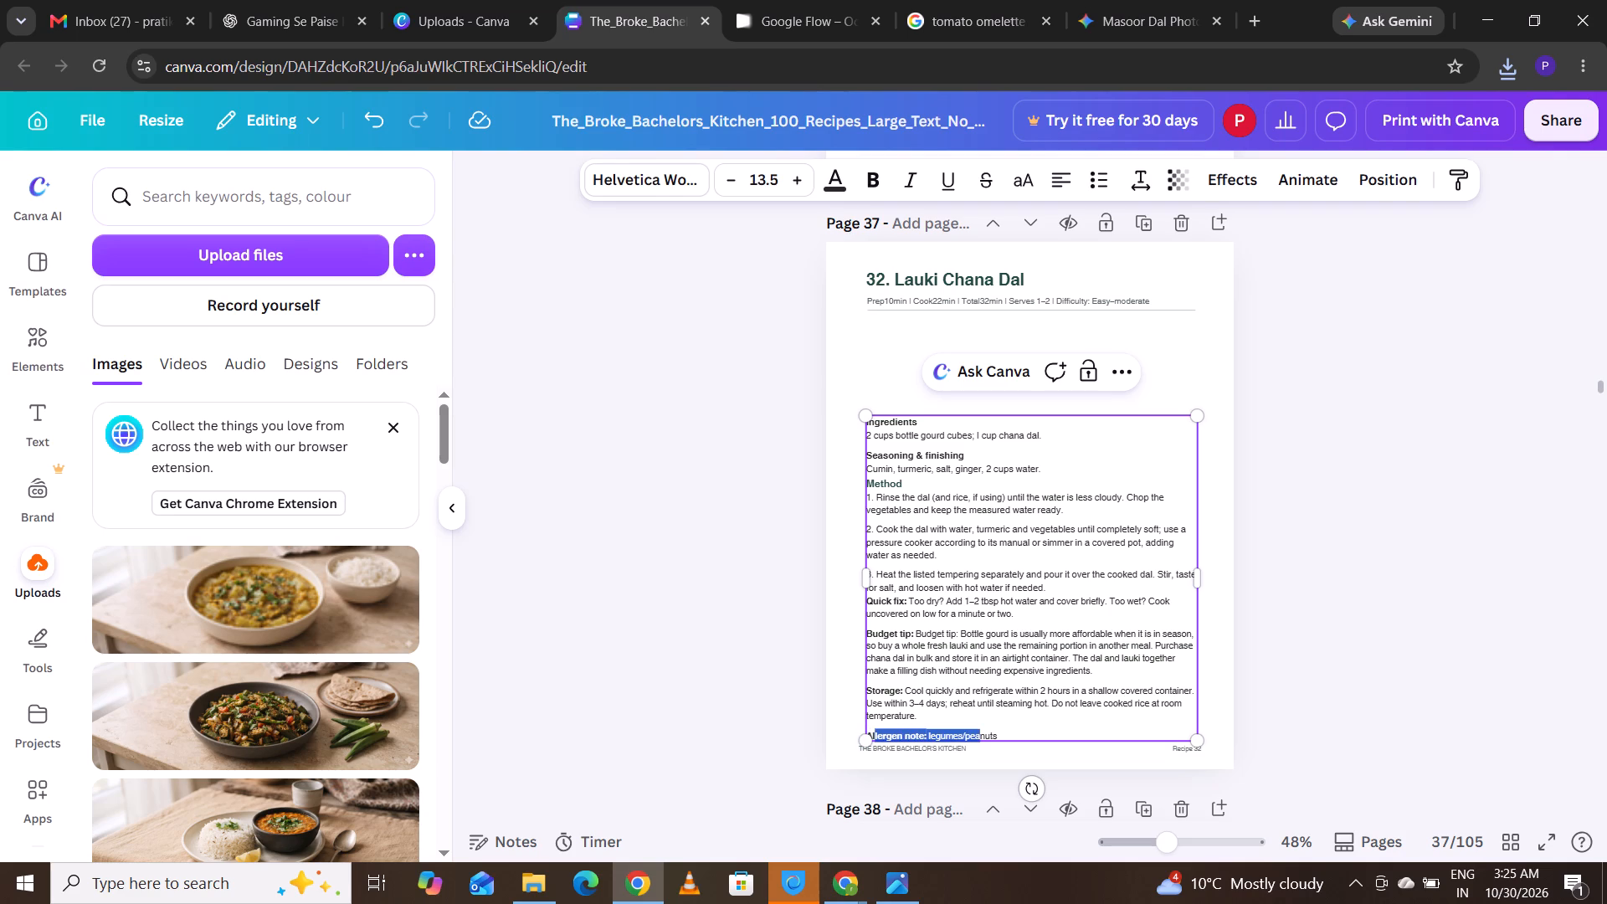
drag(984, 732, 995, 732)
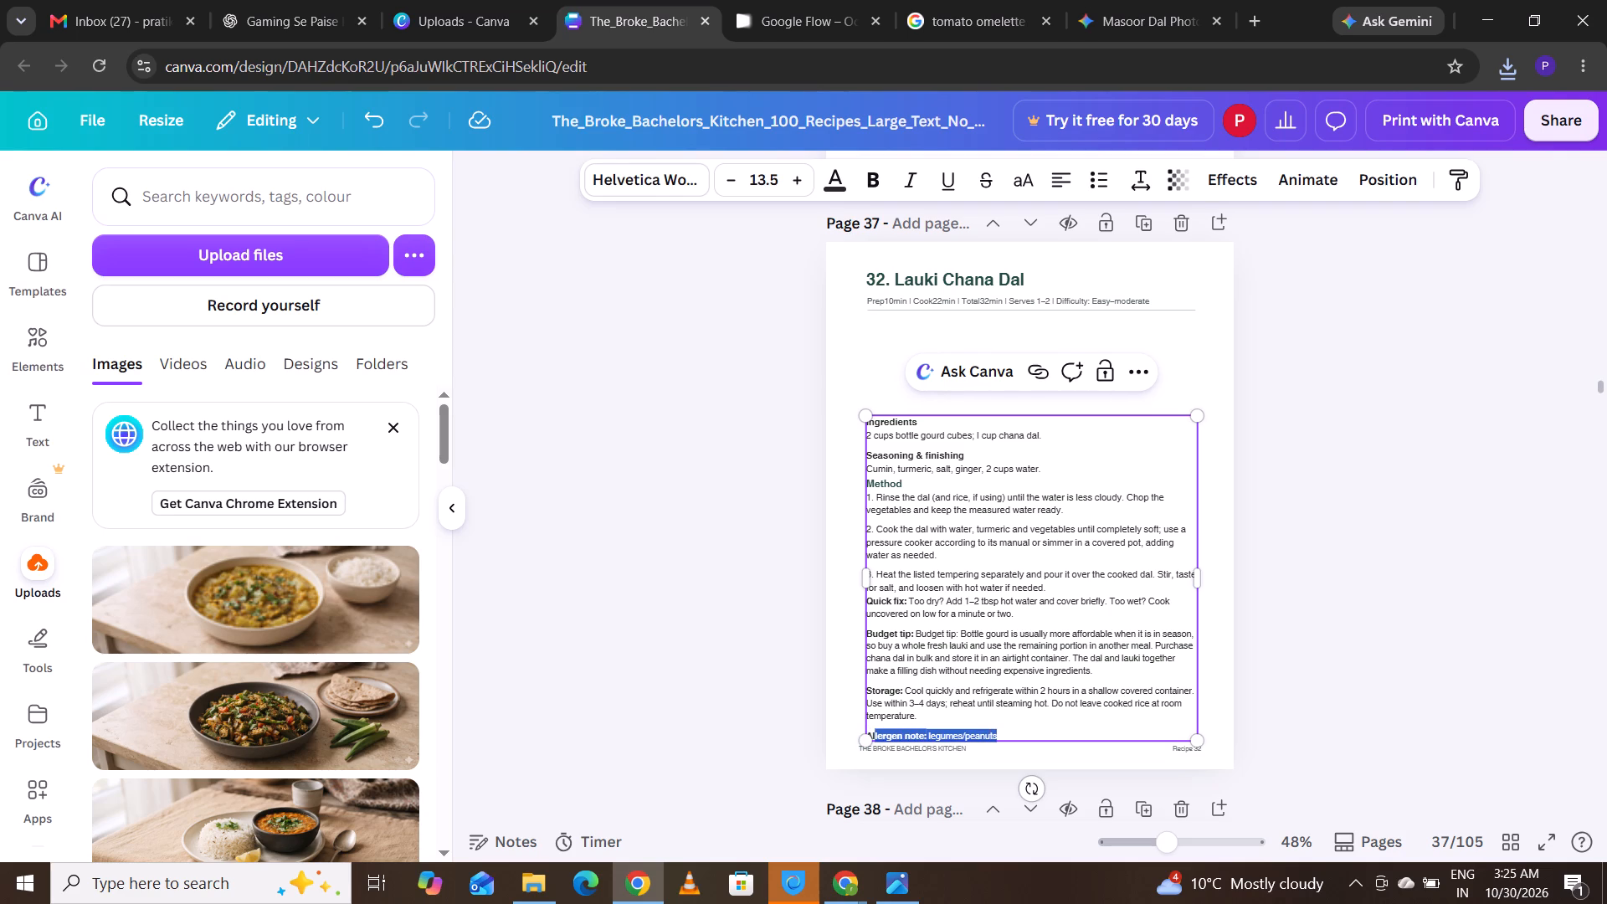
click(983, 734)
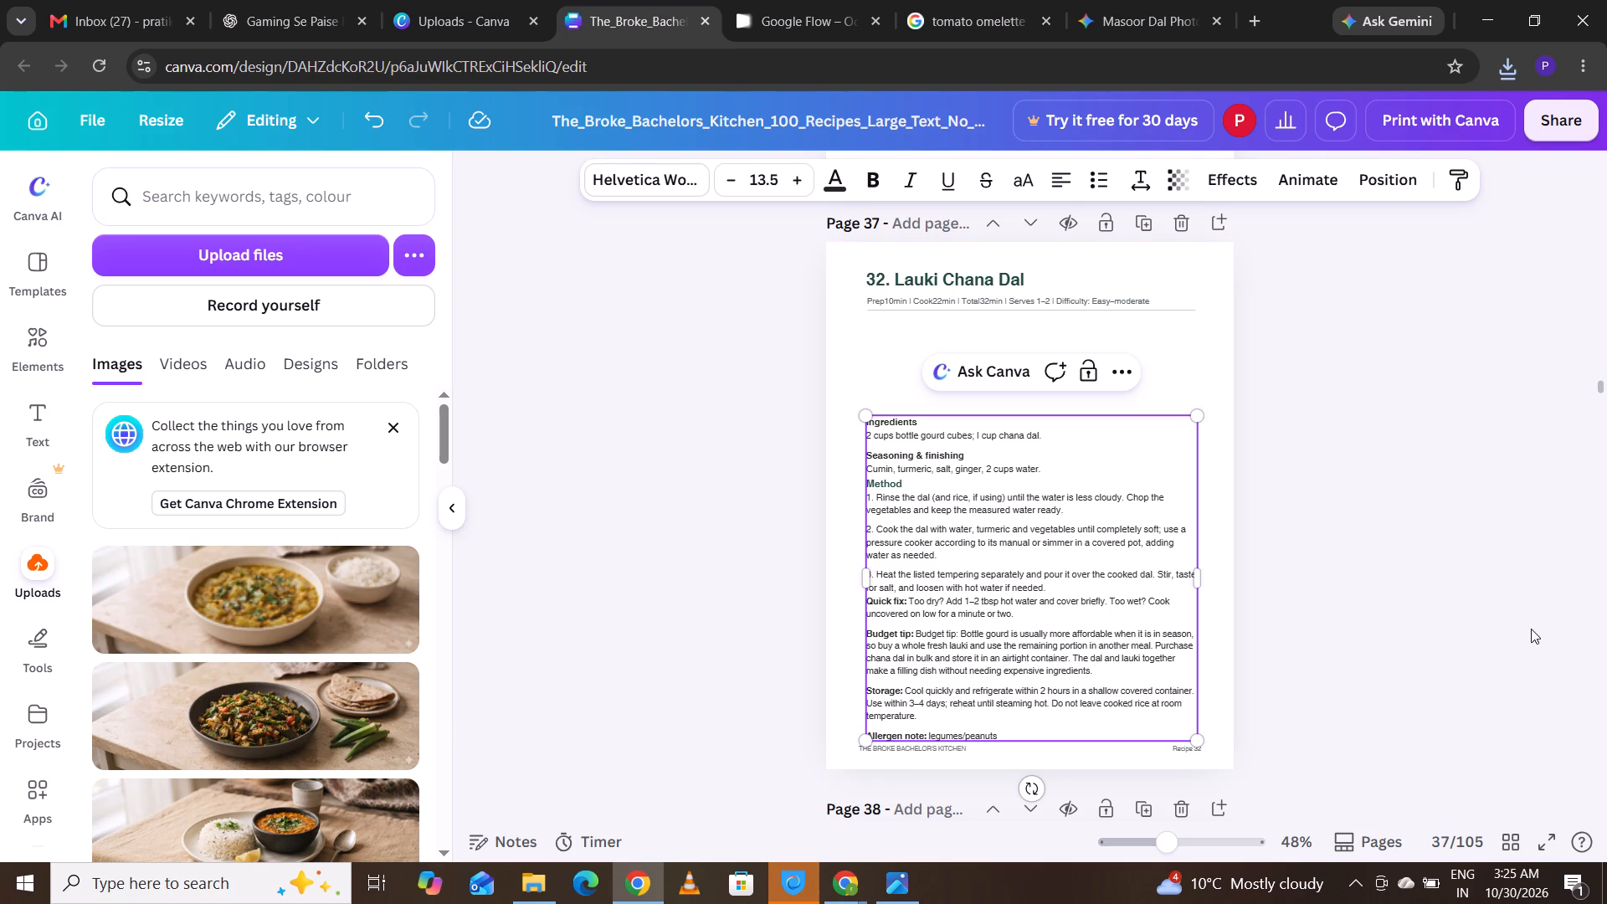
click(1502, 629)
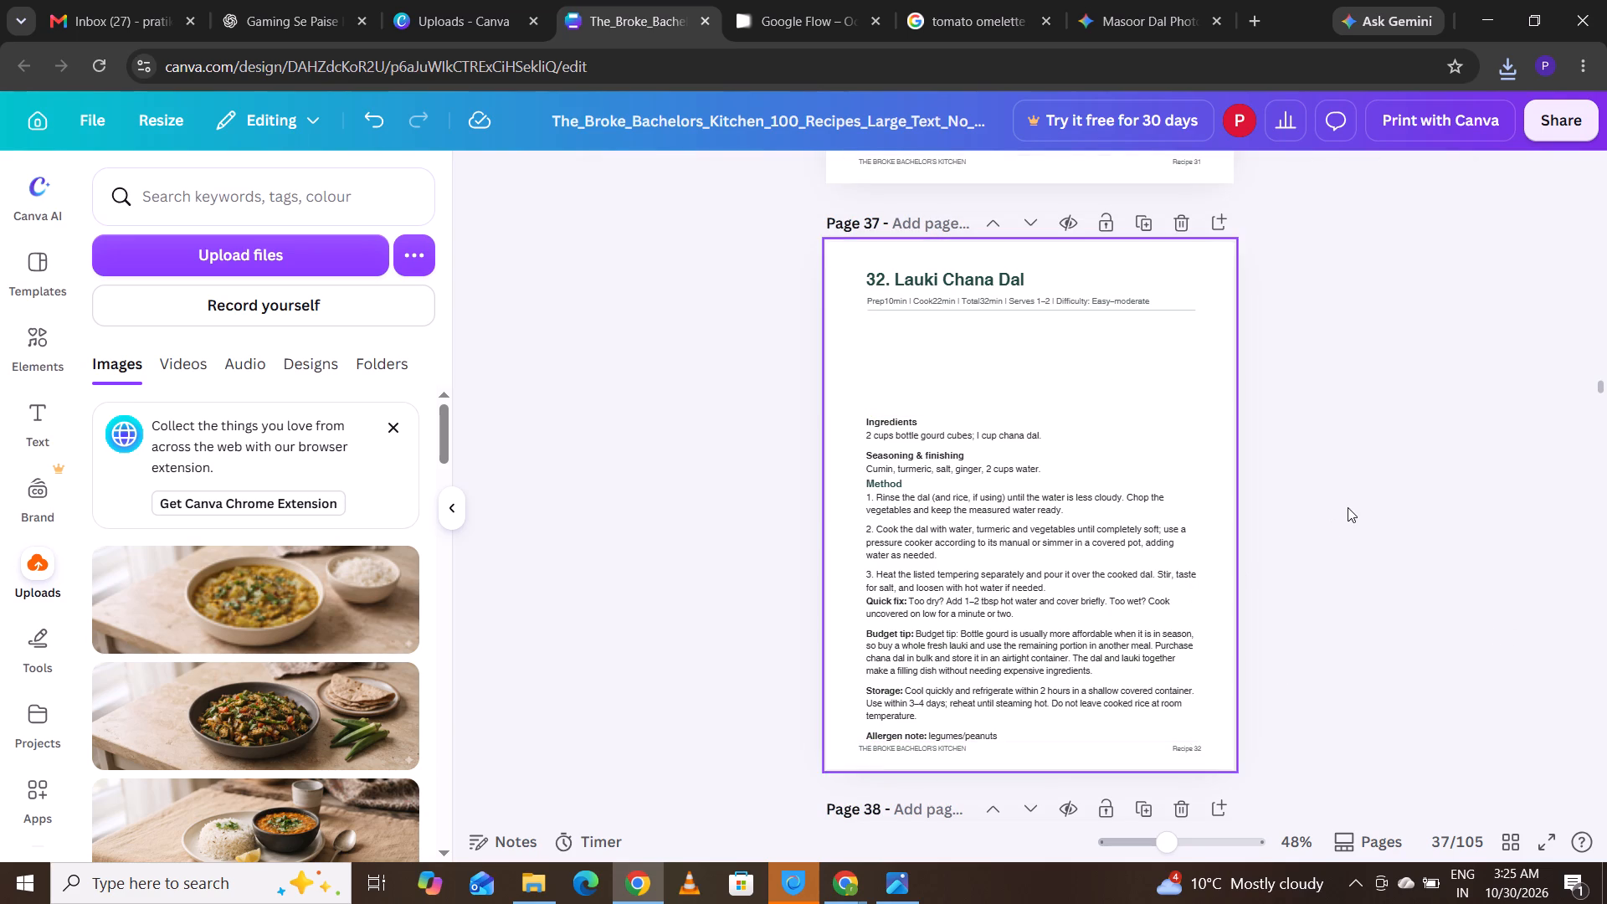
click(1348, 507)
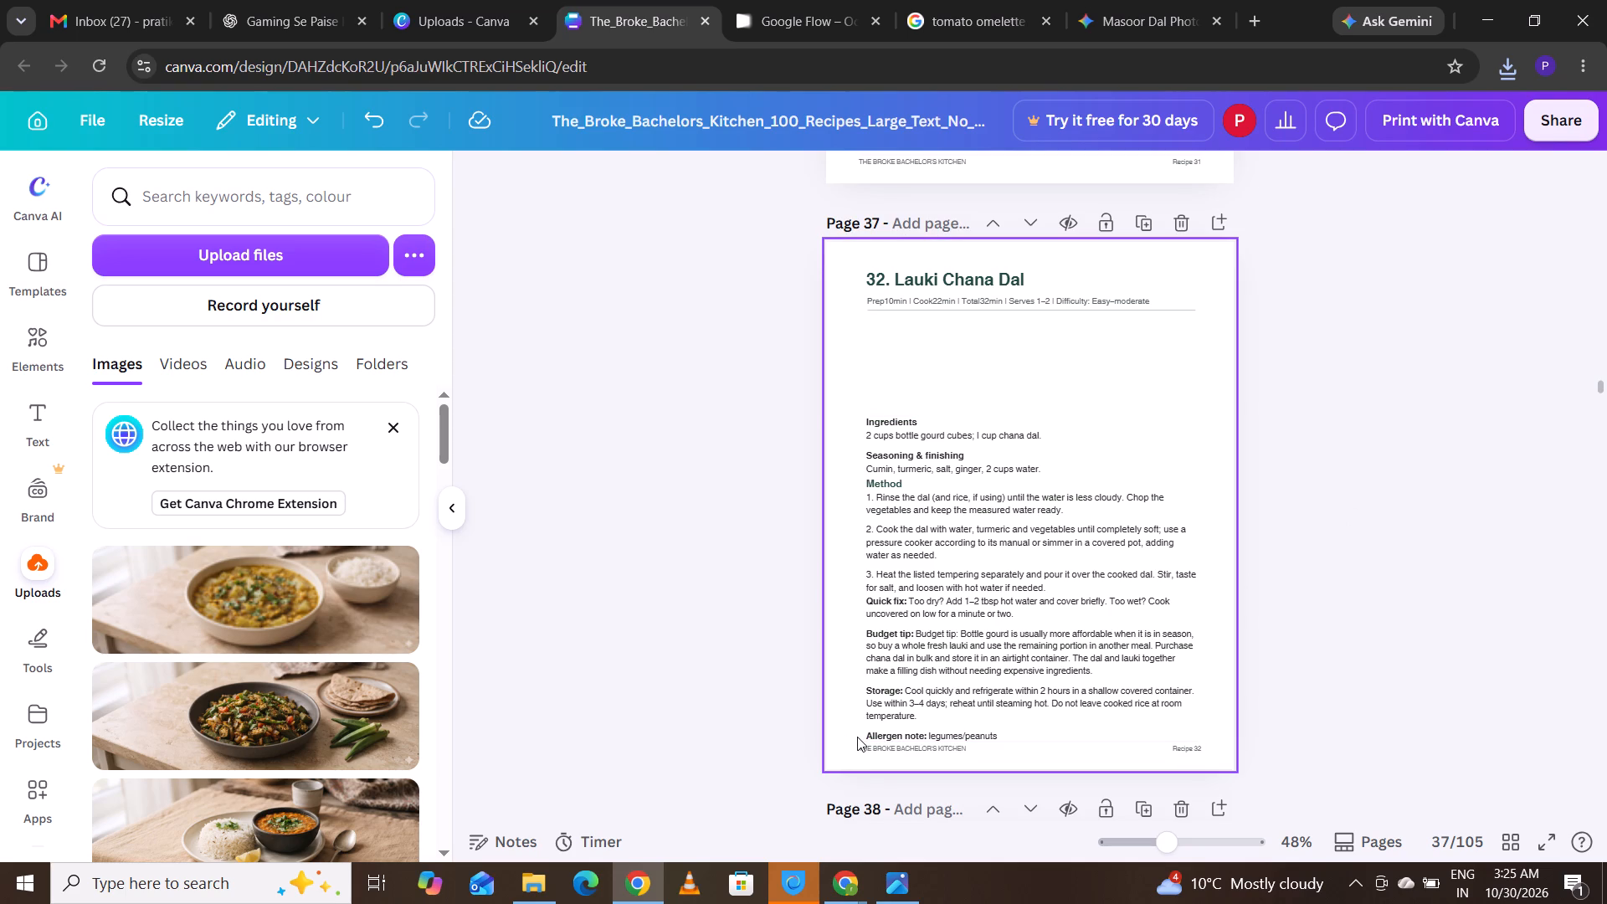
Move the recipe text block on page 37 slightly up, away from the footer line, and deselect it.
click(866, 730)
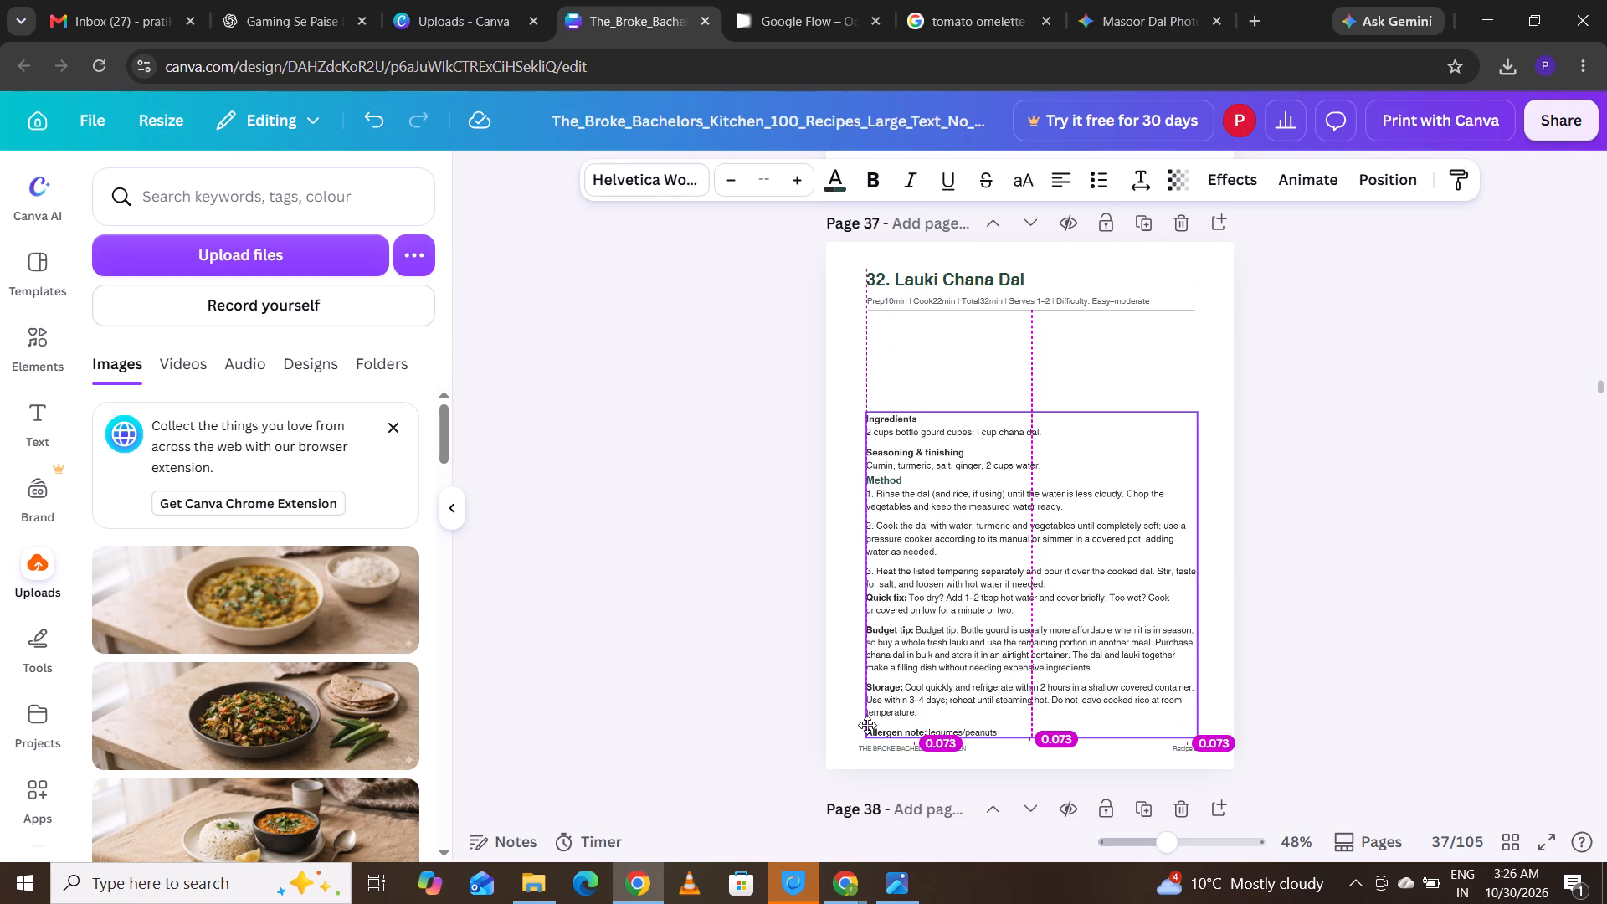
click(1295, 683)
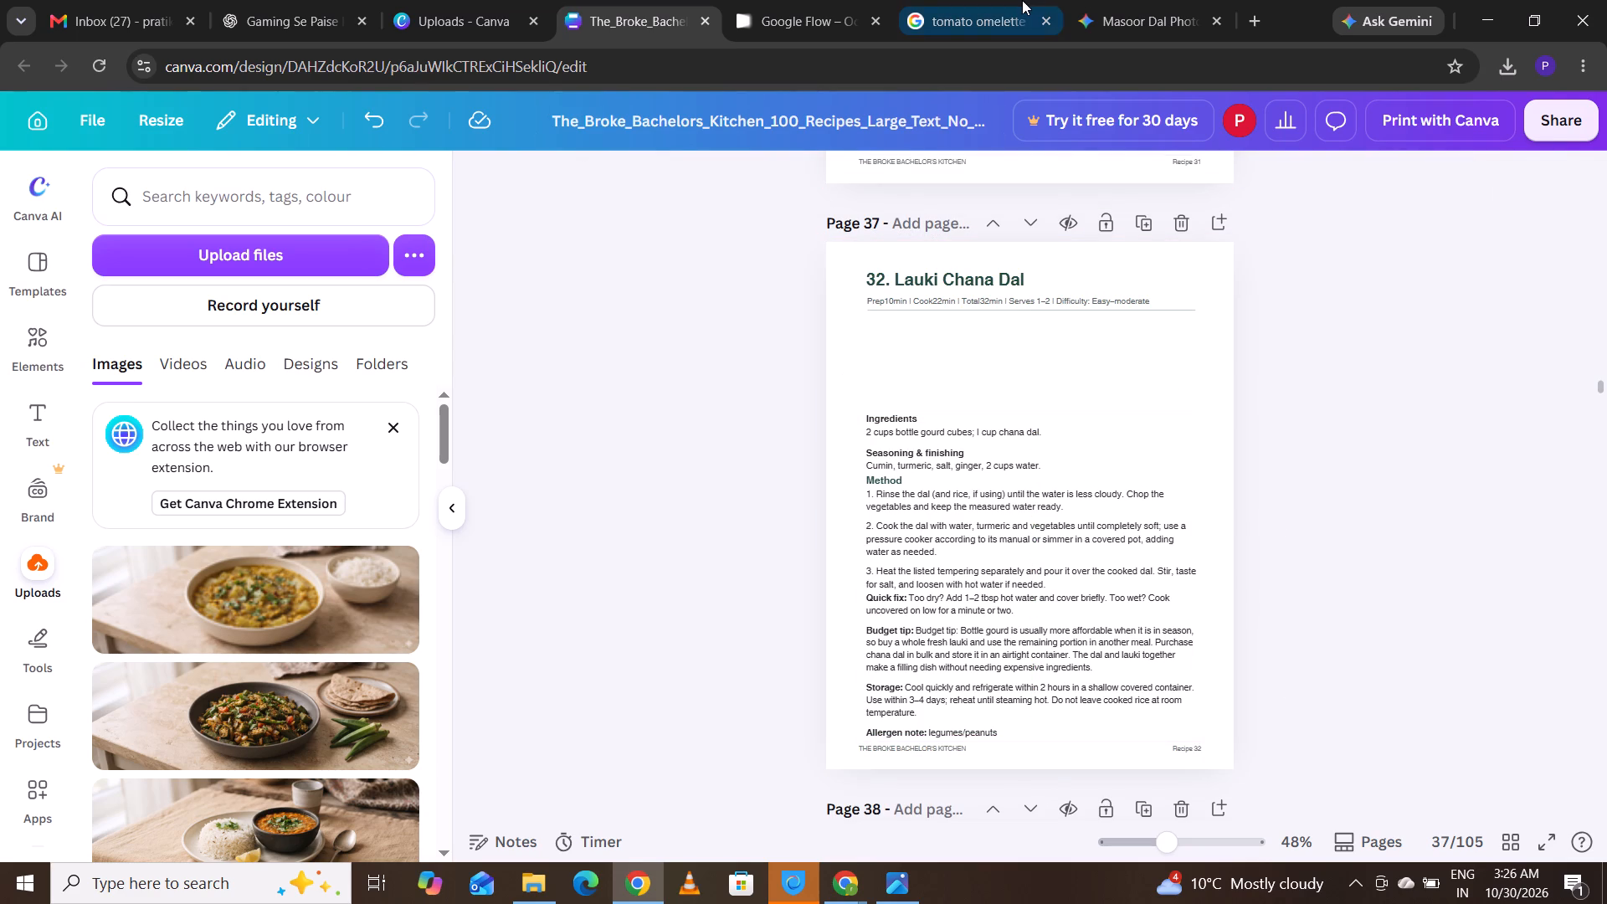
Place the uploaded bottle gourd and chana dal photo on page 37, between the header line and the Ingredients heading, aligned with the text's left edge.
drag(213, 604, 866, 422)
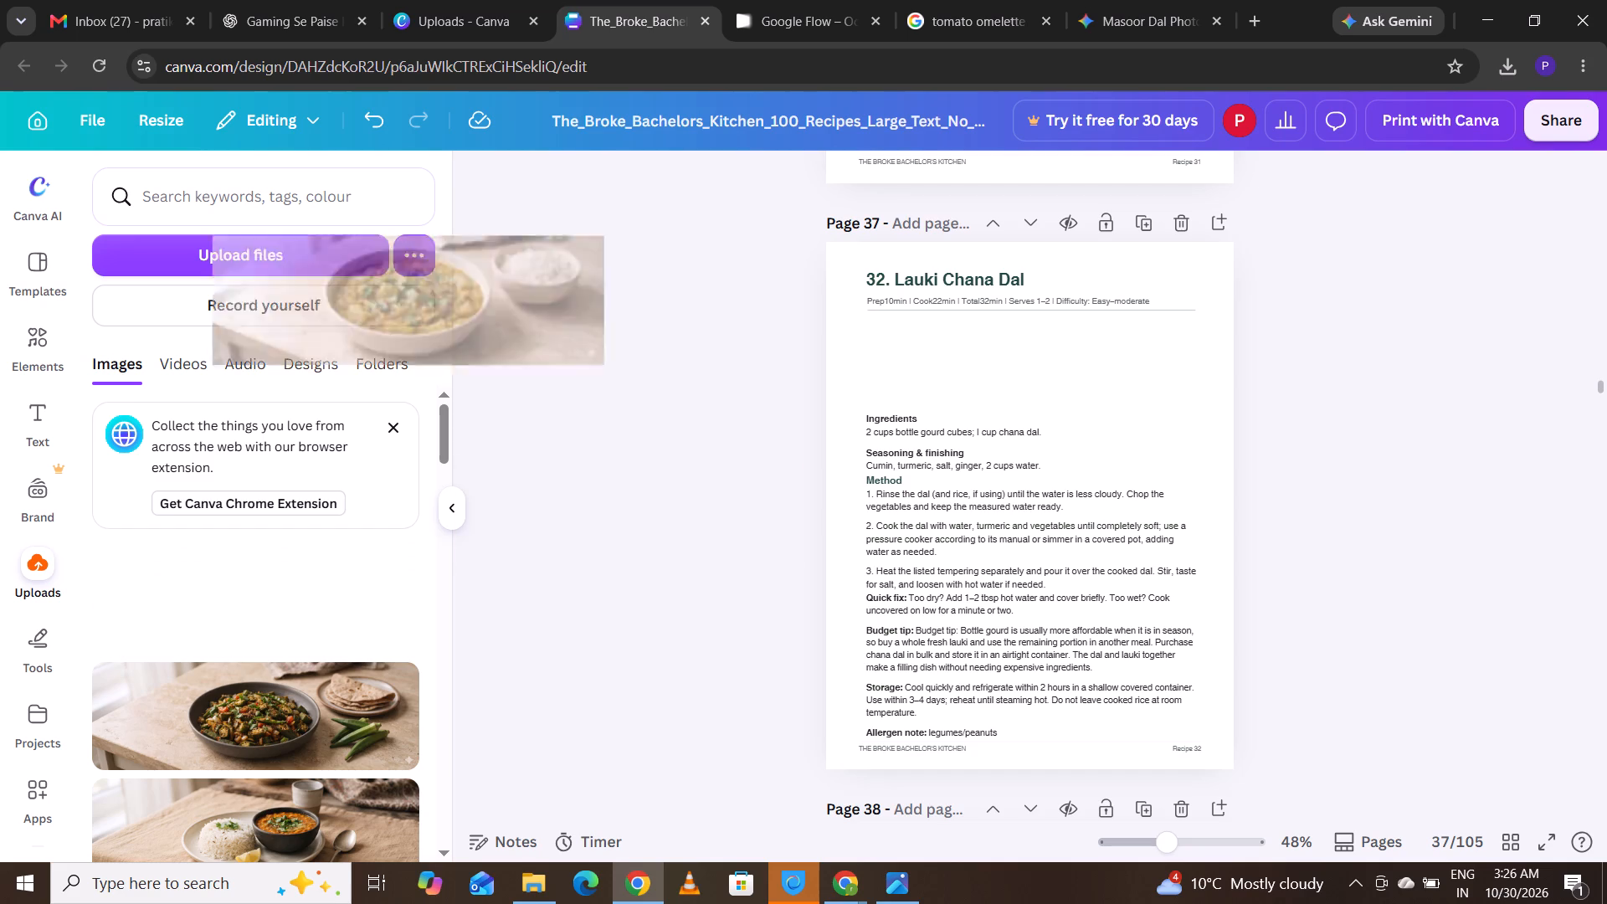
drag(866, 422, 984, 370)
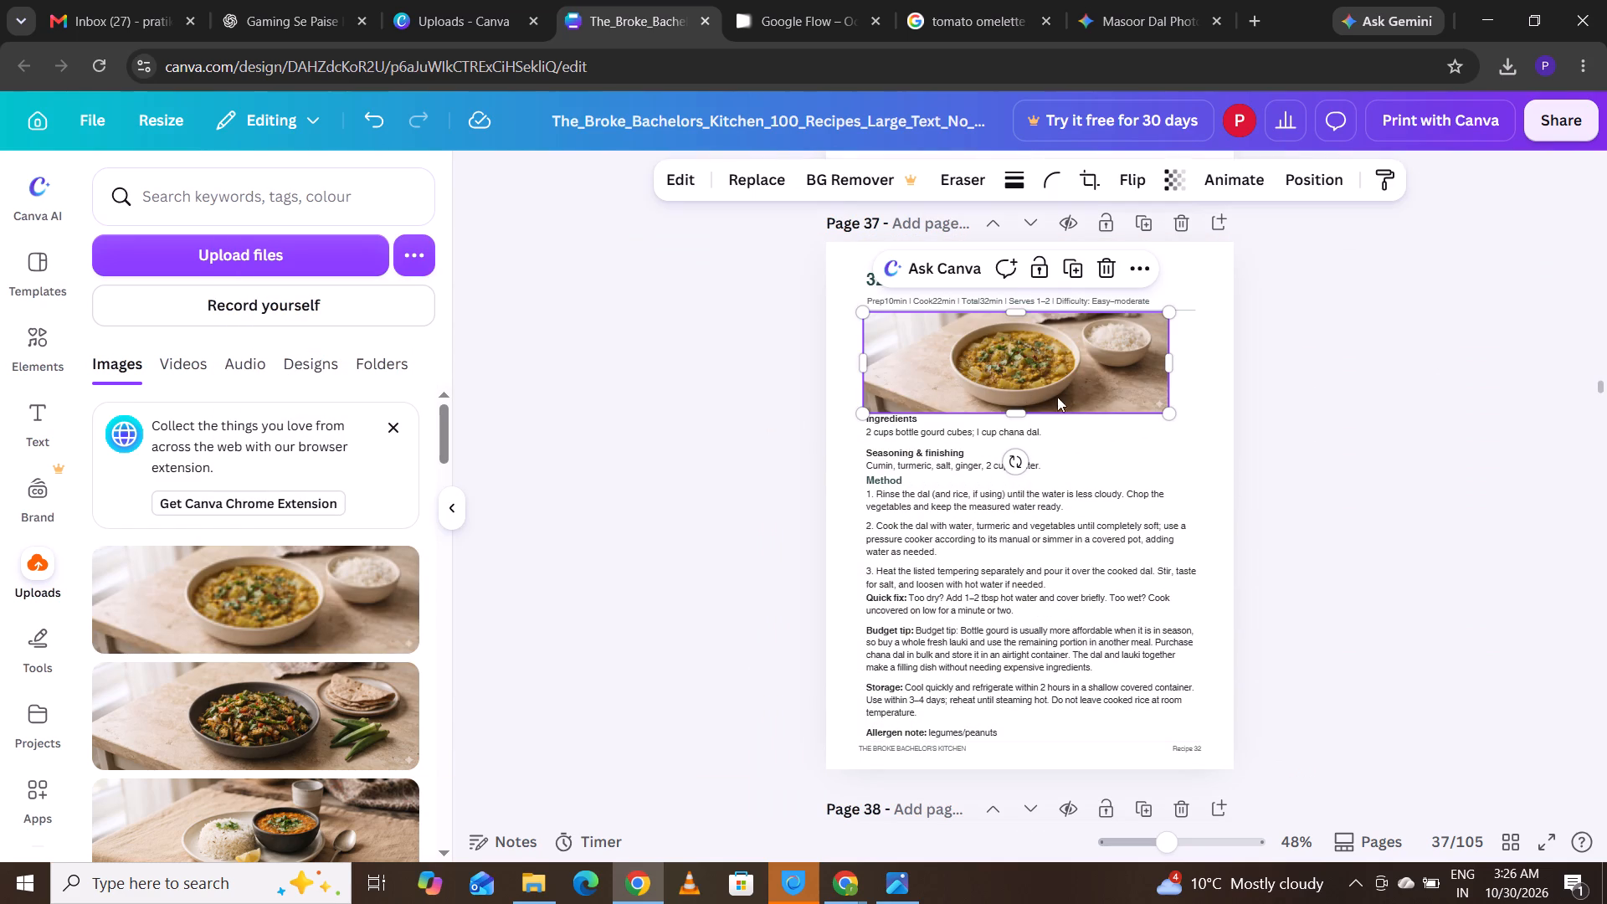
click(1009, 362)
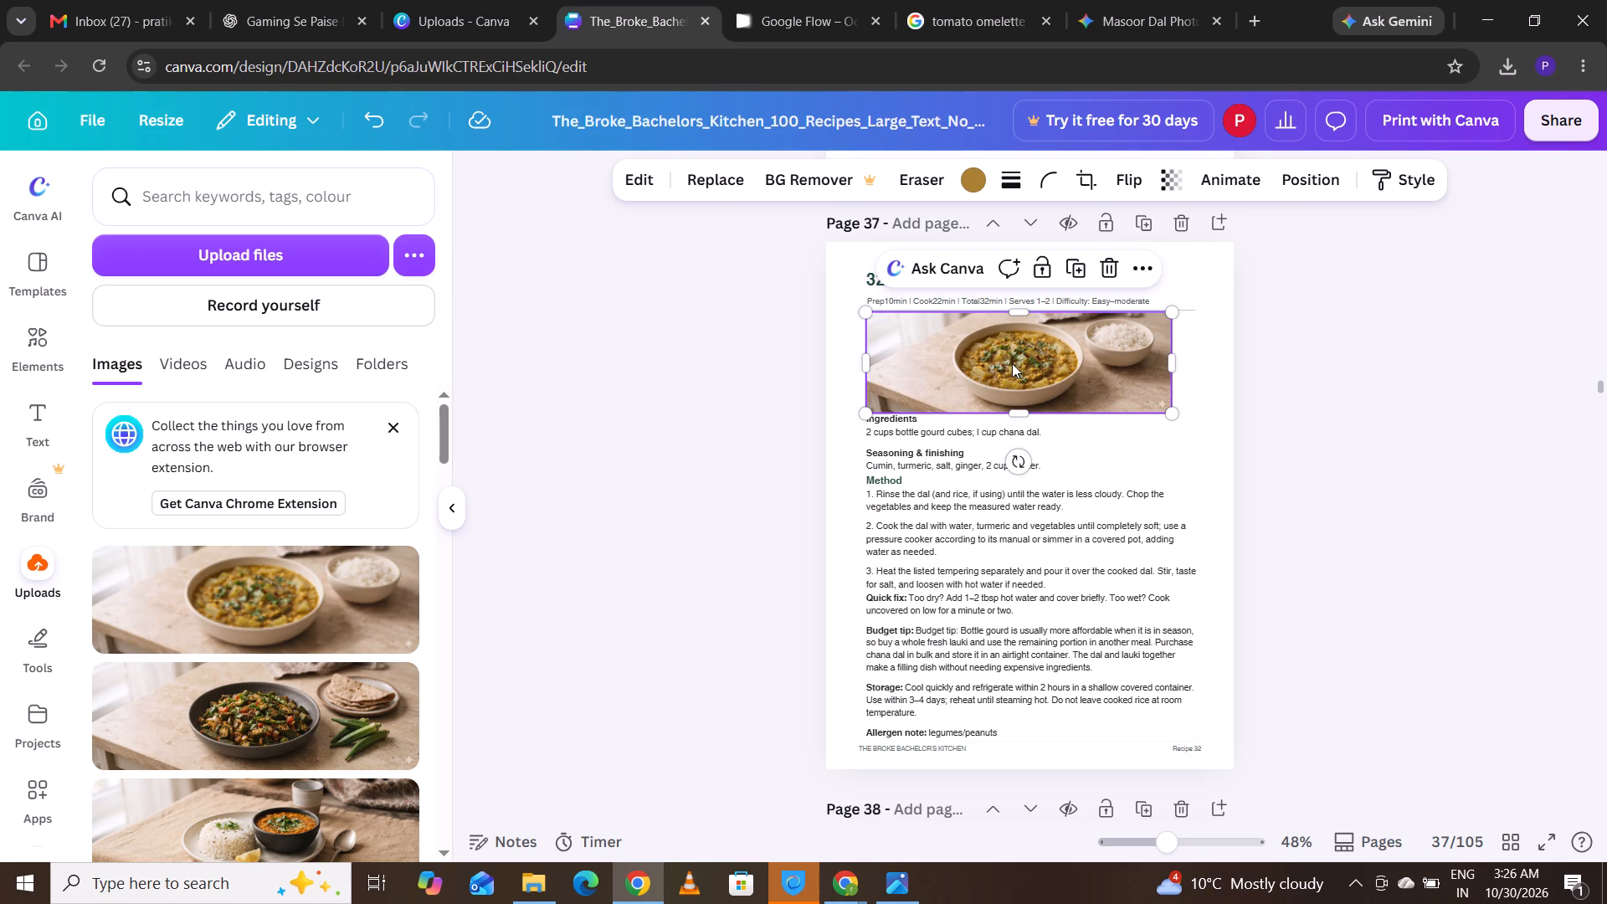
Crop and resize the Lauki Chana Dal photo on page 37 to about 6.1 by 2.1, fitting it between the header line and the Ingredients heading.
click(1009, 311)
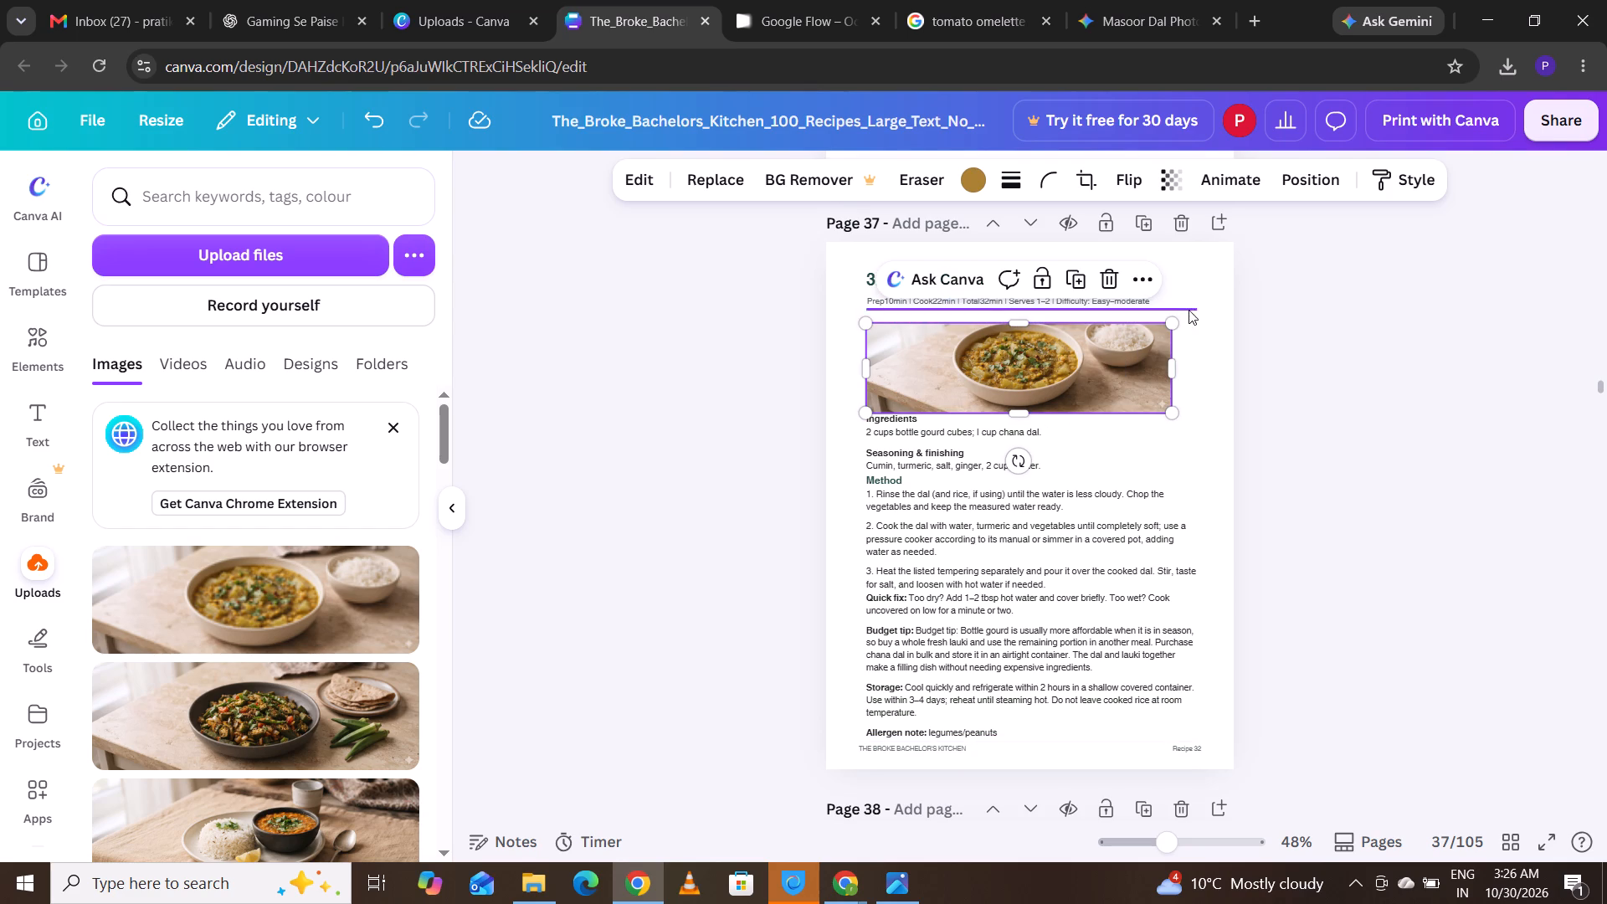
drag(1176, 320, 1189, 314)
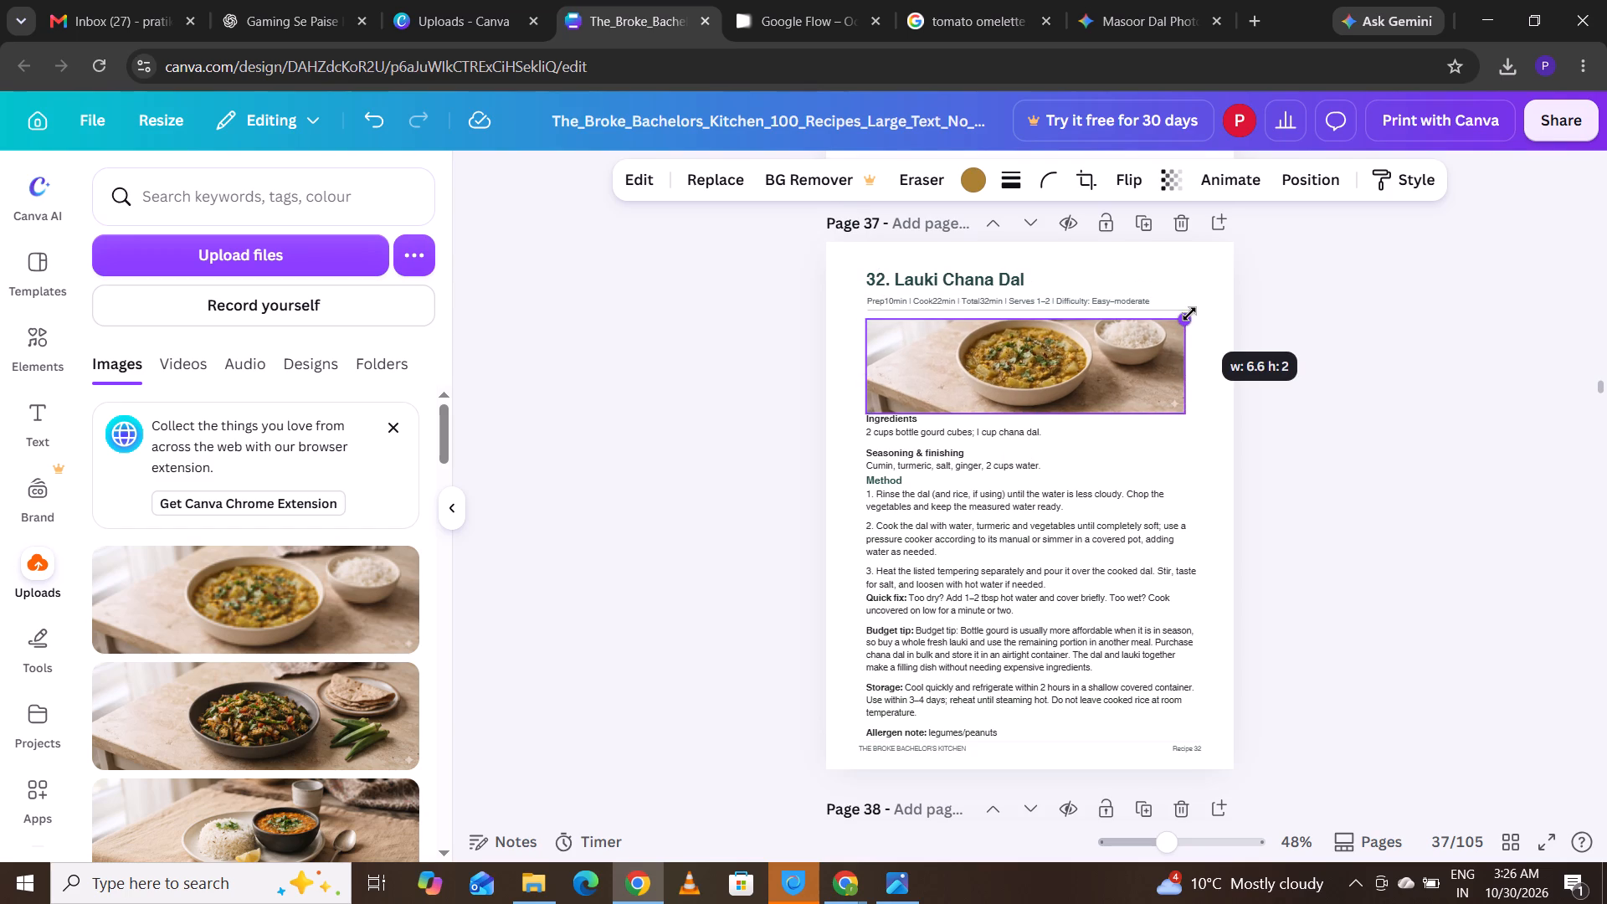
drag(1189, 314, 1197, 311)
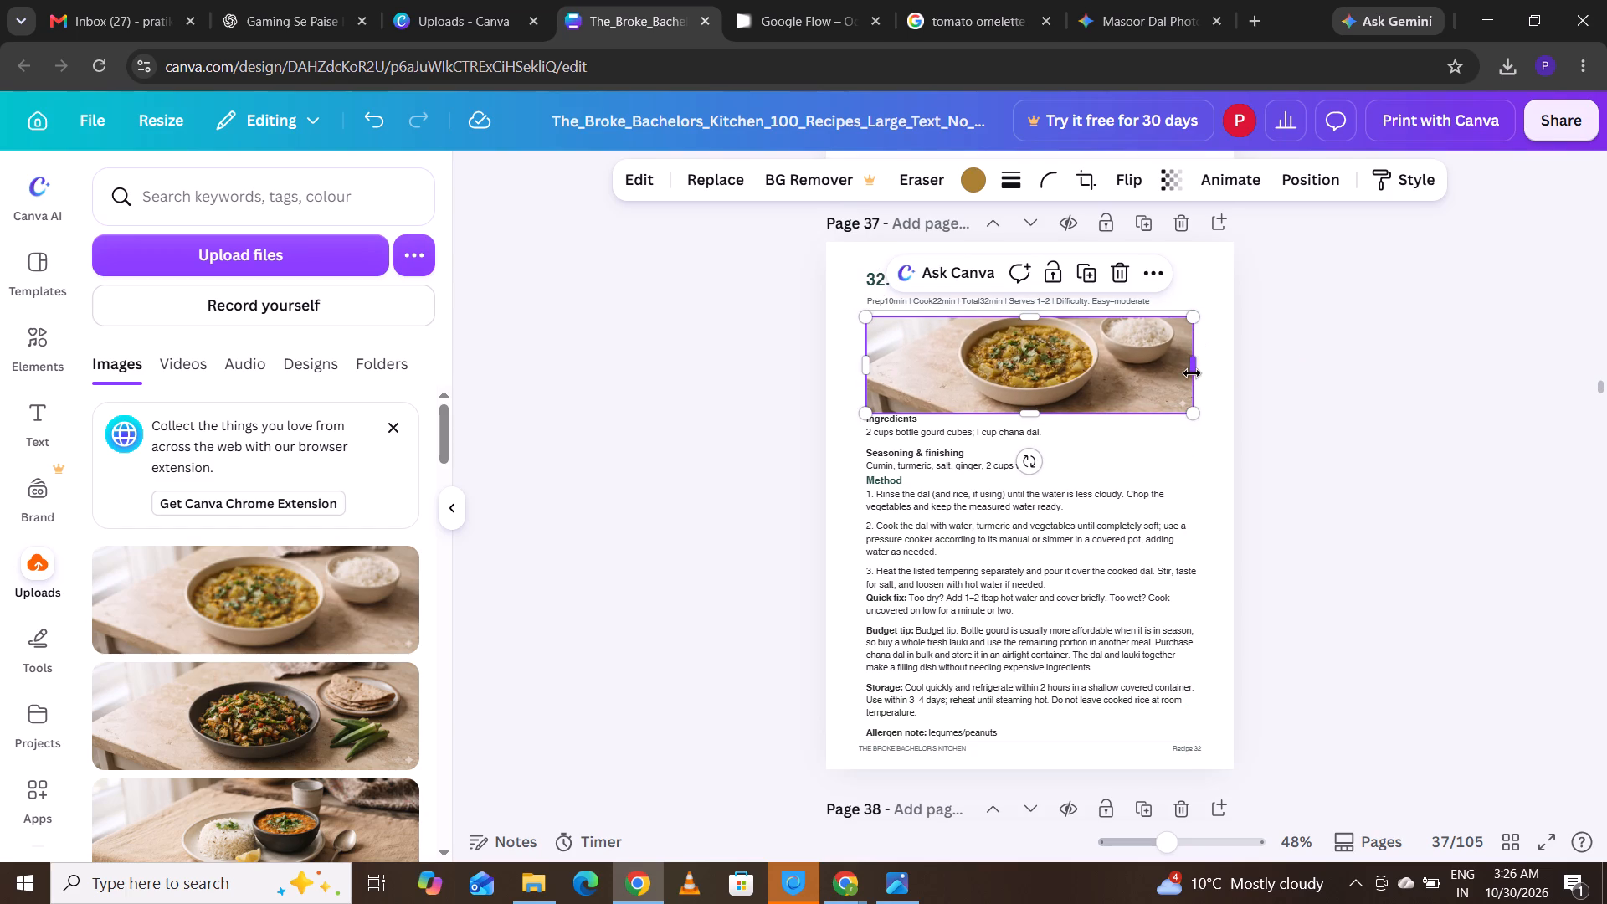
drag(1192, 373, 1171, 376)
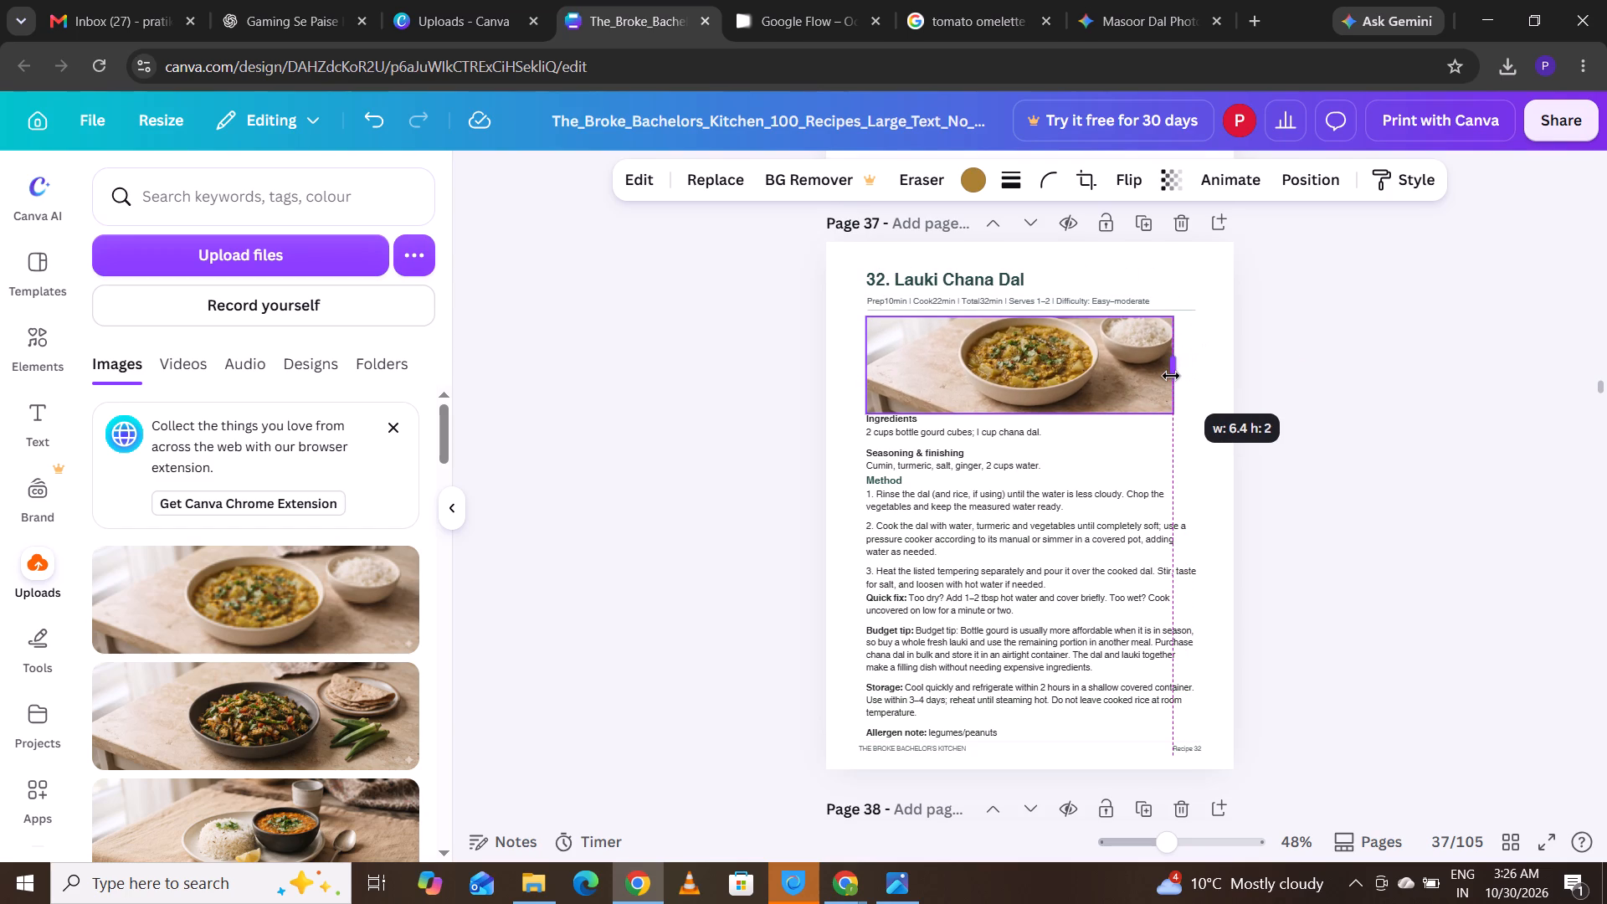
drag(1171, 376, 1174, 376)
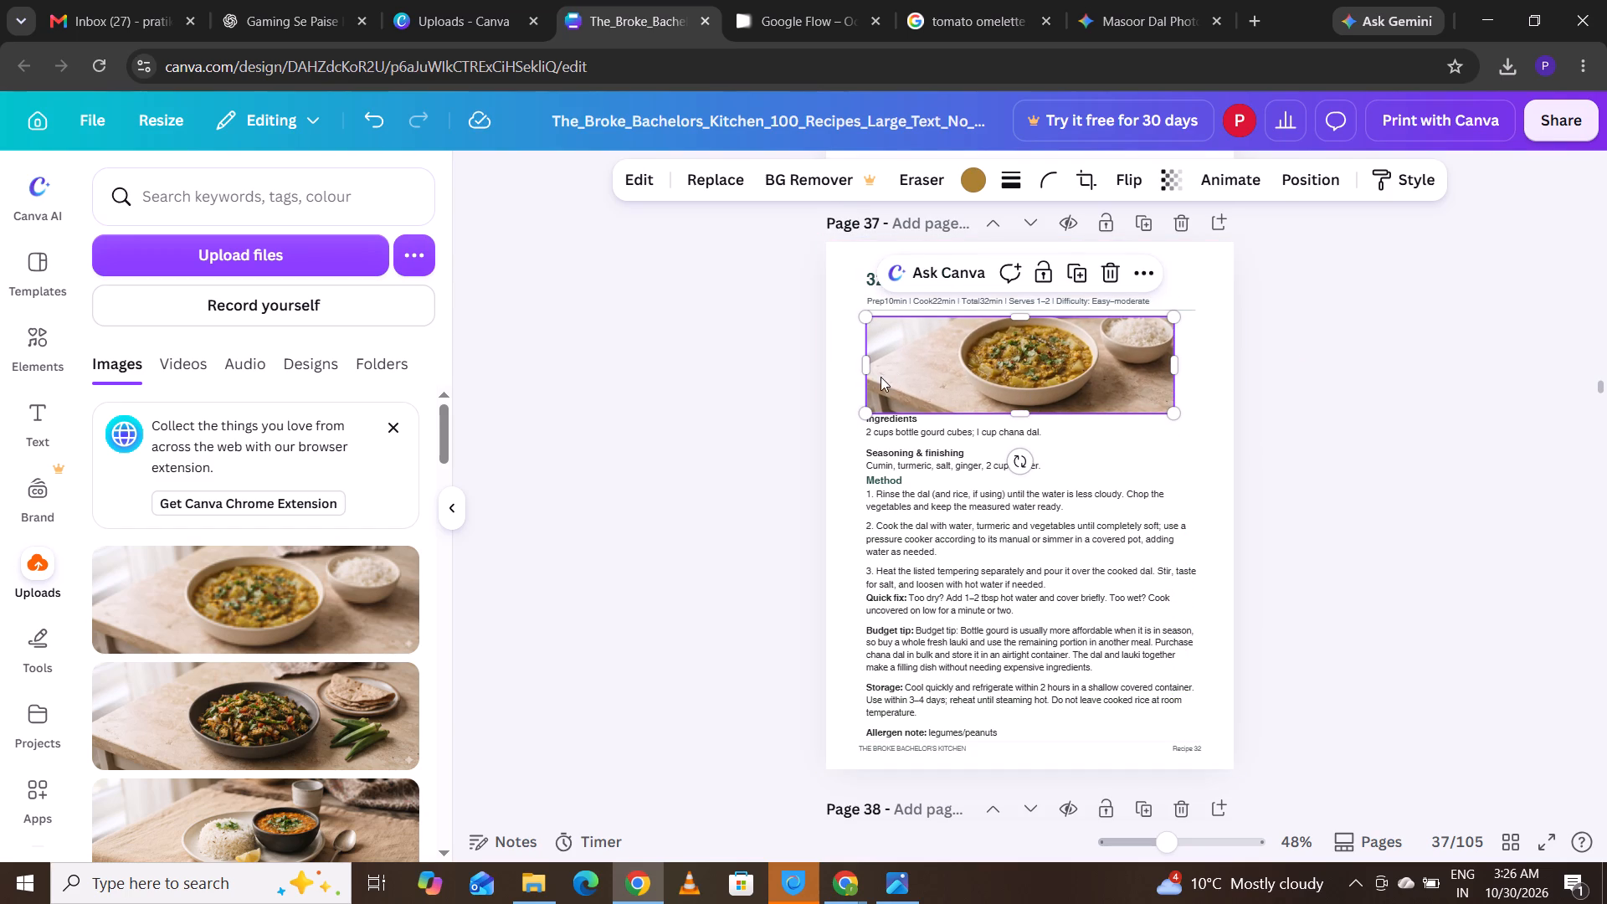
drag(864, 372, 891, 368)
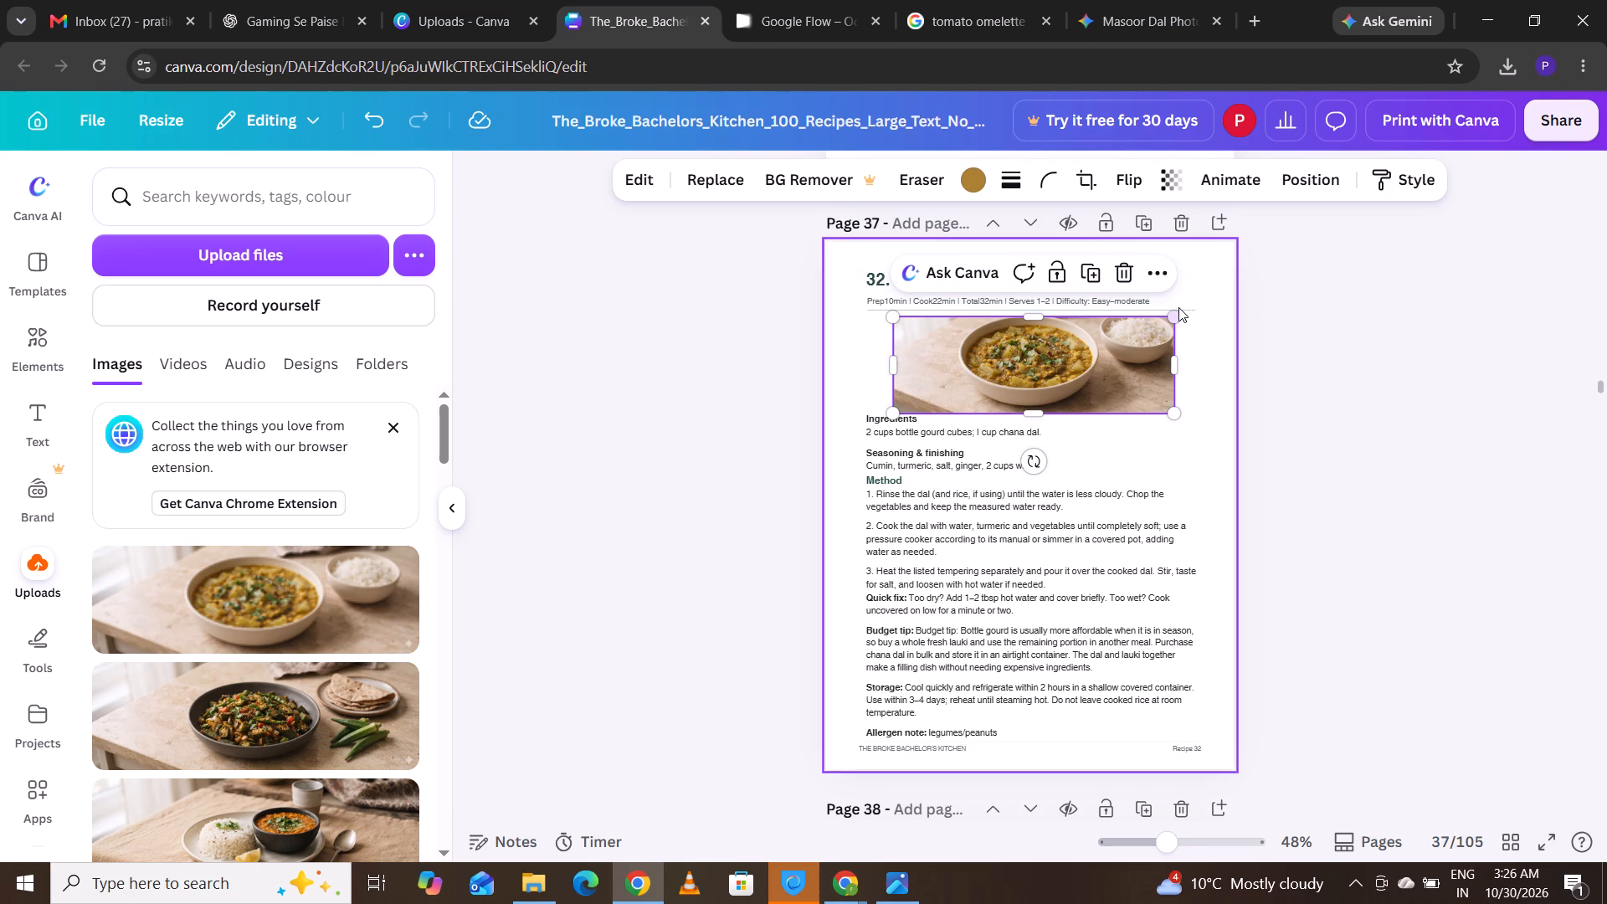
drag(1173, 317, 1182, 314)
drag(1092, 351, 1068, 353)
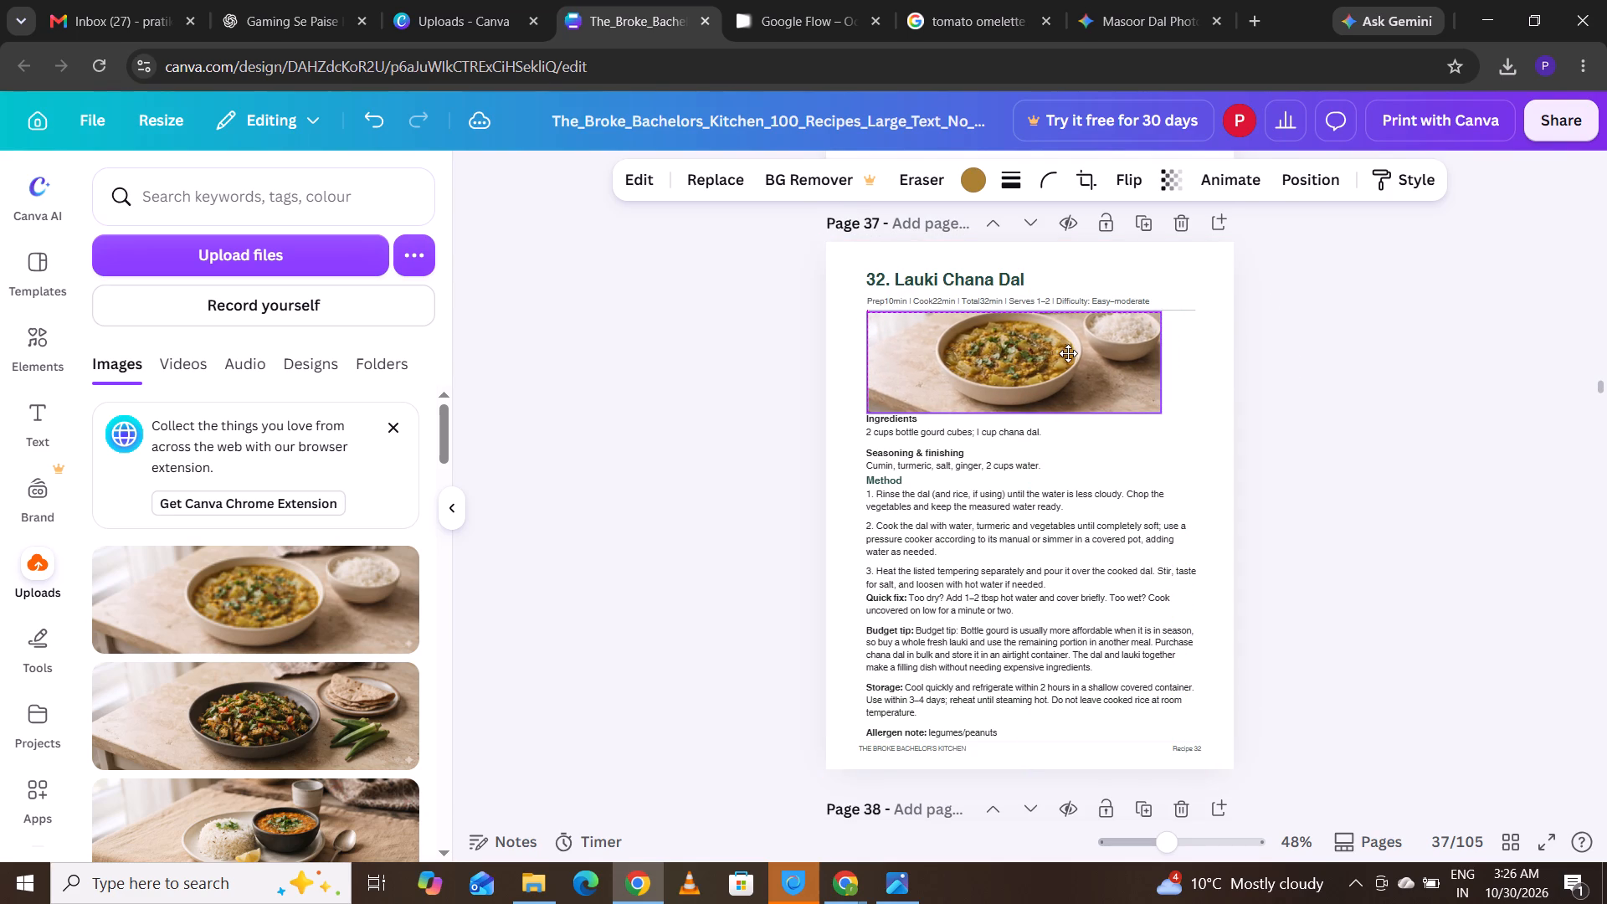
drag(1068, 353, 1066, 354)
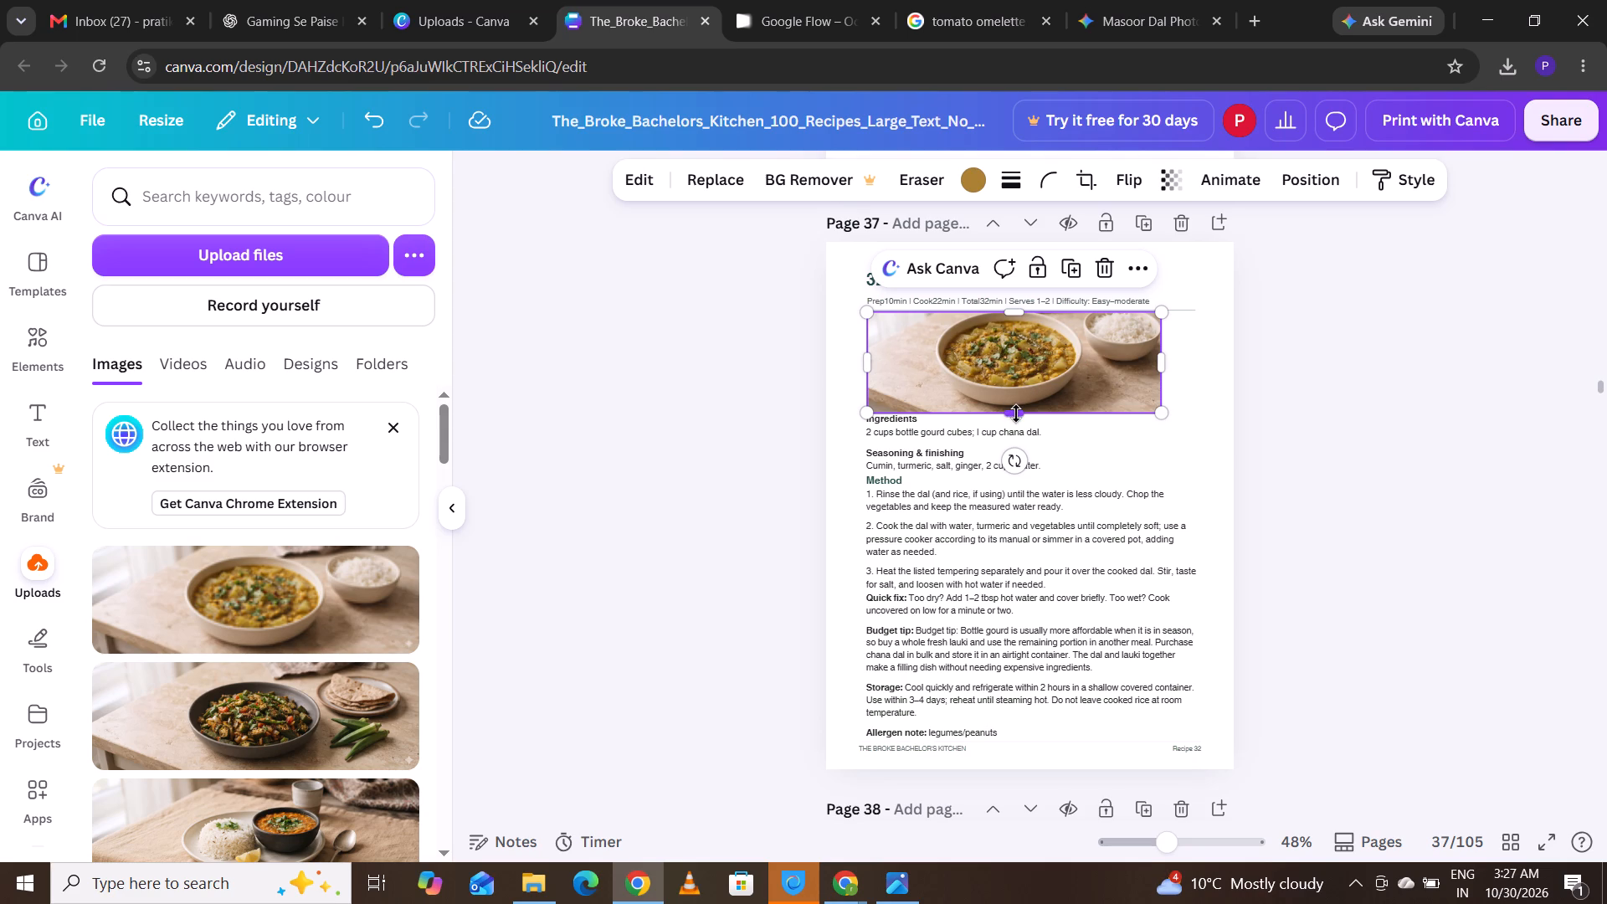
drag(1016, 413, 1017, 406)
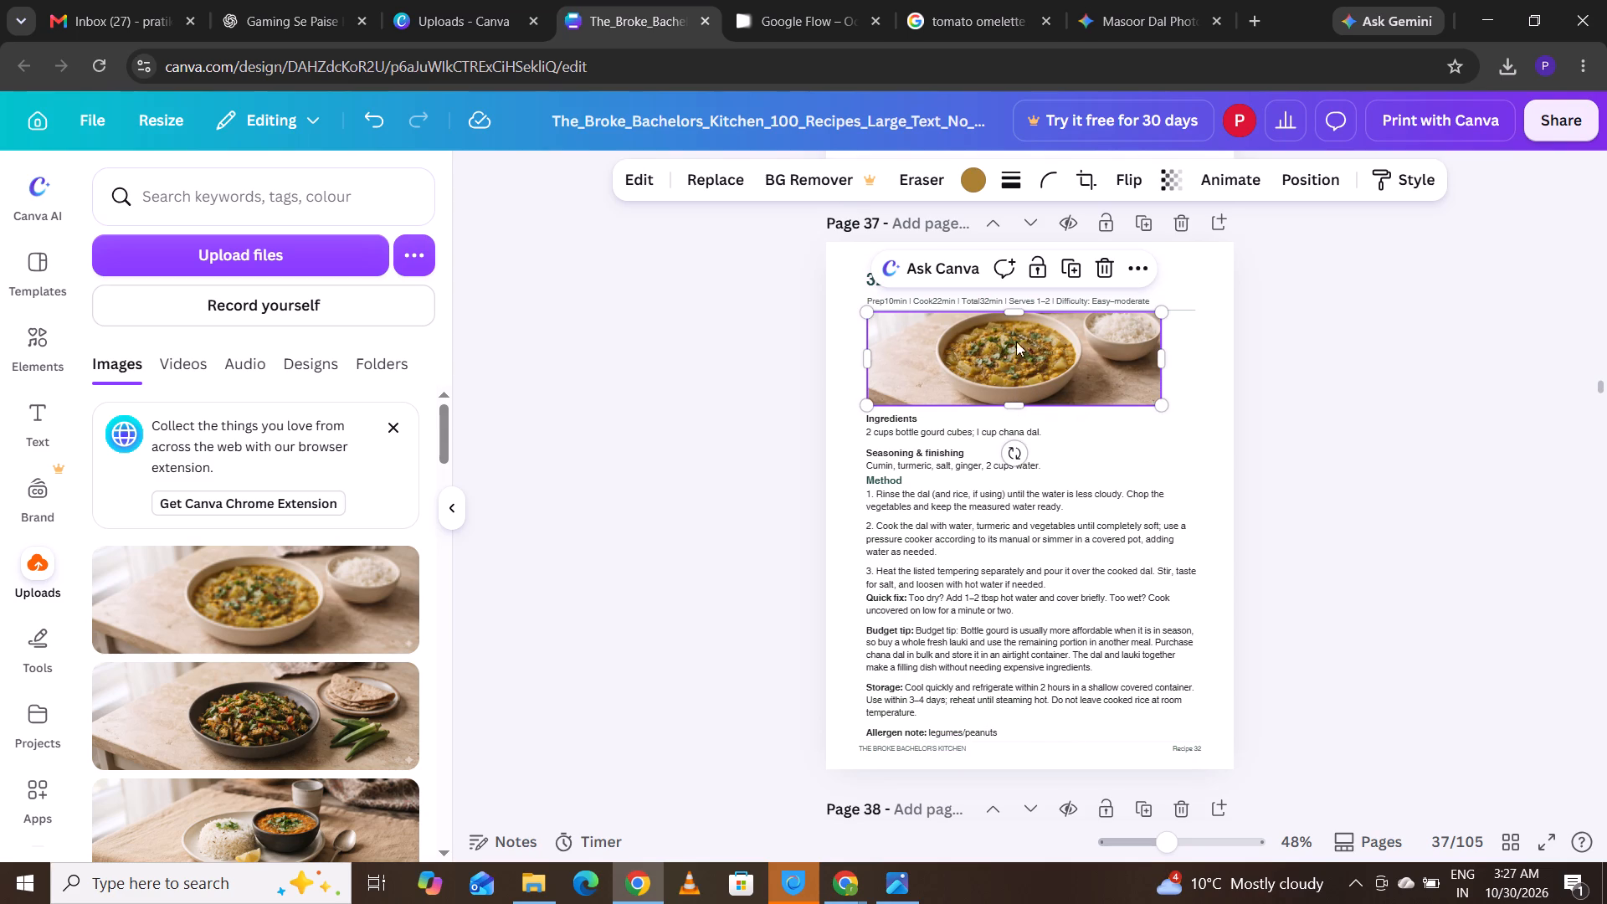
click(1016, 312)
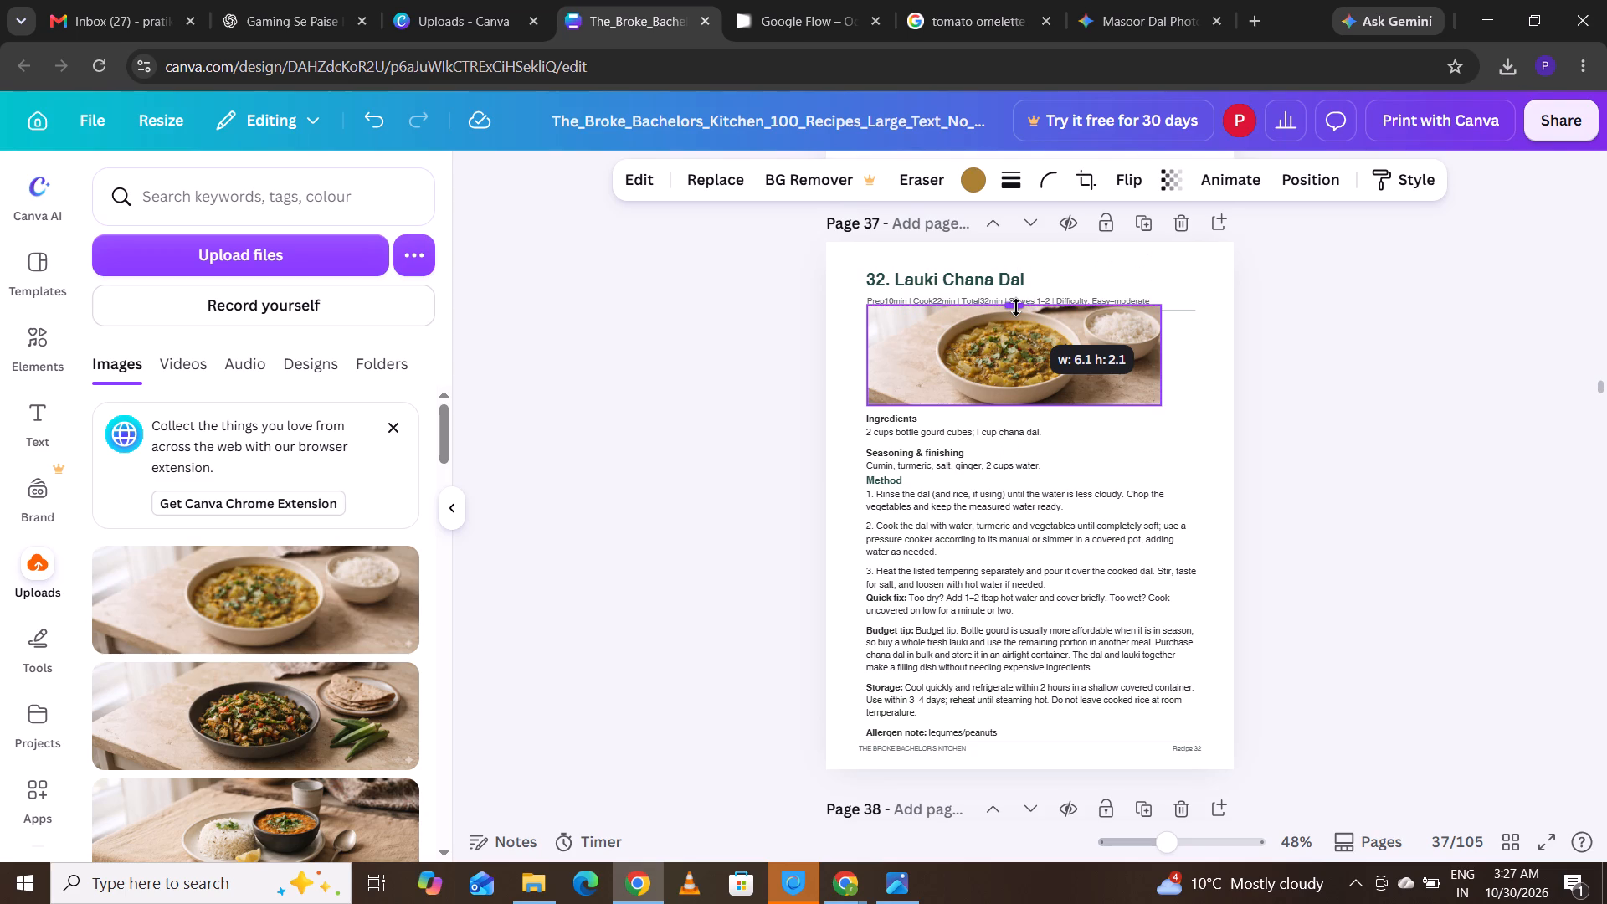
click(1034, 367)
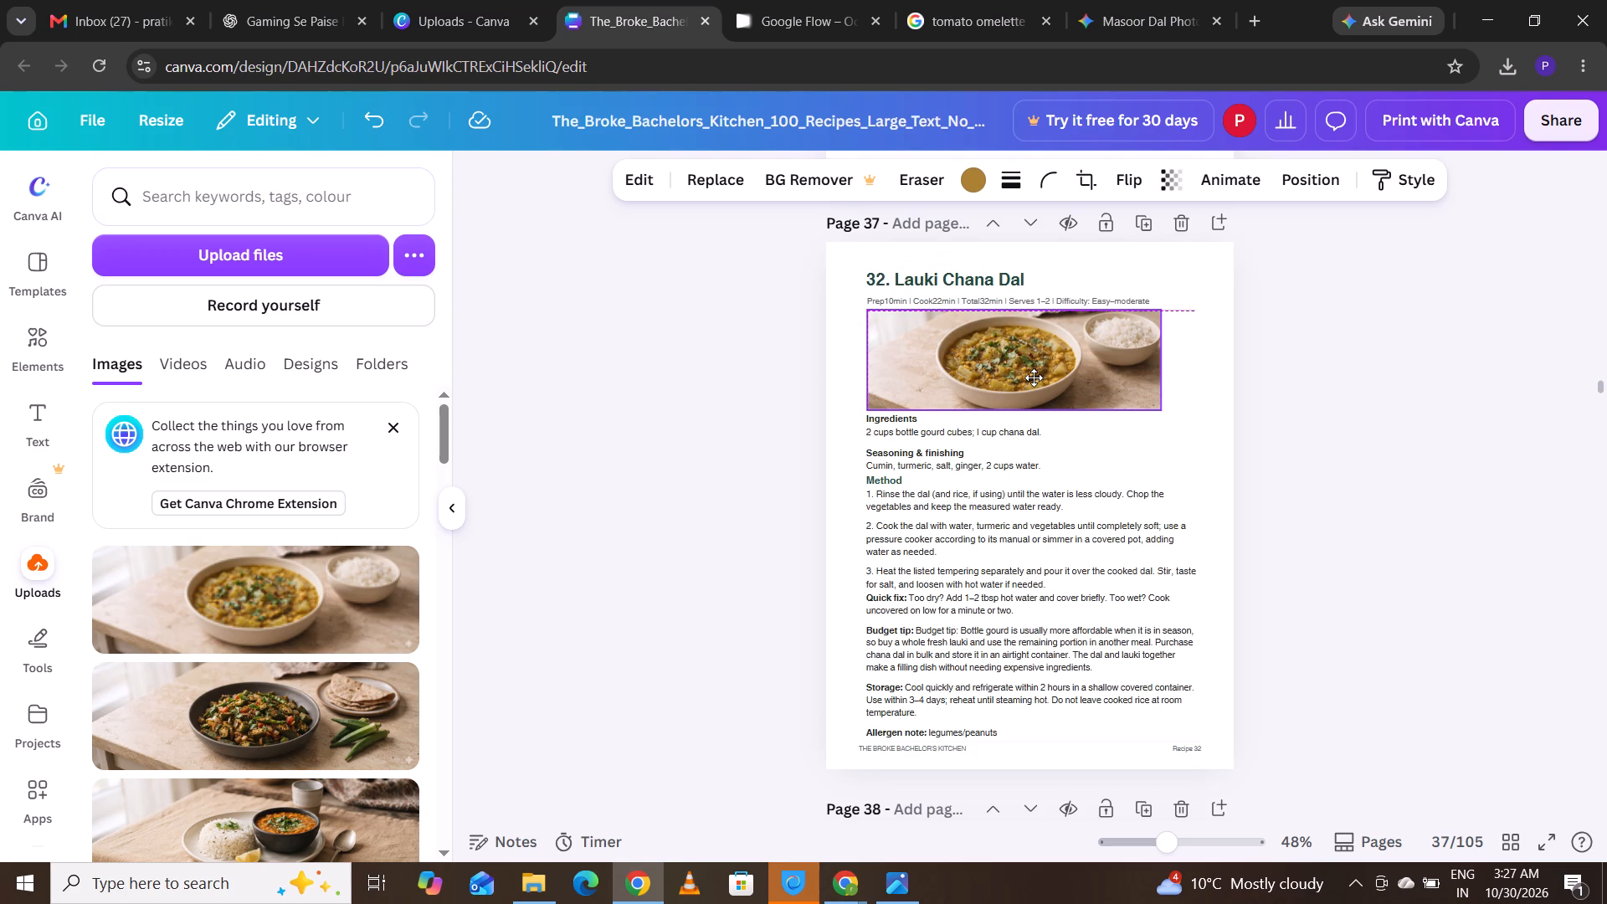
click(1351, 393)
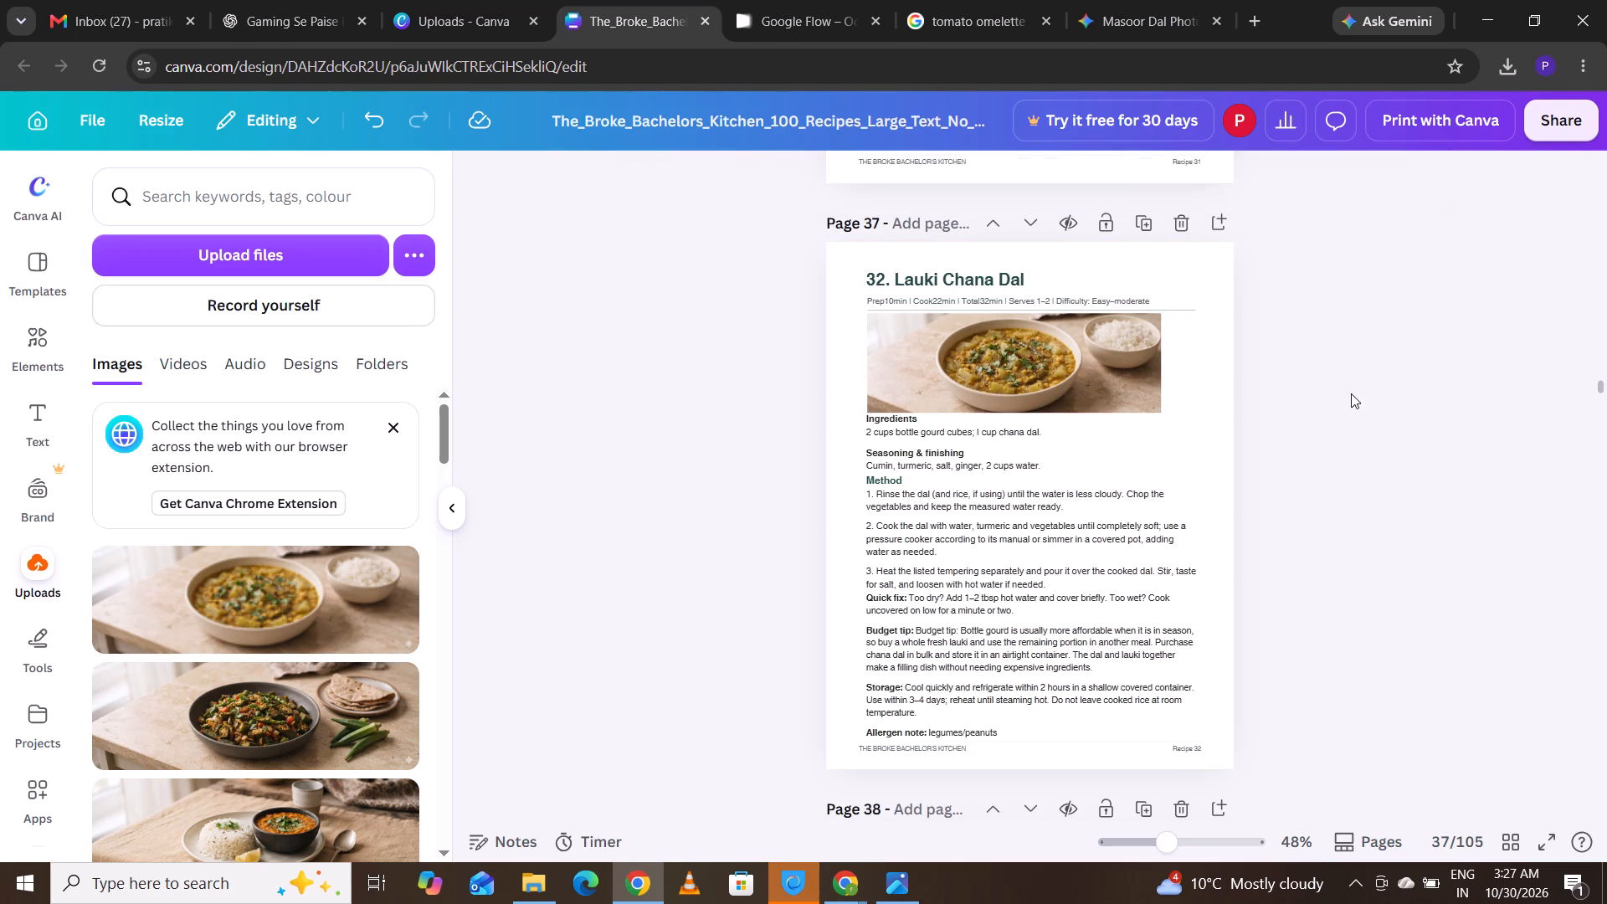
Move the "33. Peanut Sesame Noodles" recipe text block on page 38 down to just above the footer, leaving room for a photo.
click(1602, 383)
key(Up)
key(Up)
key(Up)
key(Up)
key(Up)
key(Up)
key(Up)
key(Up)
key(Up)
key(Up)
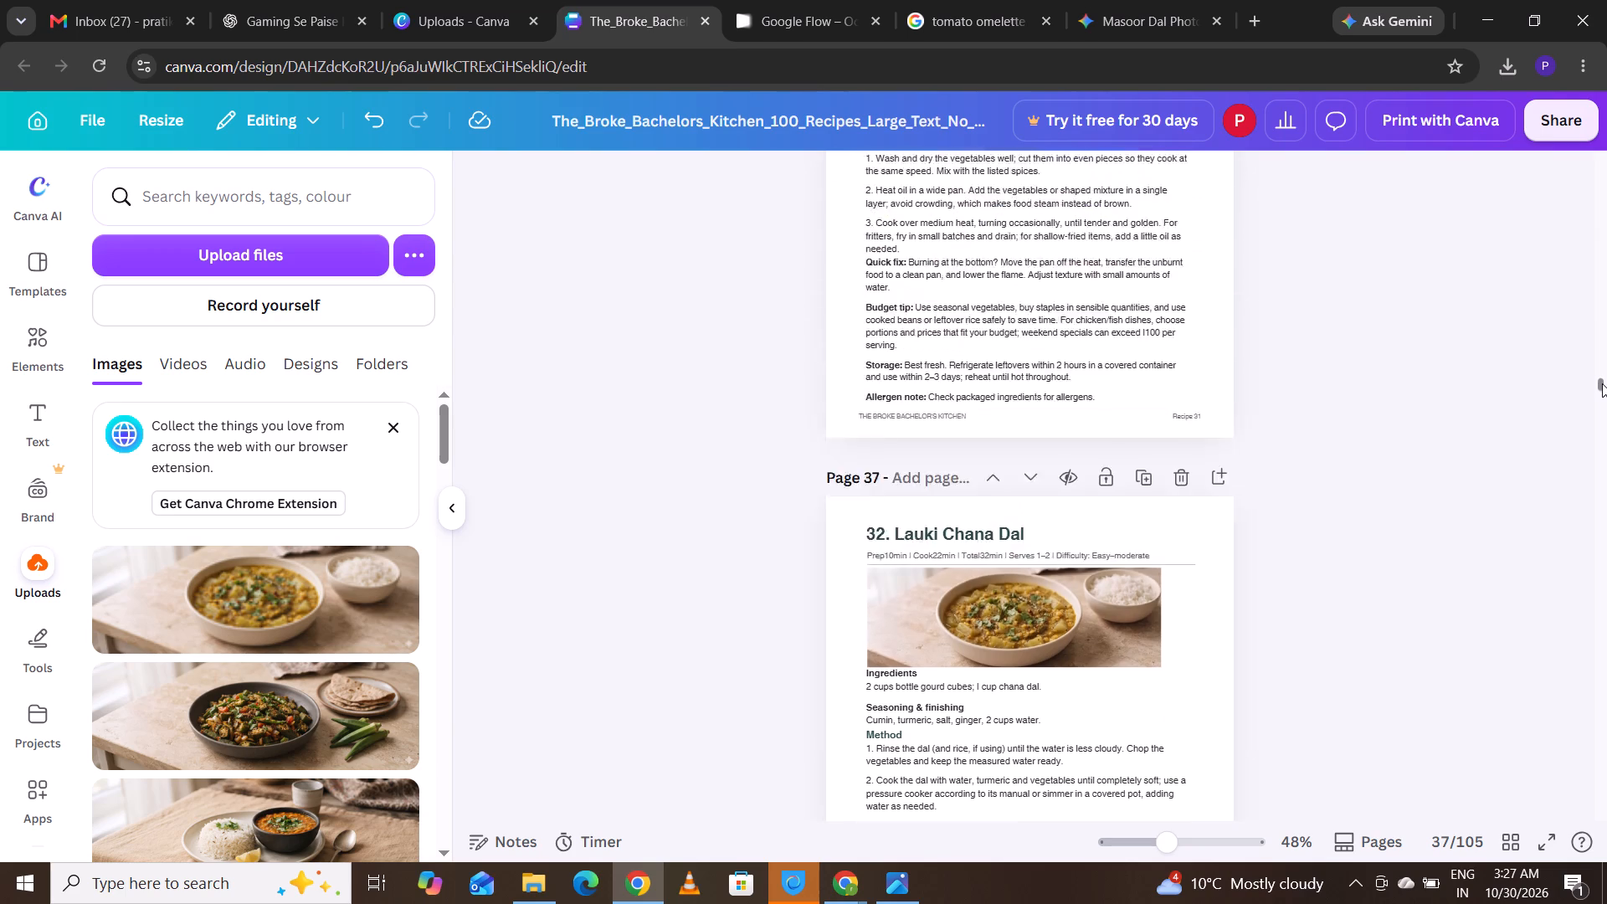
key(Up)
key(Down)
key(Down)
key(Down)
key(Down)
key(Down)
key(Down)
key(Down)
key(Down)
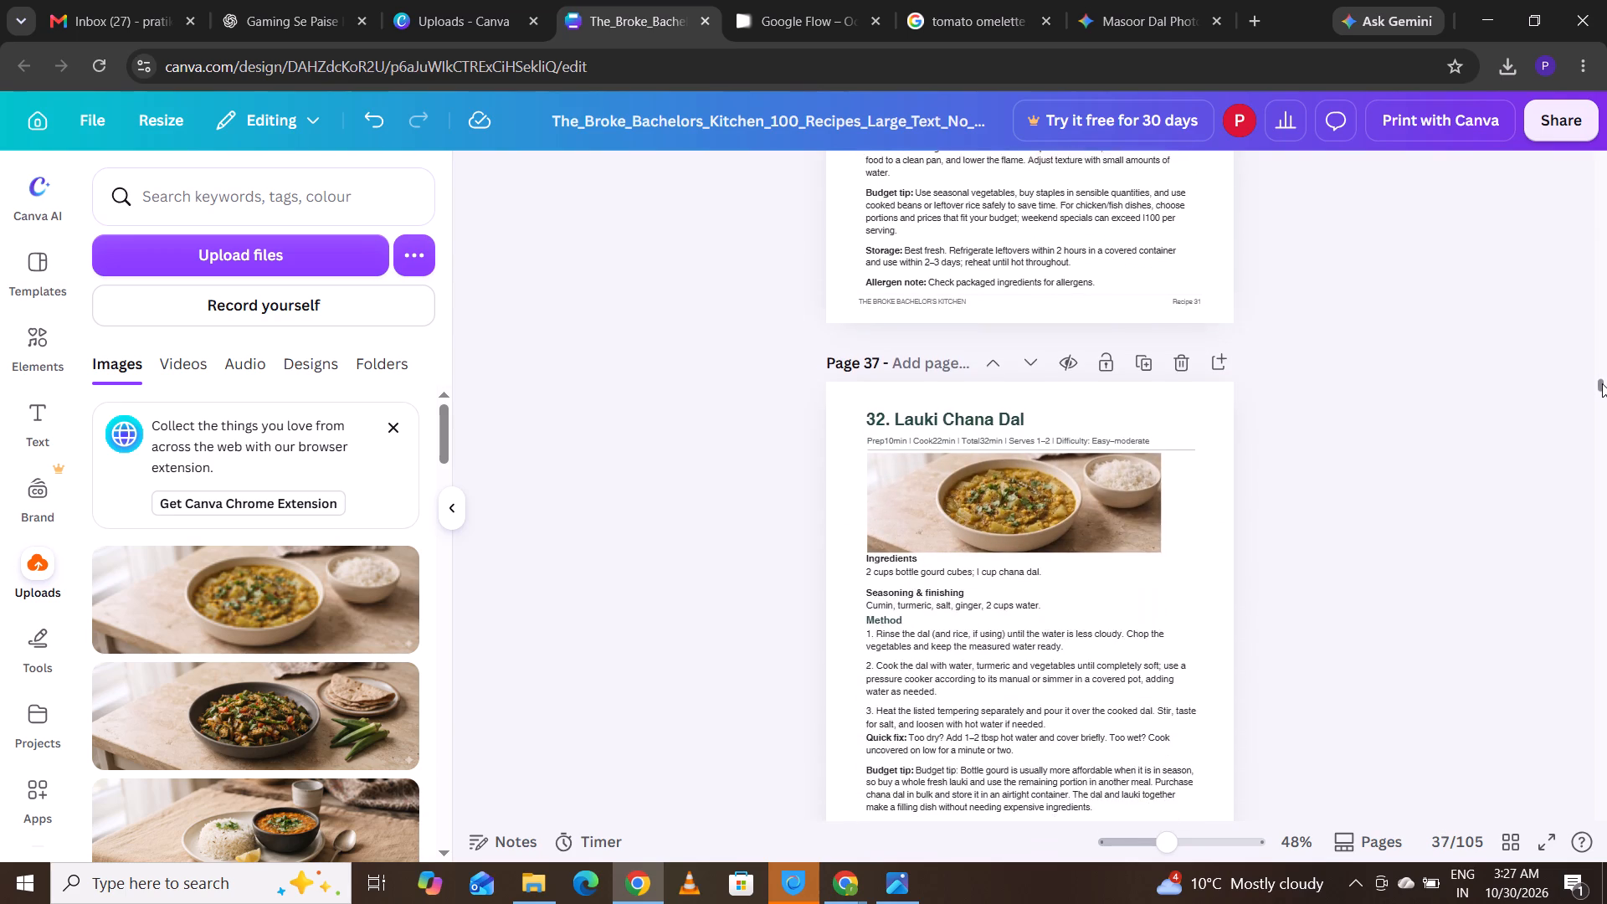
key(Down)
key(Down)
key(Down)
key(Down)
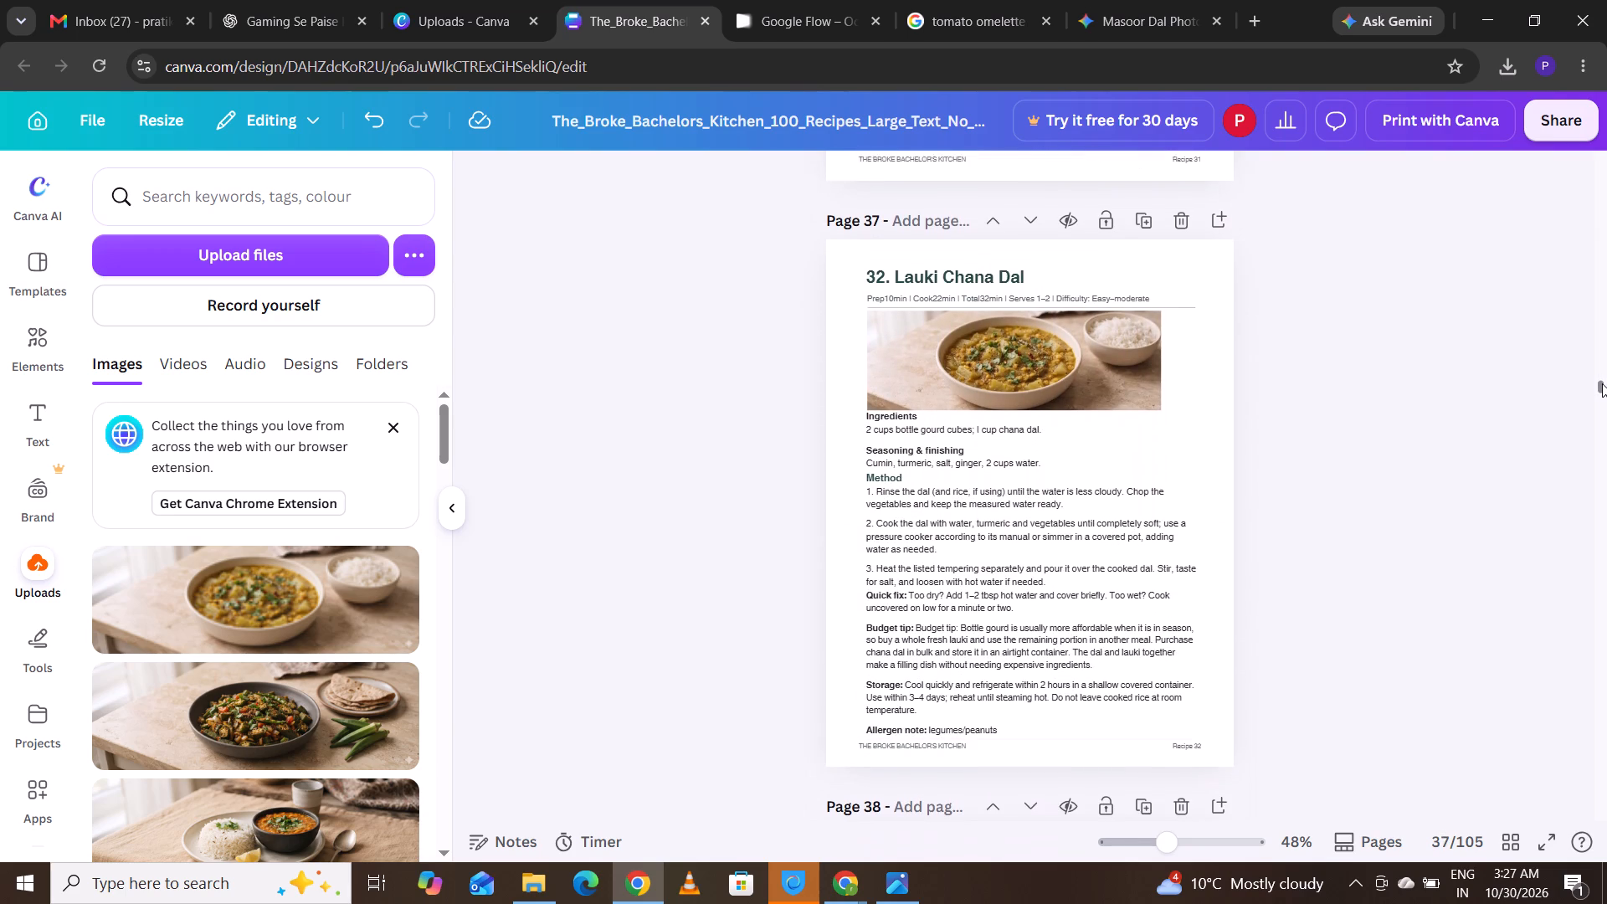
key(Down)
key(Down)
key(Down)
key(Down)
key(Down)
key(Down)
key(Down)
key(Down)
key(Down)
key(Down)
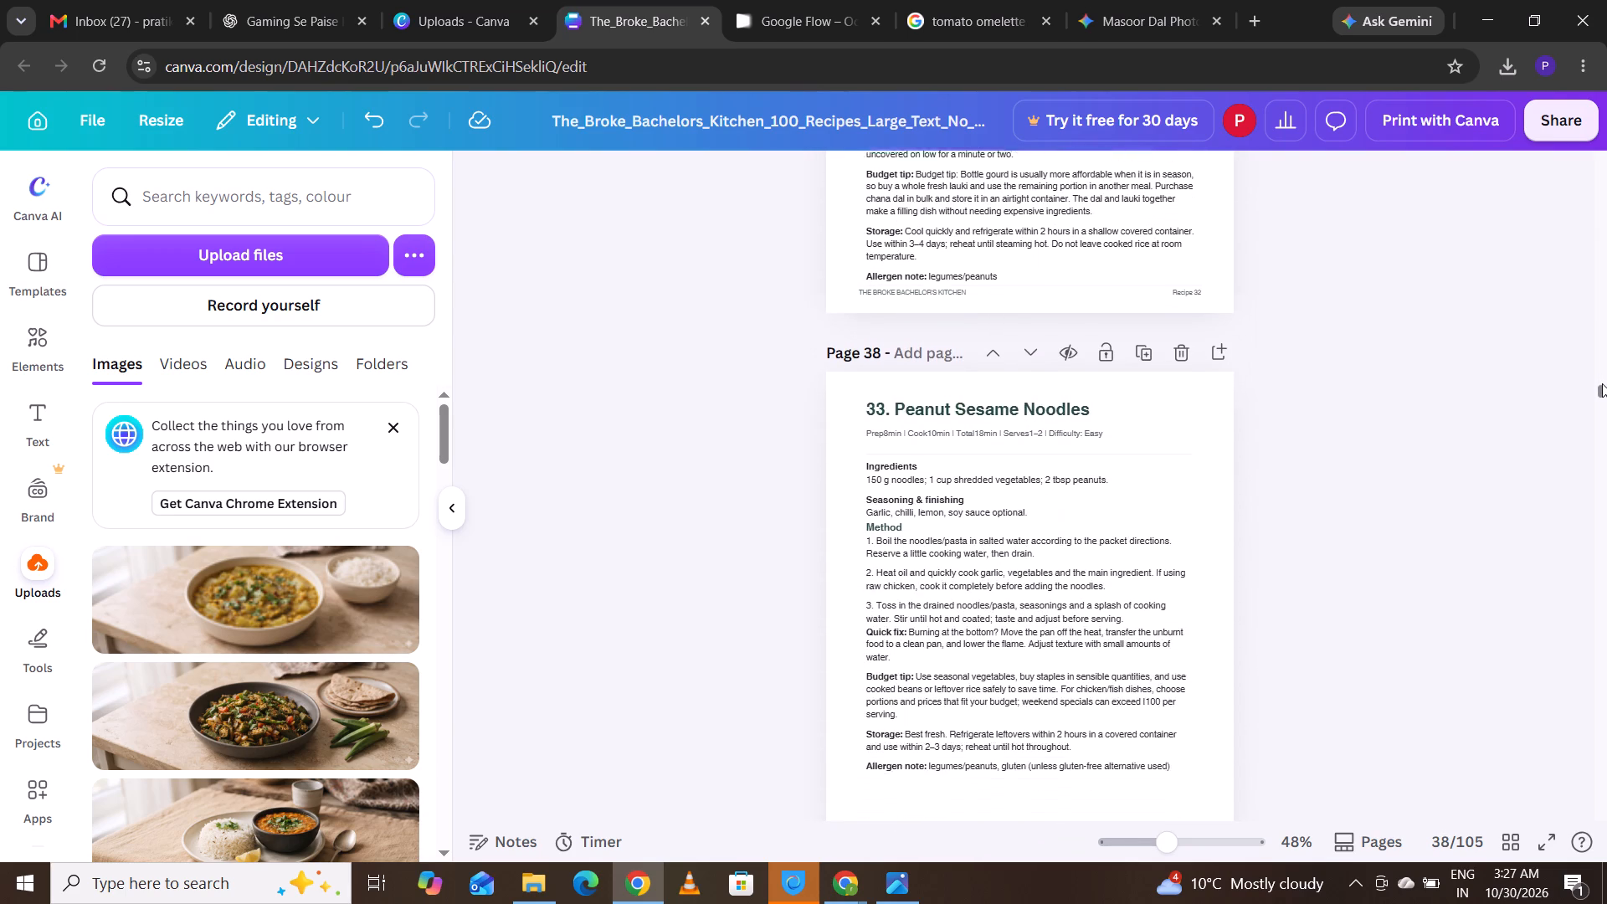
key(Down)
key(Down)
key(Down)
key(Down)
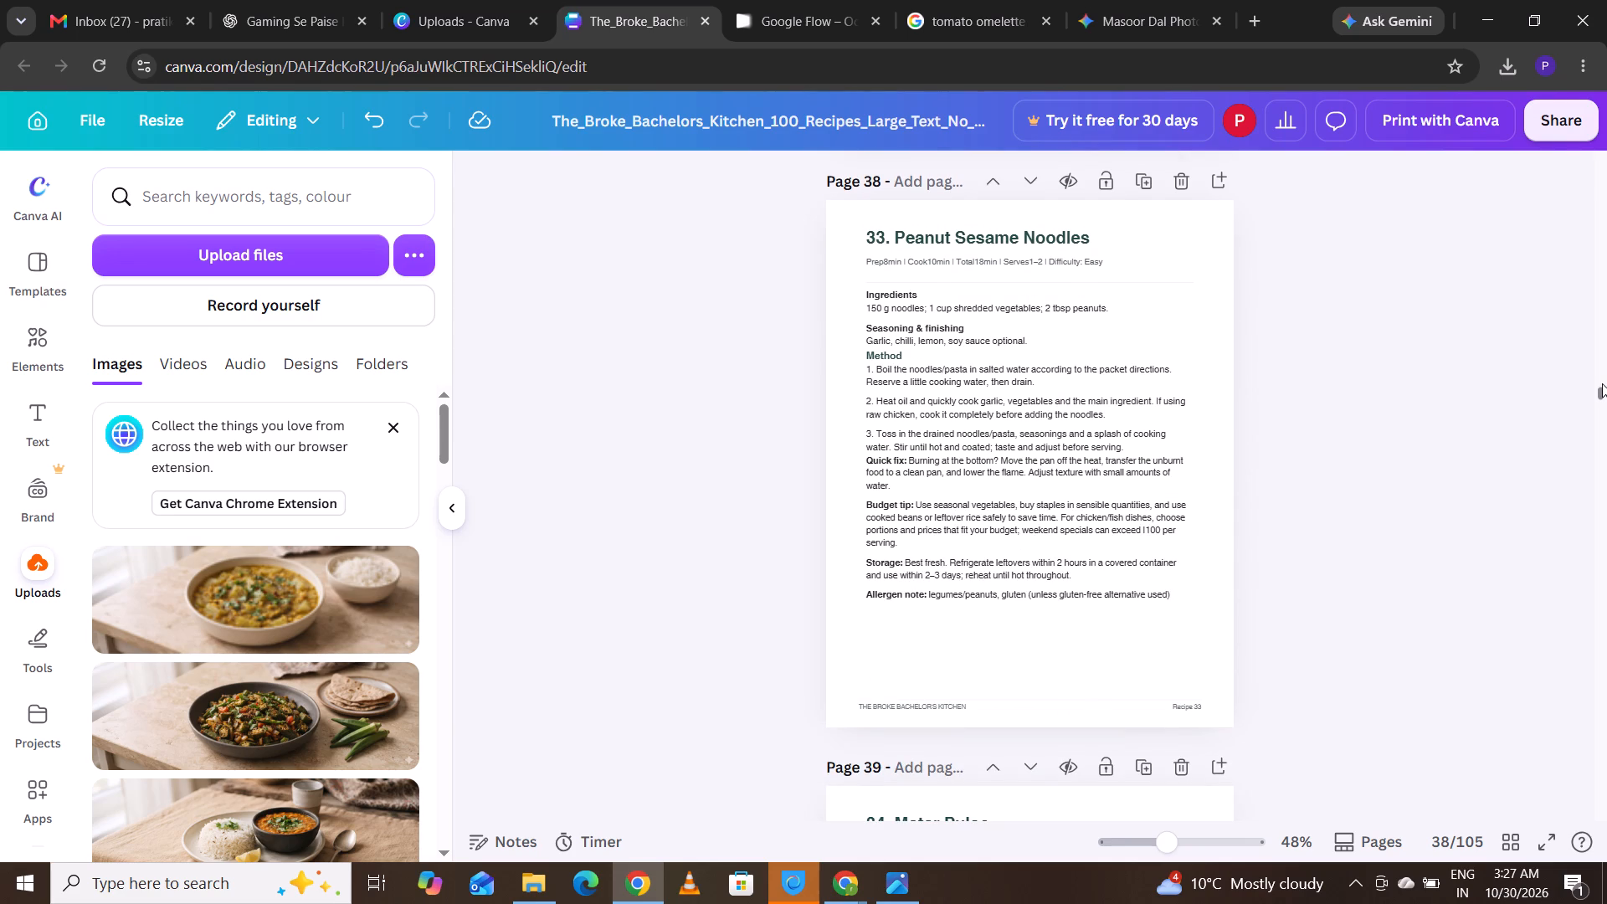
click(979, 464)
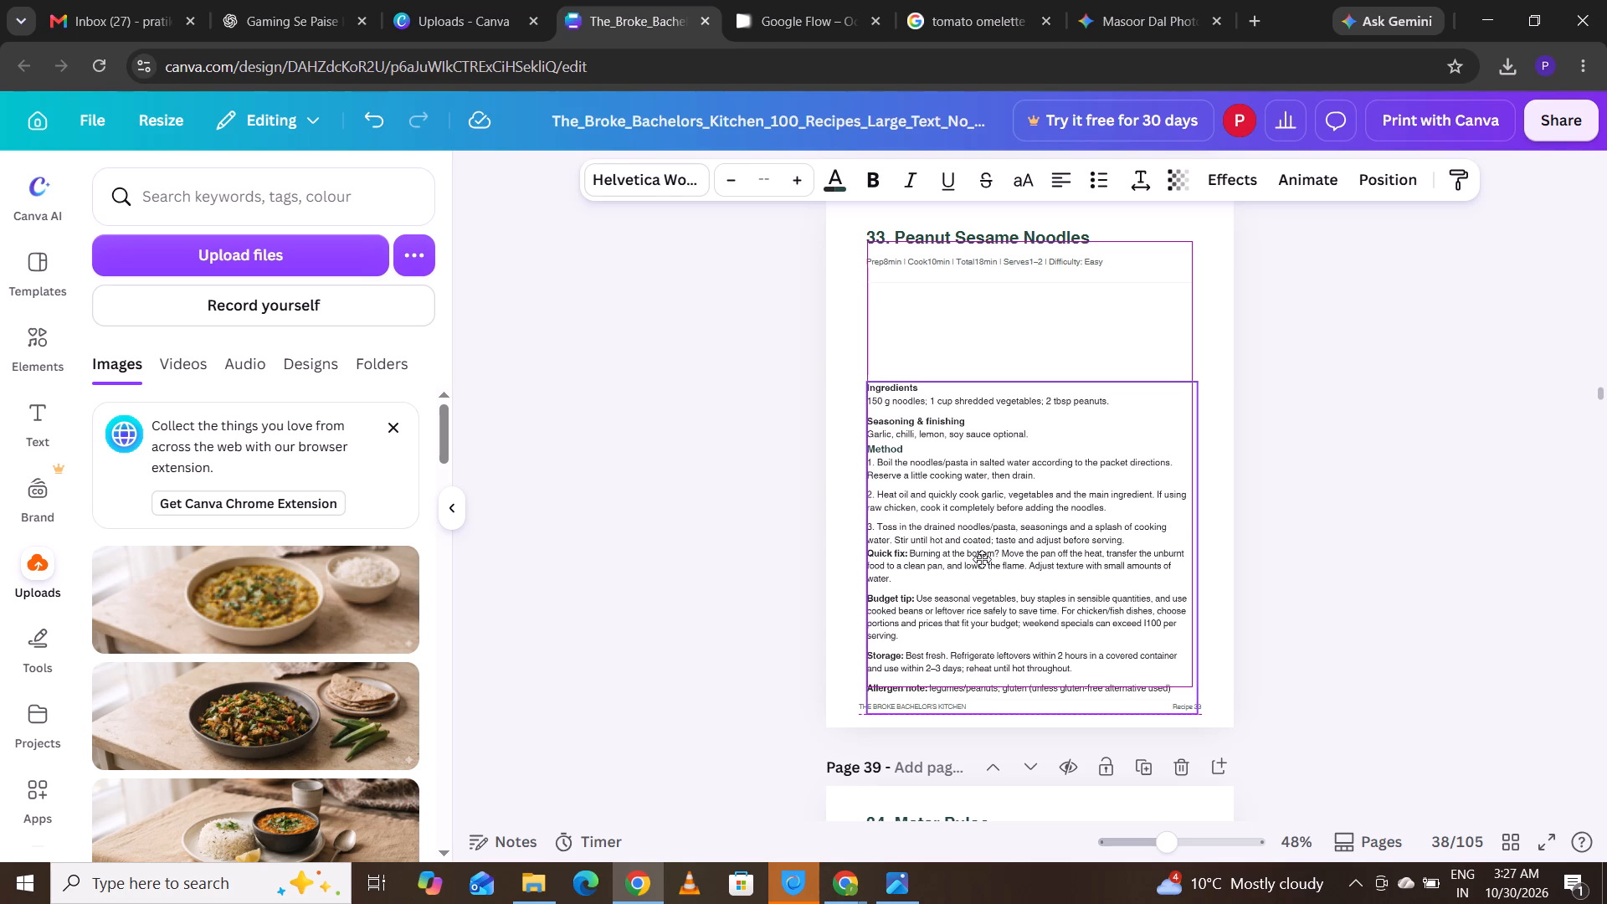
Move the prep and cook time line and the divider line on page 38 up, closer beneath the recipe title.
click(1062, 270)
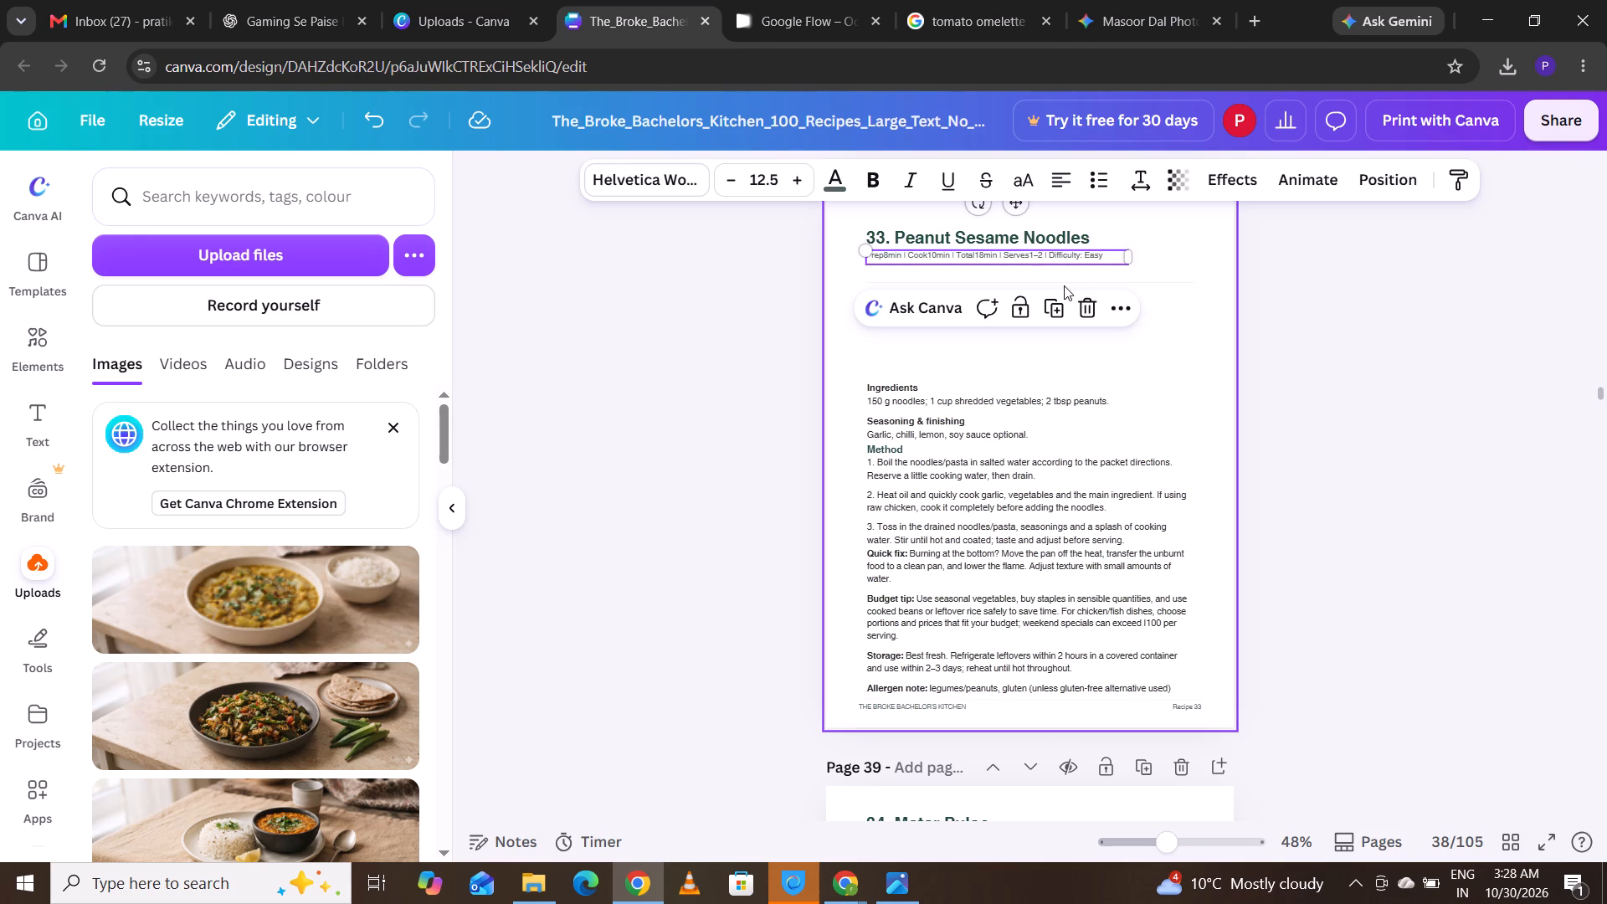
drag(1161, 282, 1161, 277)
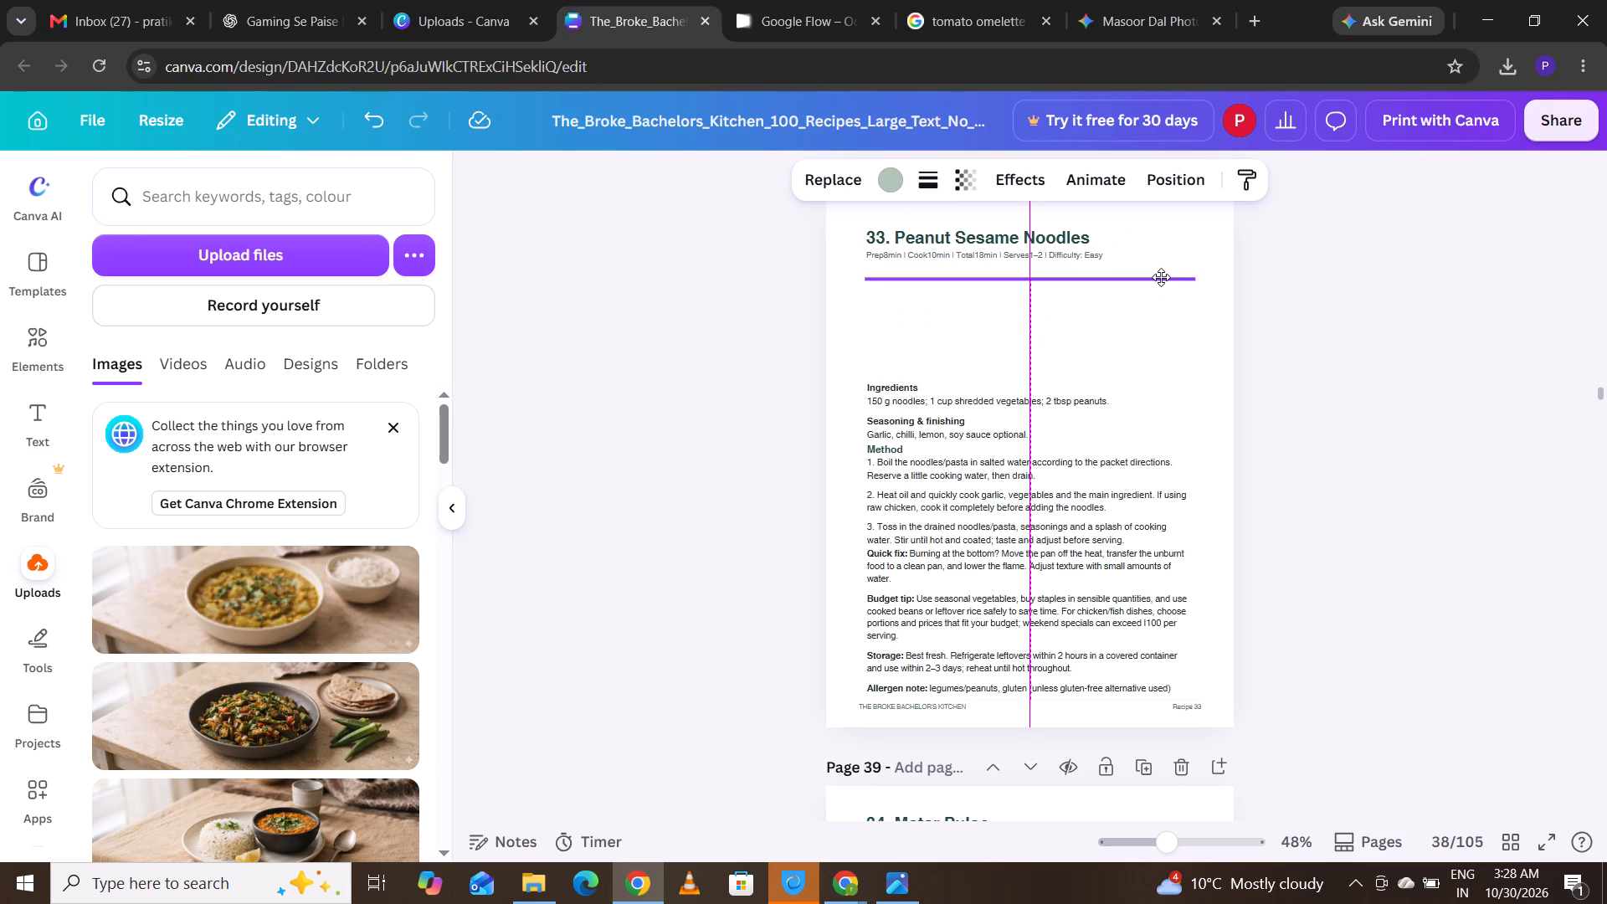
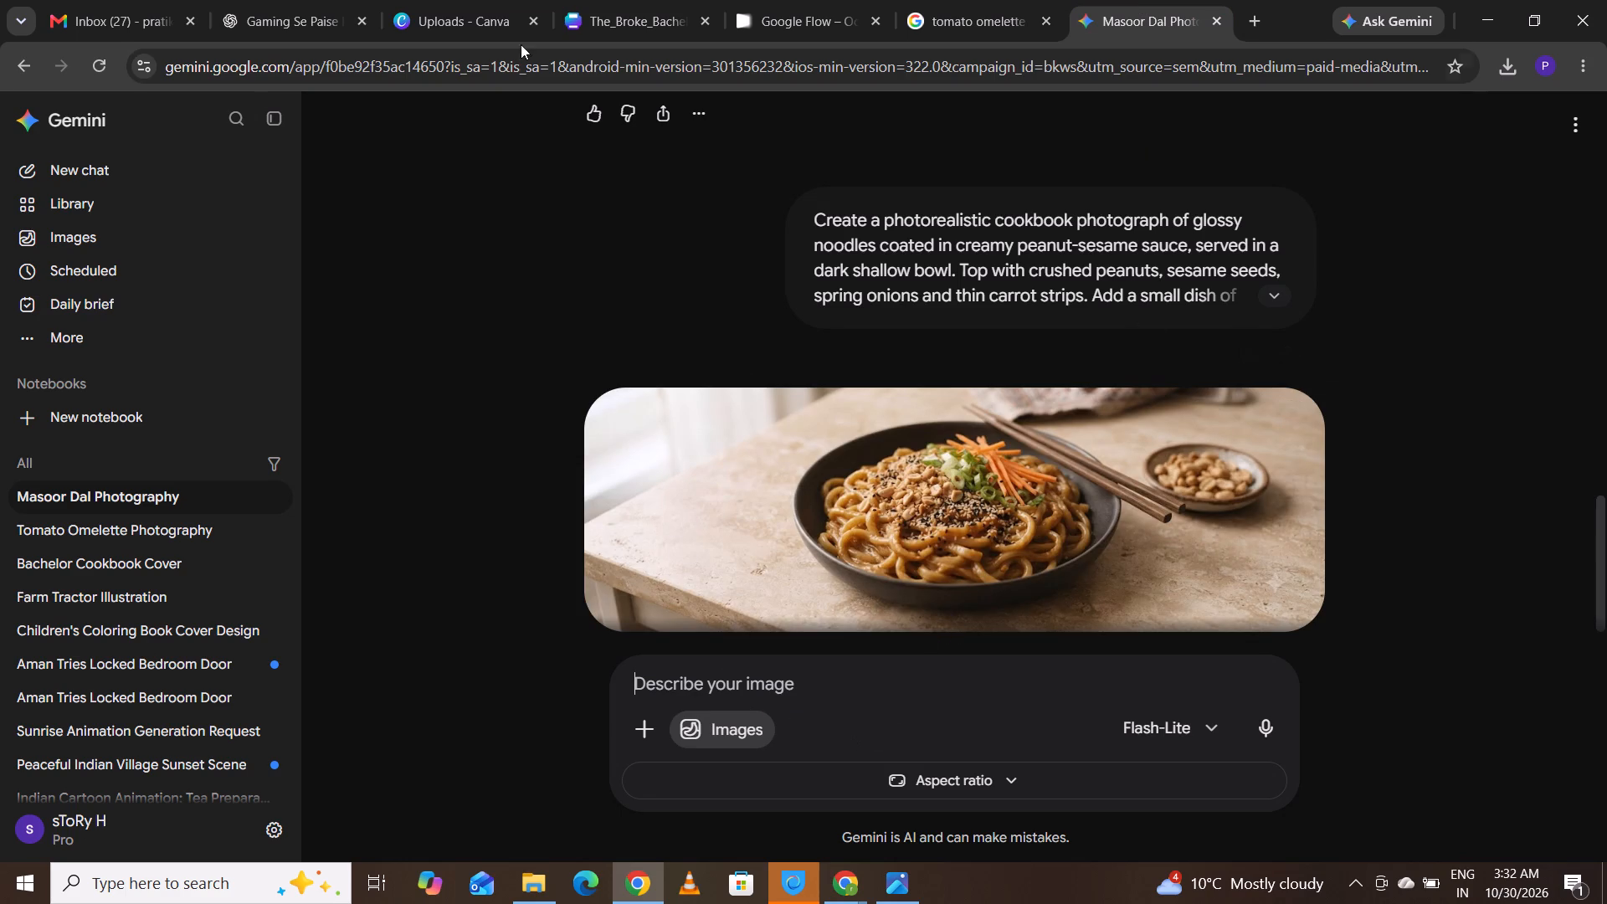
click(635, 3)
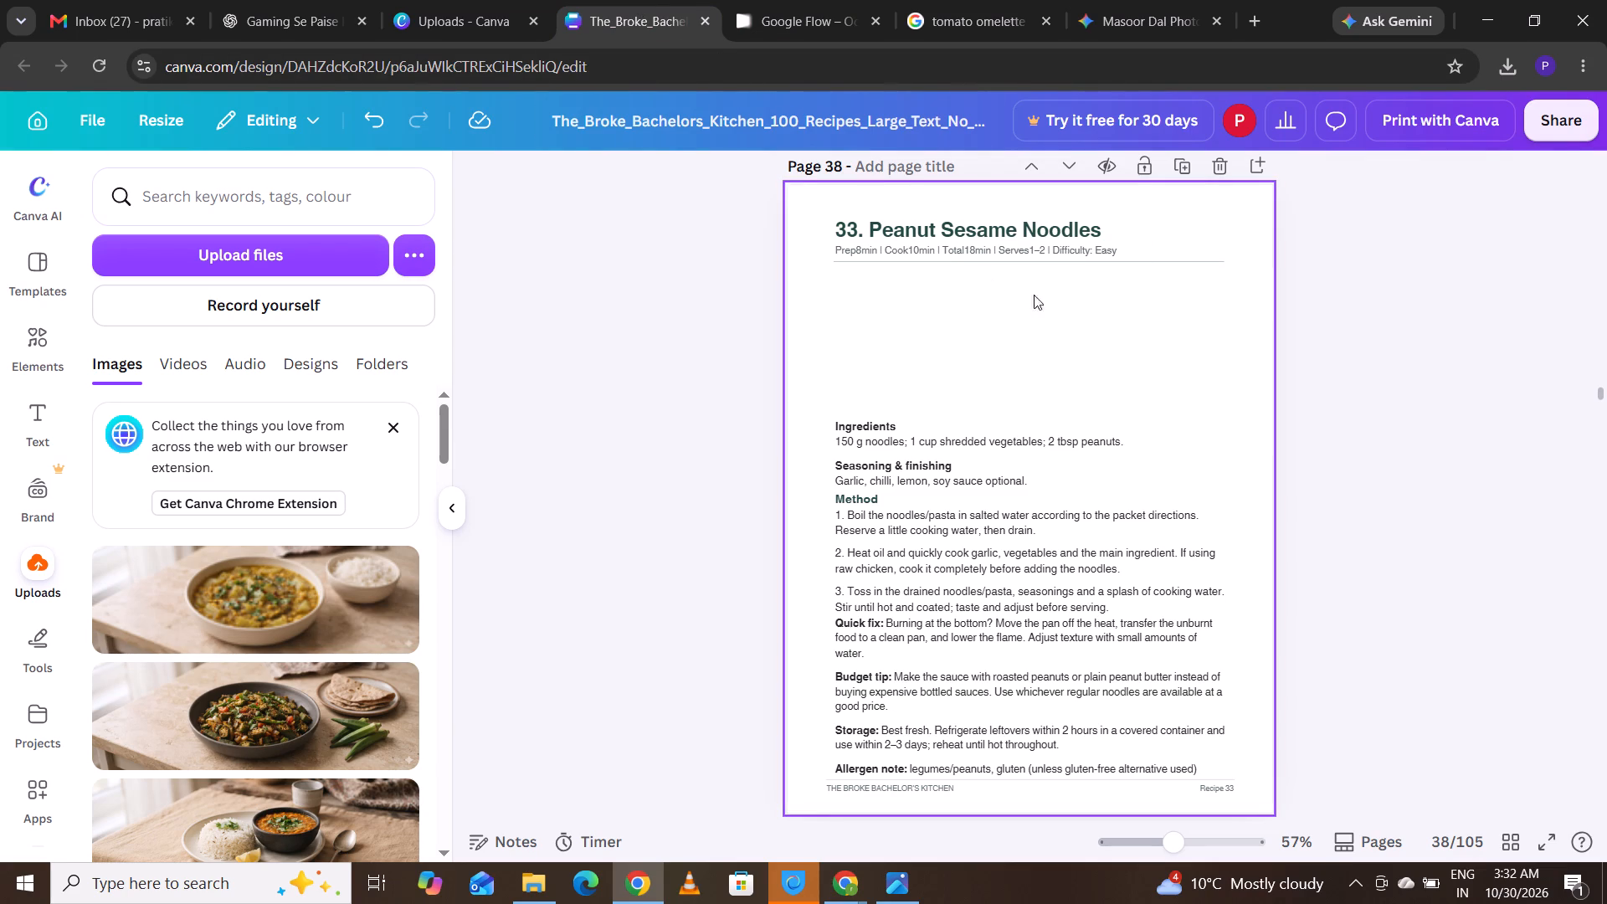
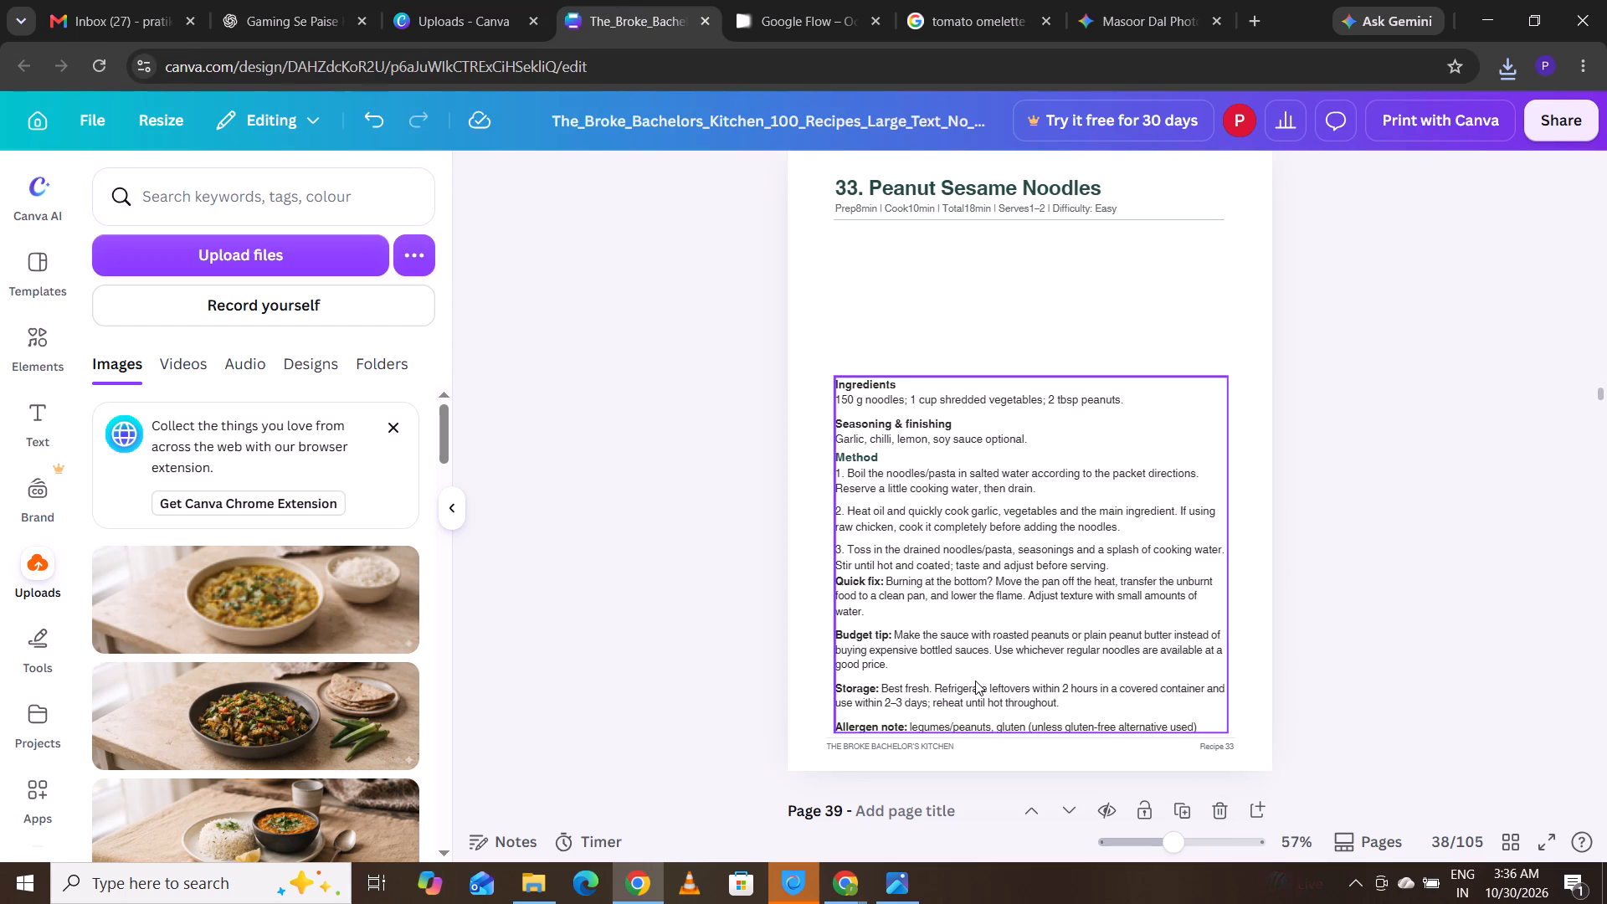
Upload Gemini_Generated_Image_jsum4ajsum4ajsum.png from Downloads and place it on page 38 between the Peanut Sesame Noodles heading and Ingredients.
click(246, 265)
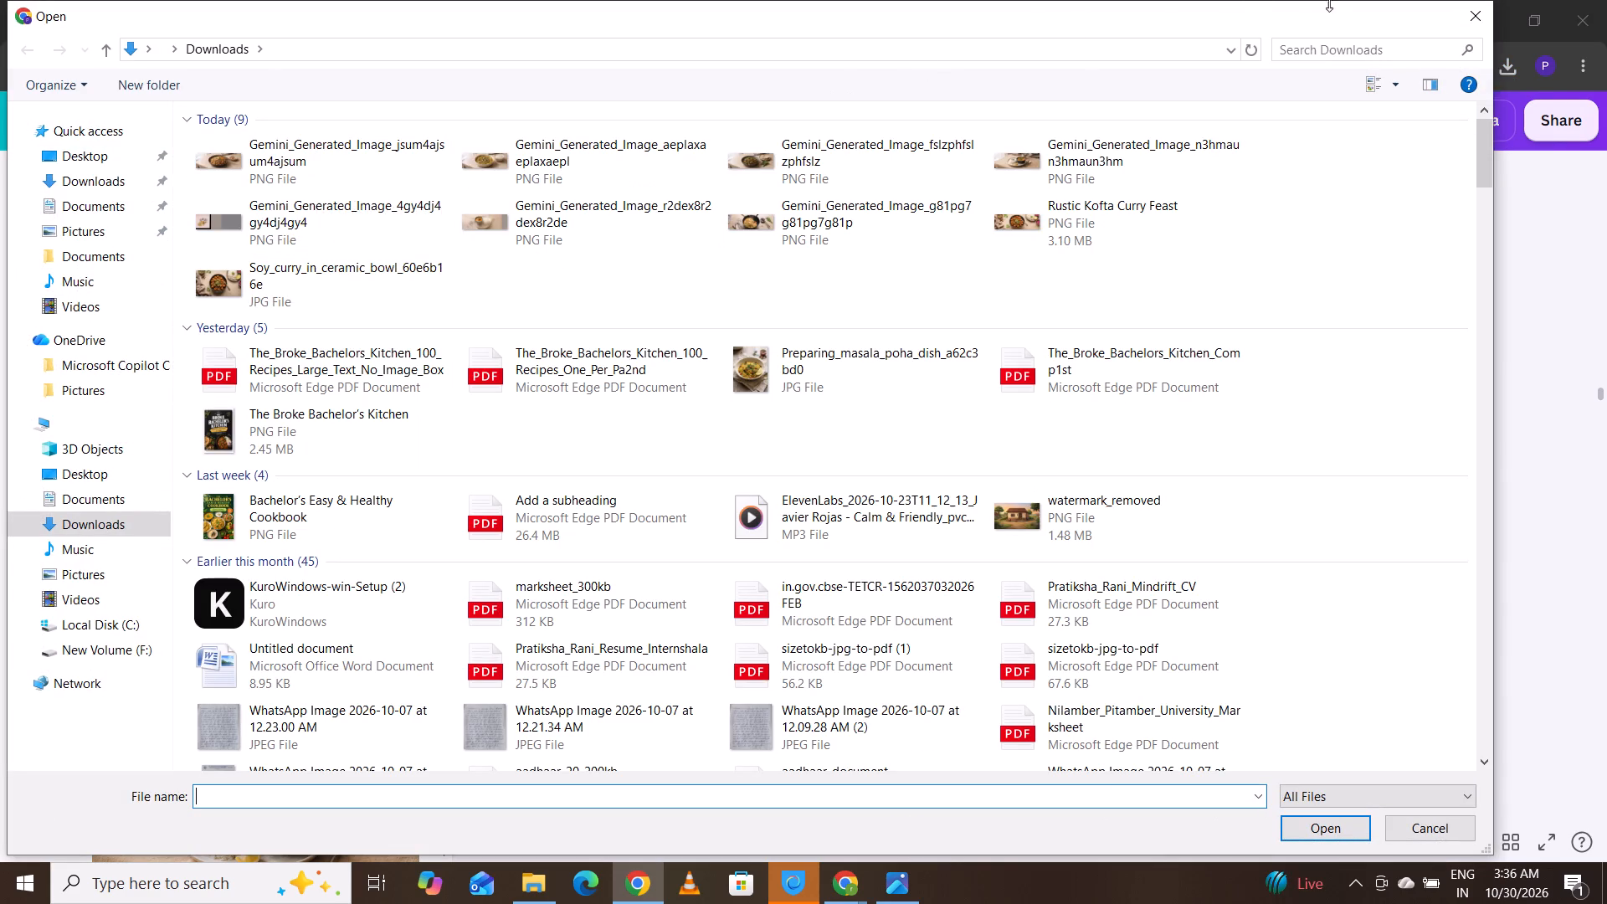
double_click(289, 164)
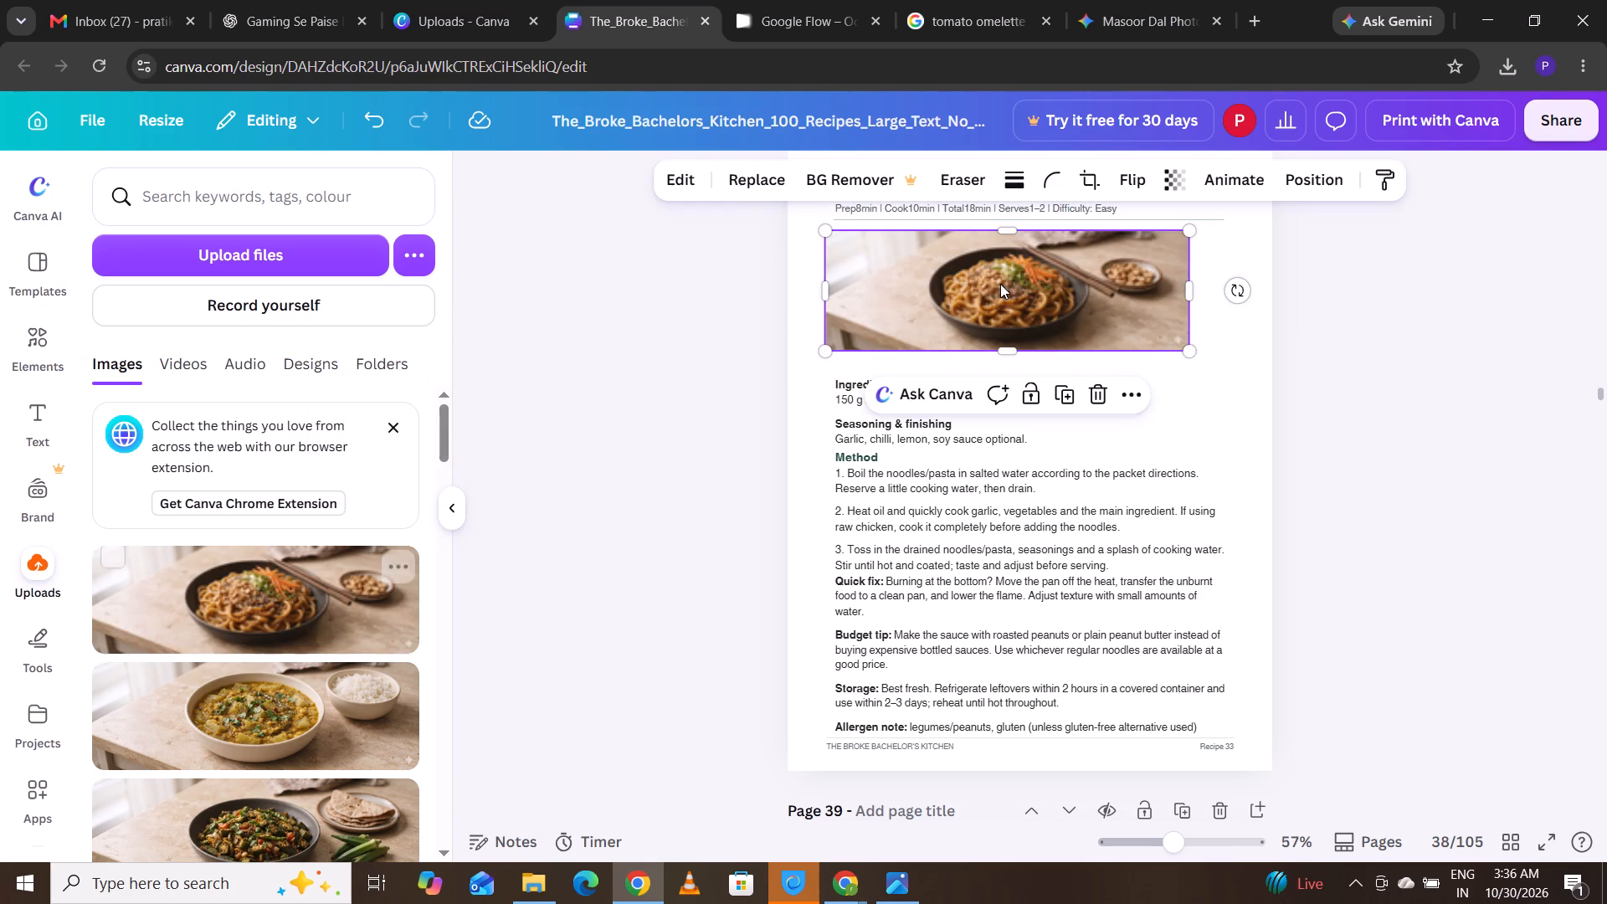
On page 38, trim the noodles photo's right edge slightly and align the photo with the recipe text block along the left margin.
click(980, 513)
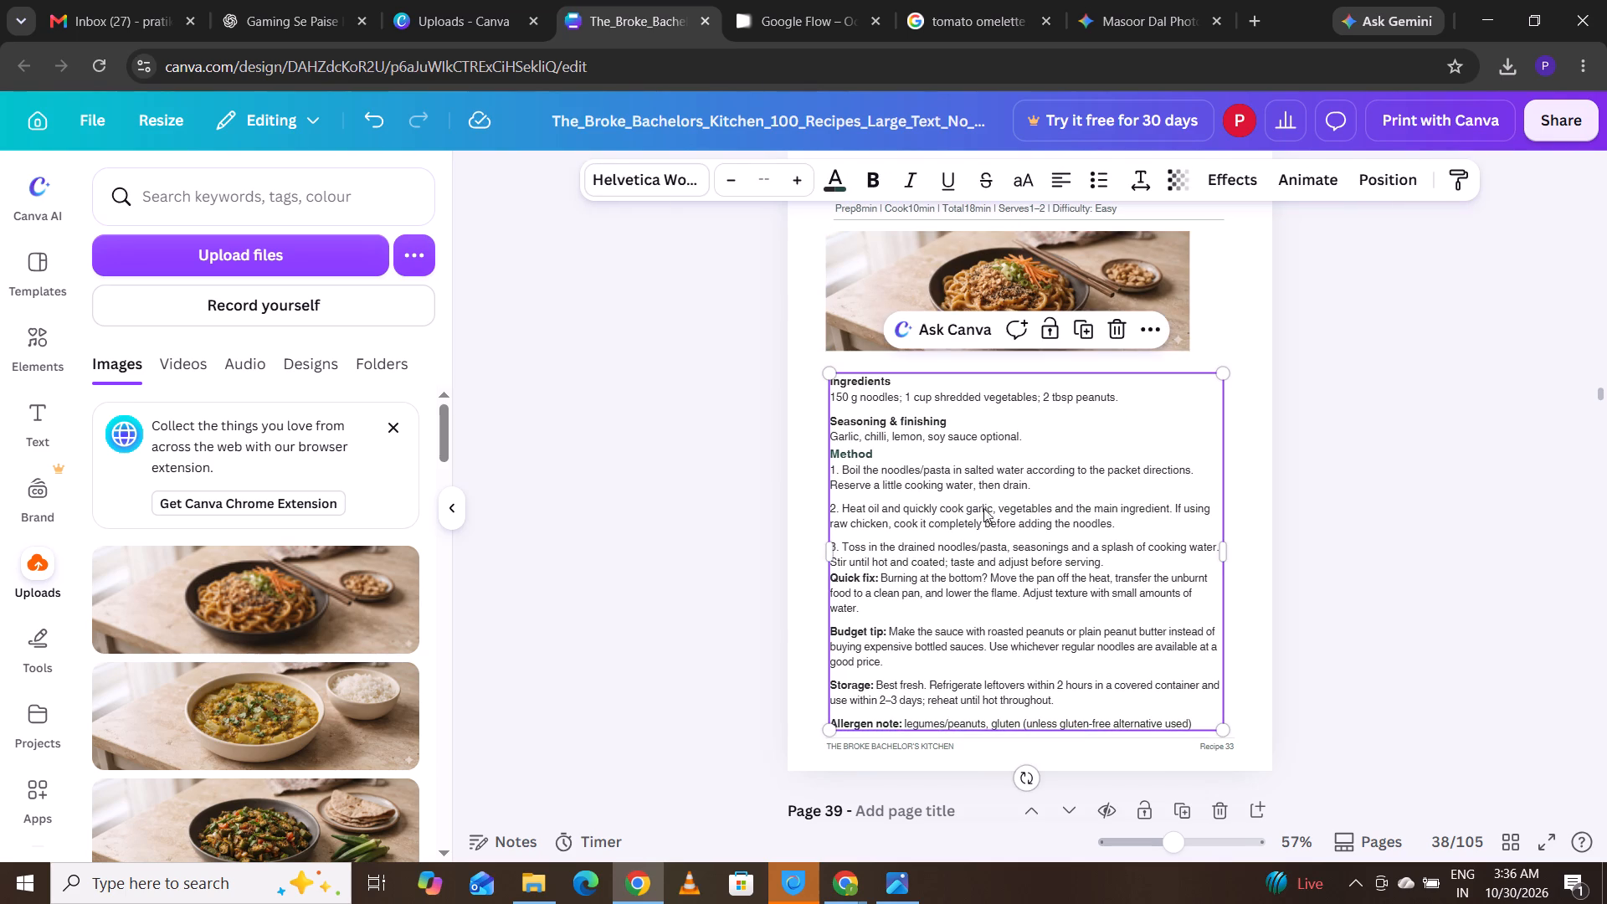
click(1597, 391)
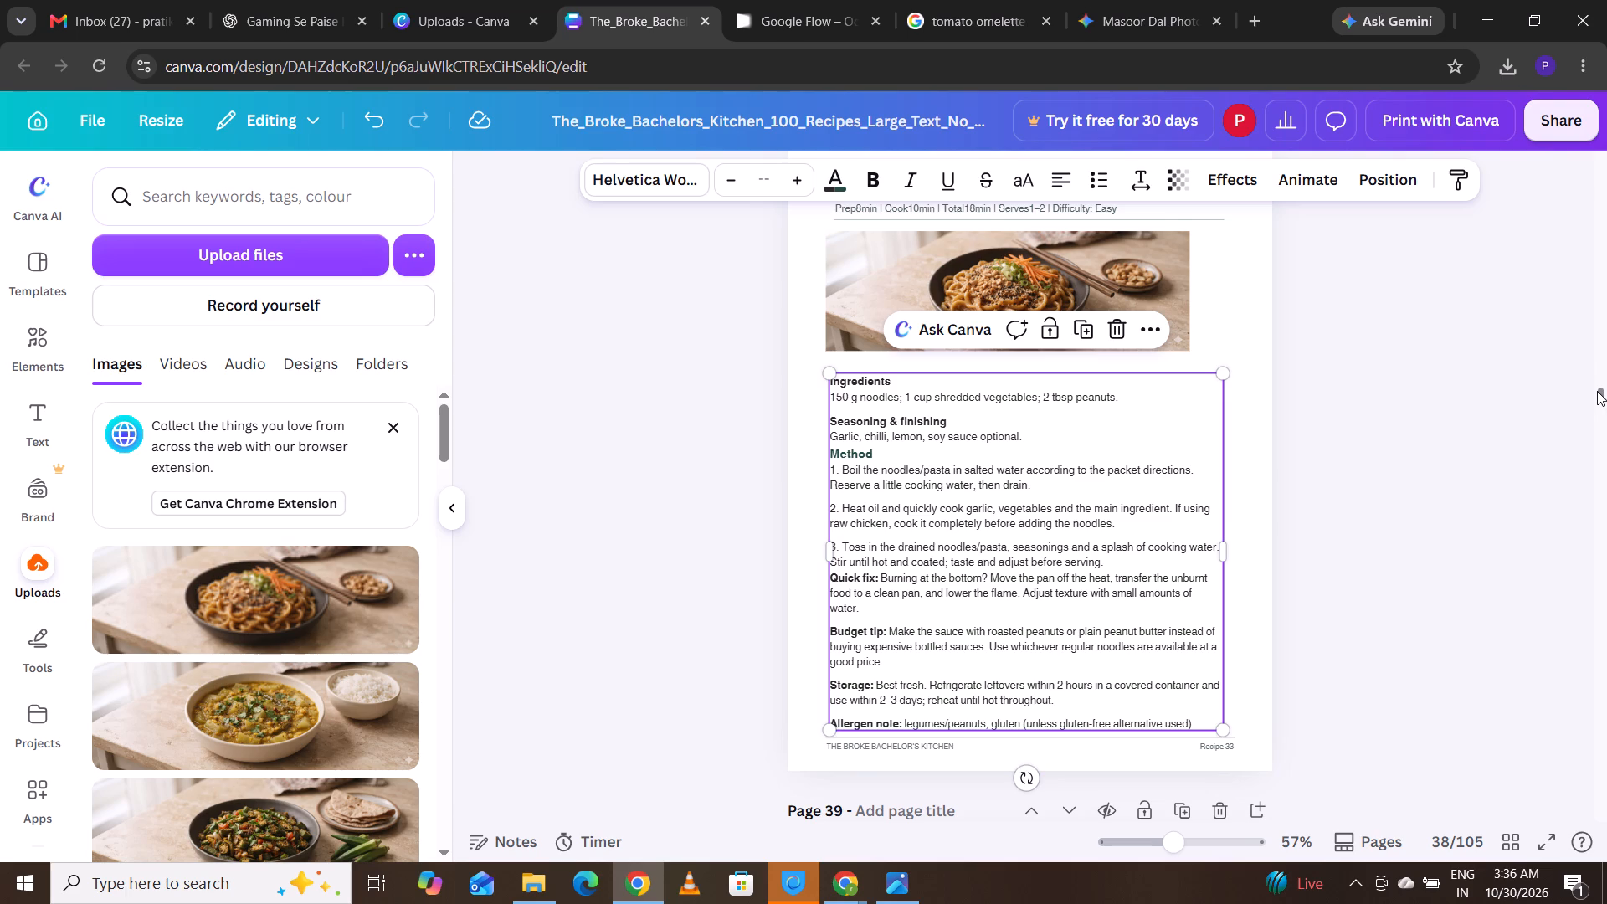
key(Up)
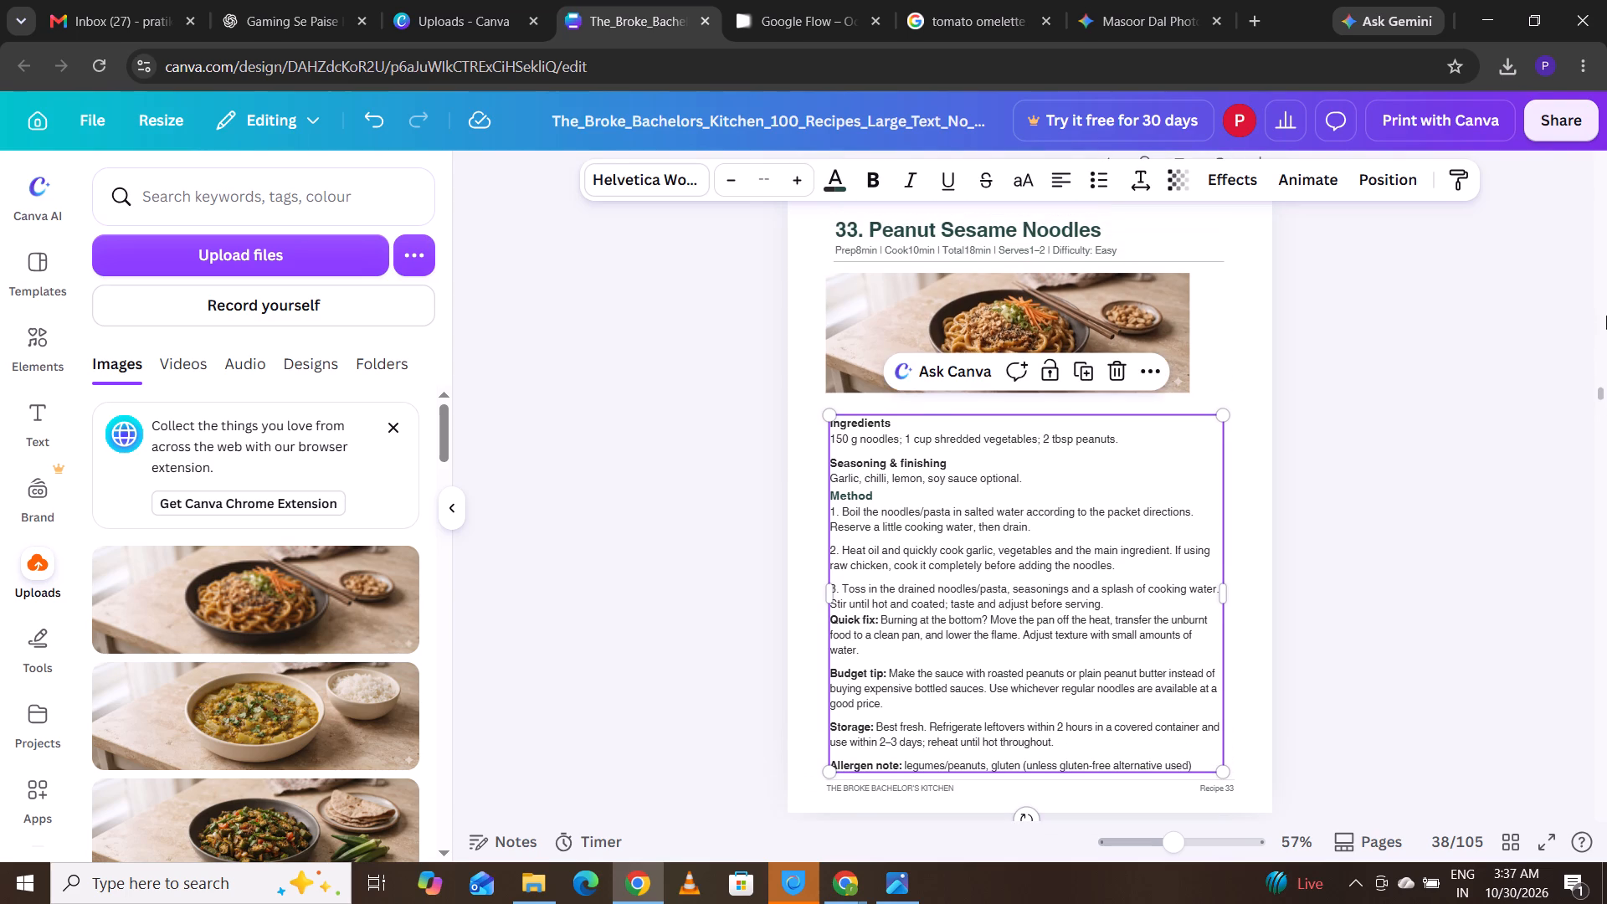
click(1441, 344)
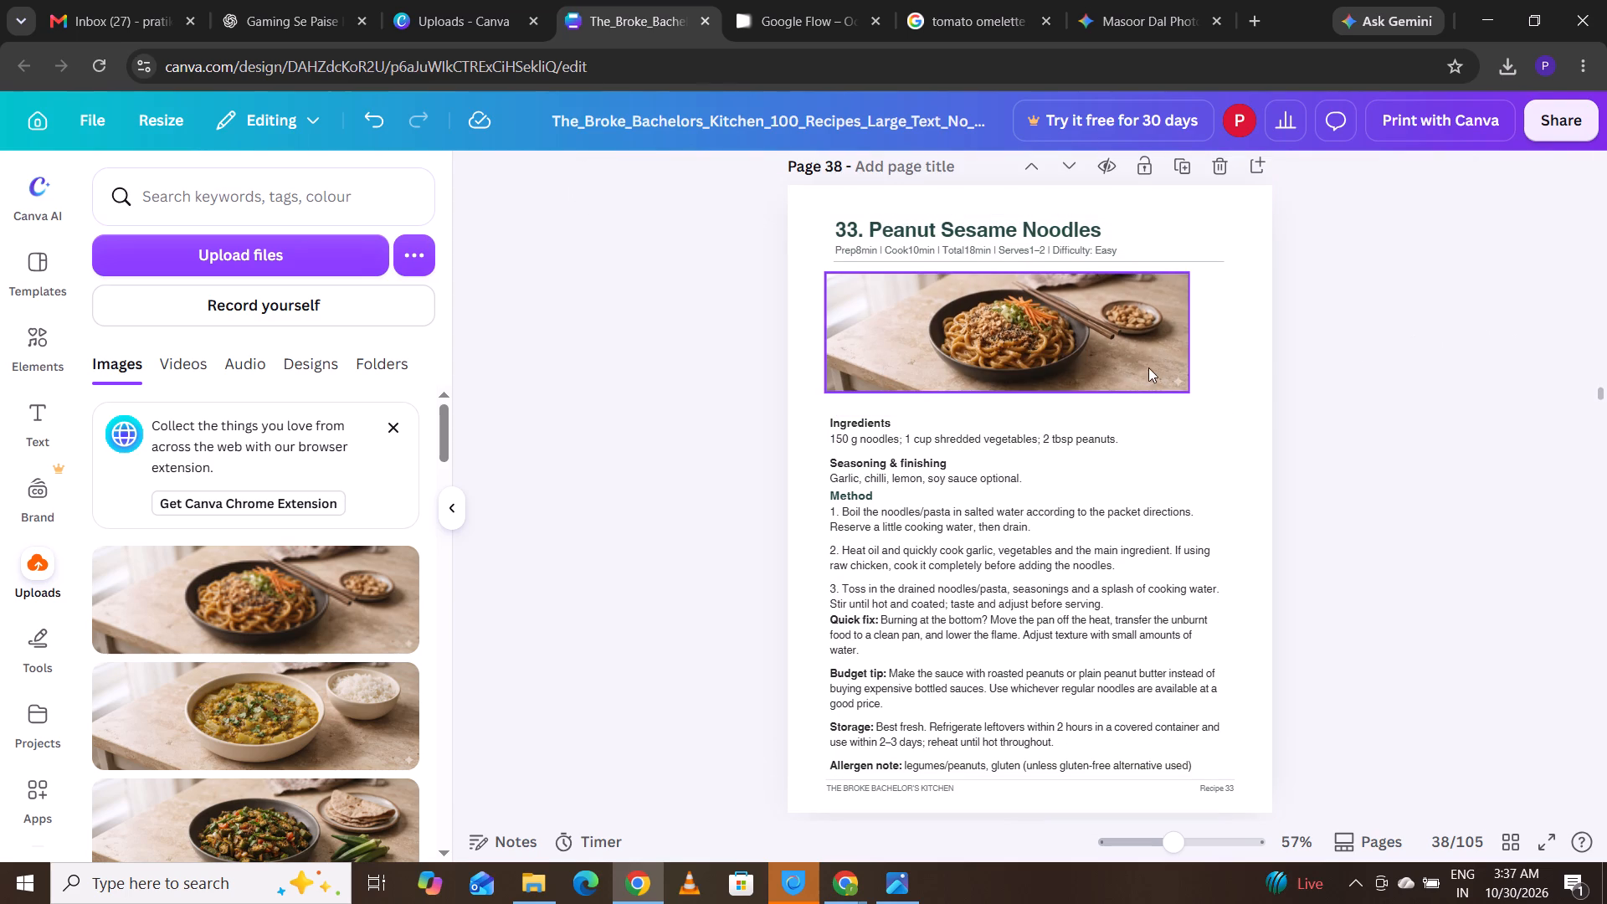
click(1133, 349)
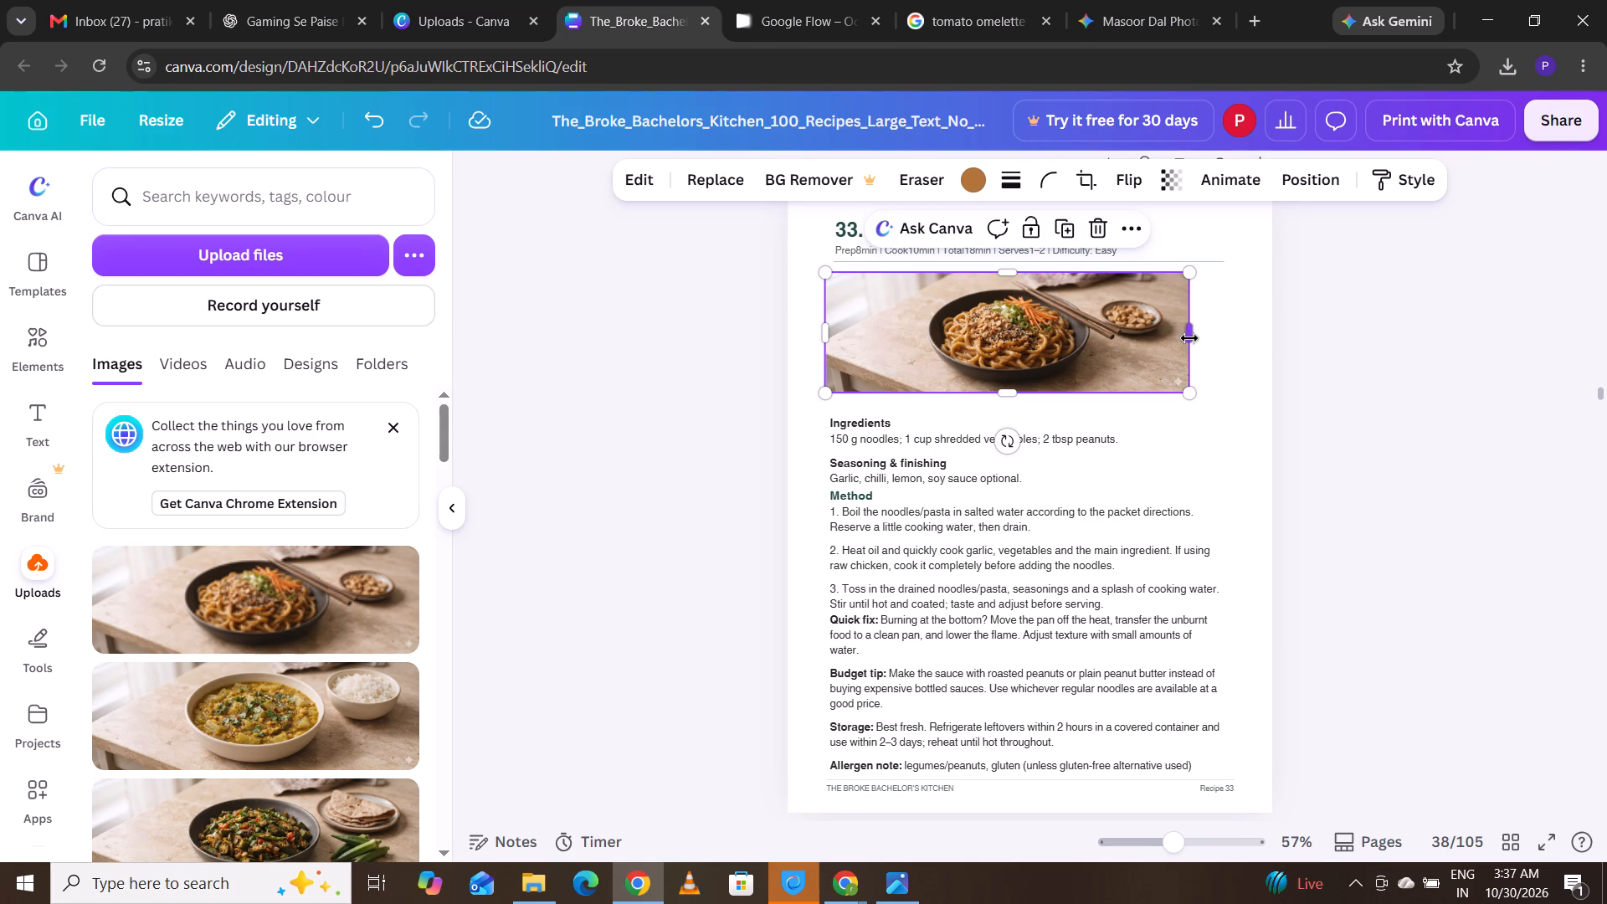
drag(1189, 338, 1175, 341)
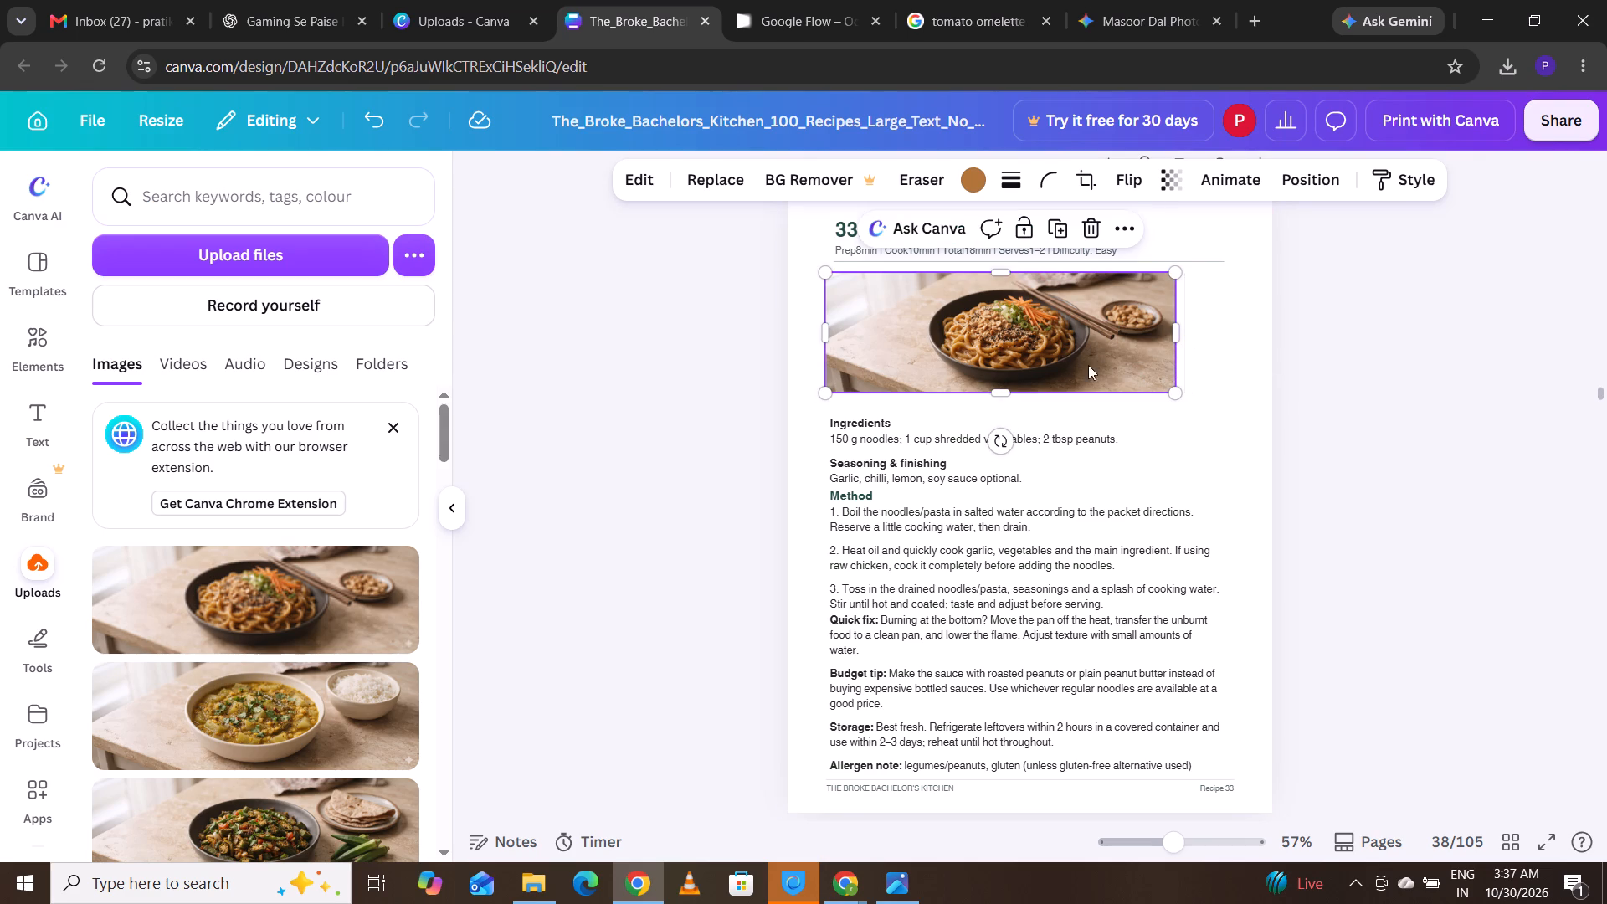
drag(1074, 365, 1083, 374)
click(1018, 526)
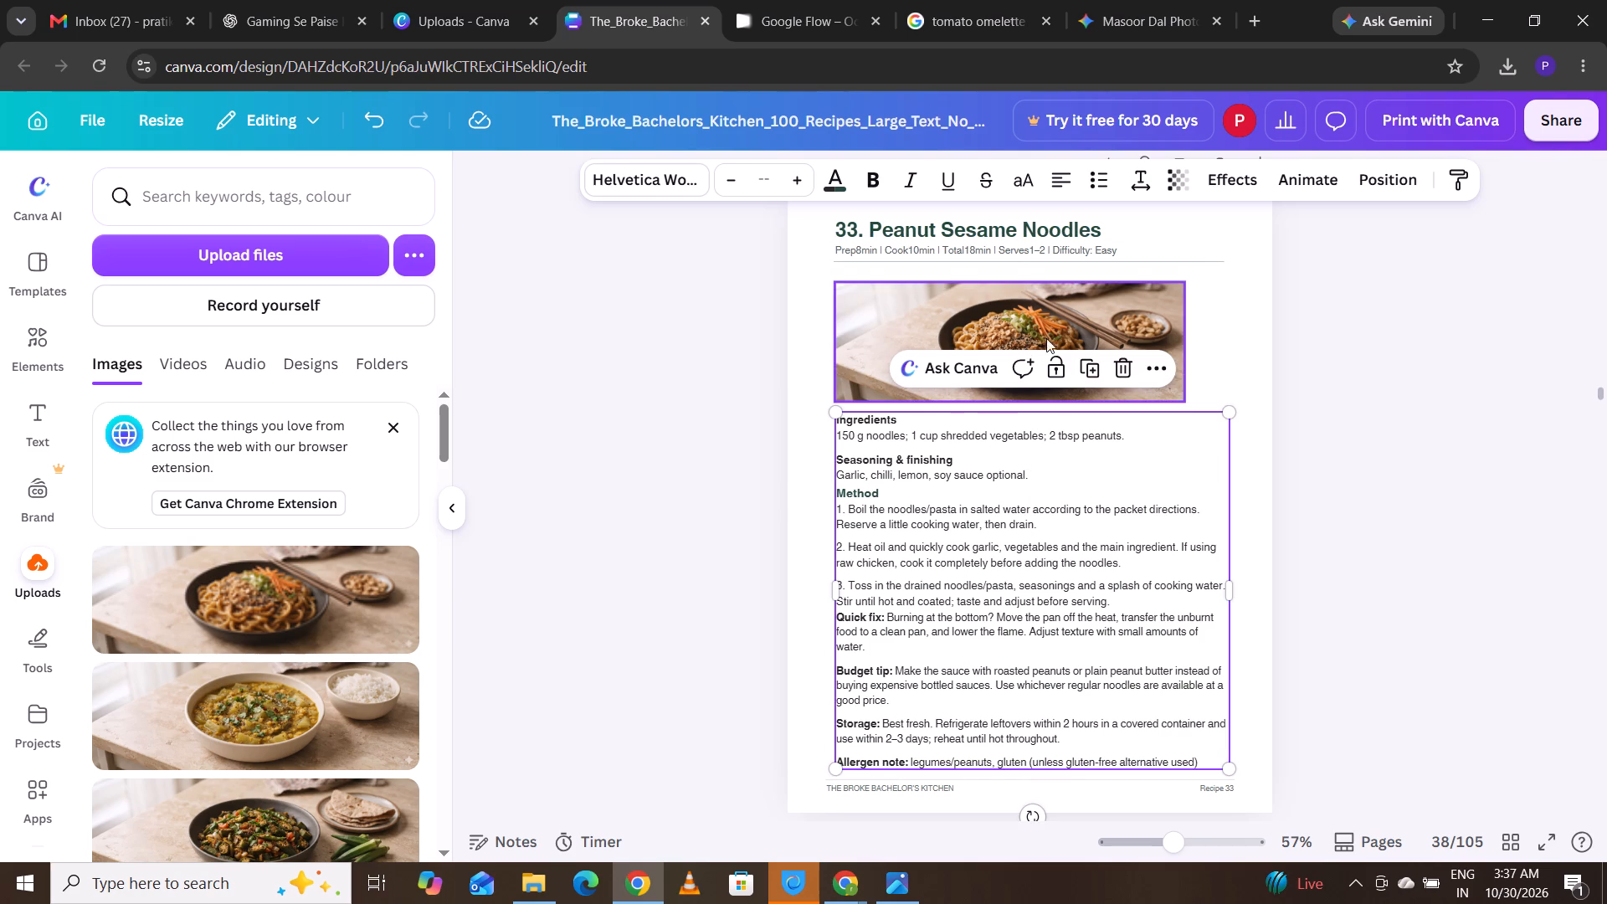
Enlarge the noodles photo to the recipe text's full width, about 2.4 high, and crop its left edge slightly inwards.
click(1076, 329)
drag(1183, 286, 1208, 256)
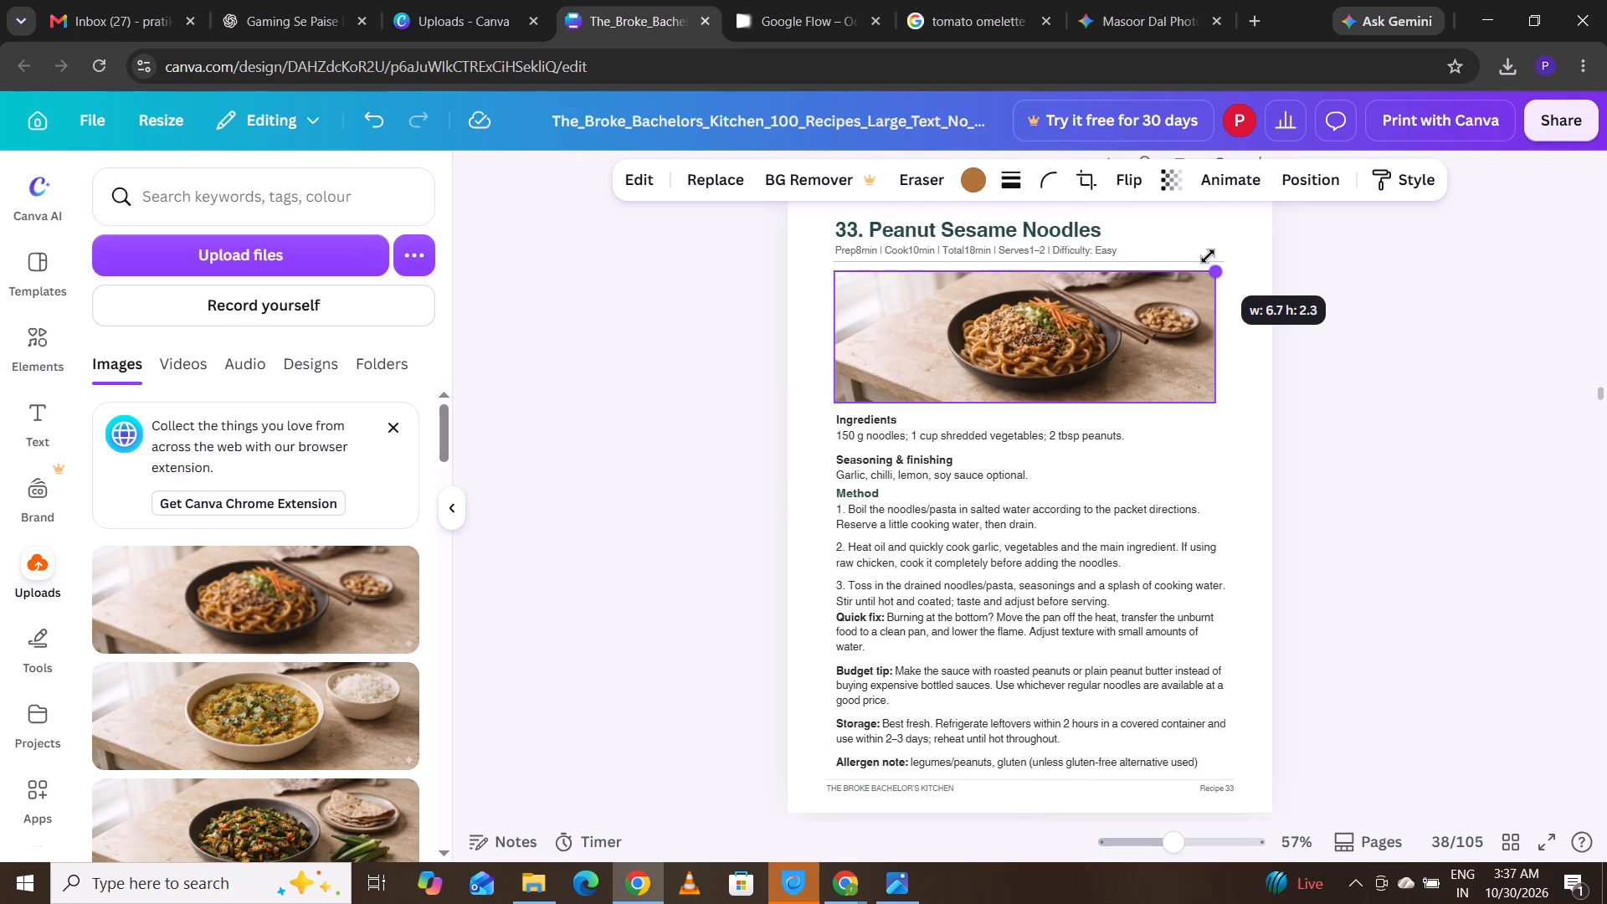
drag(1208, 256, 1214, 242)
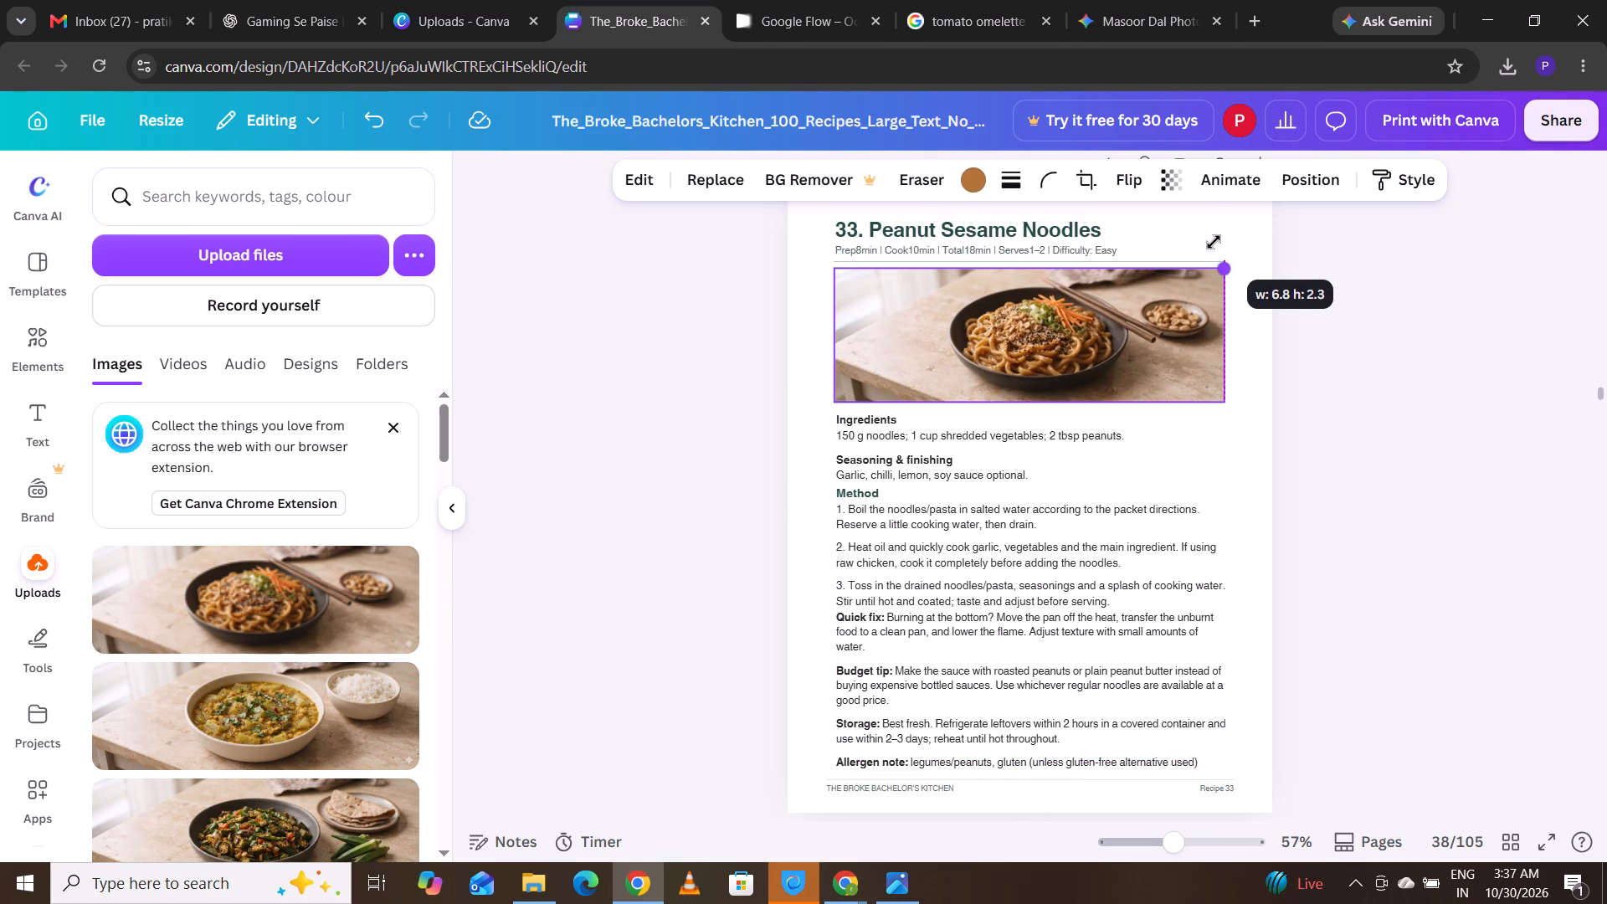
drag(1214, 242, 1223, 249)
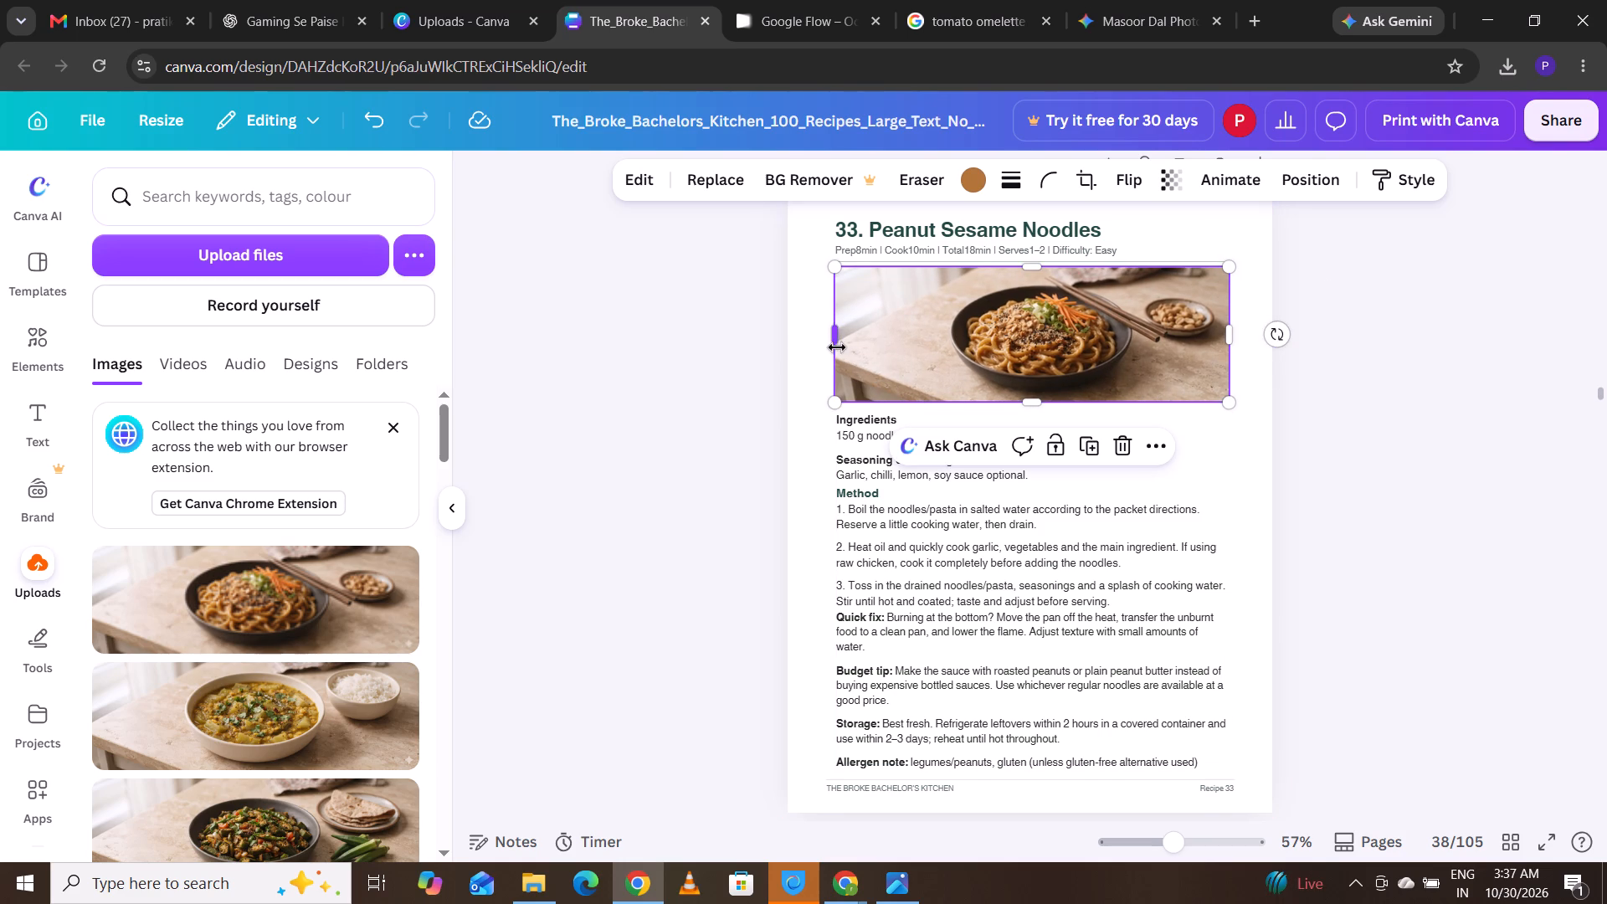
drag(831, 342, 865, 338)
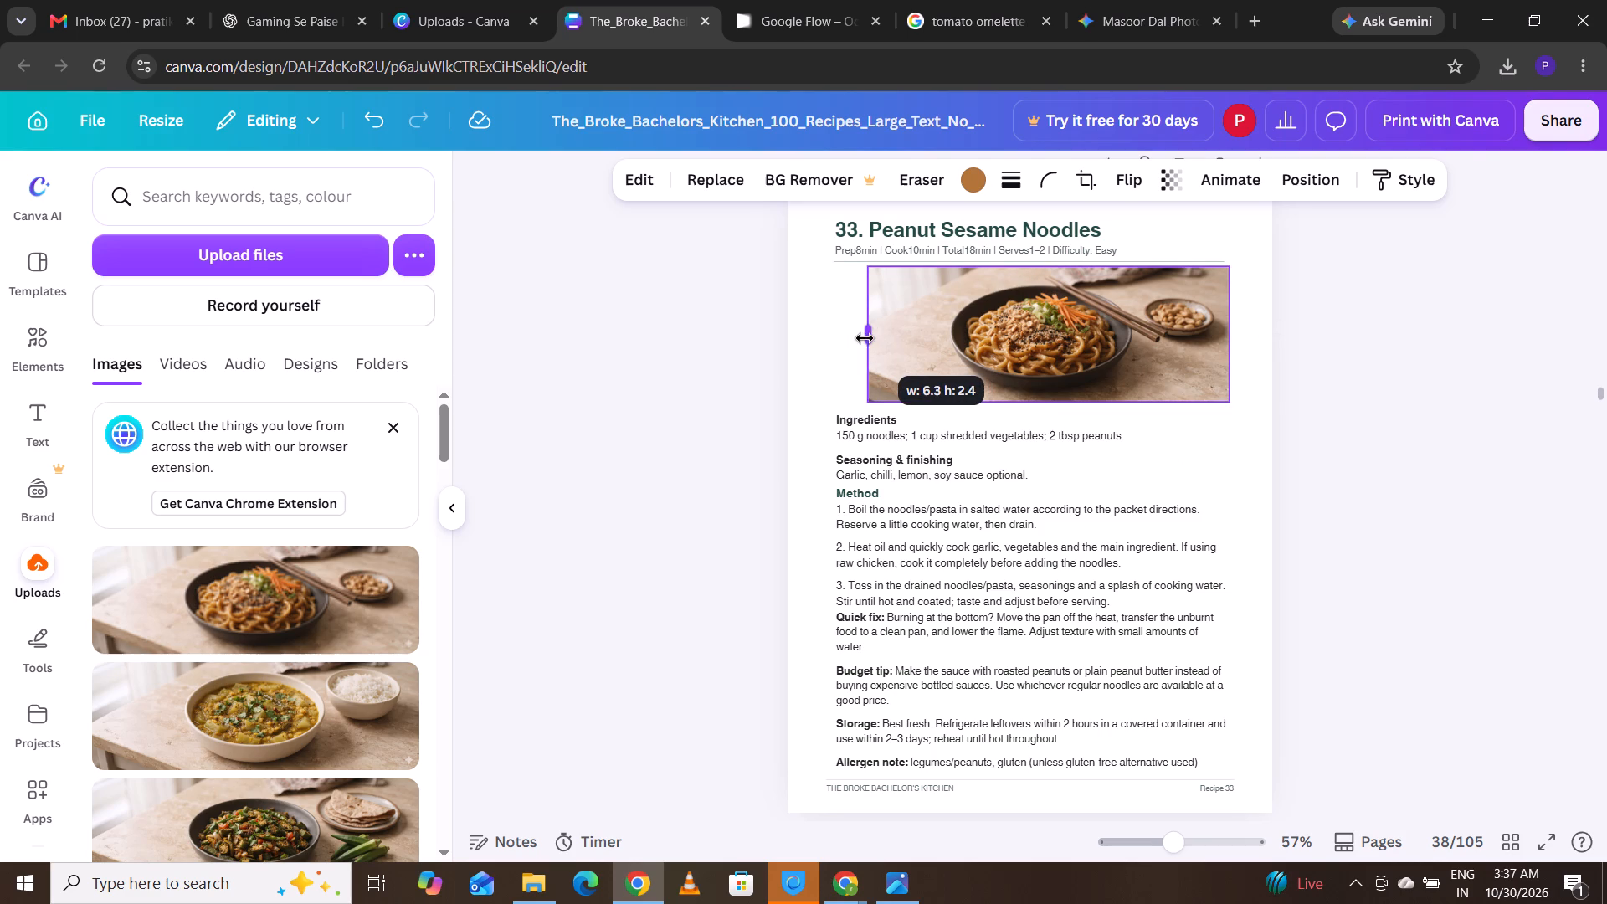
drag(865, 338, 845, 342)
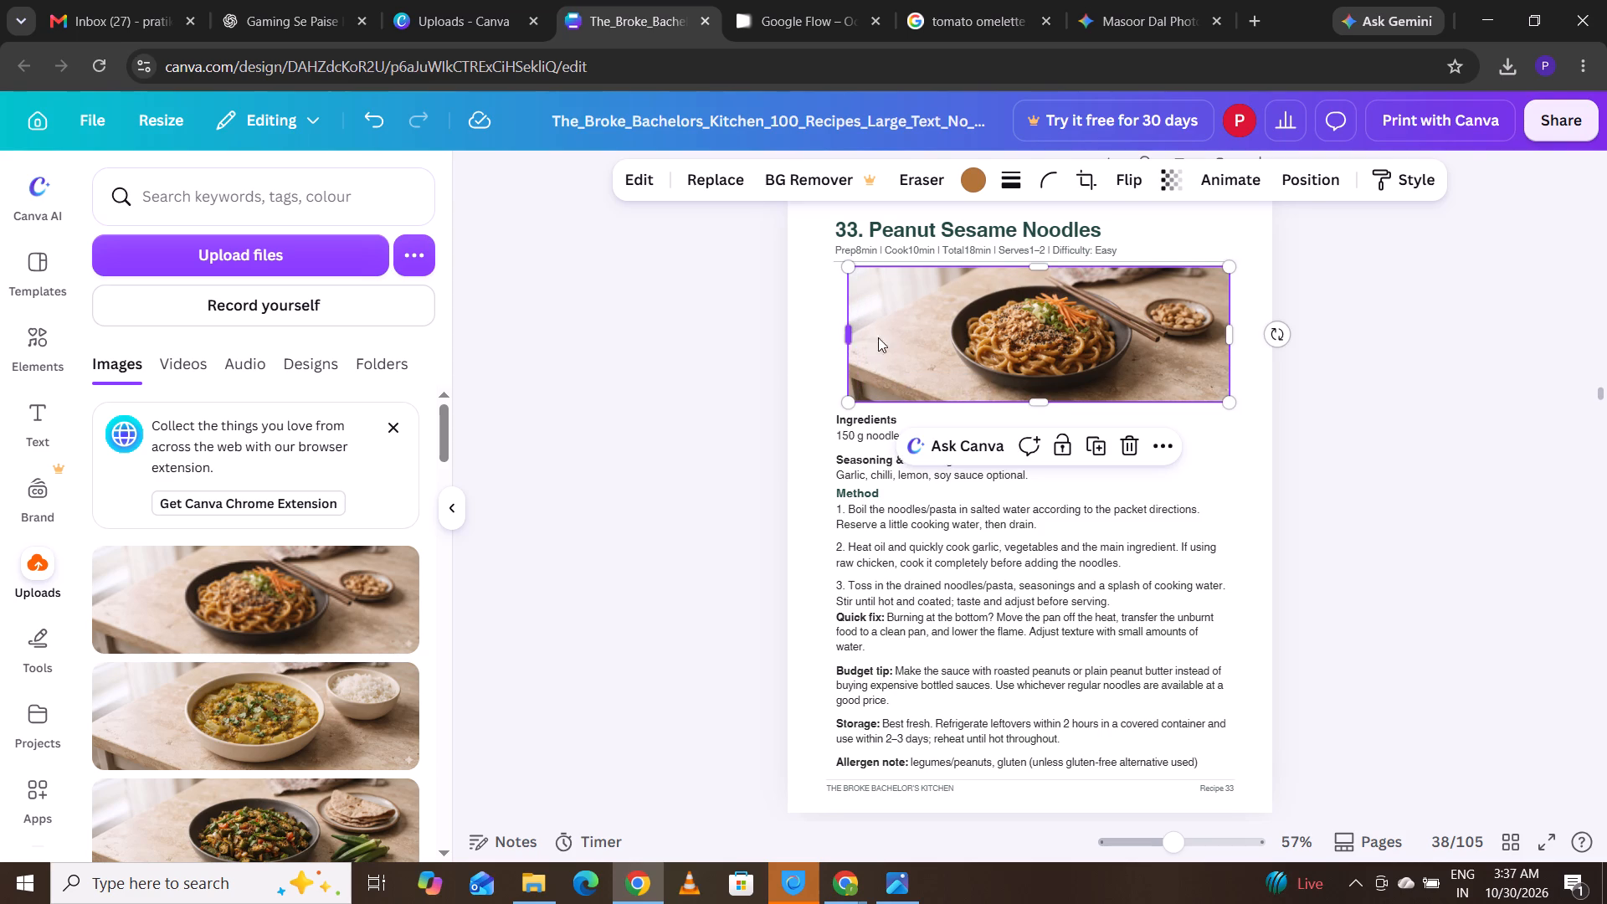
On page 38, shift the noodles photo slightly left so it lines up with the recipe text width.
click(978, 328)
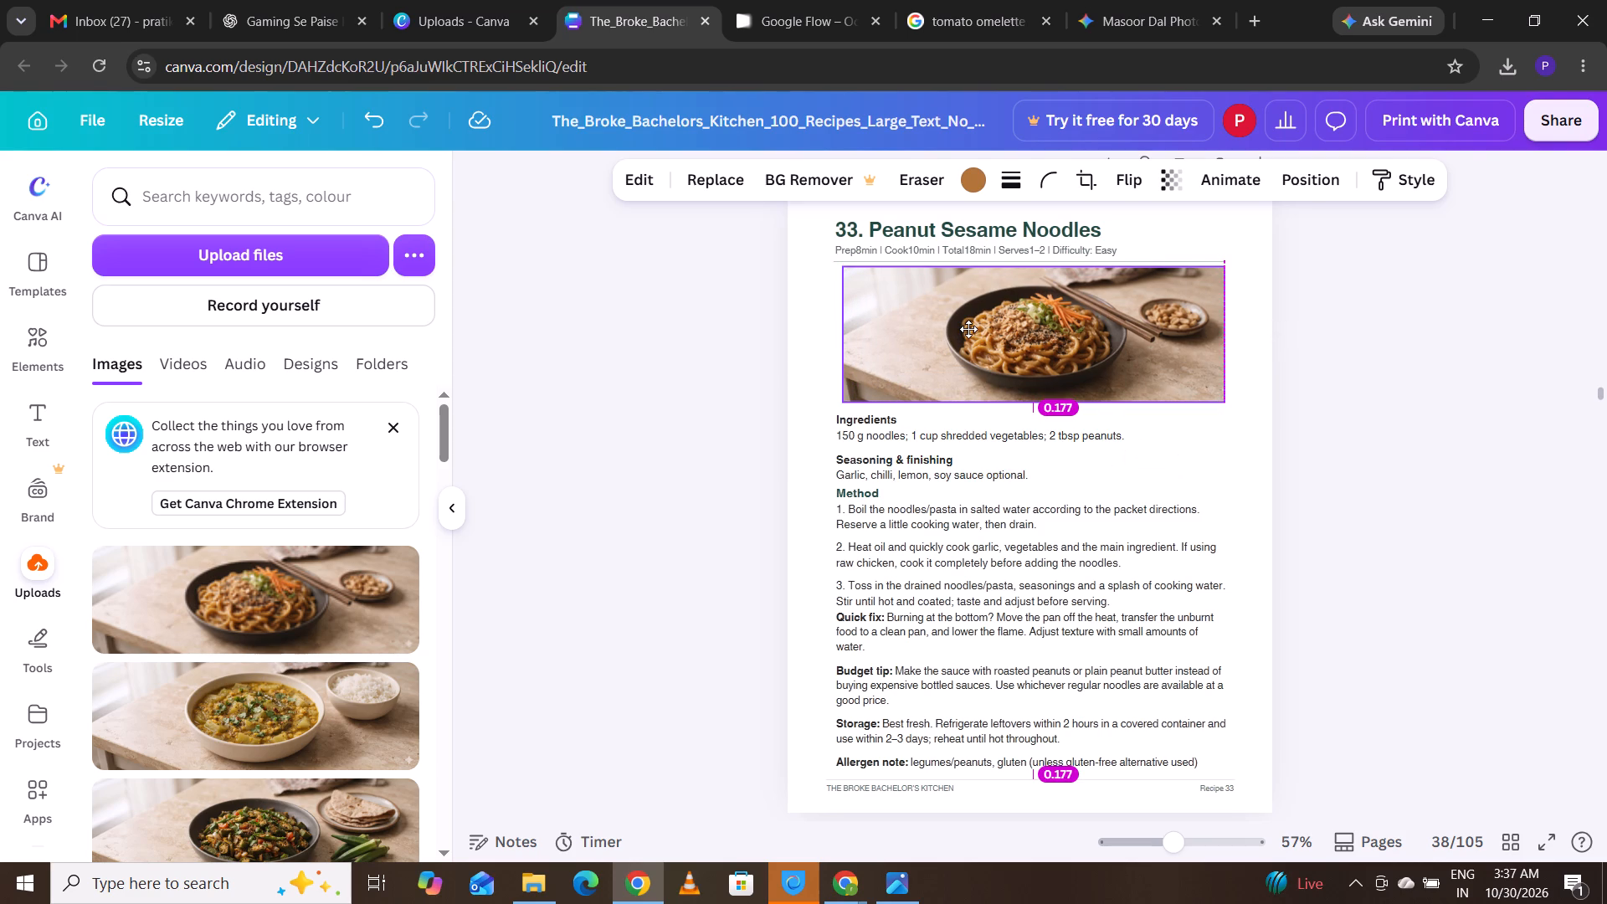
click(1363, 332)
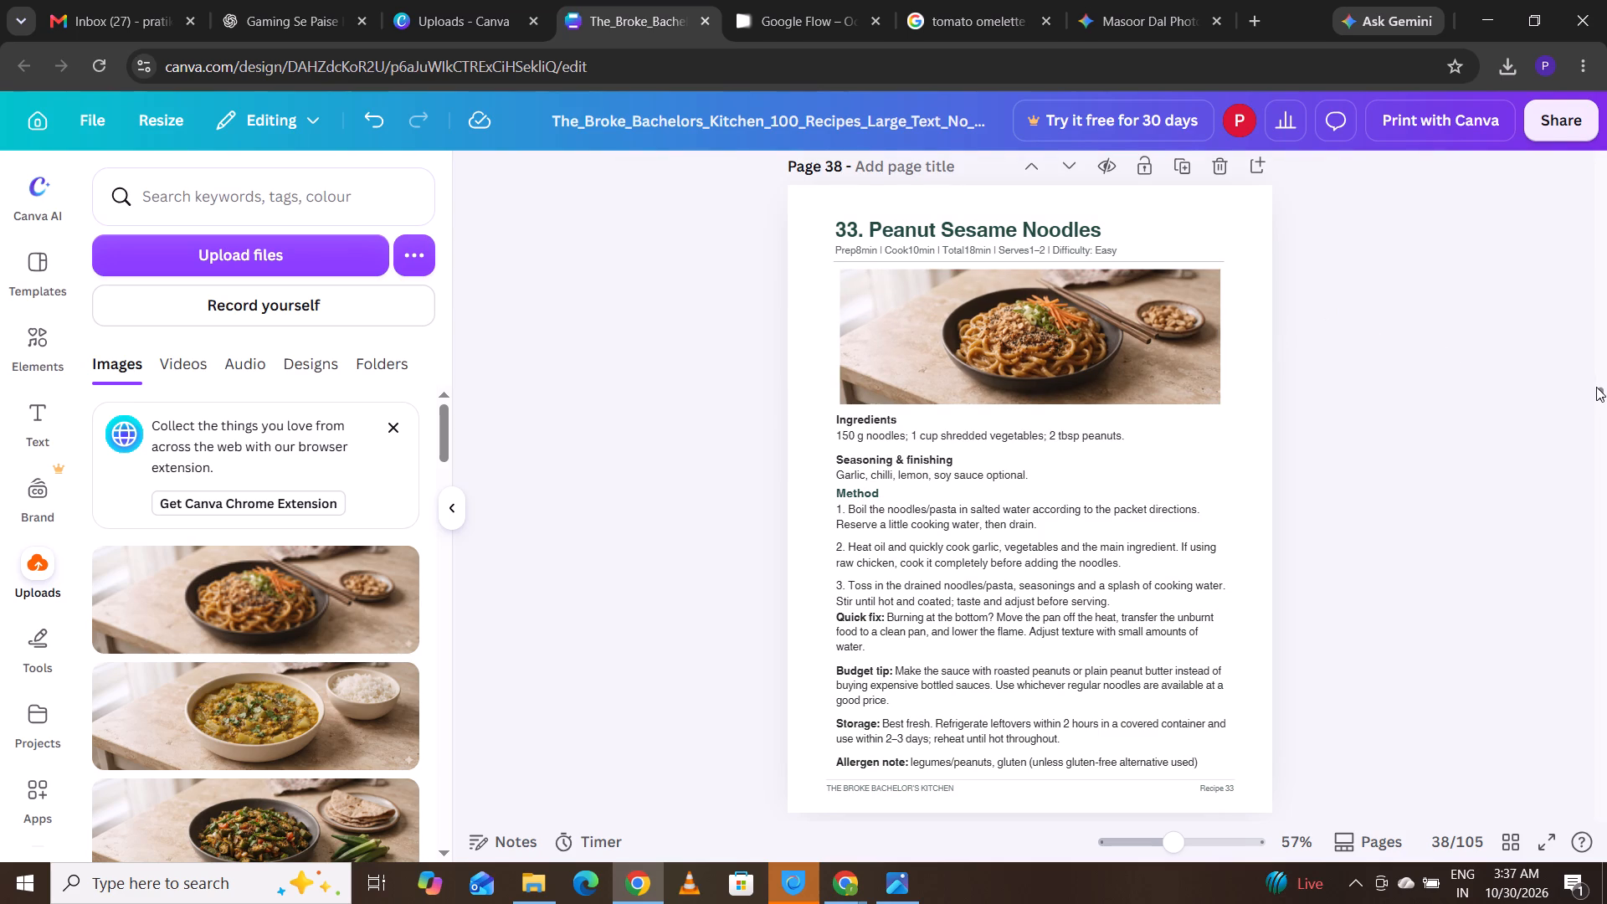
On page 39, move the Matar Pulao recipe text block down to open photo space above Ingredients, keeping it aligned with the heading's left edge.
click(1599, 396)
key(Down)
key(Down)
key(Down)
key(Down)
key(Down)
key(Down)
key(Down)
key(Down)
key(Down)
key(Down)
key(Down)
key(Down)
key(Down)
key(Down)
key(Down)
key(Down)
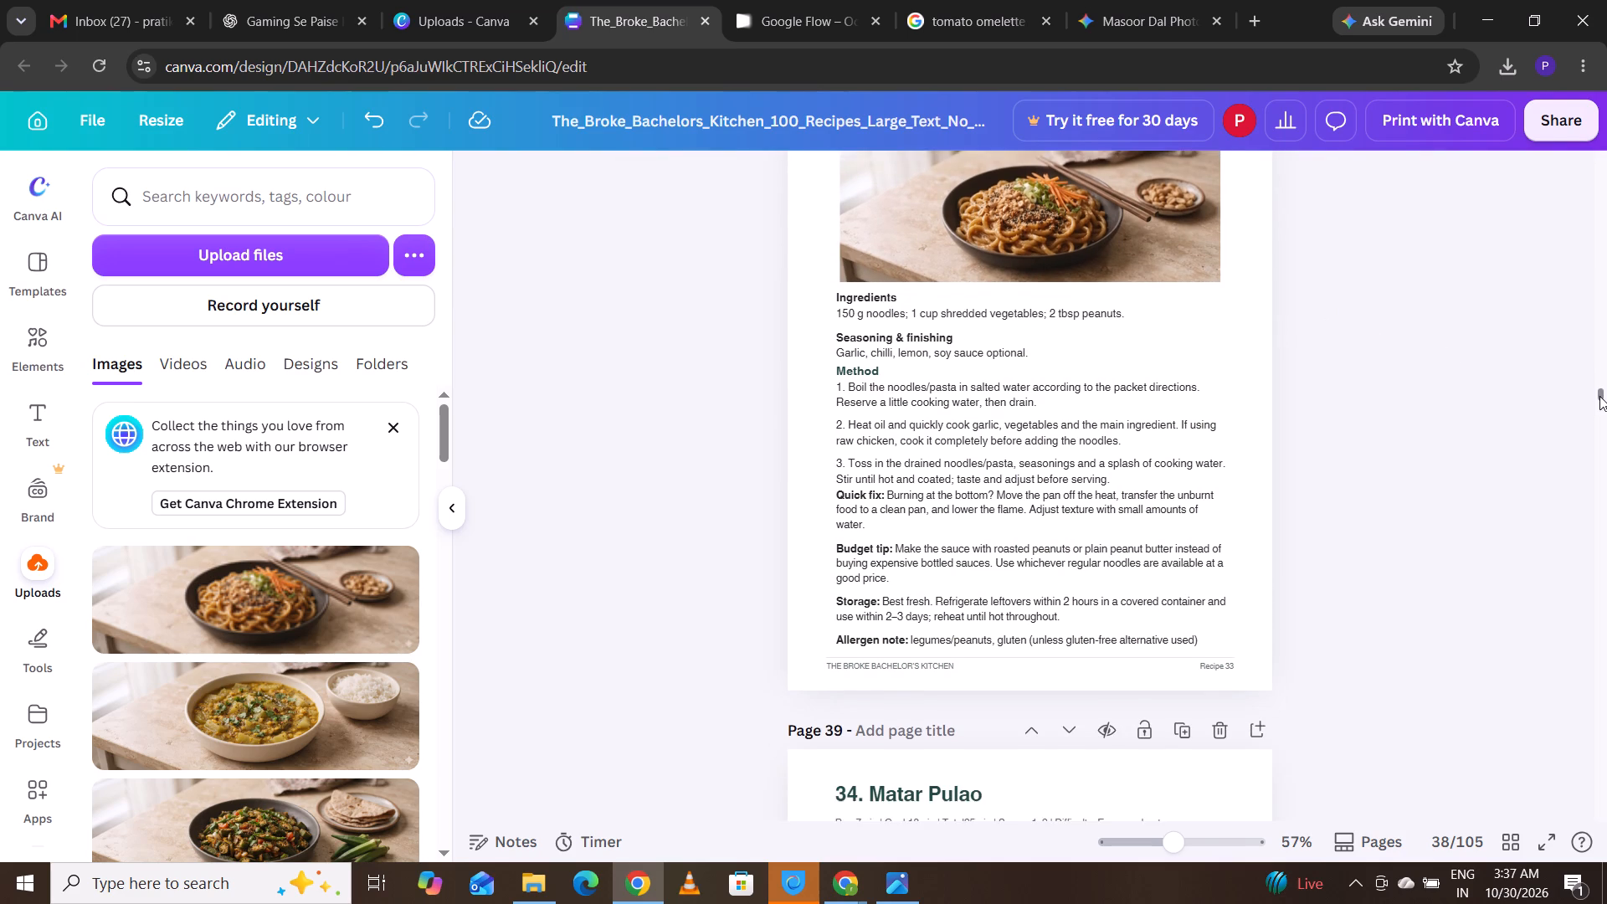
key(Down)
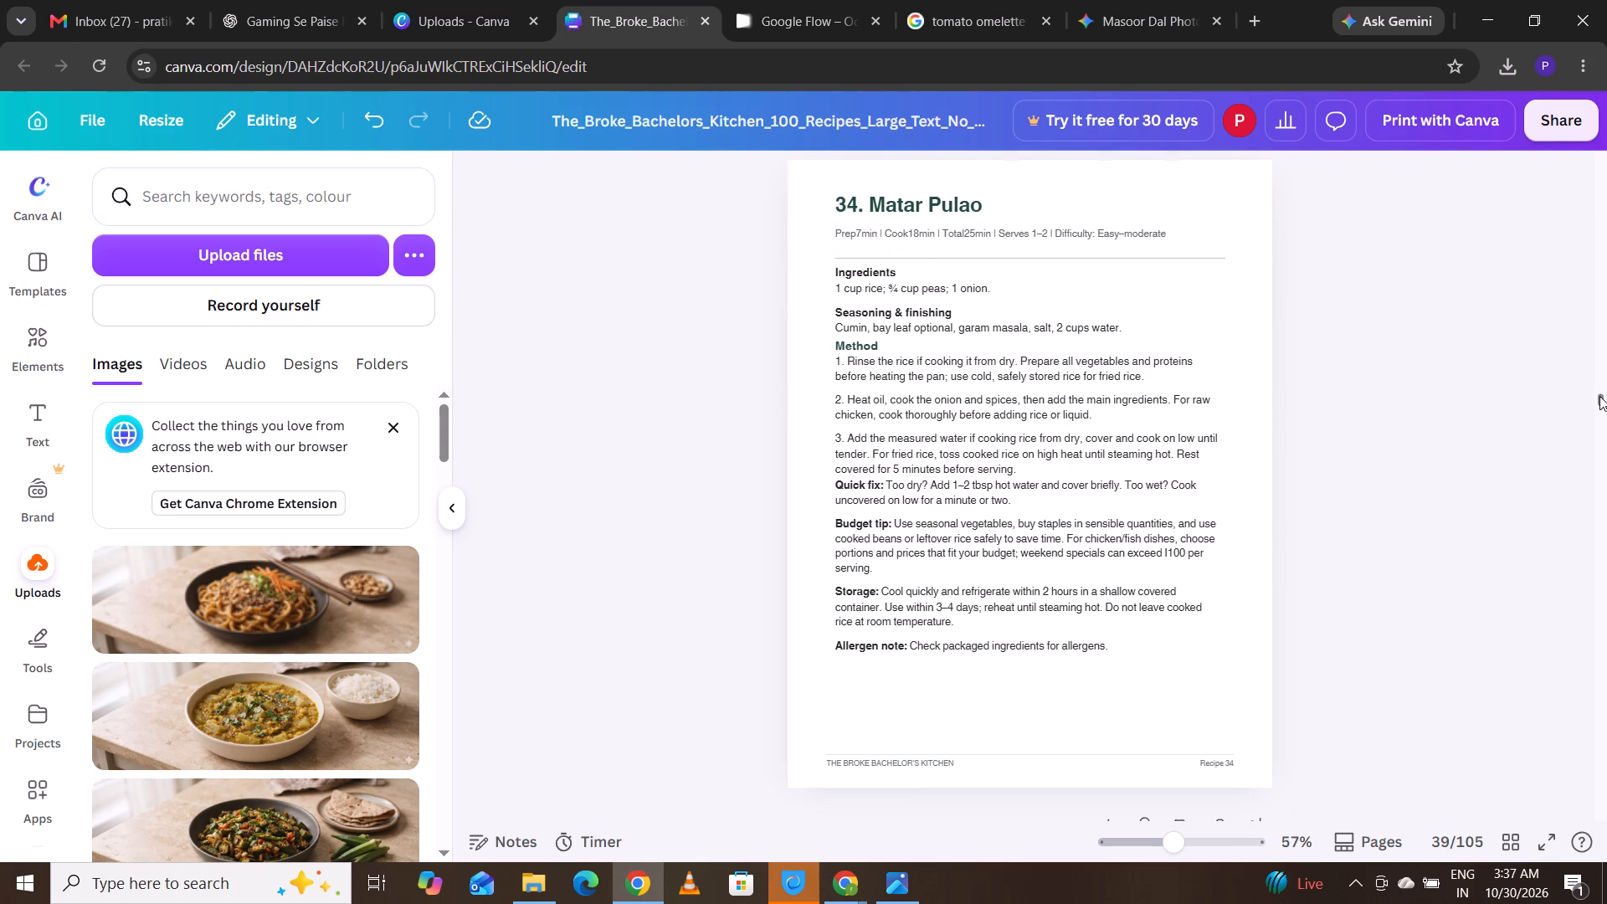
key(Up)
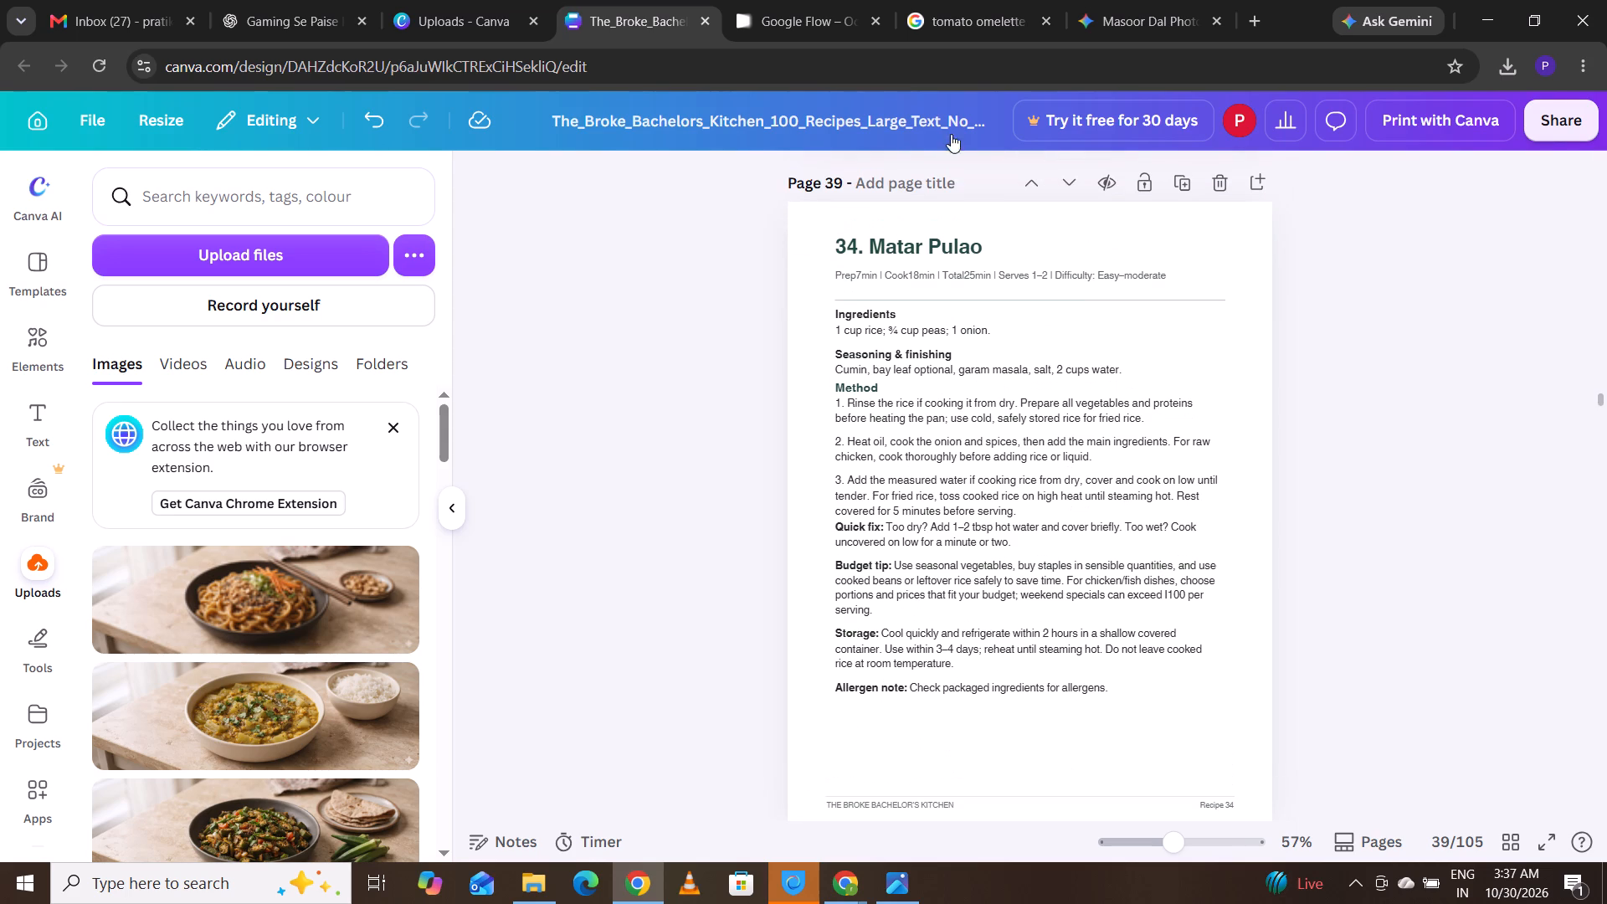
drag(897, 453, 900, 537)
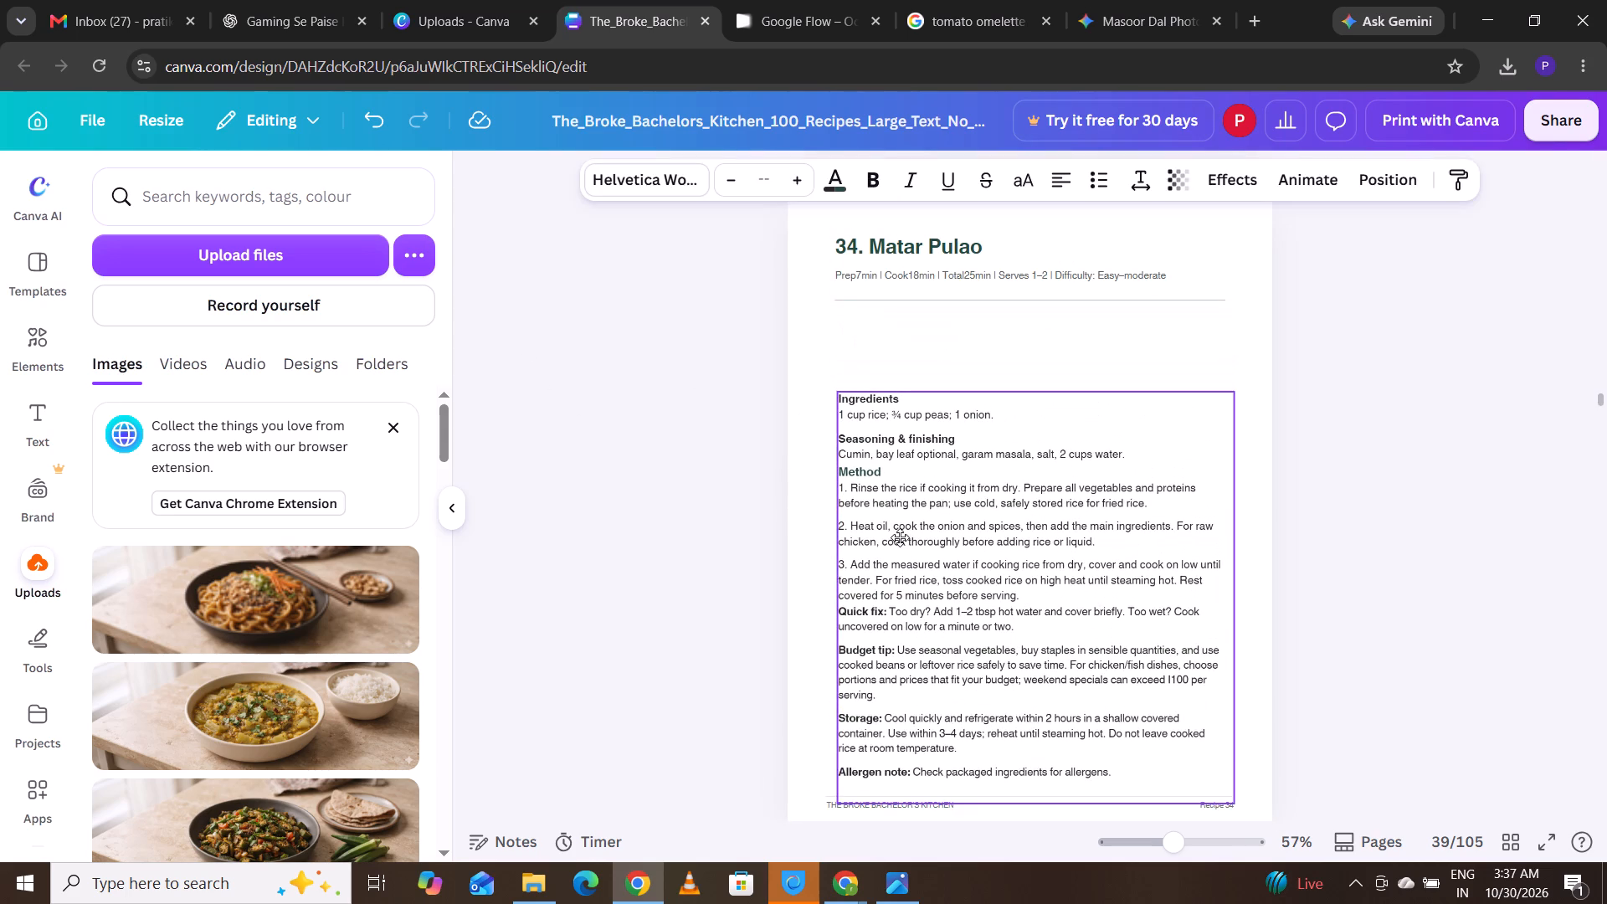
drag(900, 537, 905, 543)
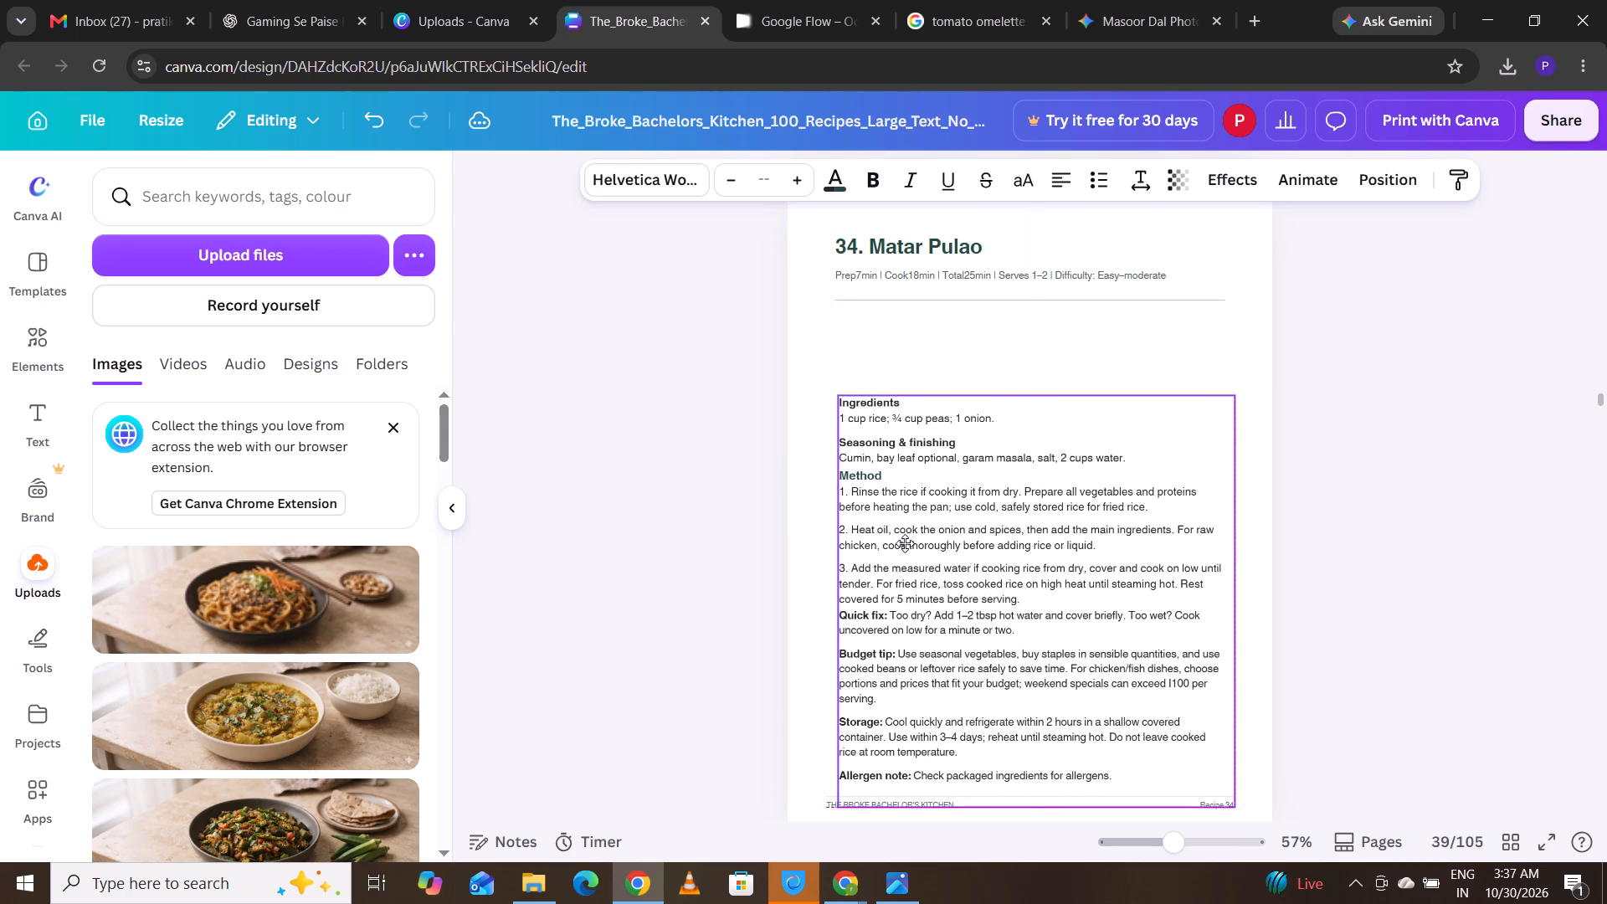
drag(905, 543, 905, 512)
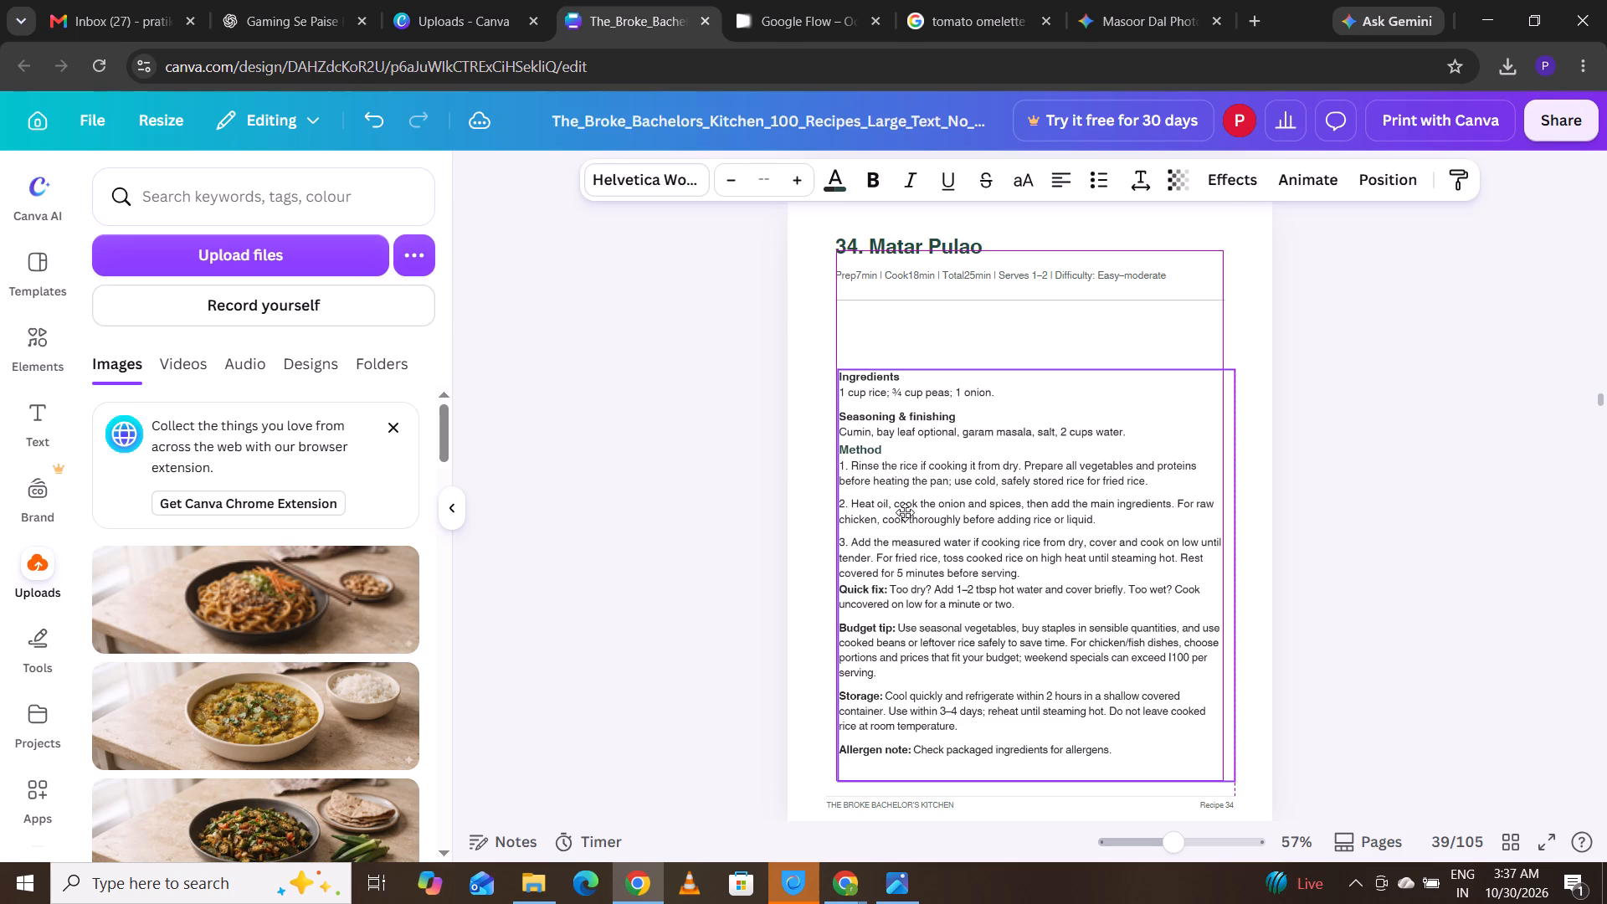
drag(905, 512, 902, 537)
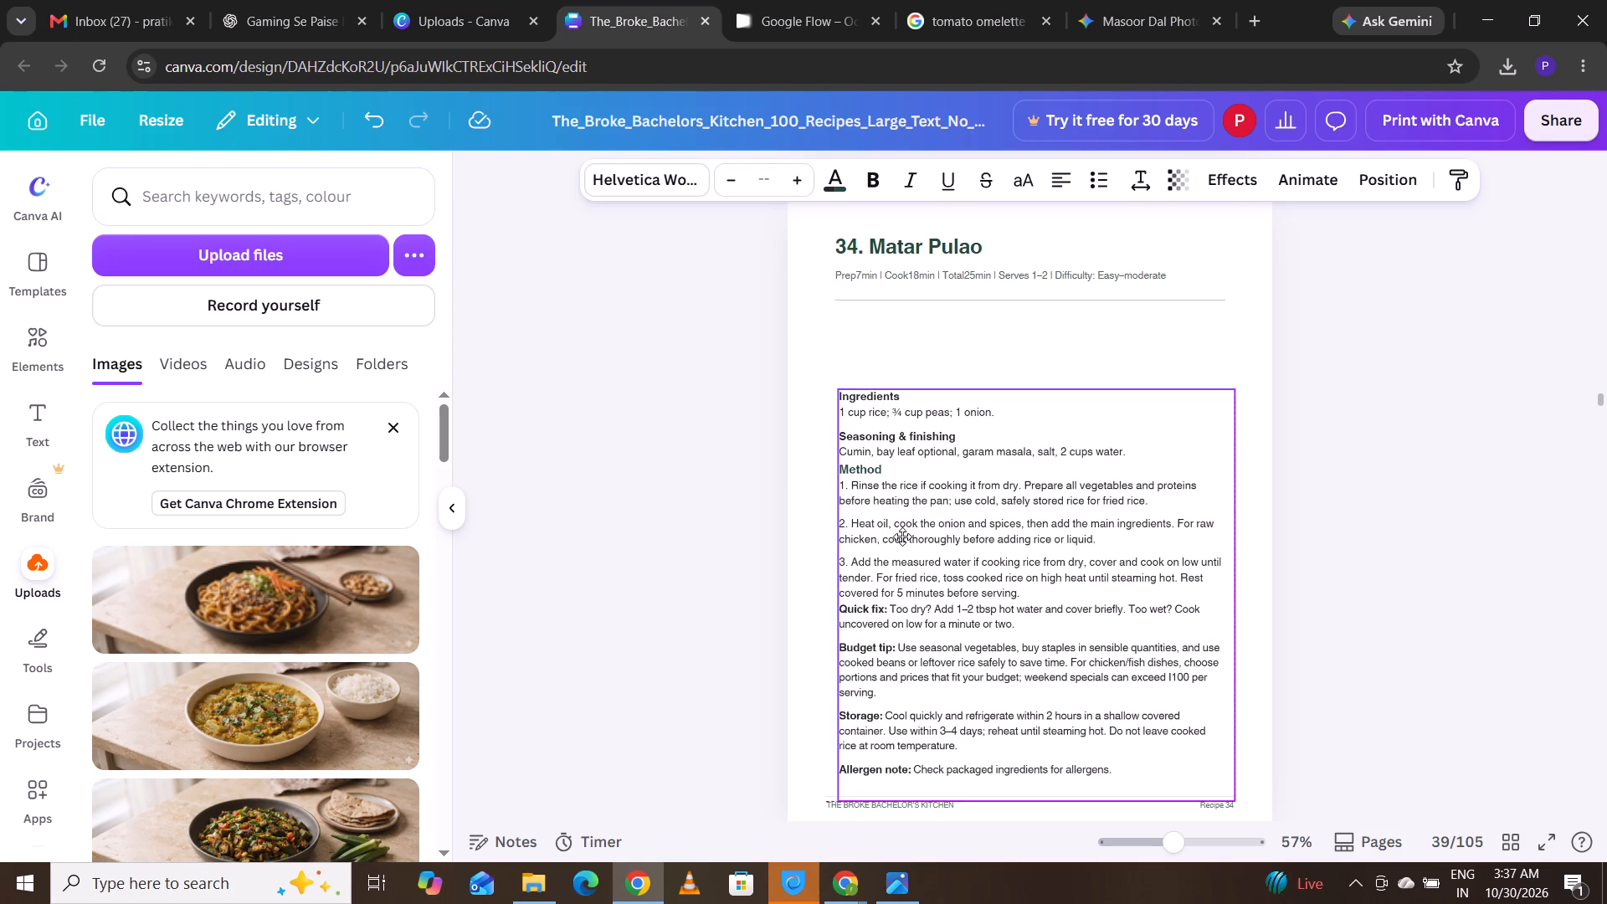
drag(902, 537, 897, 547)
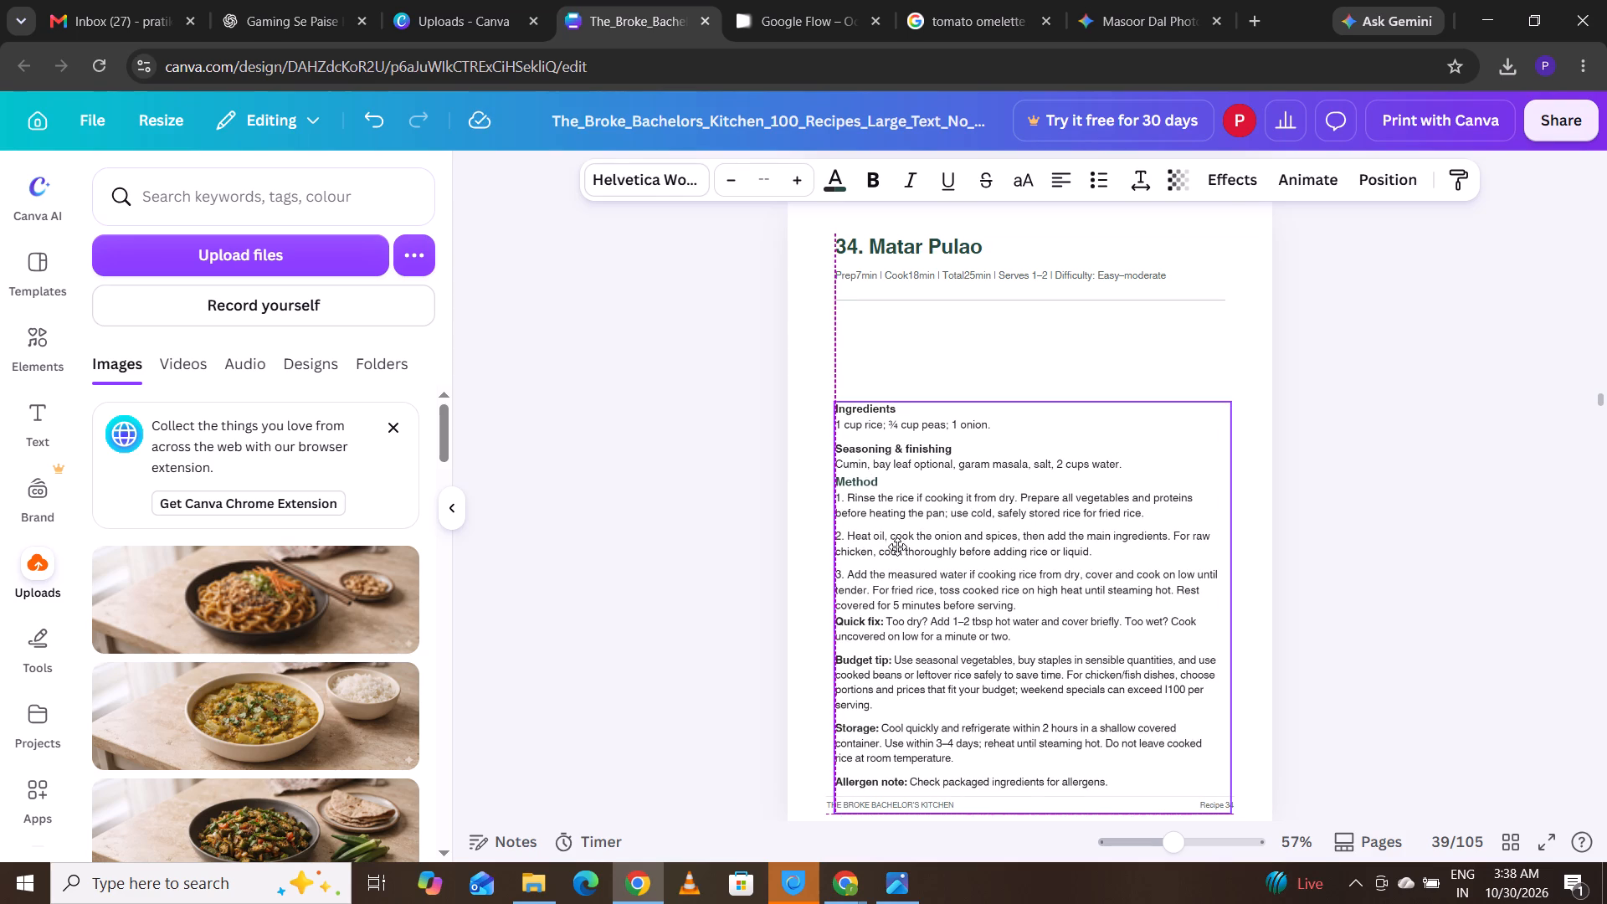
drag(897, 547, 897, 548)
drag(897, 548, 897, 549)
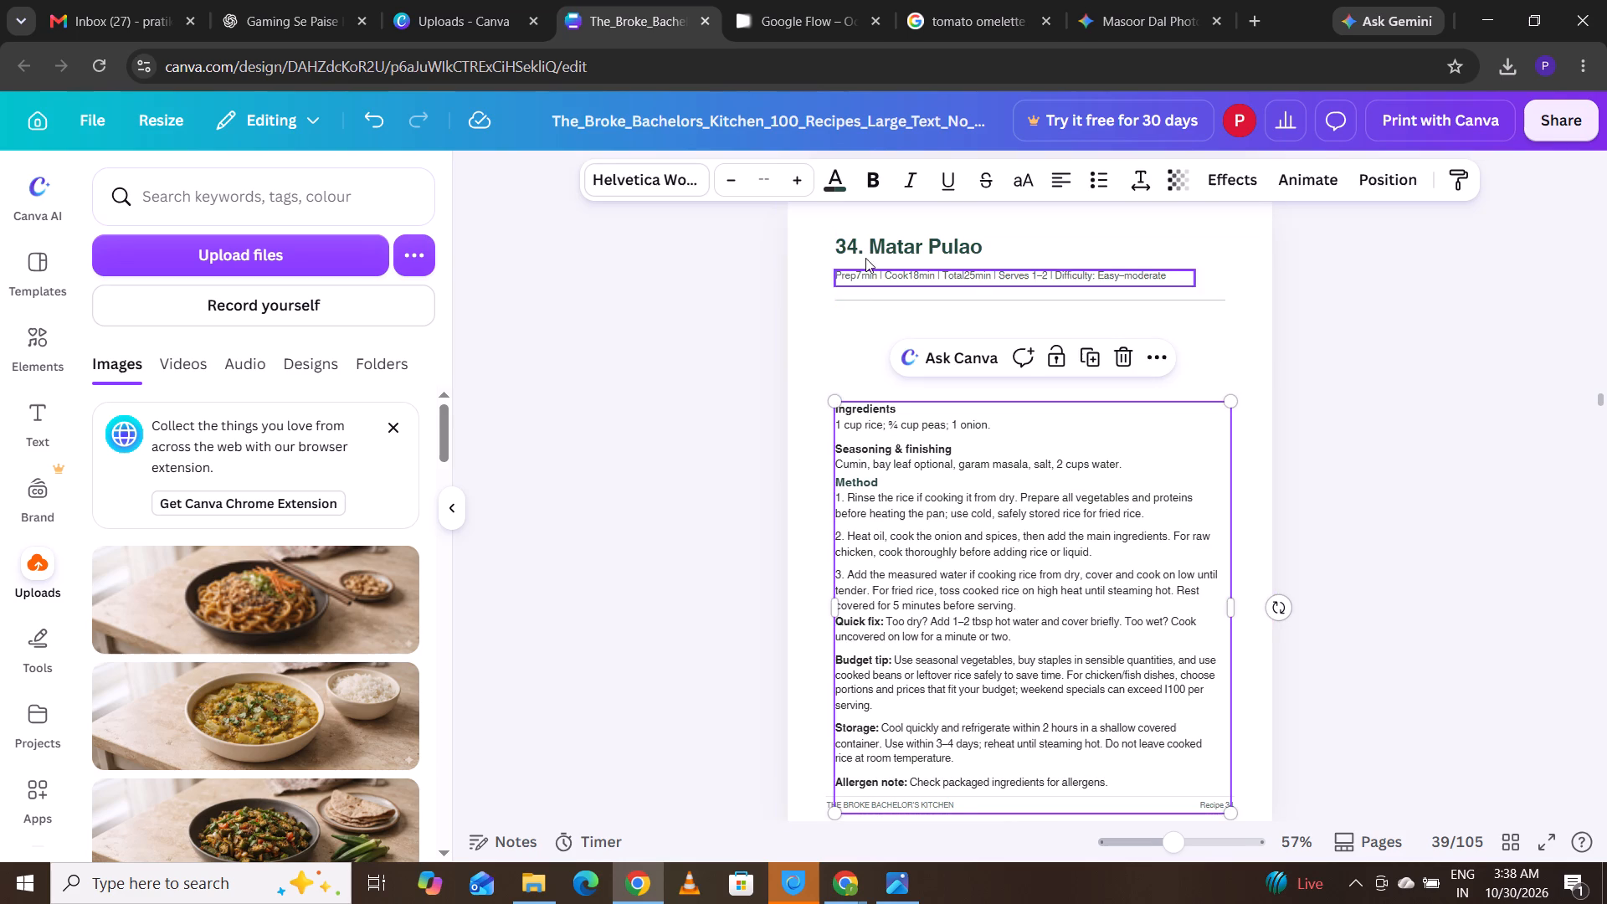
Move the Matar Pulao prep-time line and the divider line up closer beneath the heading.
click(887, 281)
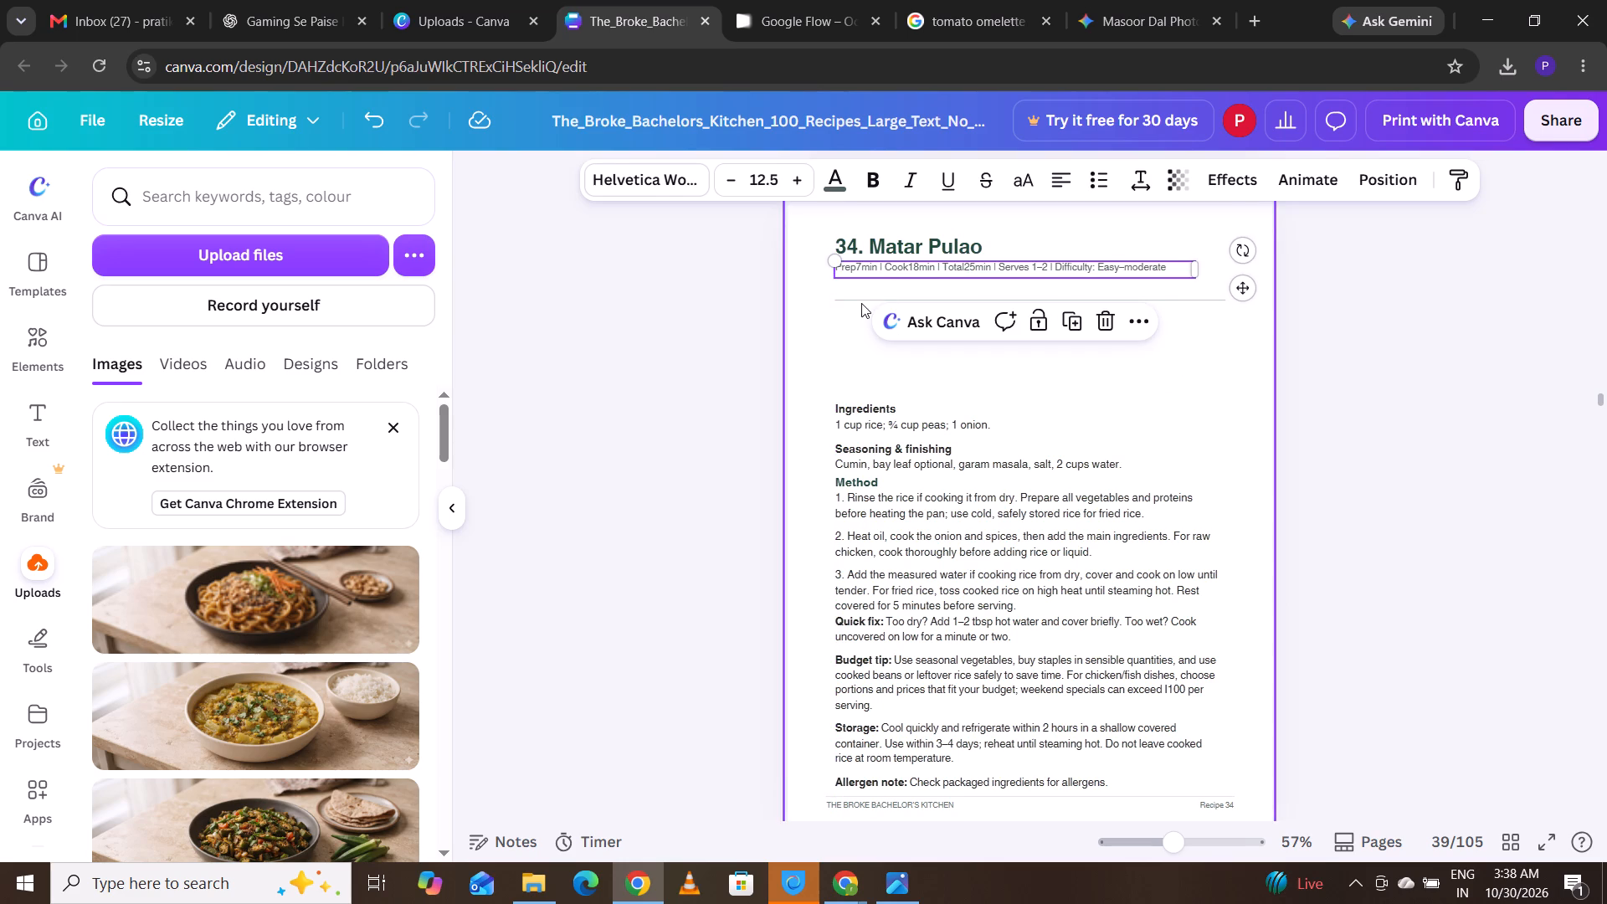
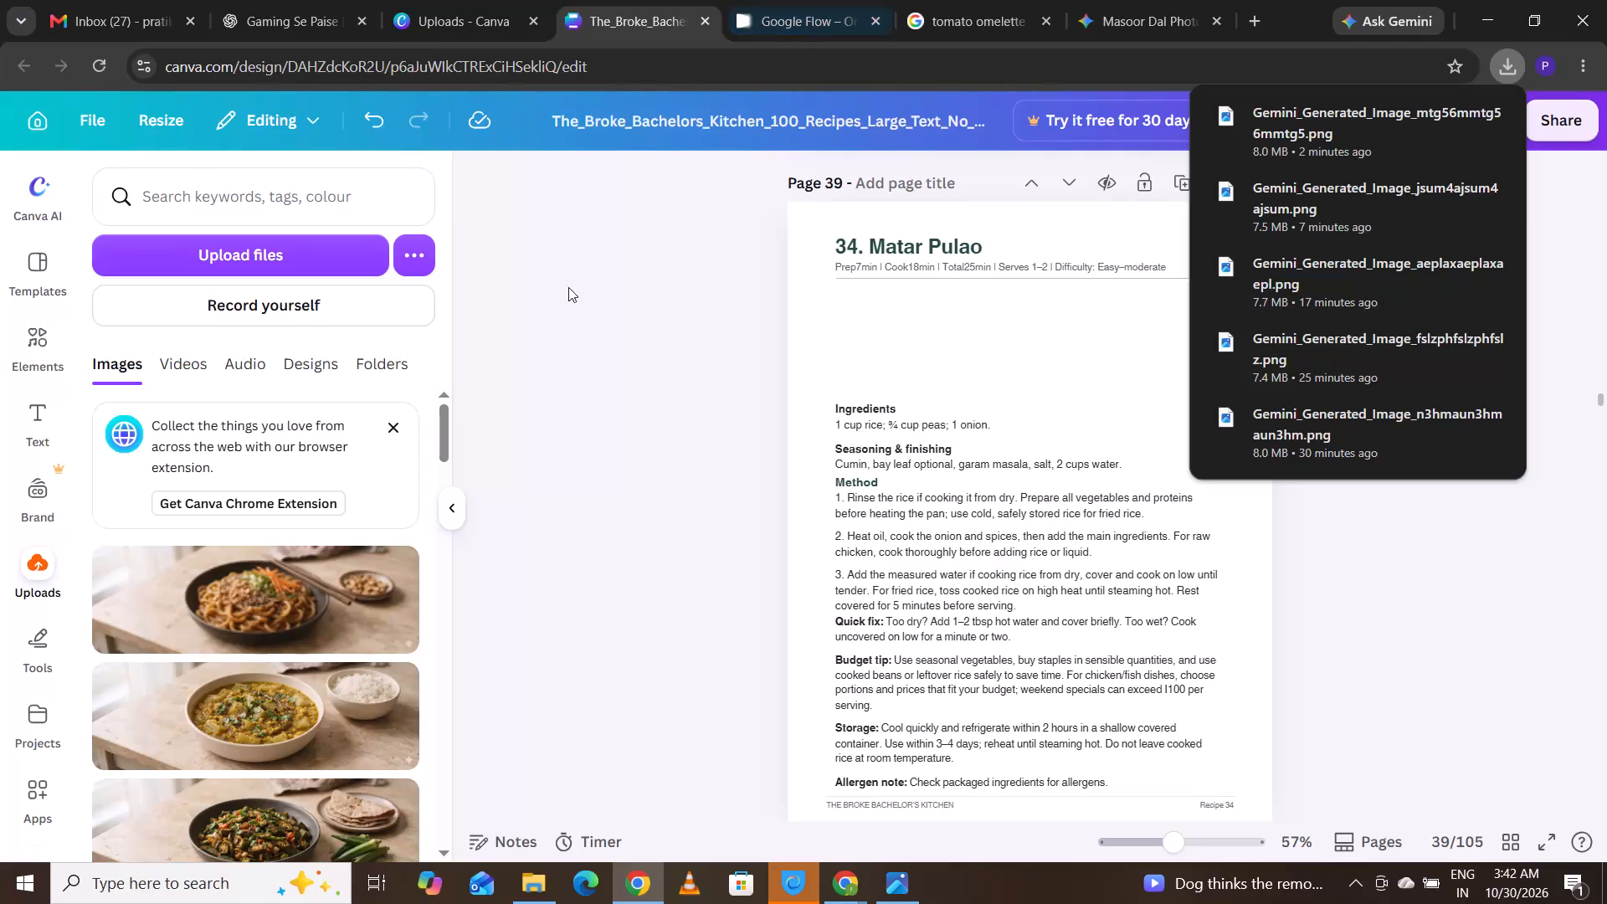
Upload the newest Gemini-generated image from Downloads for the 34. Matar Pulao page.
click(542, 408)
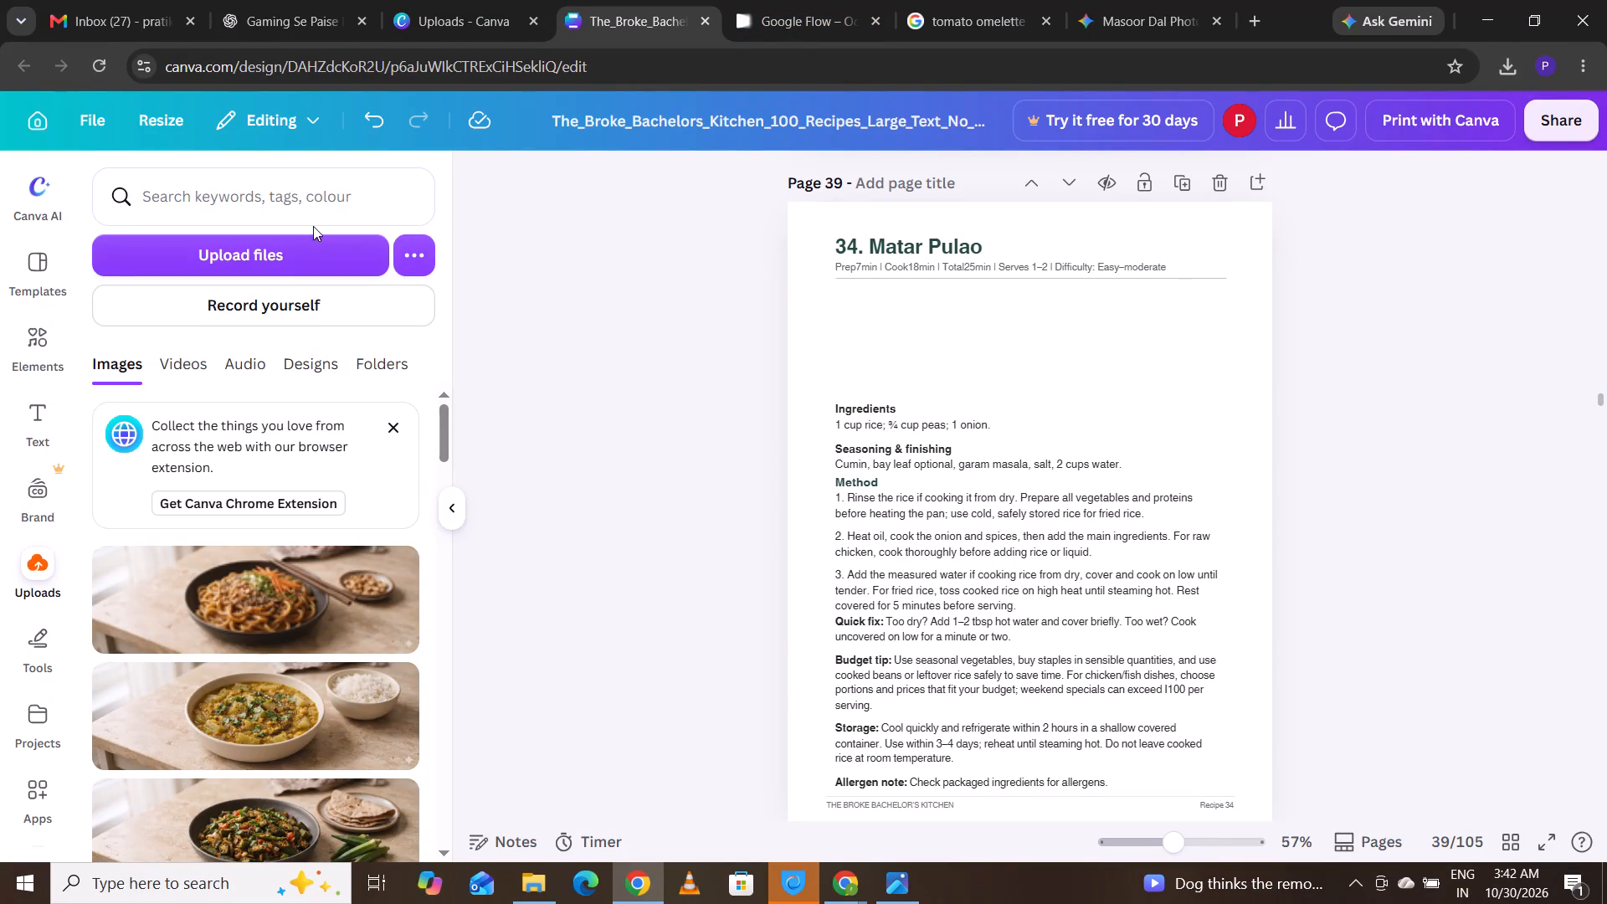
click(313, 248)
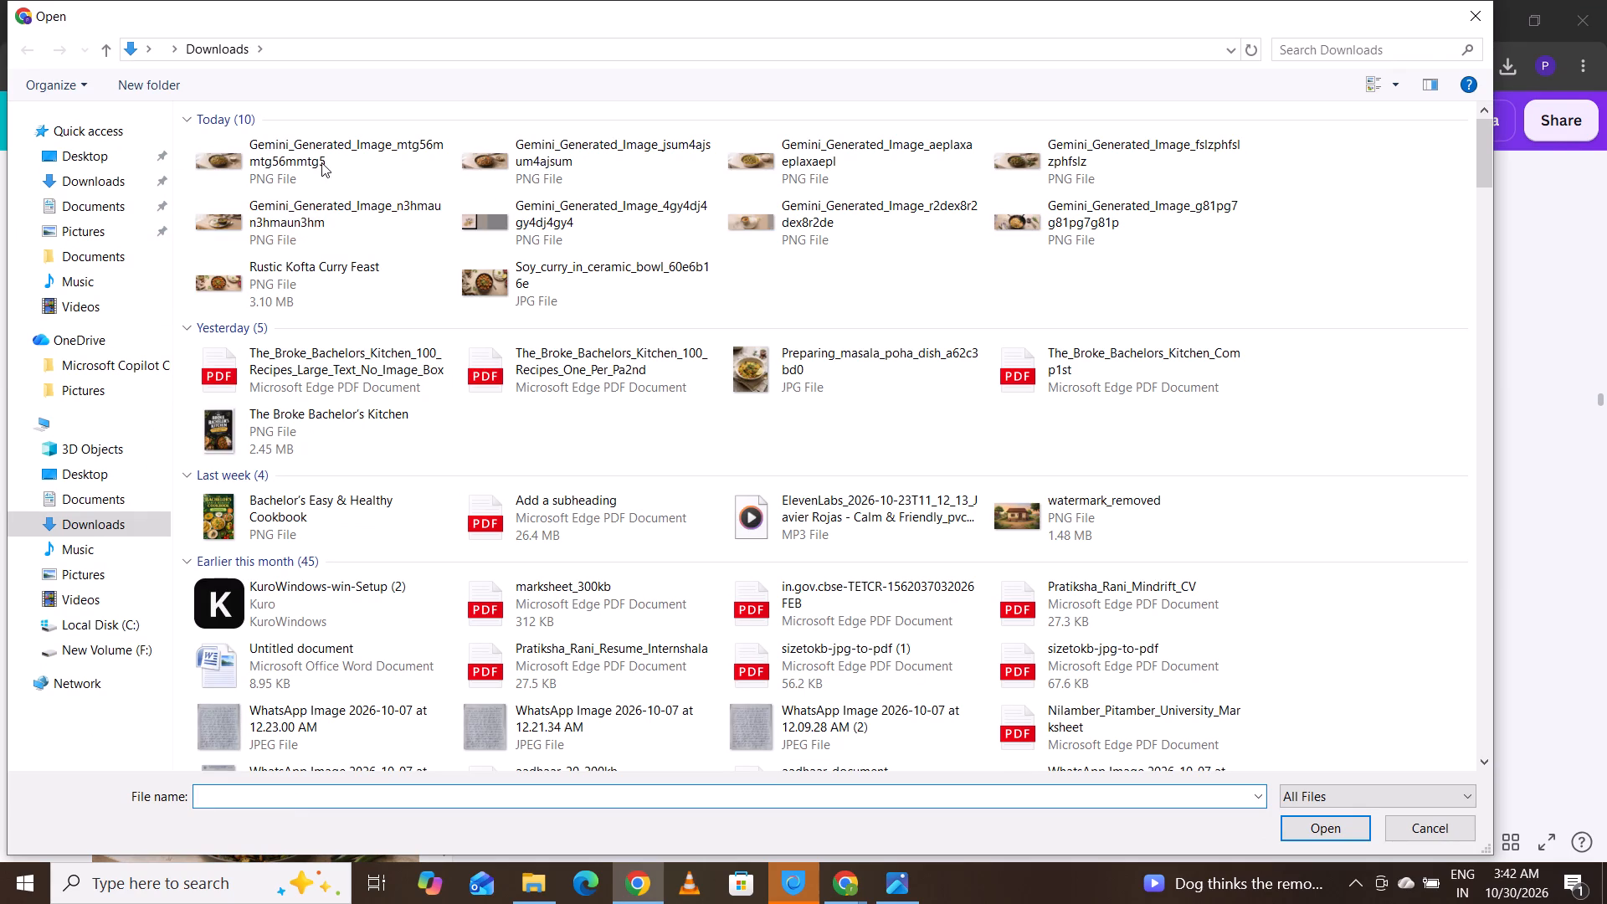
double_click(321, 162)
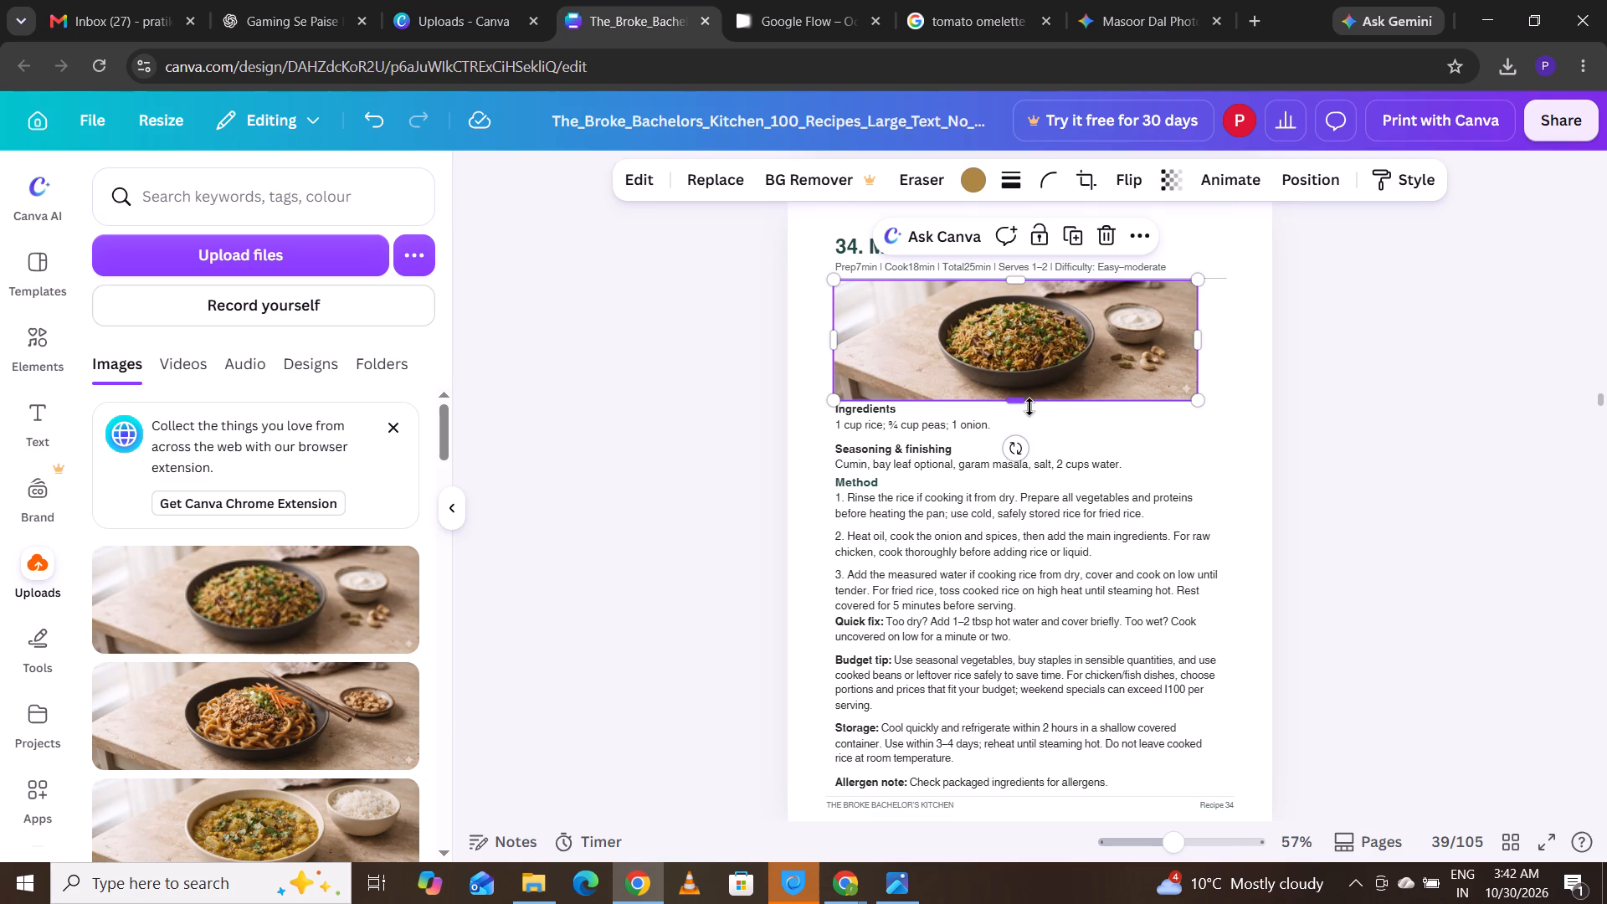
Crop the Matar Pulao photo to a height of about 2.1 and trim both of its sides.
drag(1029, 407, 1035, 387)
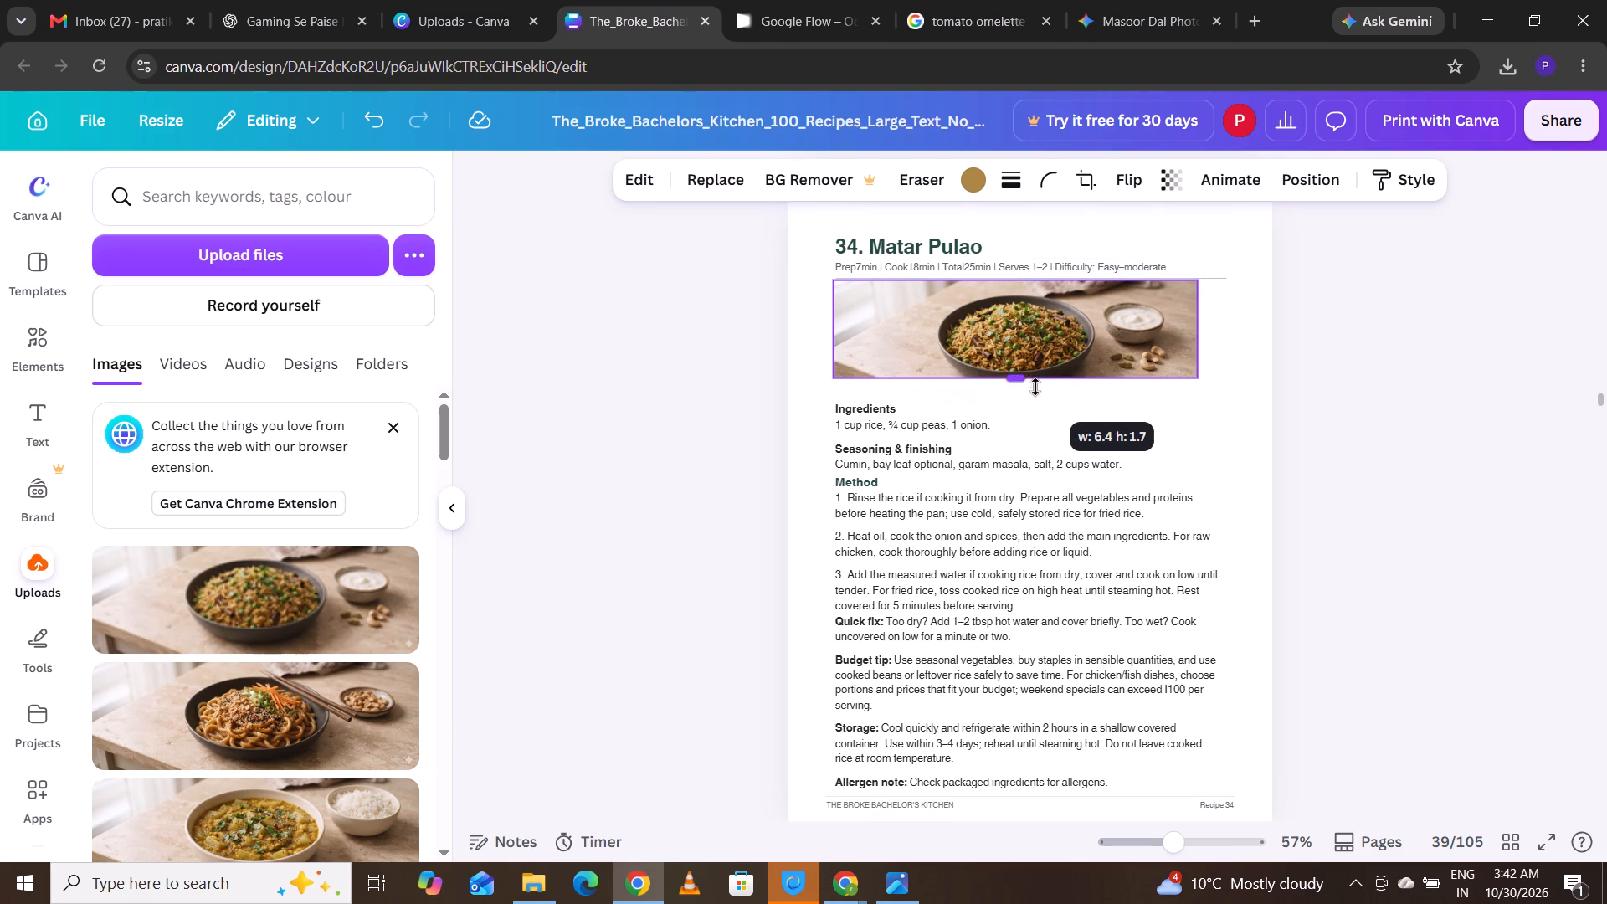
drag(1035, 387, 1035, 397)
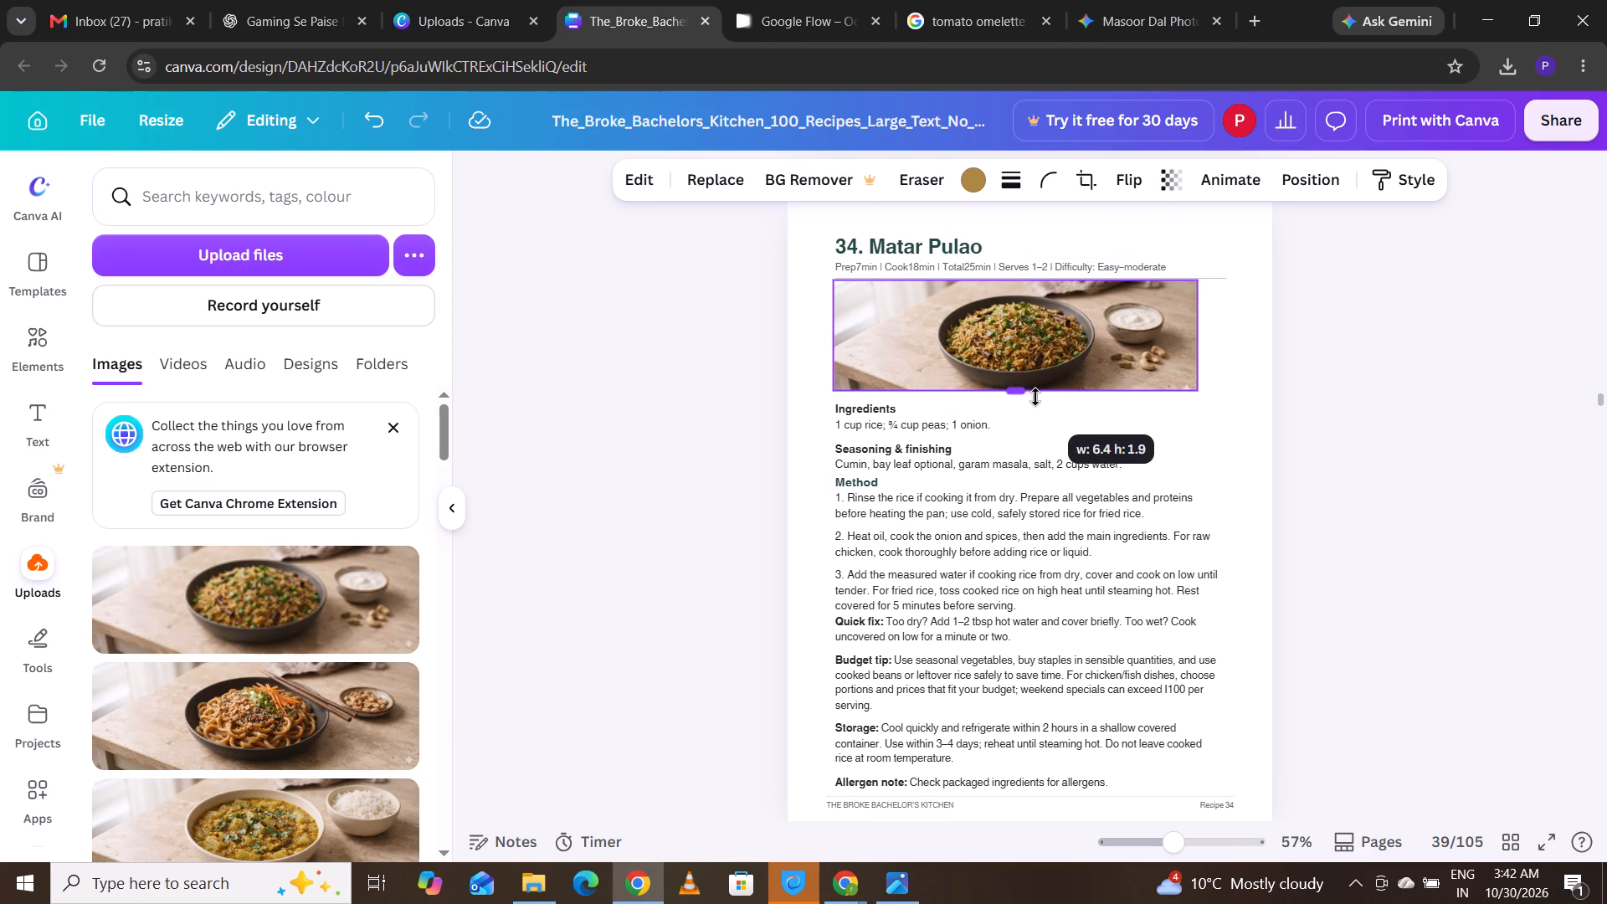
drag(1035, 397, 1037, 411)
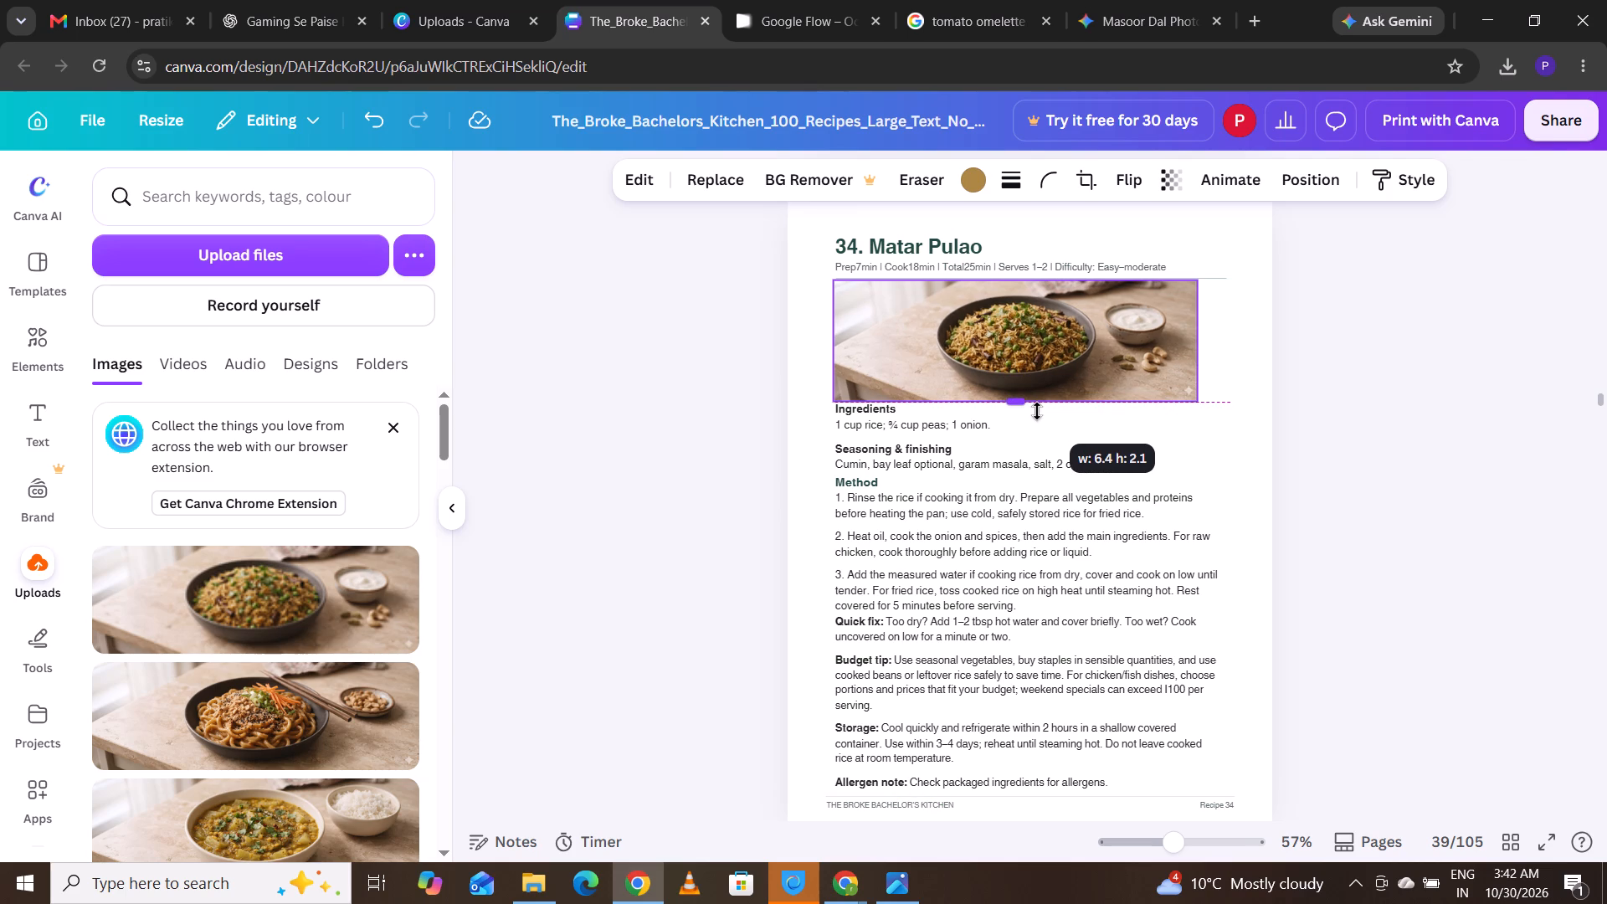
drag(1037, 411, 1040, 440)
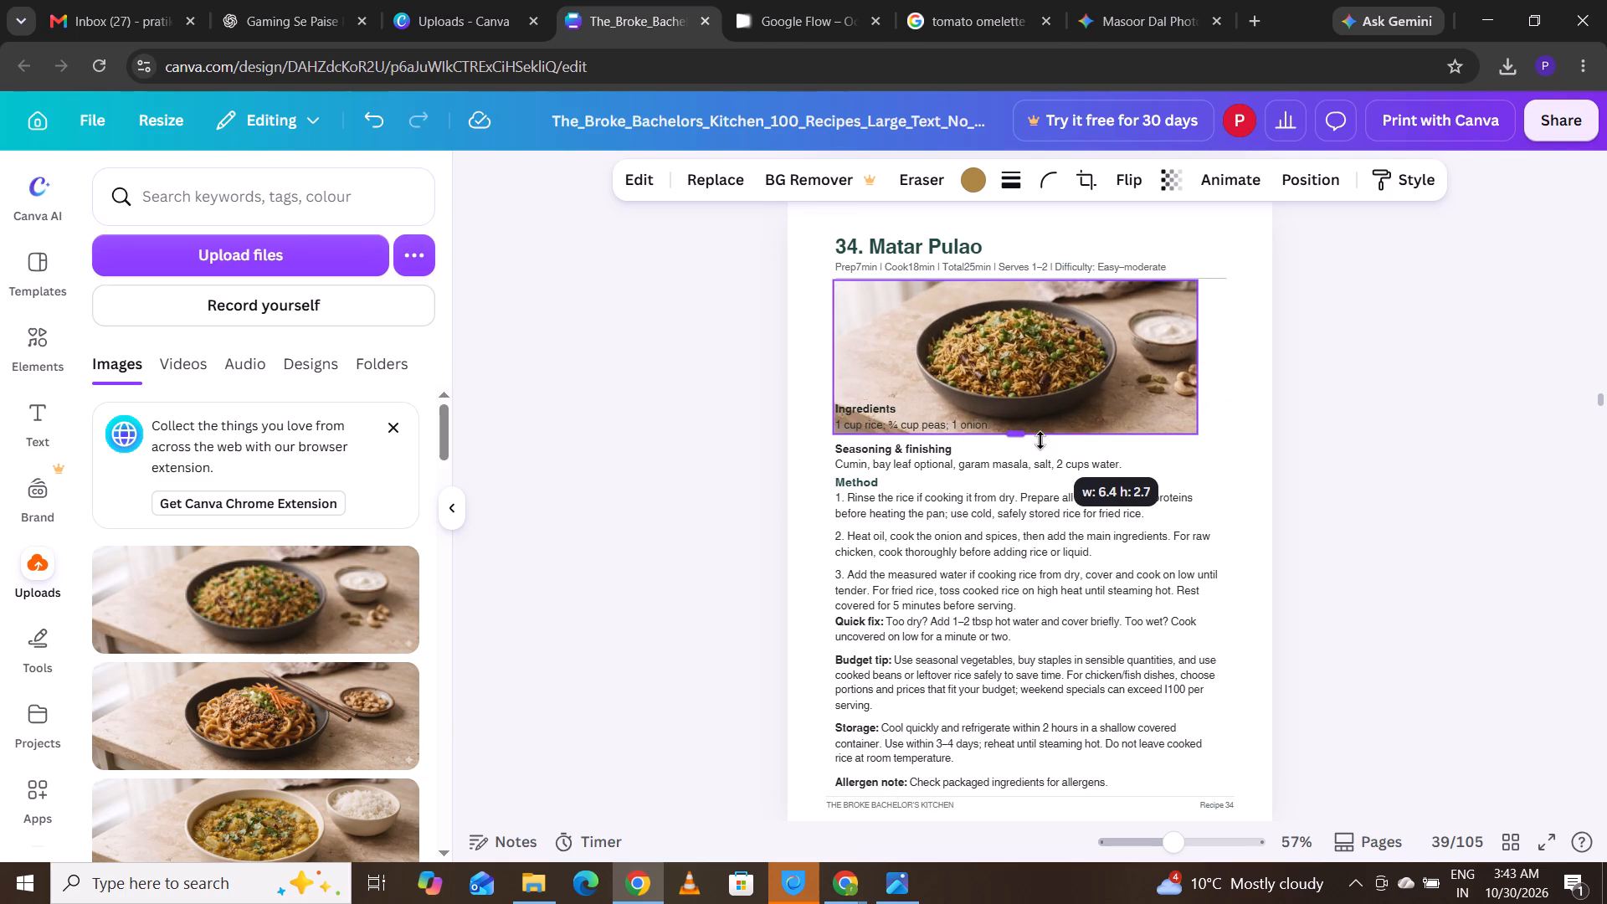
drag(1040, 440, 1041, 400)
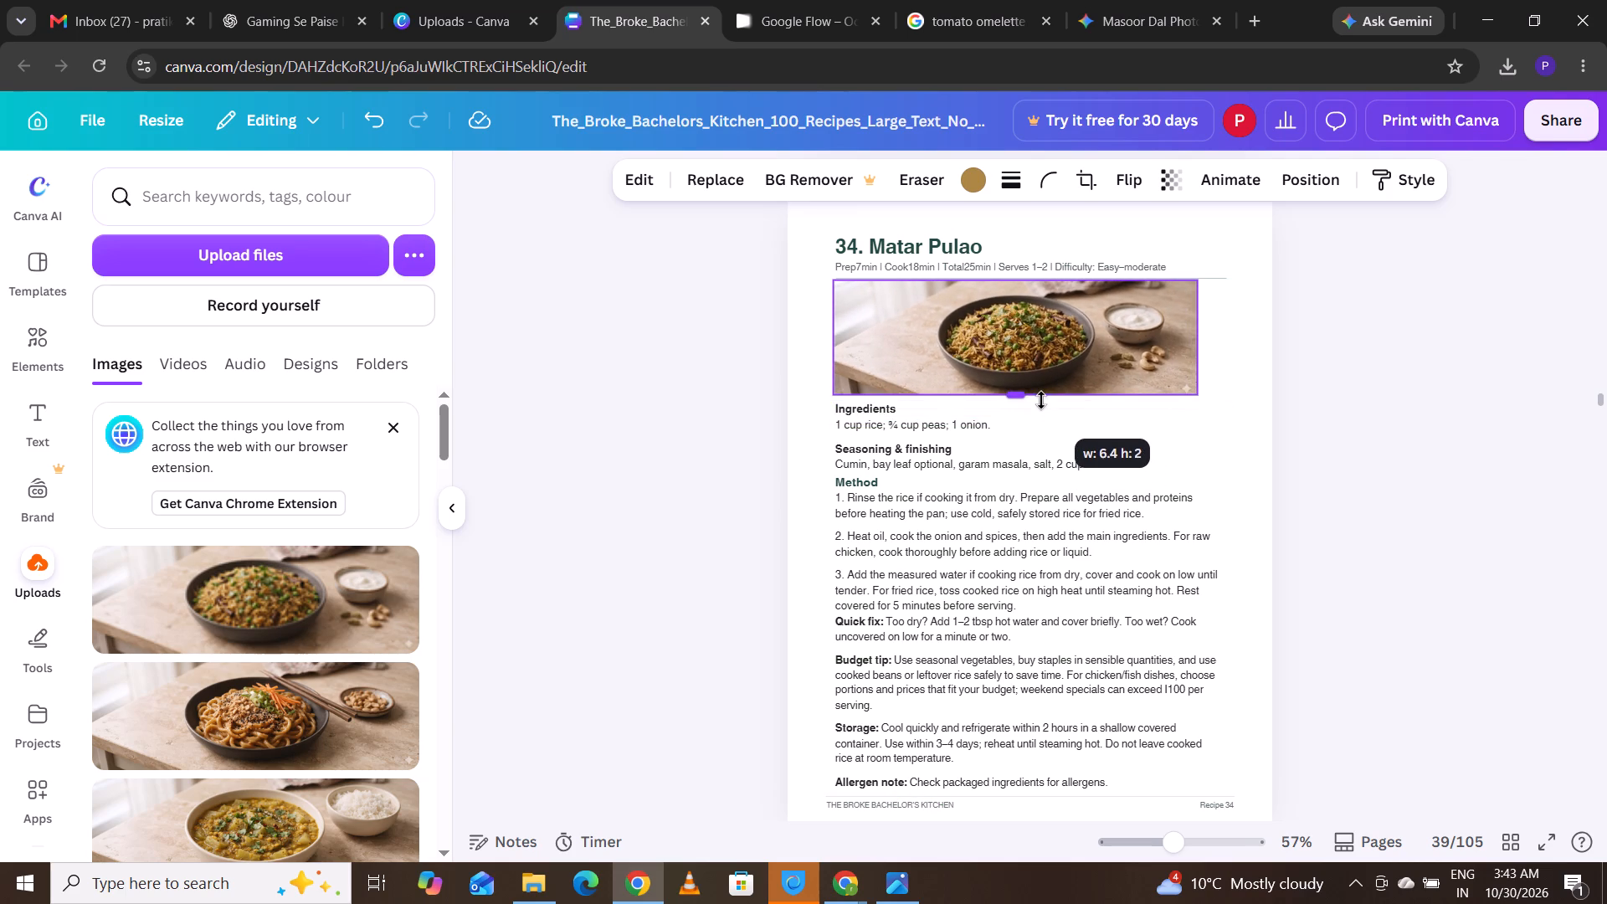
drag(1041, 400, 1042, 405)
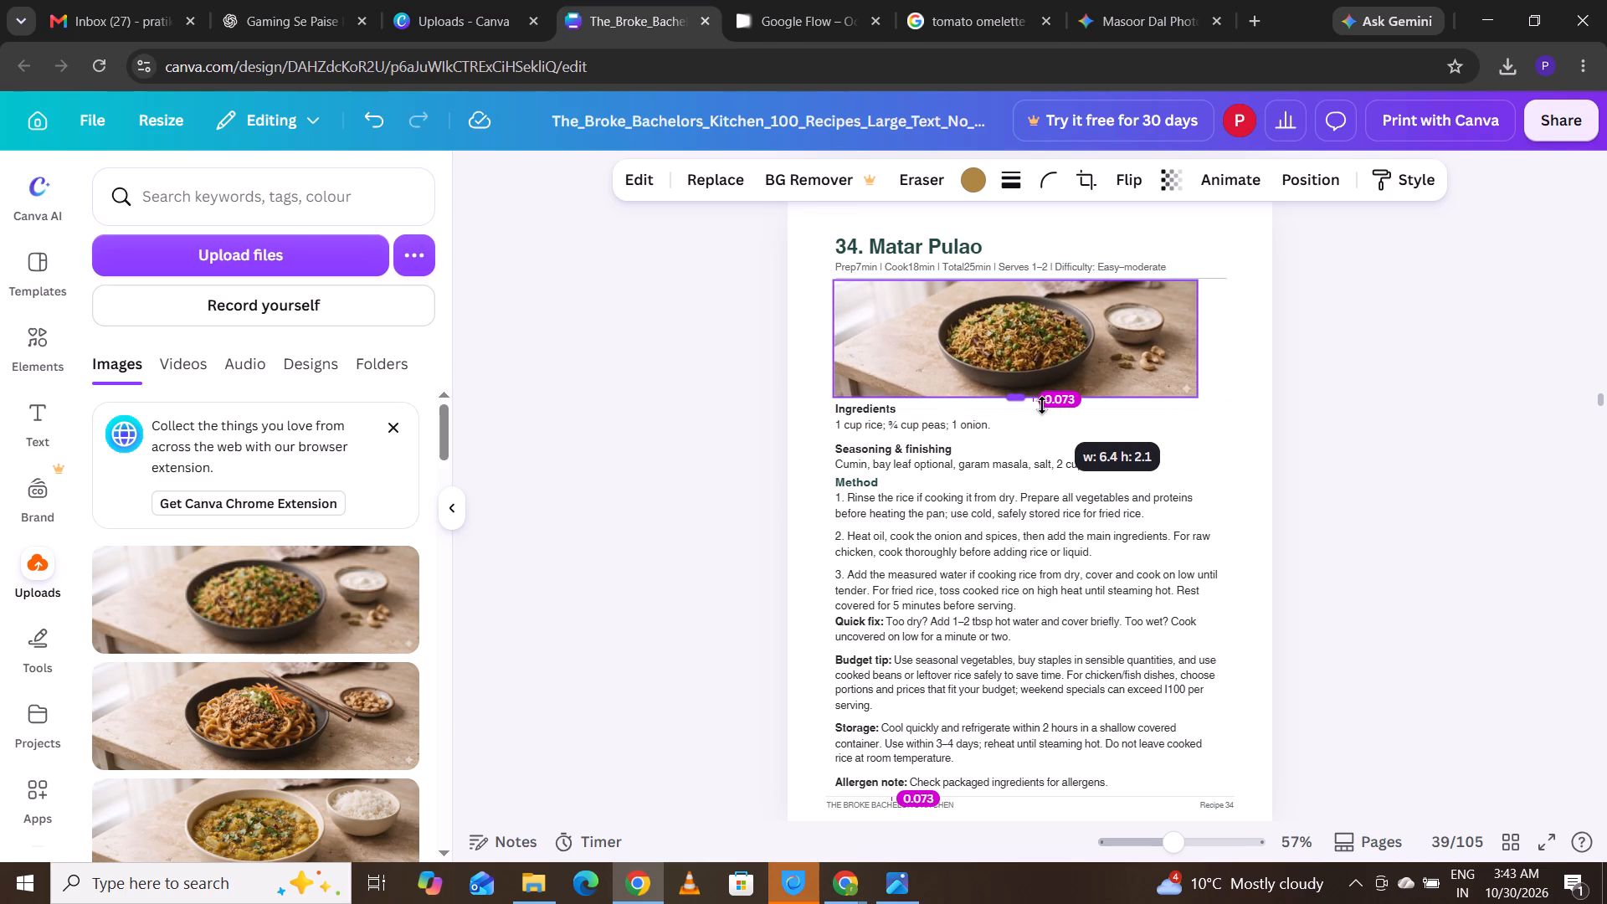
drag(1042, 405, 1044, 408)
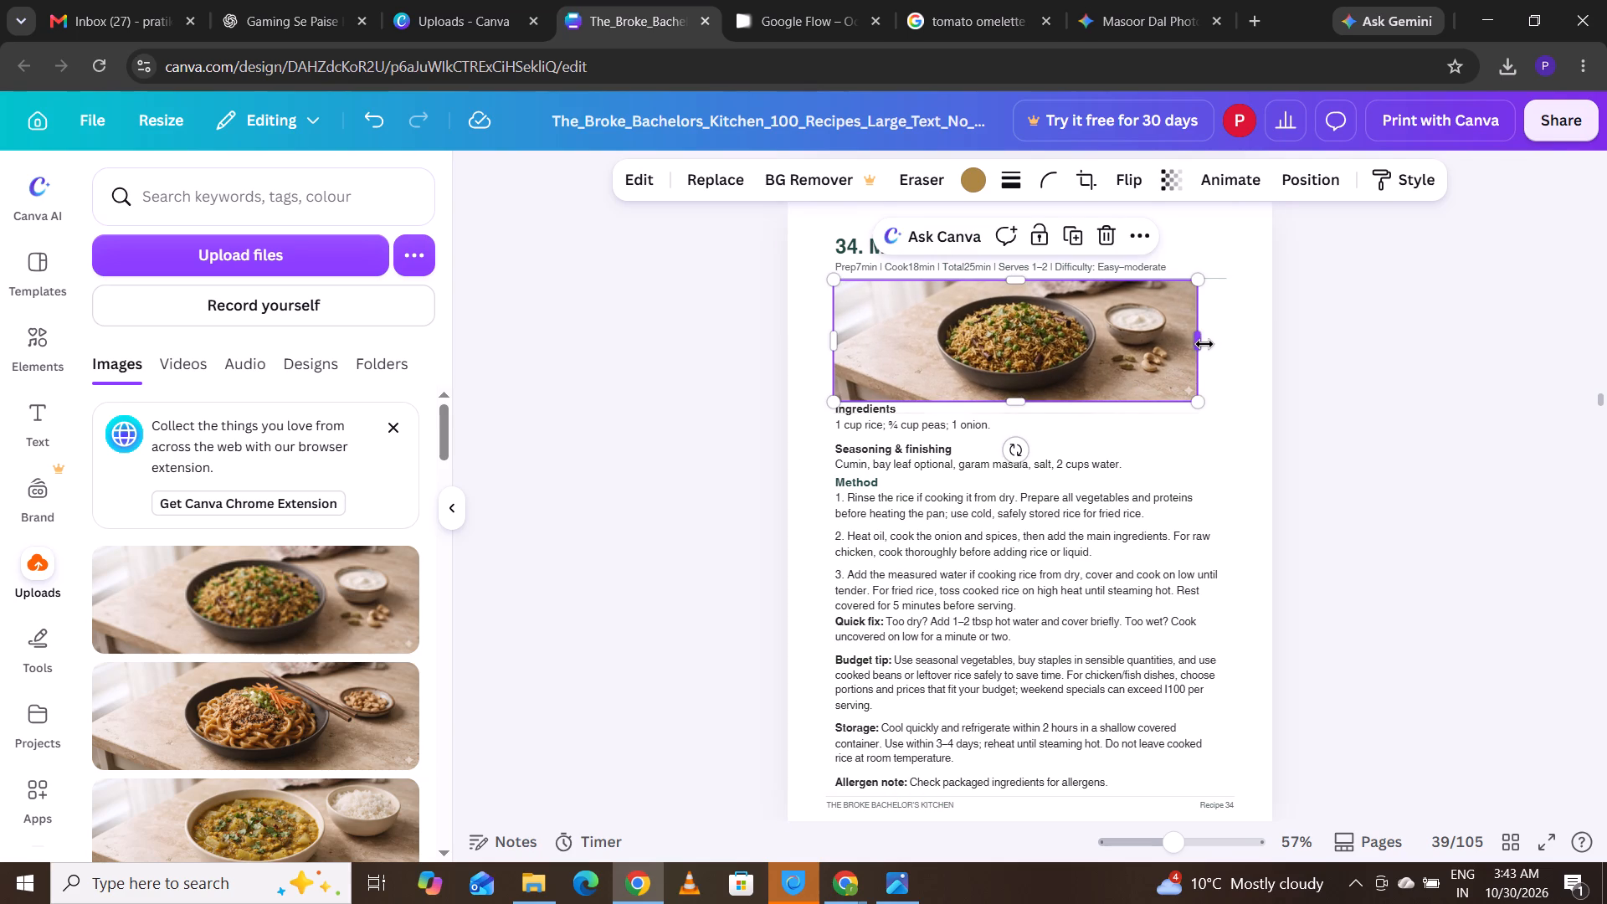
drag(1204, 344, 1194, 344)
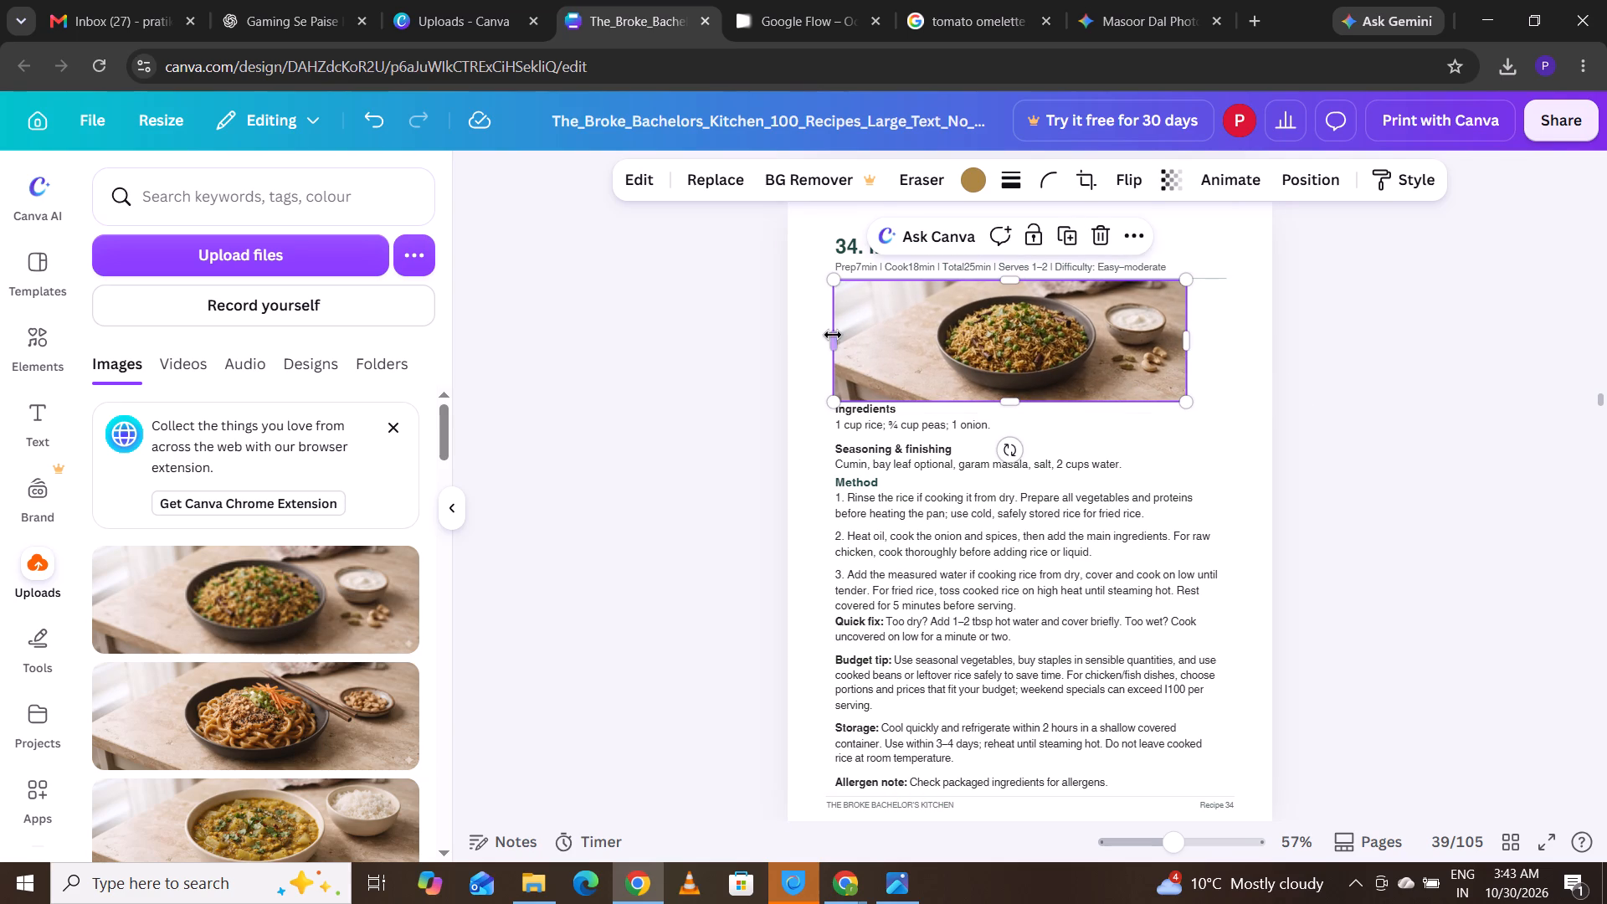
drag(829, 334, 848, 335)
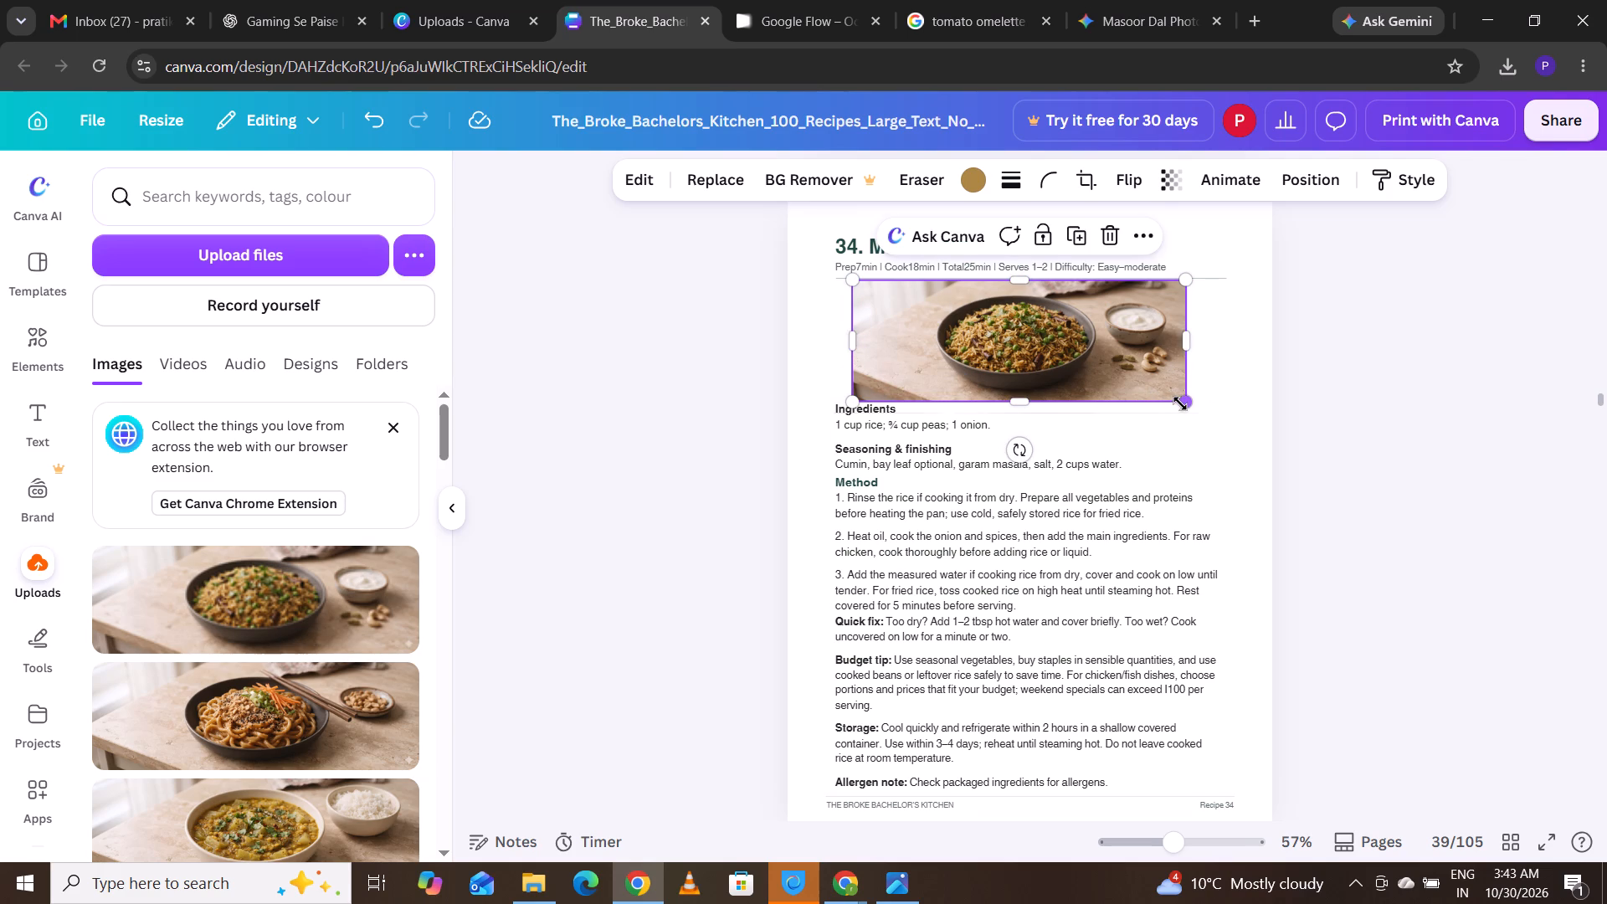
Enlarge the photo to about 6.5 wide, trim its top and bottom edges, and place it under the title line.
drag(1180, 403, 1221, 420)
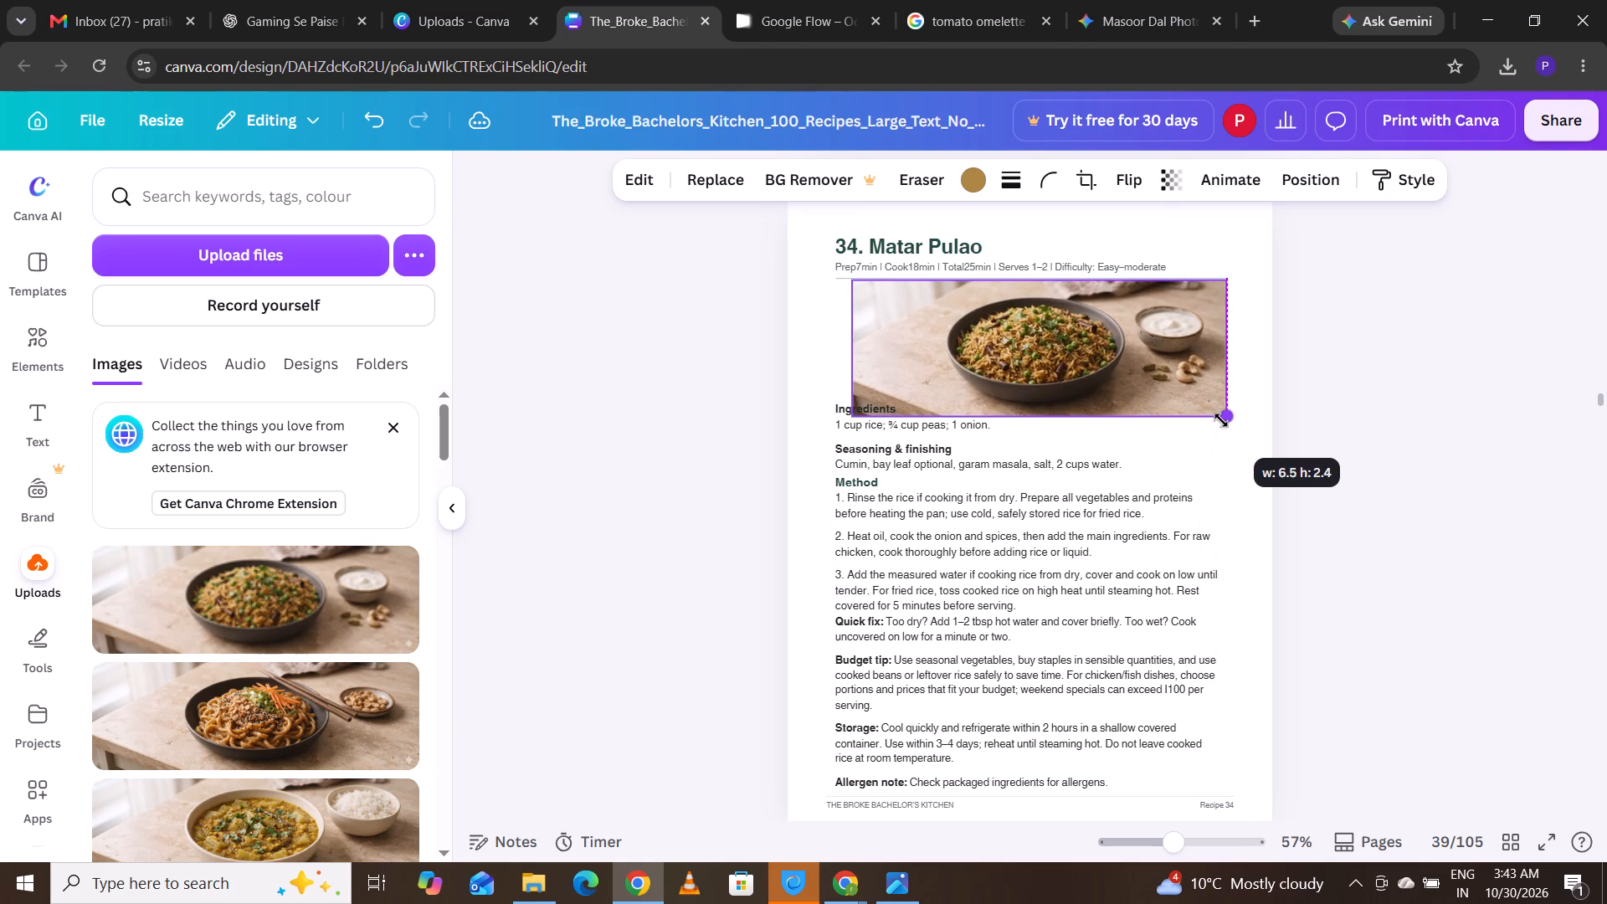
drag(1221, 420, 1224, 421)
drag(1116, 388, 1086, 381)
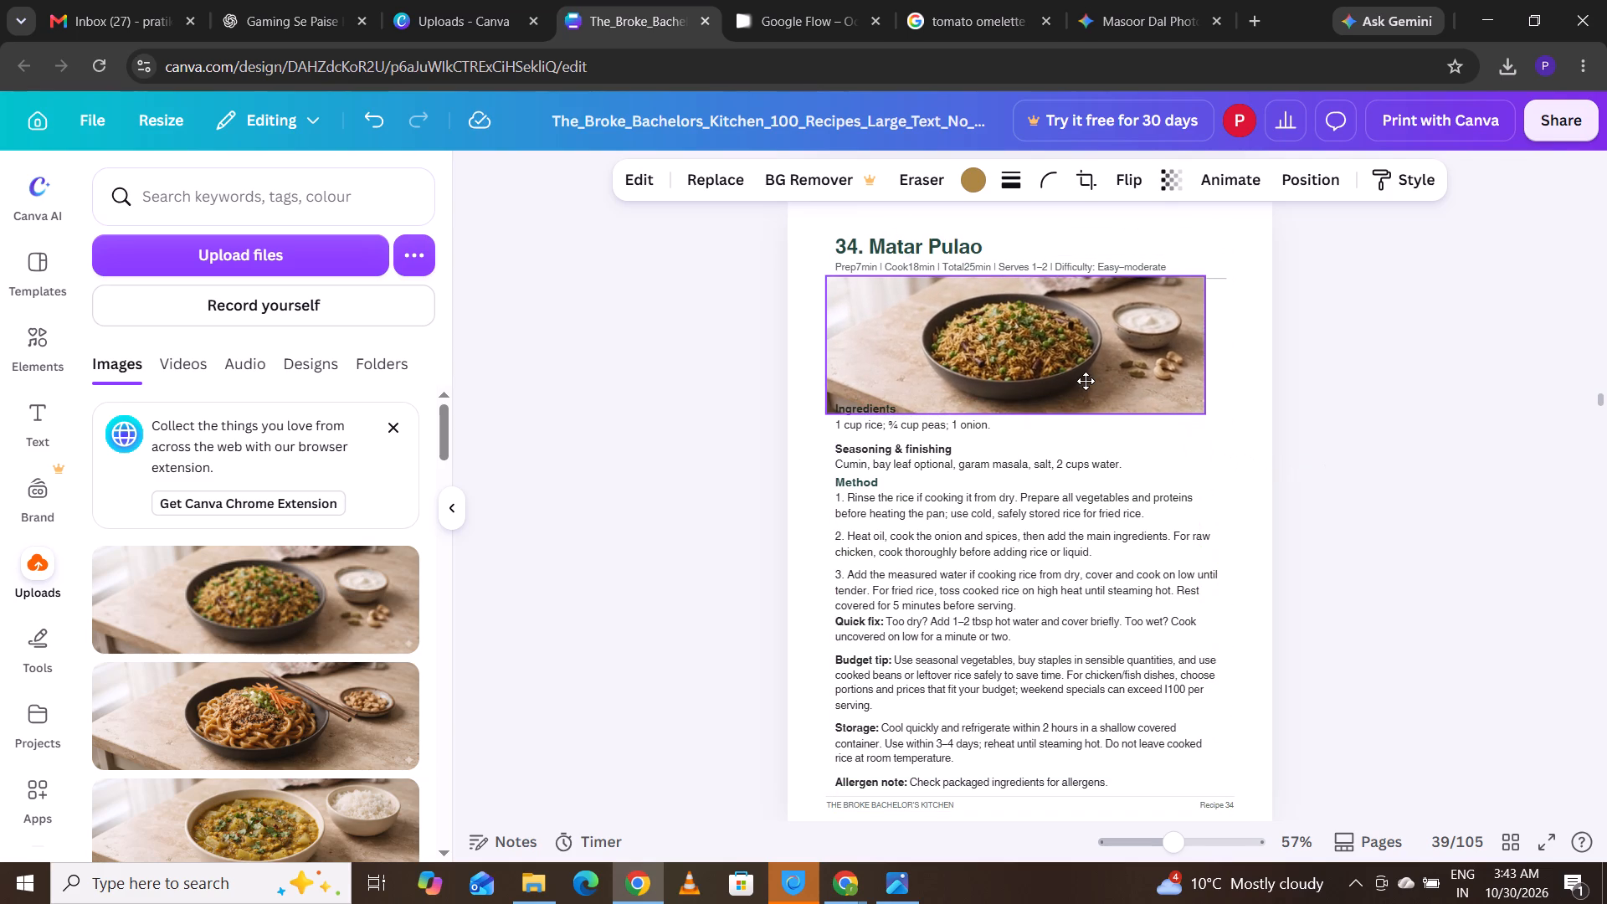
drag(1086, 381, 1103, 386)
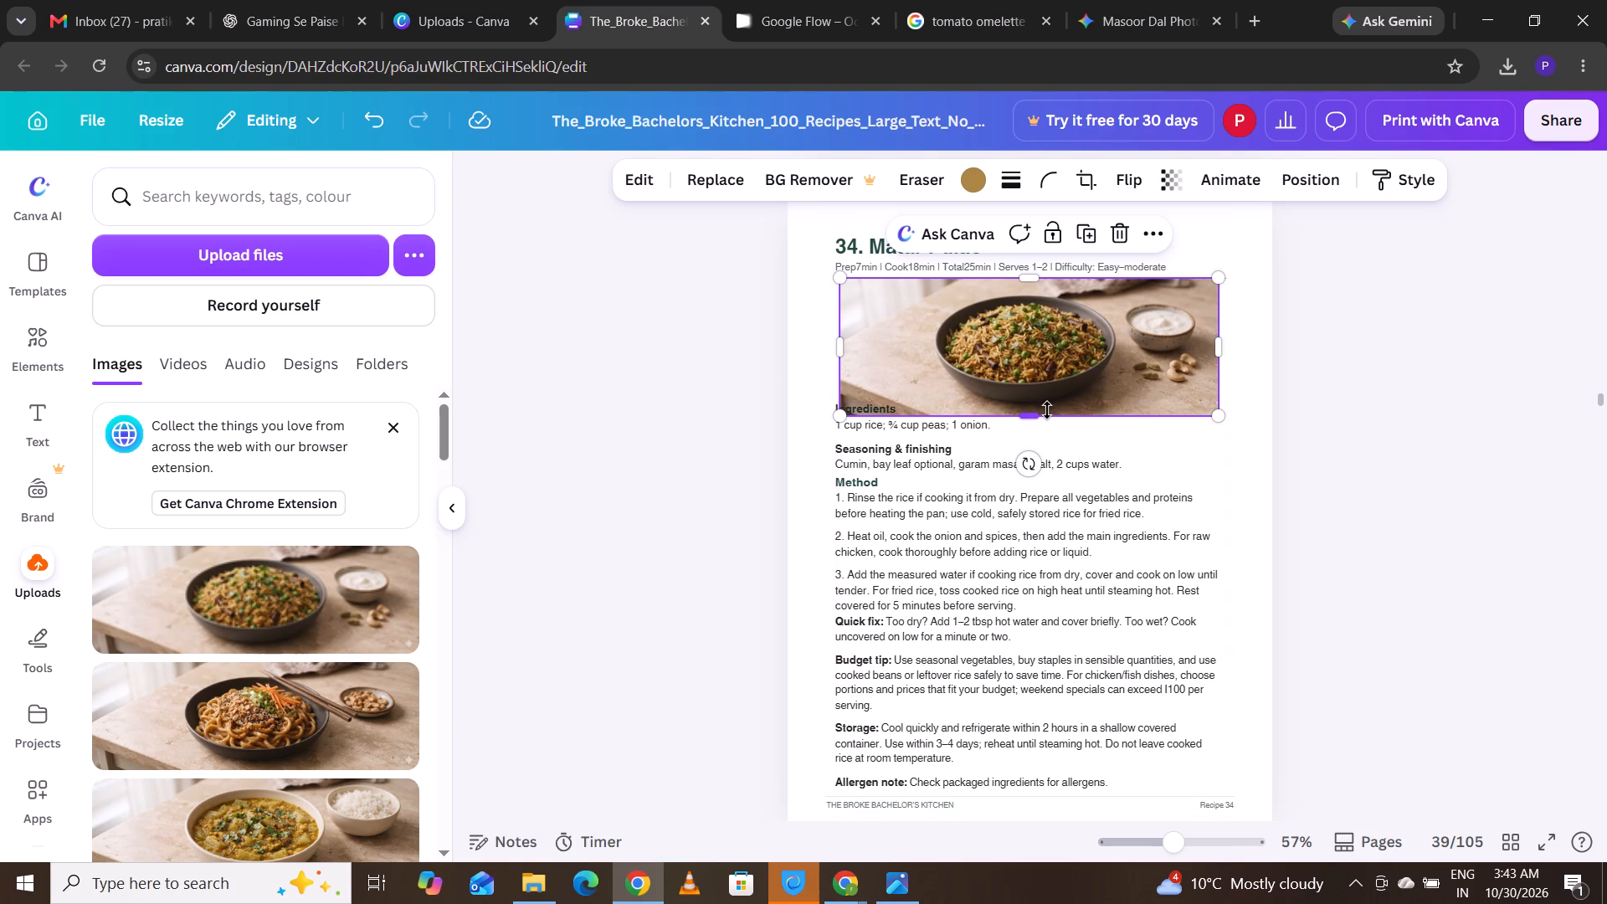
click(1047, 410)
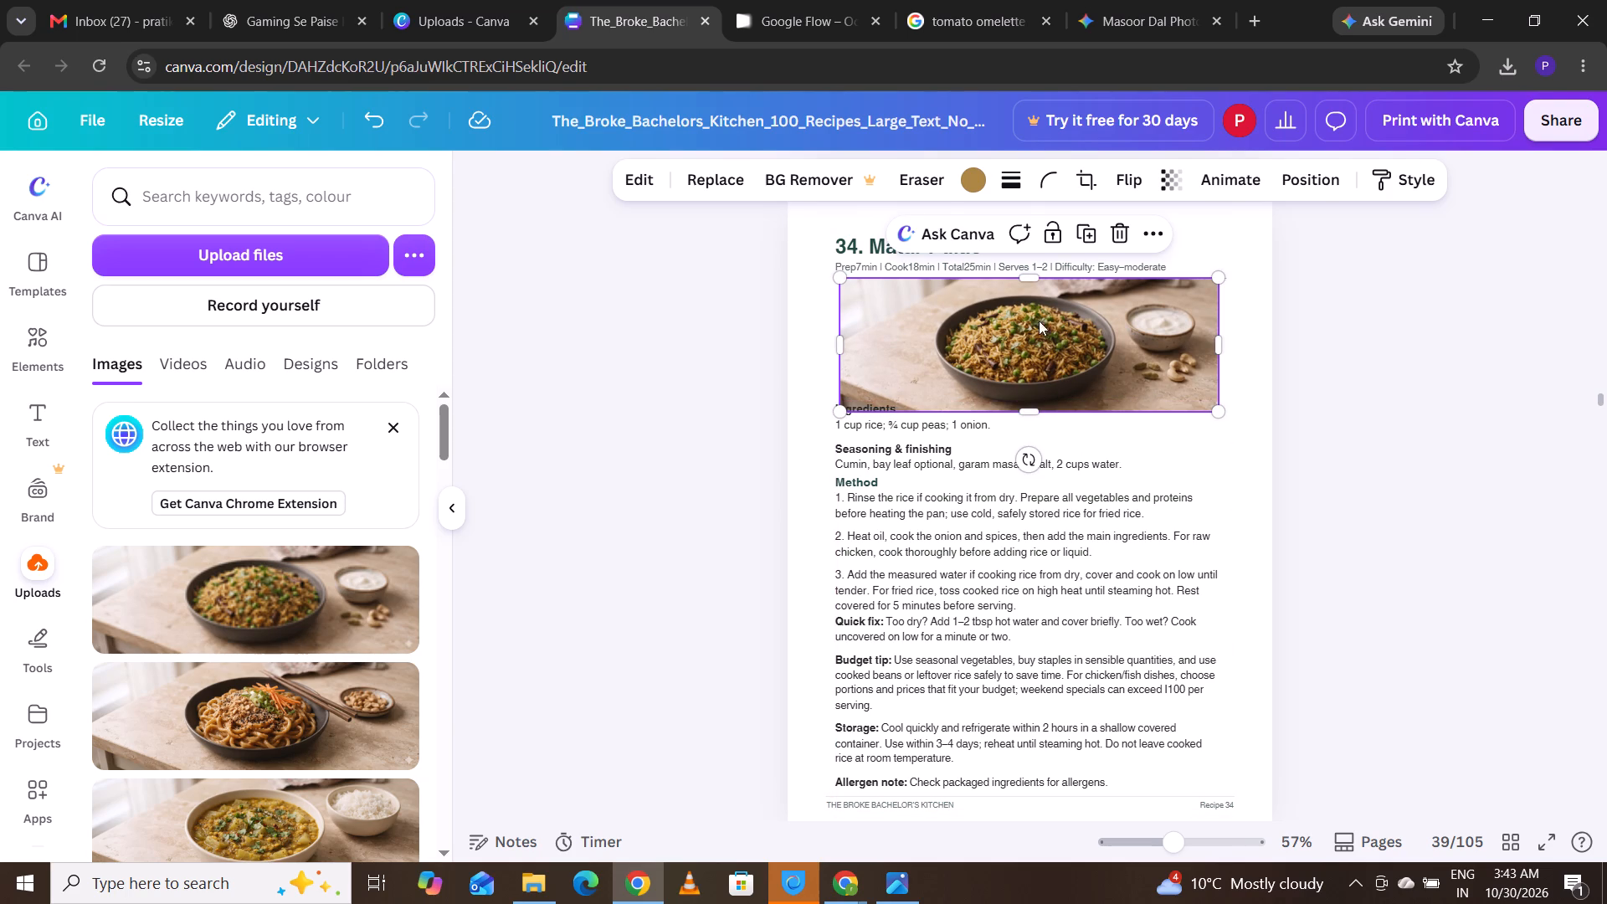
click(1034, 278)
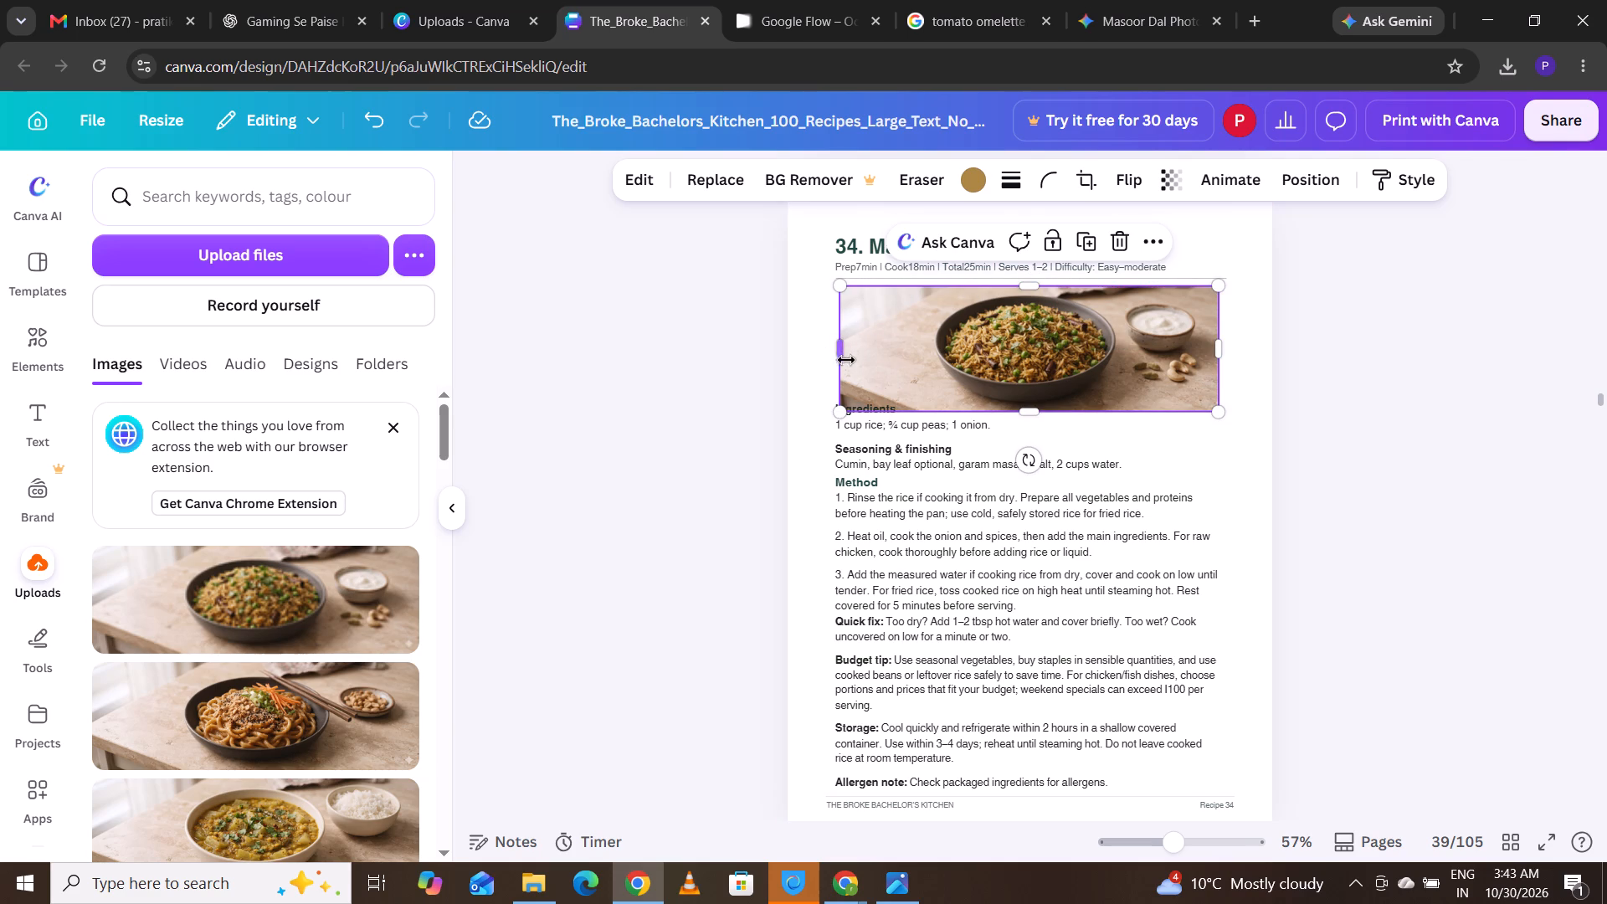
click(1009, 353)
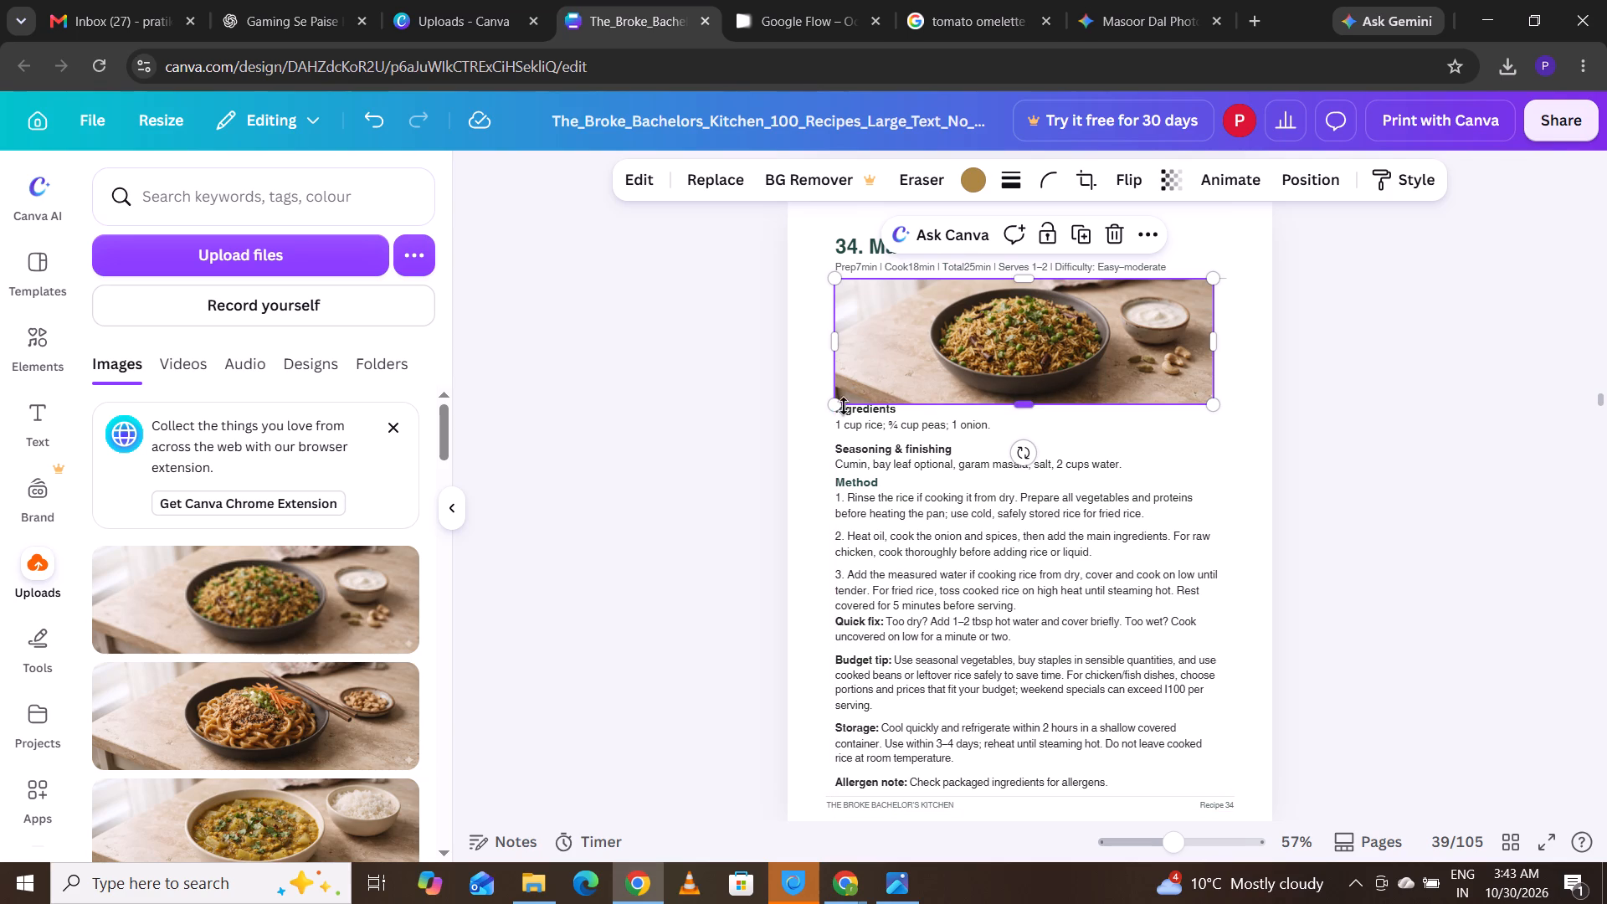
Scale the photo down and narrow it so it fits between the title line and the Ingredients heading.
drag(834, 406, 840, 392)
click(974, 334)
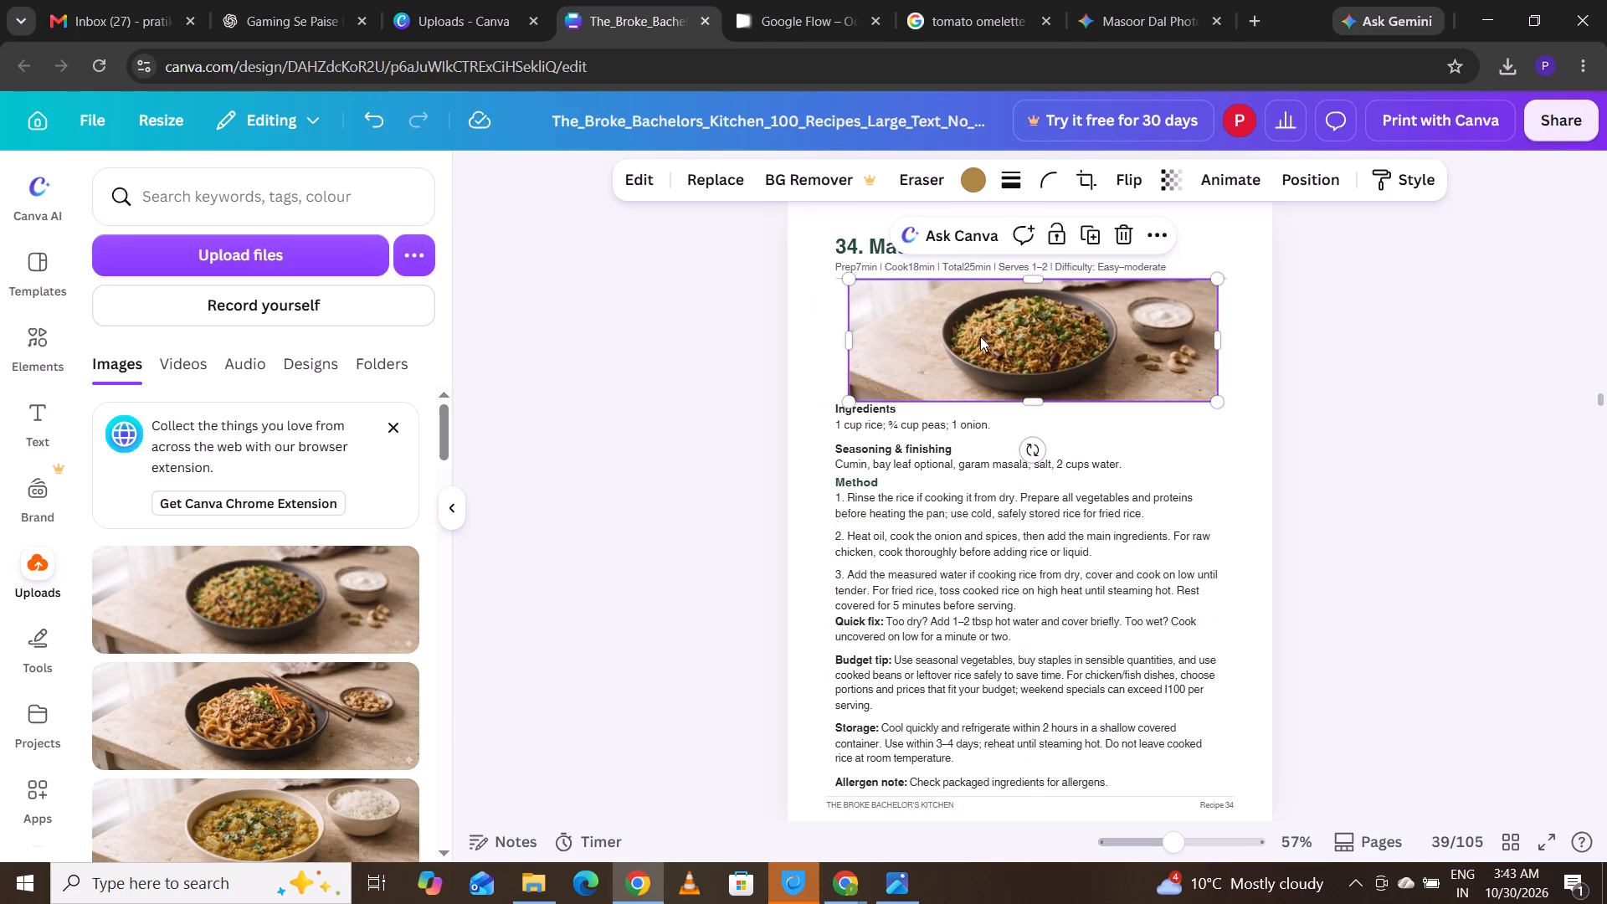
drag(854, 339, 865, 339)
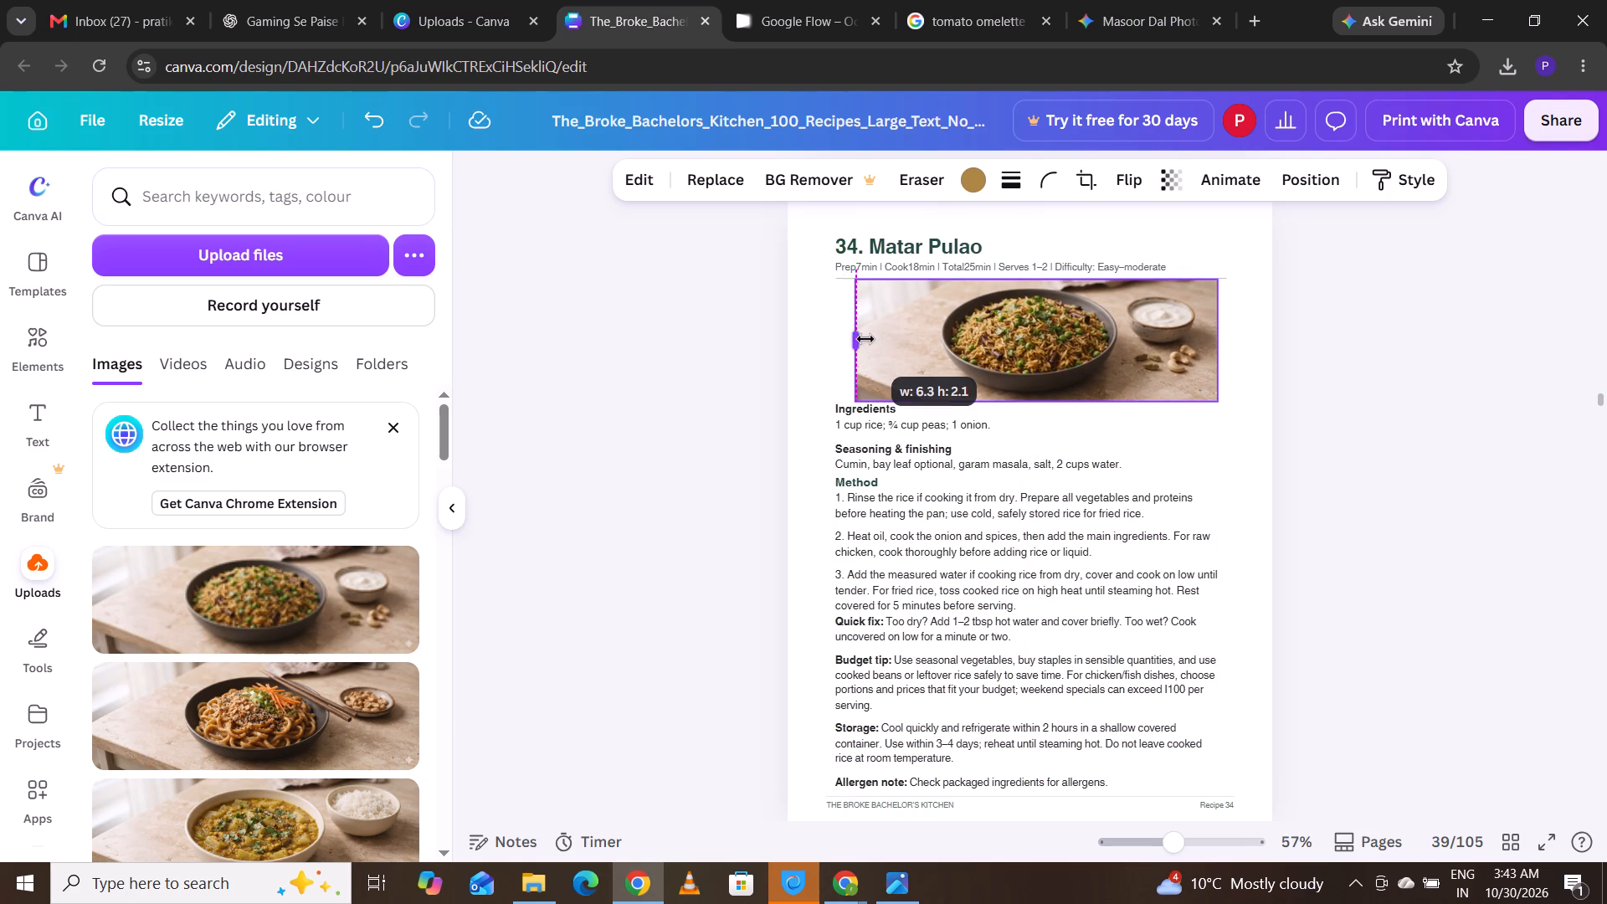
drag(865, 339, 872, 339)
drag(935, 343, 910, 342)
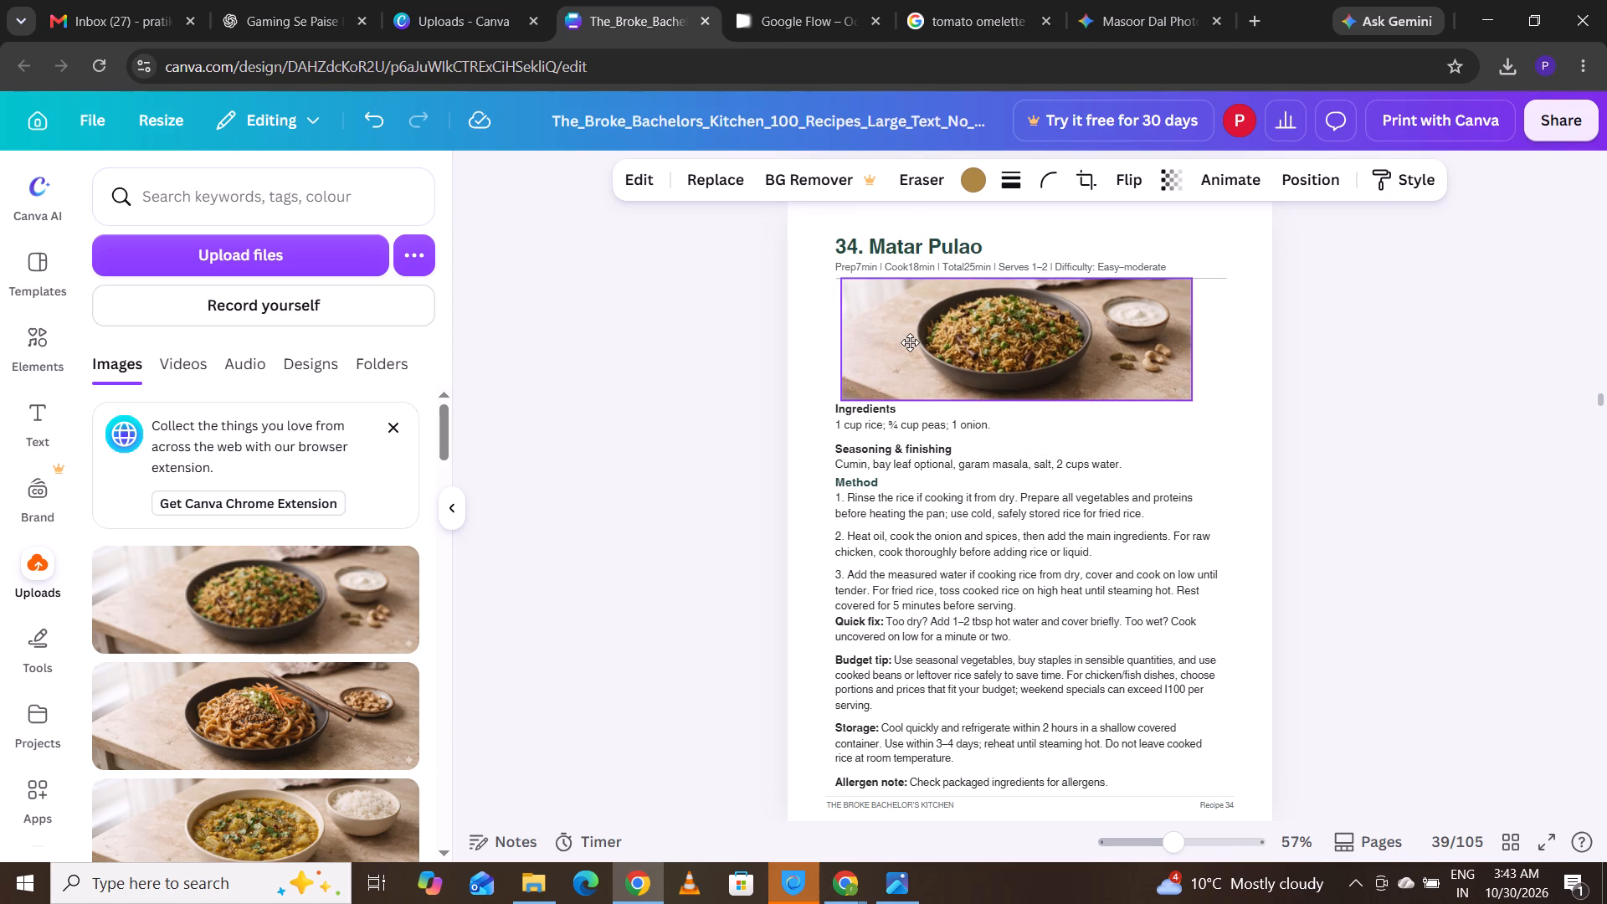
drag(910, 342, 908, 342)
drag(1186, 399, 1177, 378)
click(1045, 335)
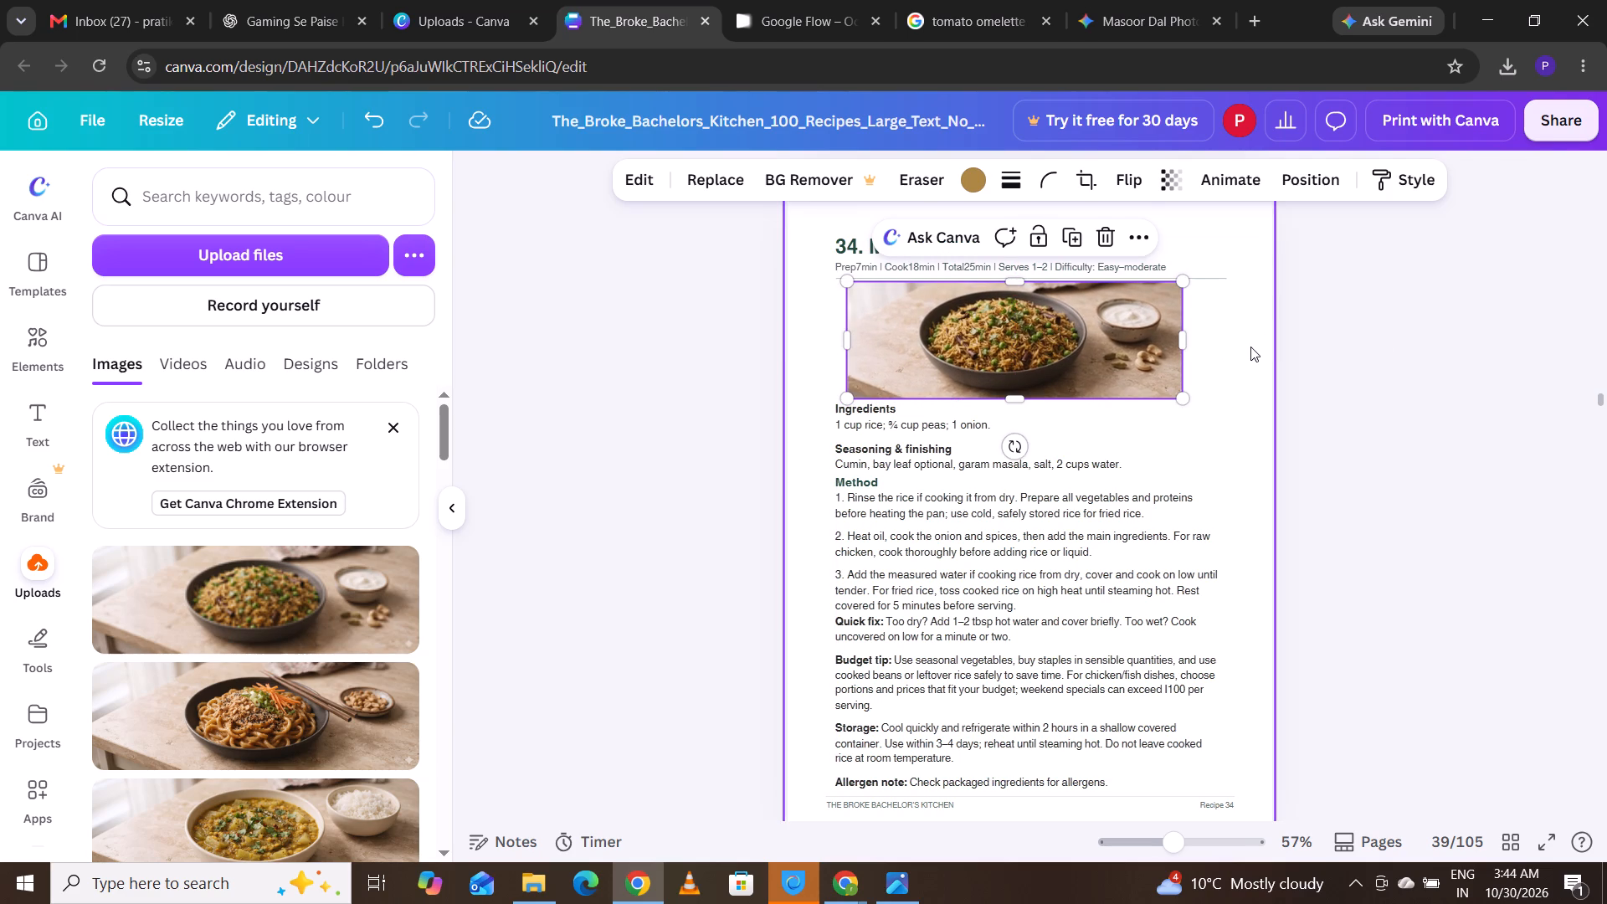
click(1392, 332)
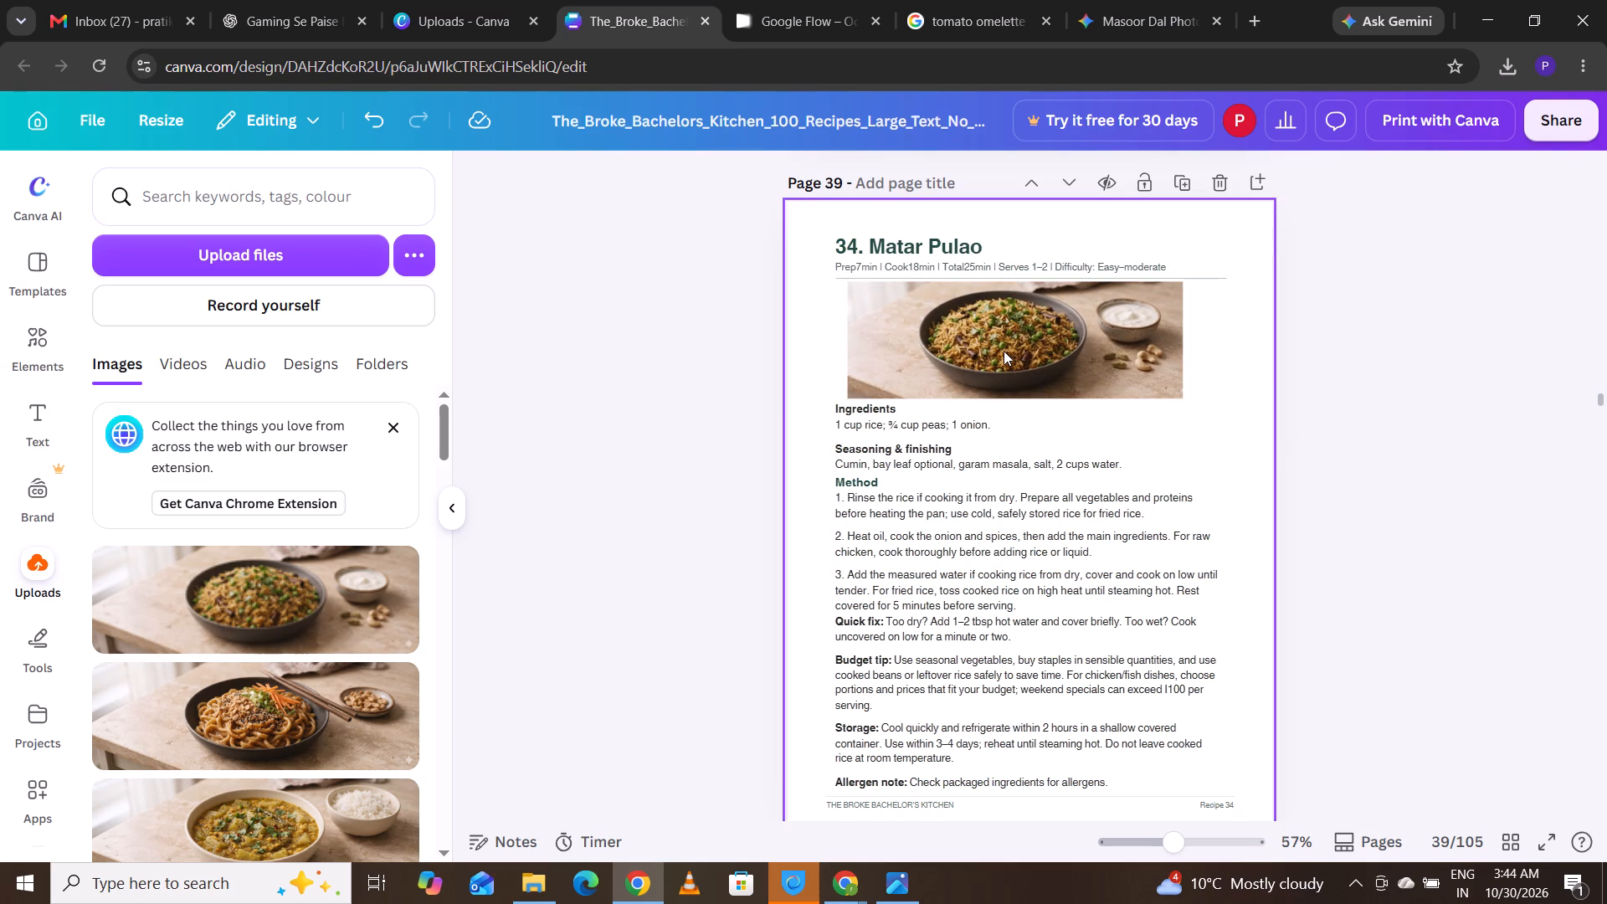
Review the recipe 33 page's photo and text layout in comparison with the Matar Pulao page.
click(1600, 394)
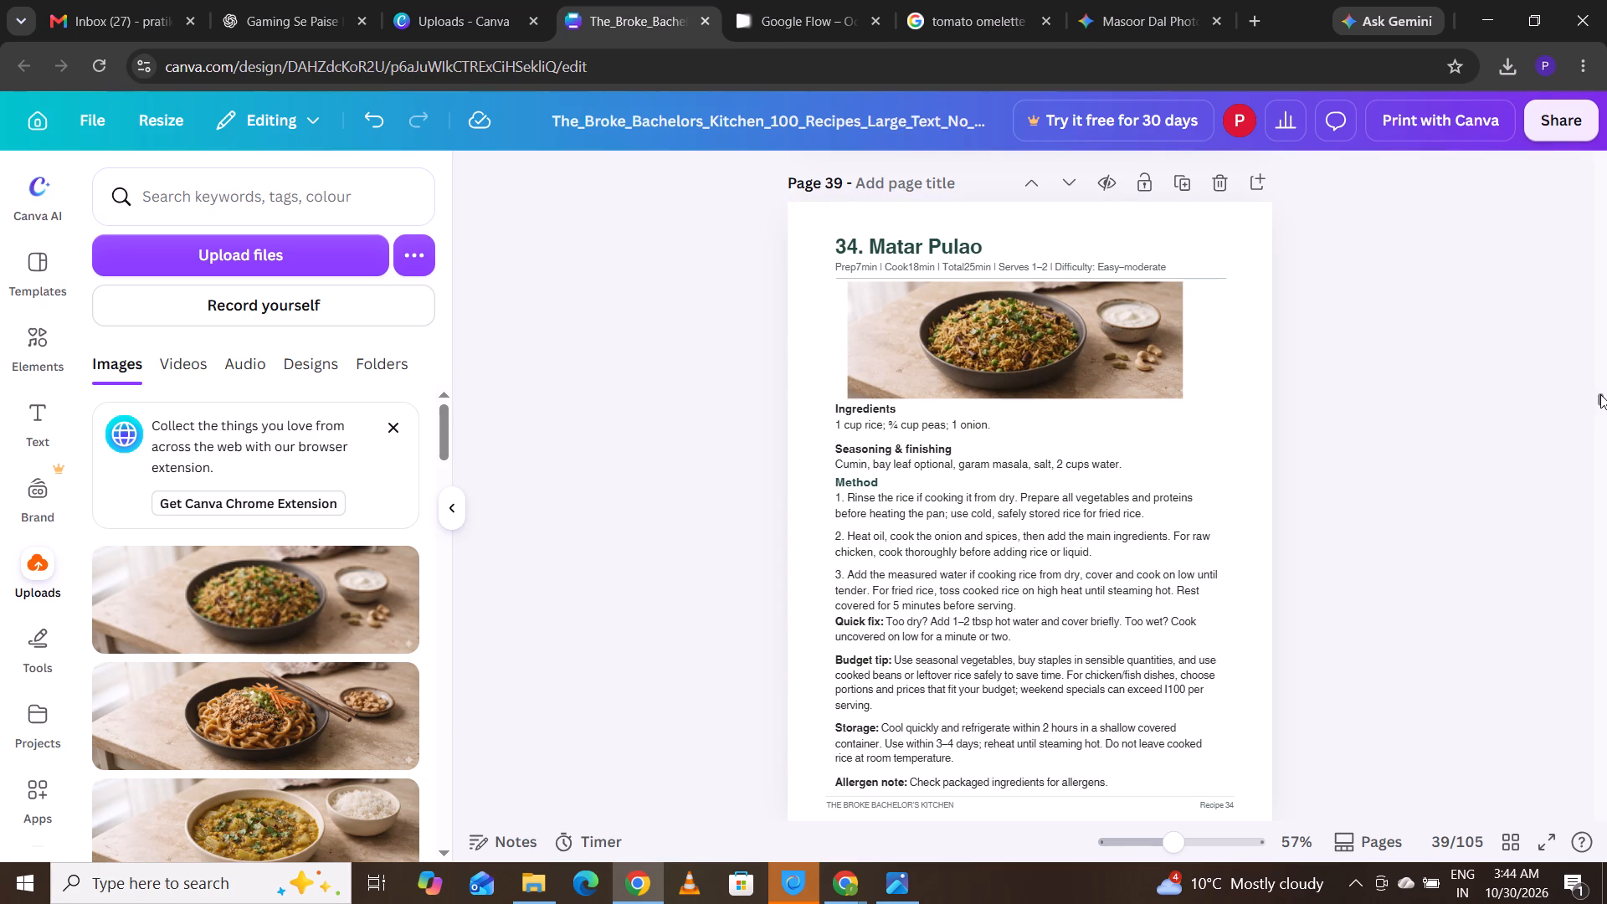
key(Up)
key(Up)
key(Up)
key(Up)
key(Up)
key(Up)
key(Up)
key(Up)
key(Up)
key(Up)
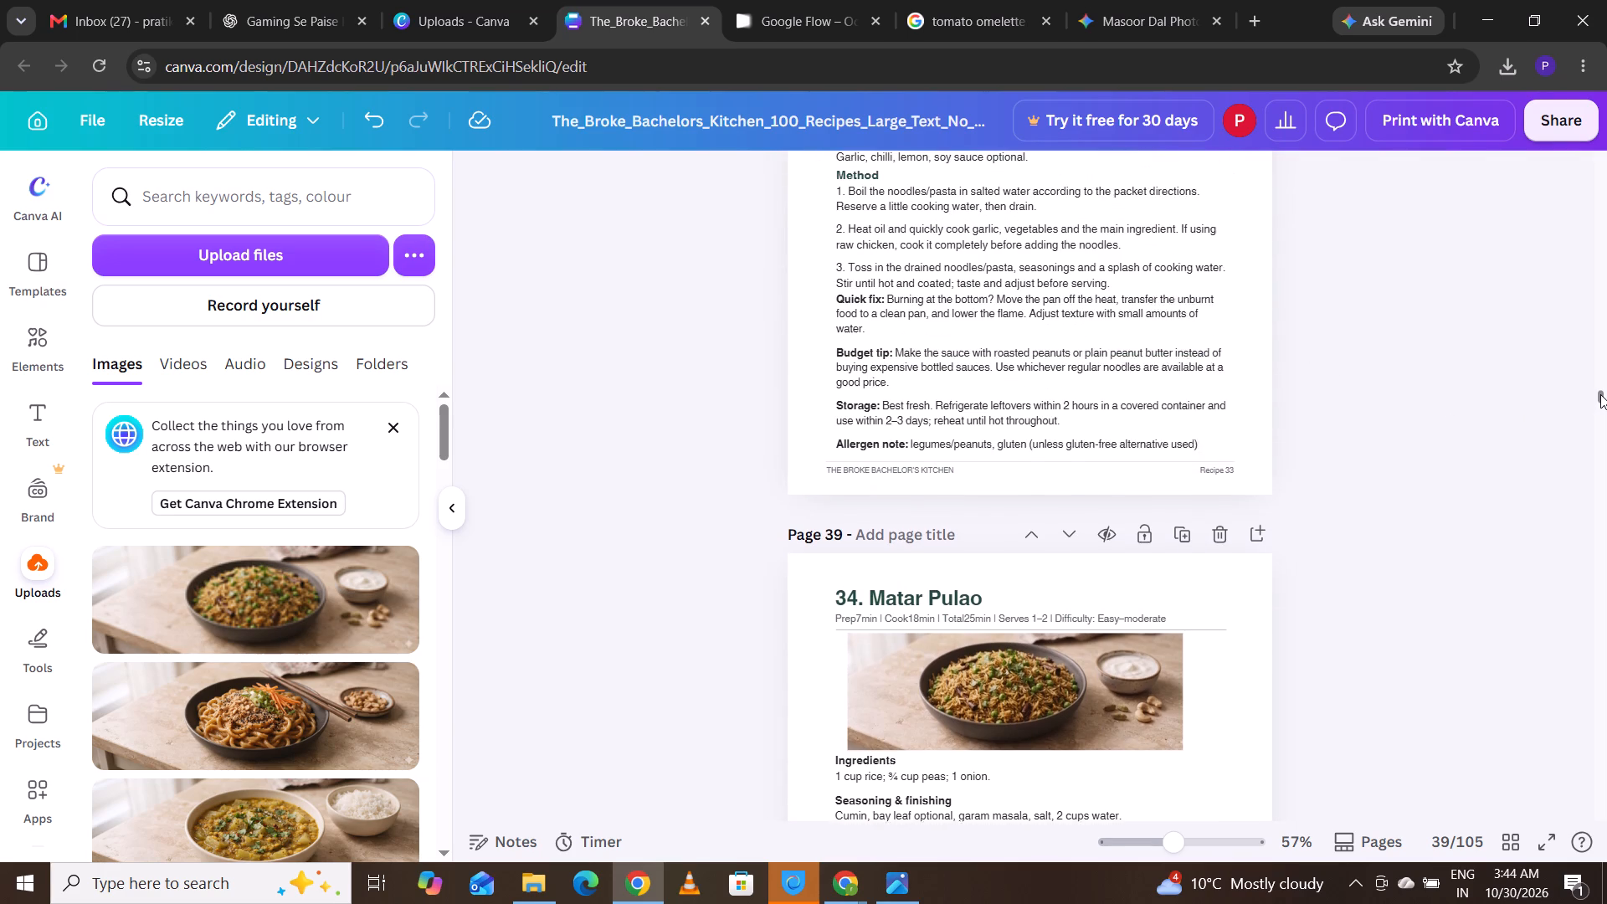
key(Up)
key(Up)
key(Up)
key(Down)
key(Down)
key(Down)
key(Down)
key(Down)
key(Down)
key(Down)
key(Down)
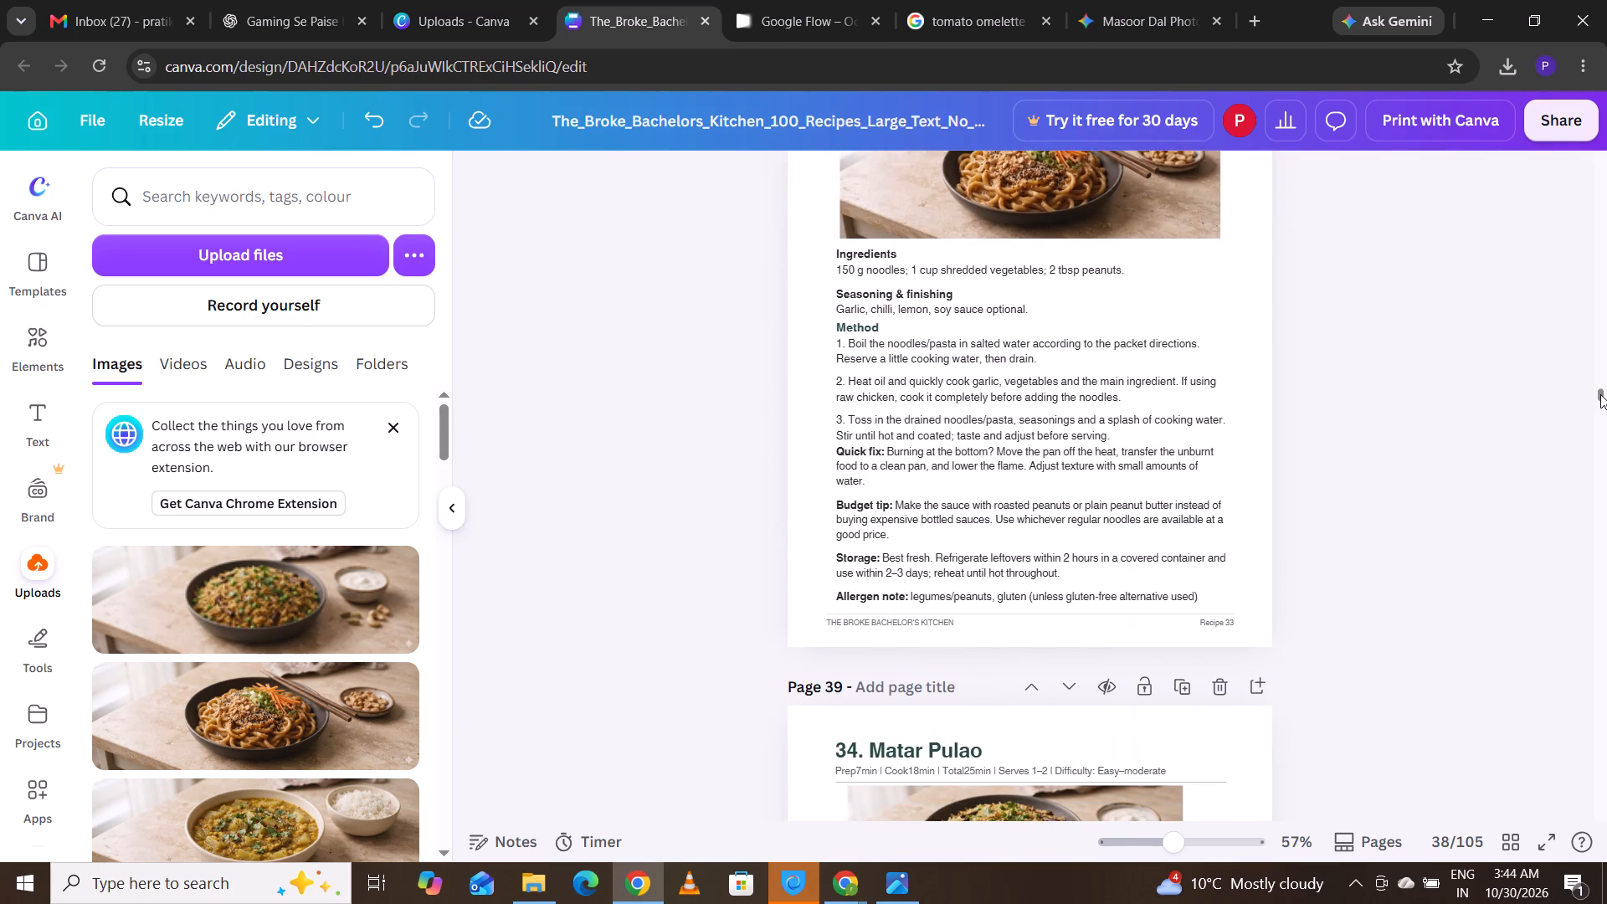
key(Down)
key(Down)
key(Down)
key(Down)
key(Down)
key(Down)
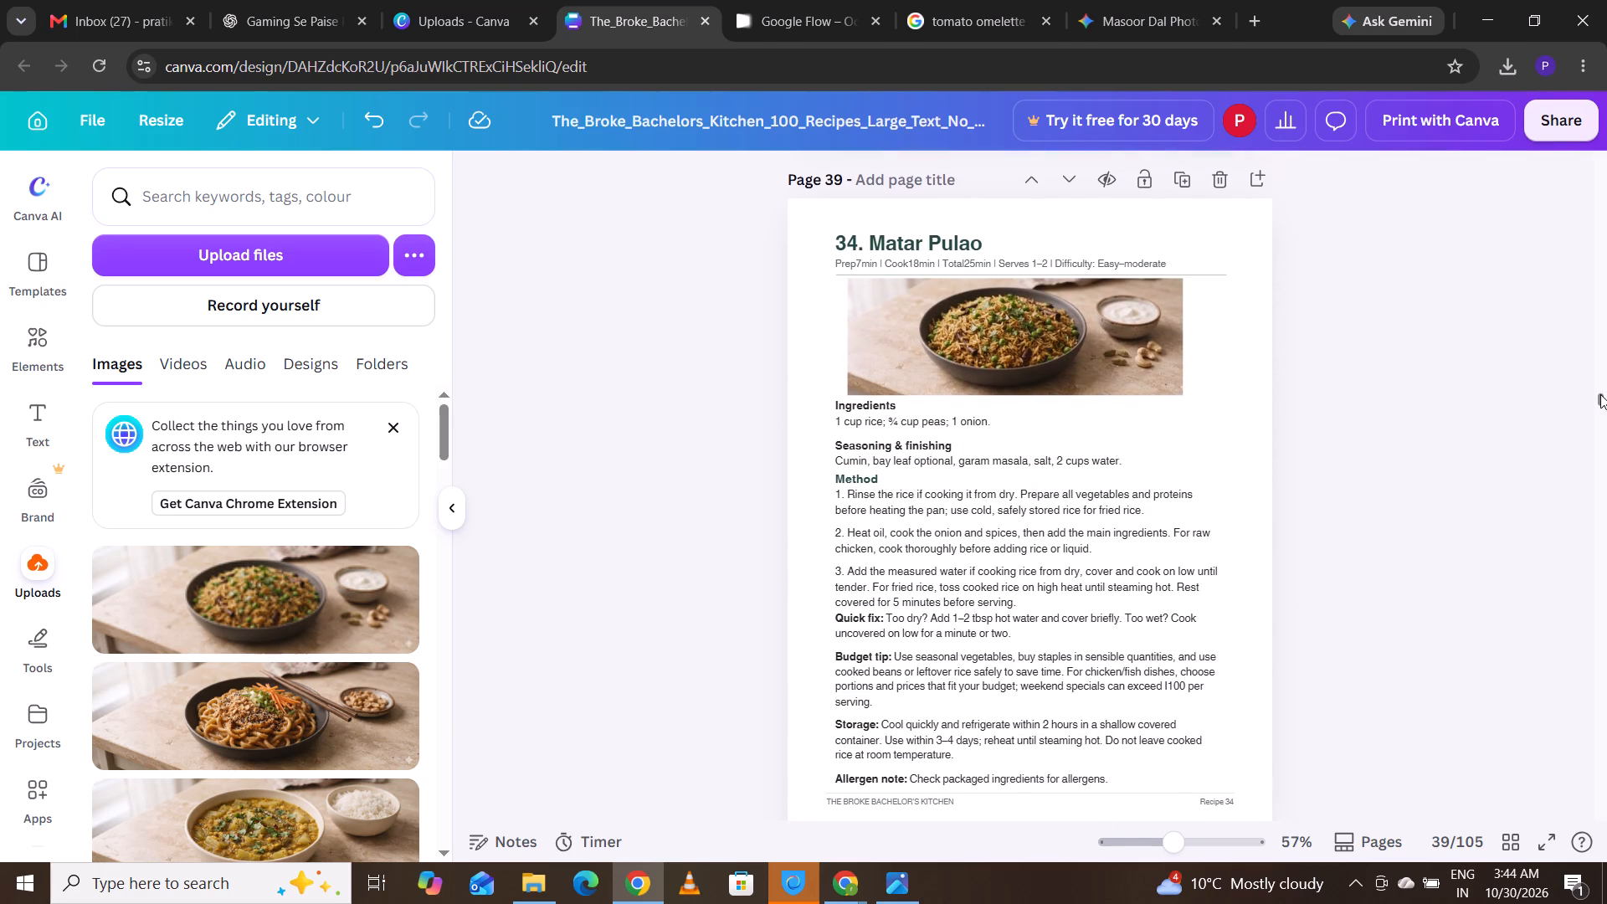
key(Down)
key(Up)
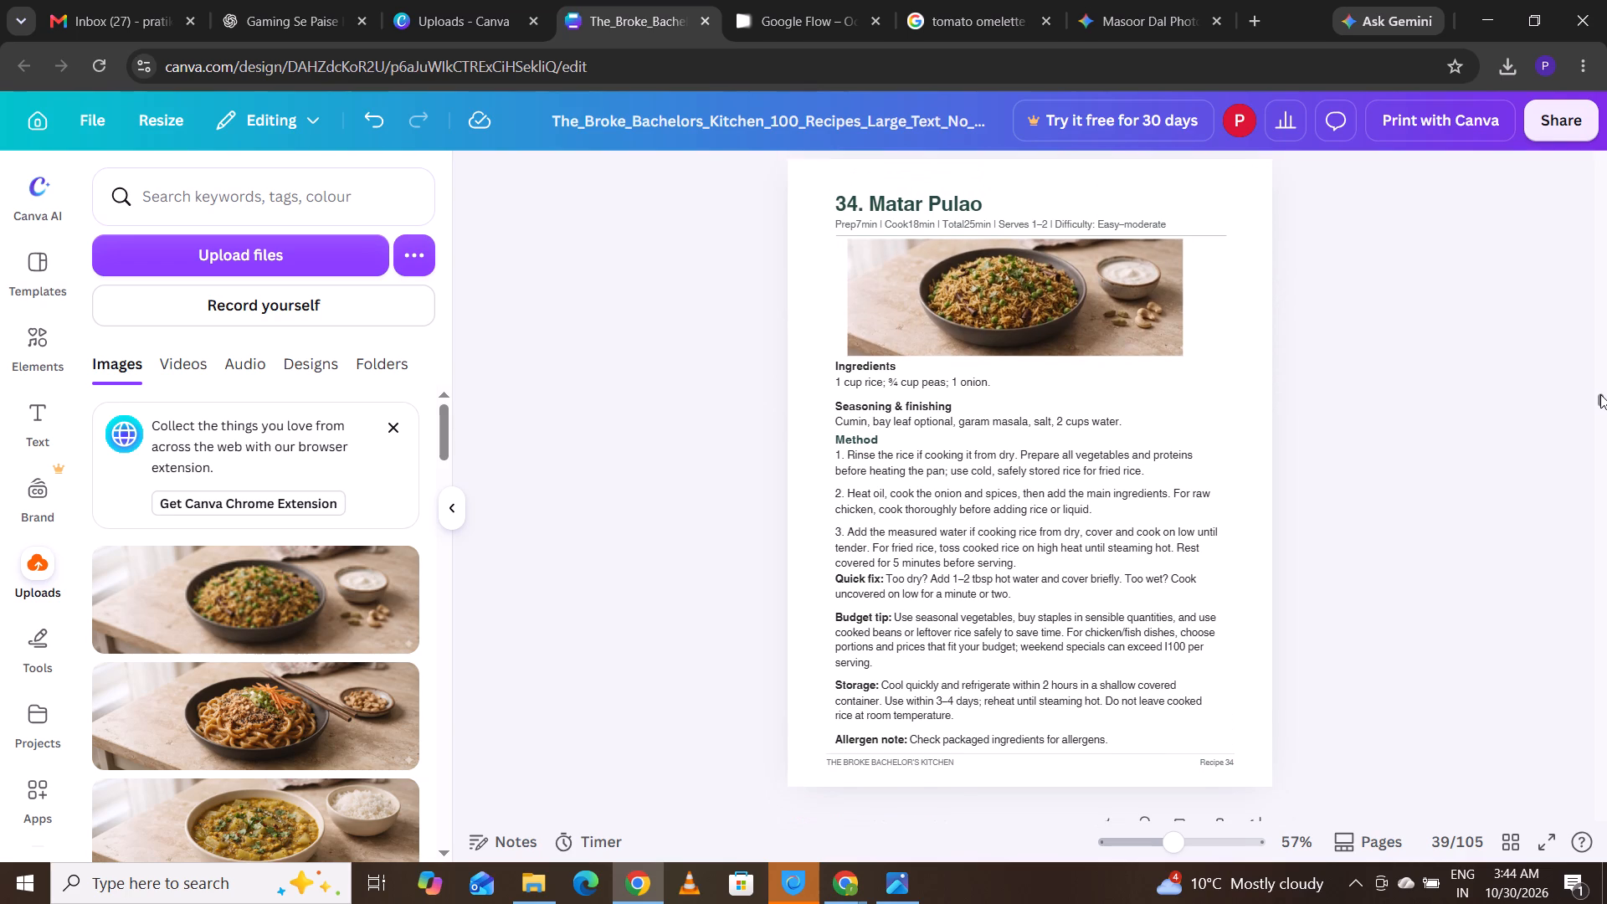
Move the Matar Pulao photo so its left edge aligns with the recipe text, just below the title line.
drag(976, 314, 972, 315)
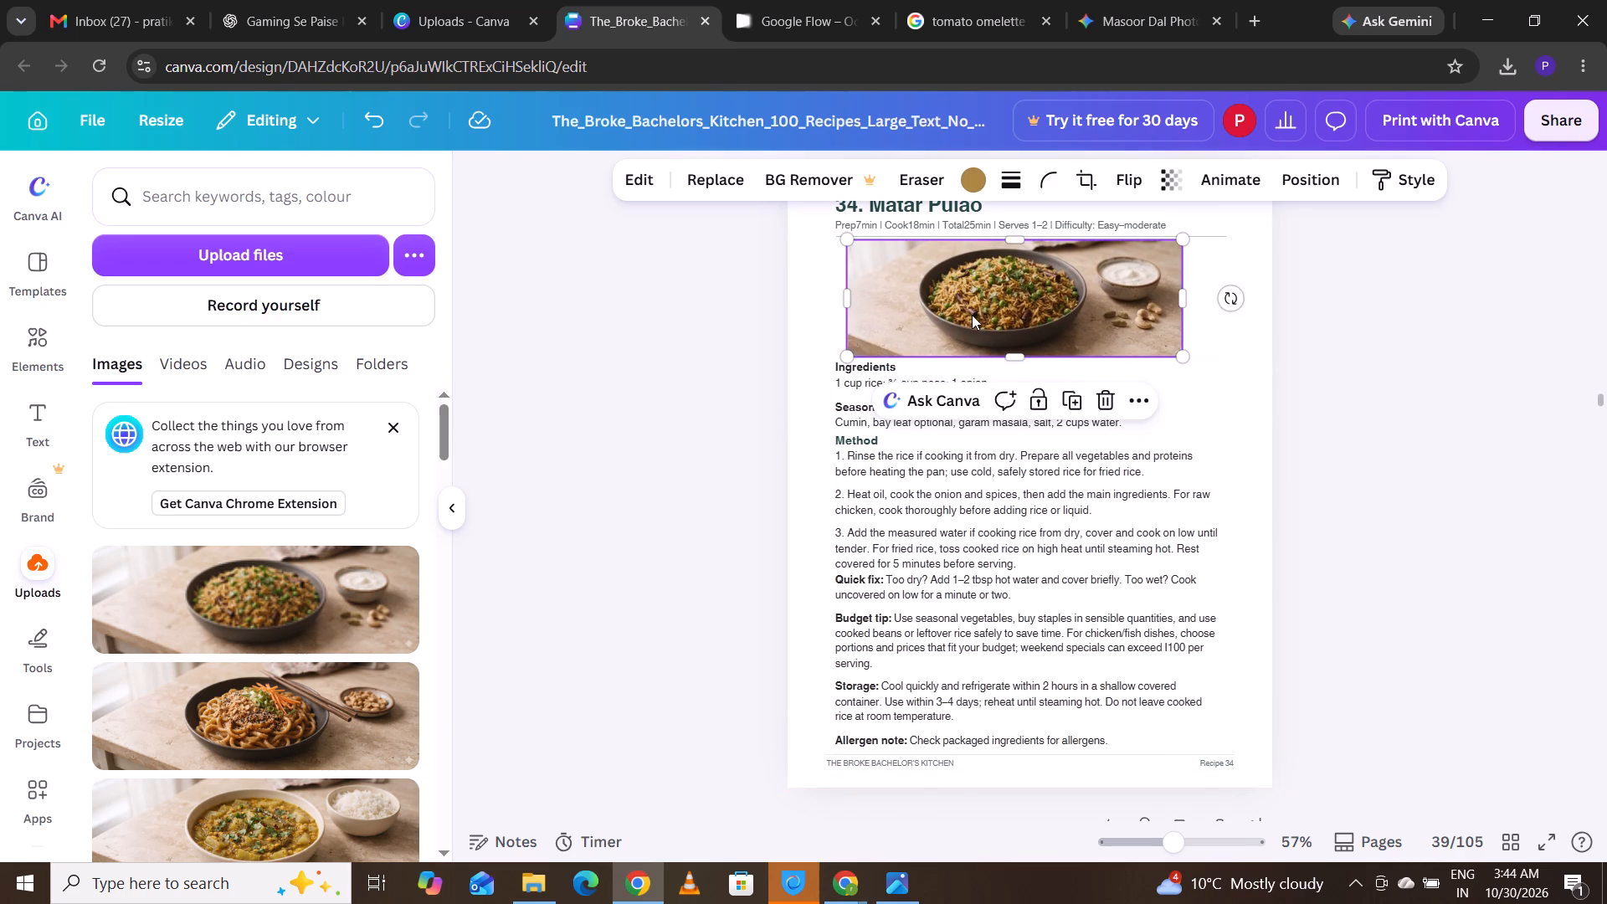
drag(972, 315, 968, 315)
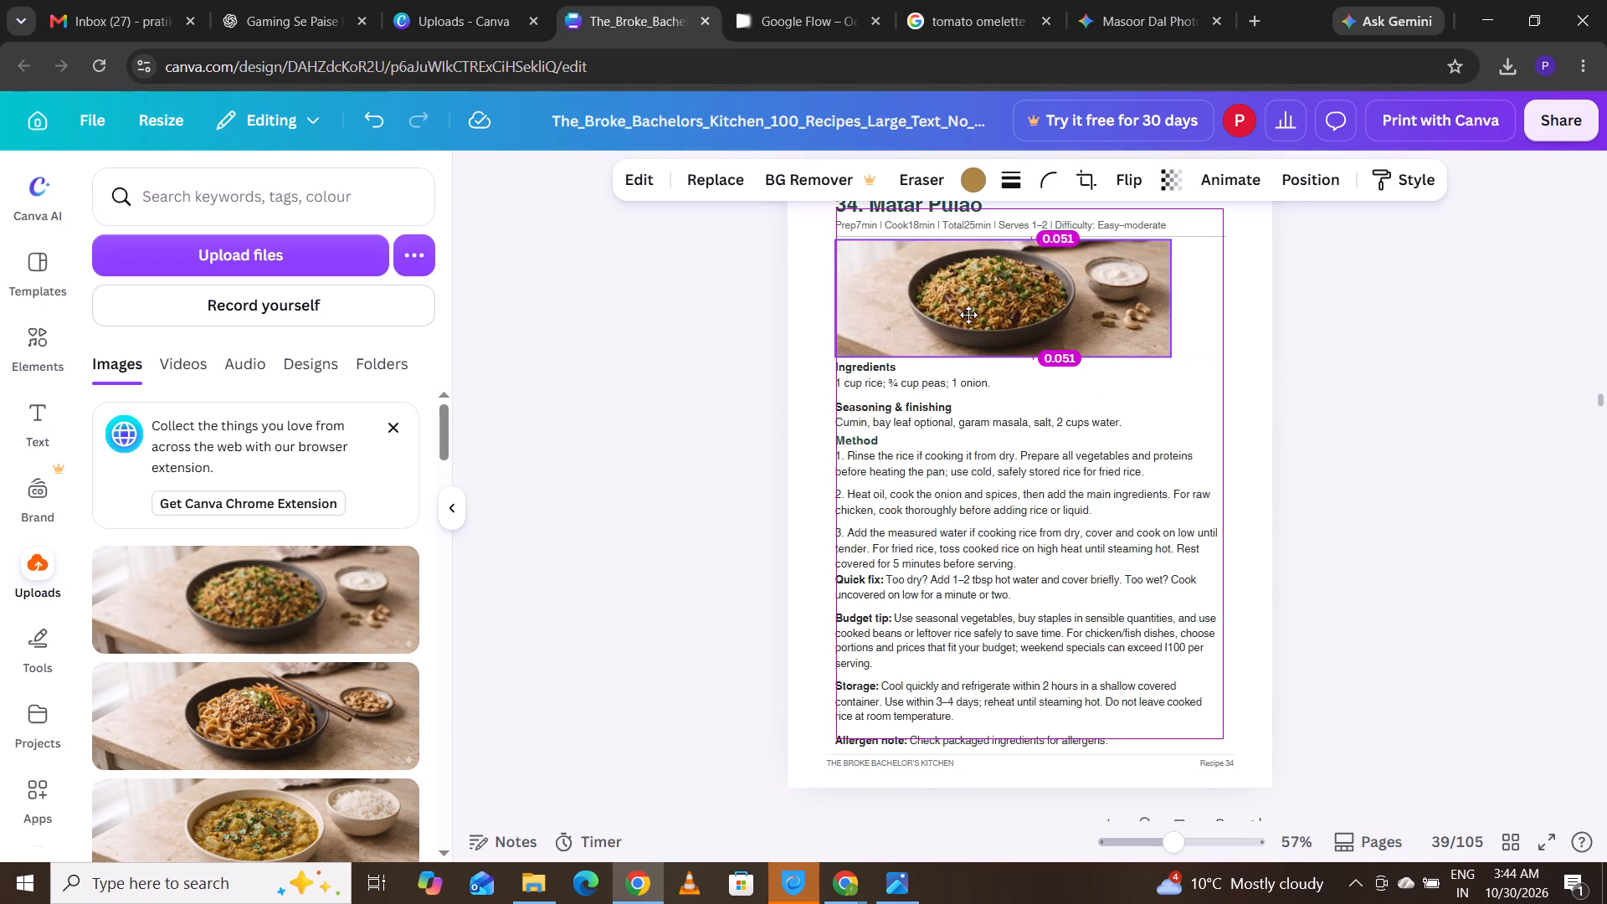
drag(968, 315, 959, 309)
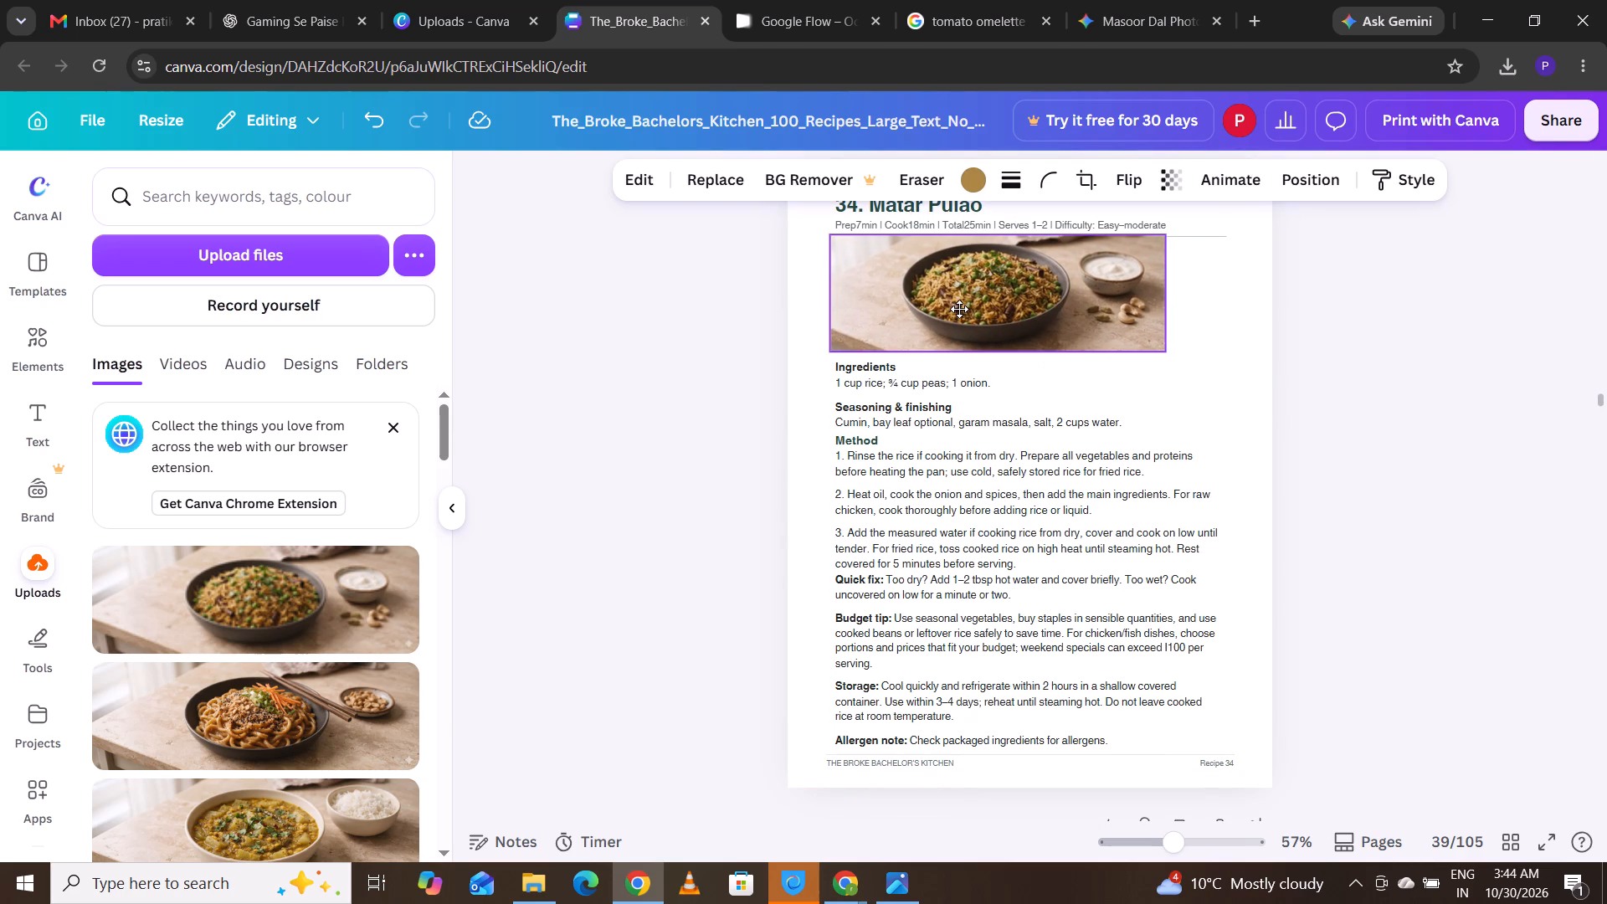
drag(959, 309, 963, 311)
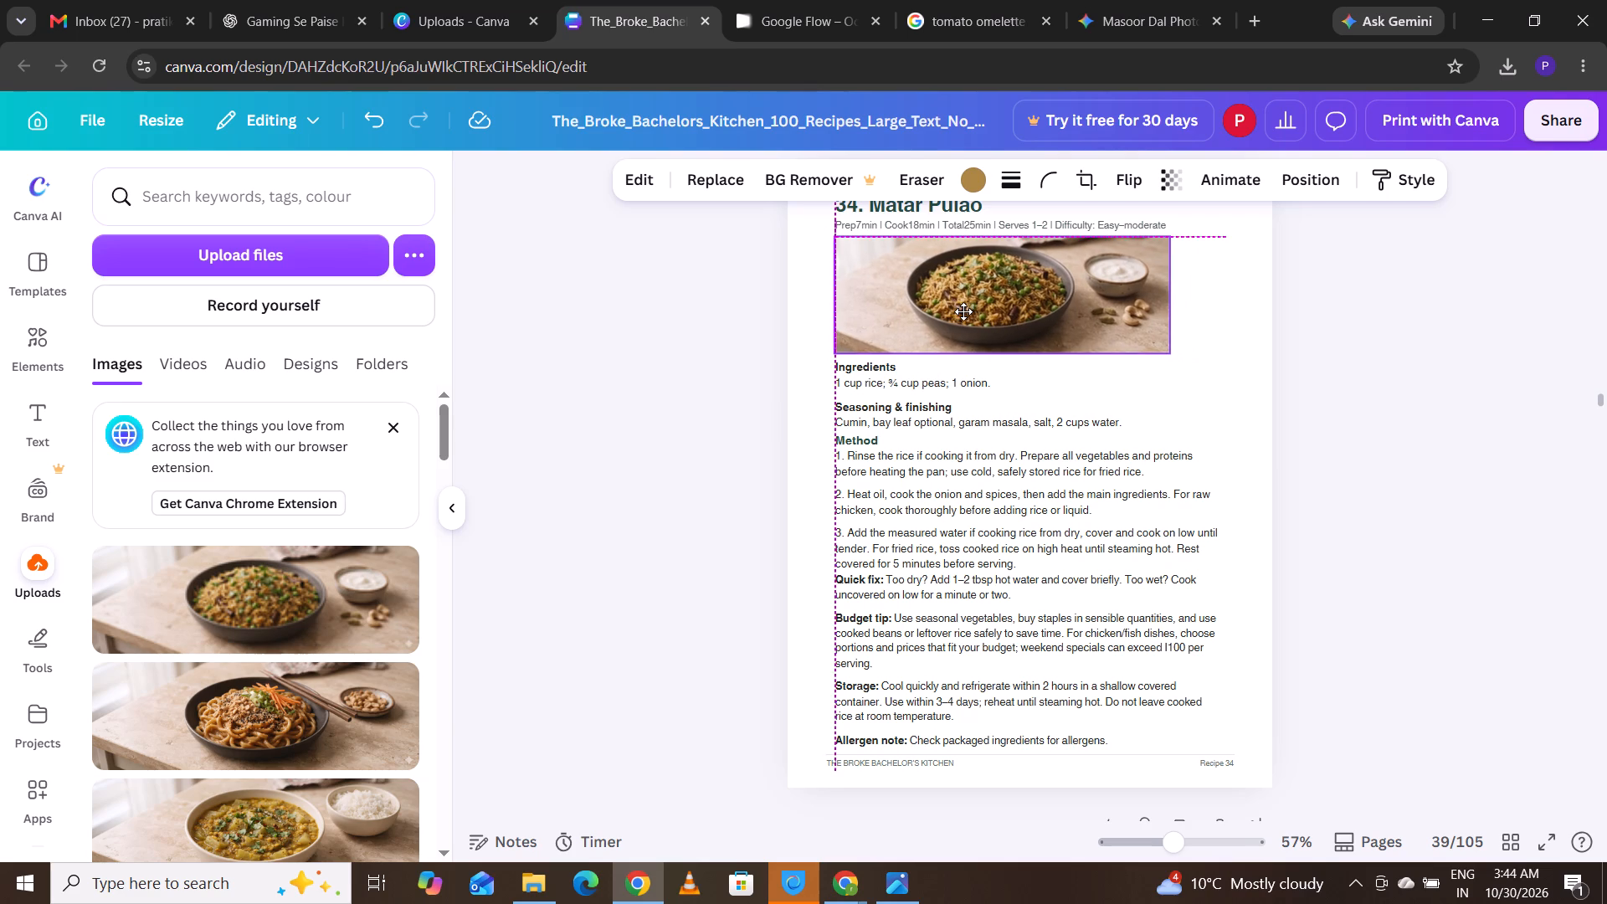
drag(963, 311, 969, 313)
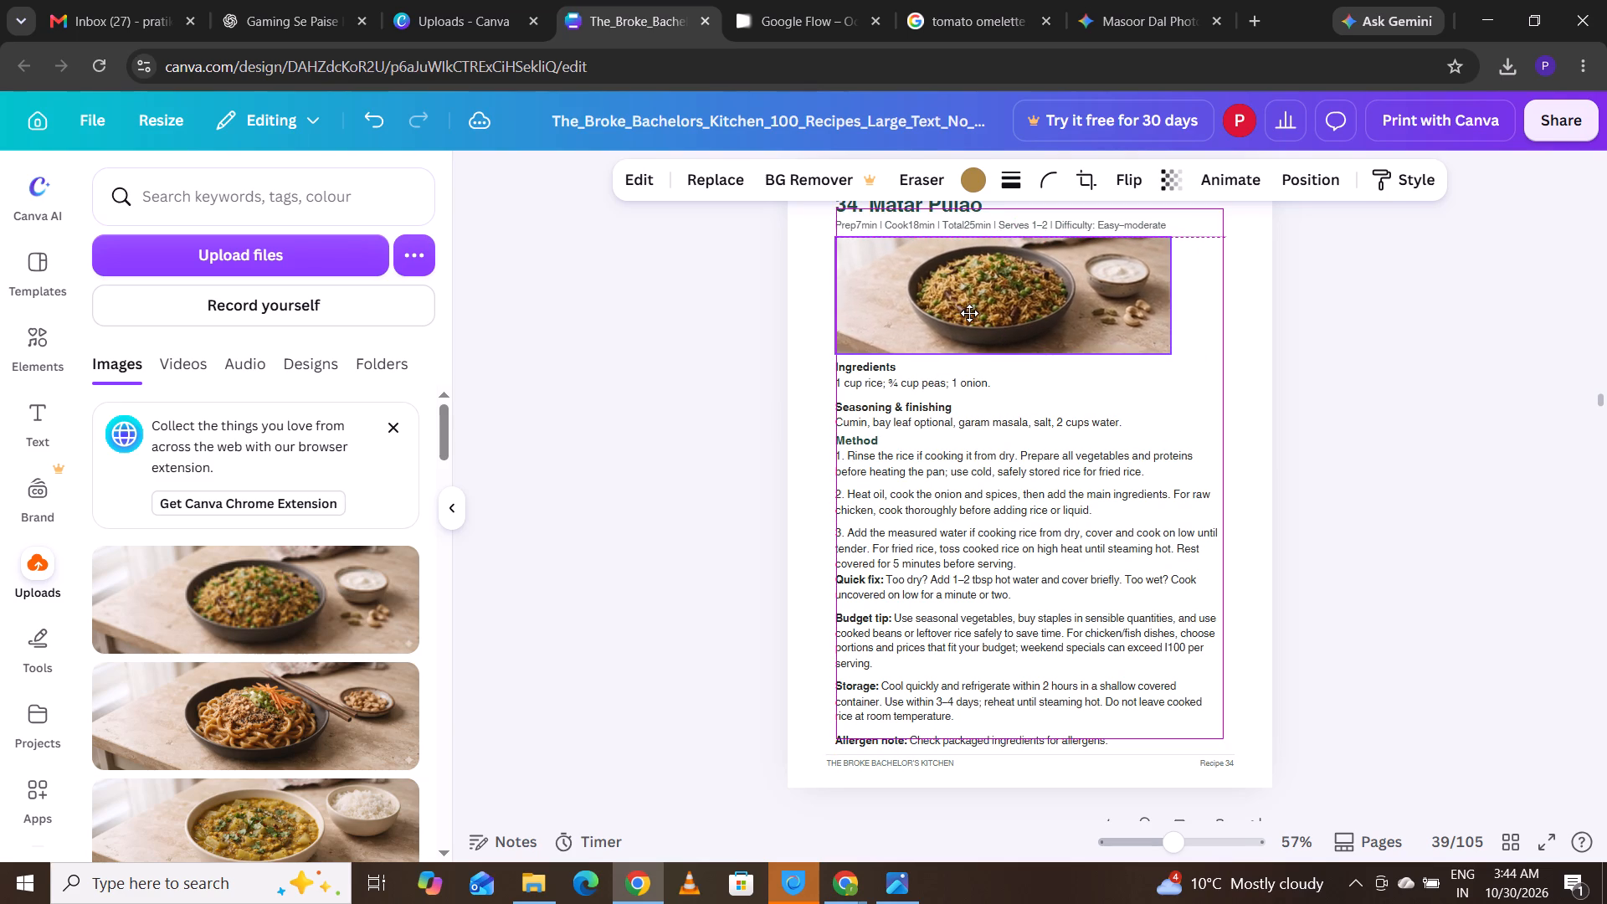
drag(969, 313, 968, 313)
click(1449, 450)
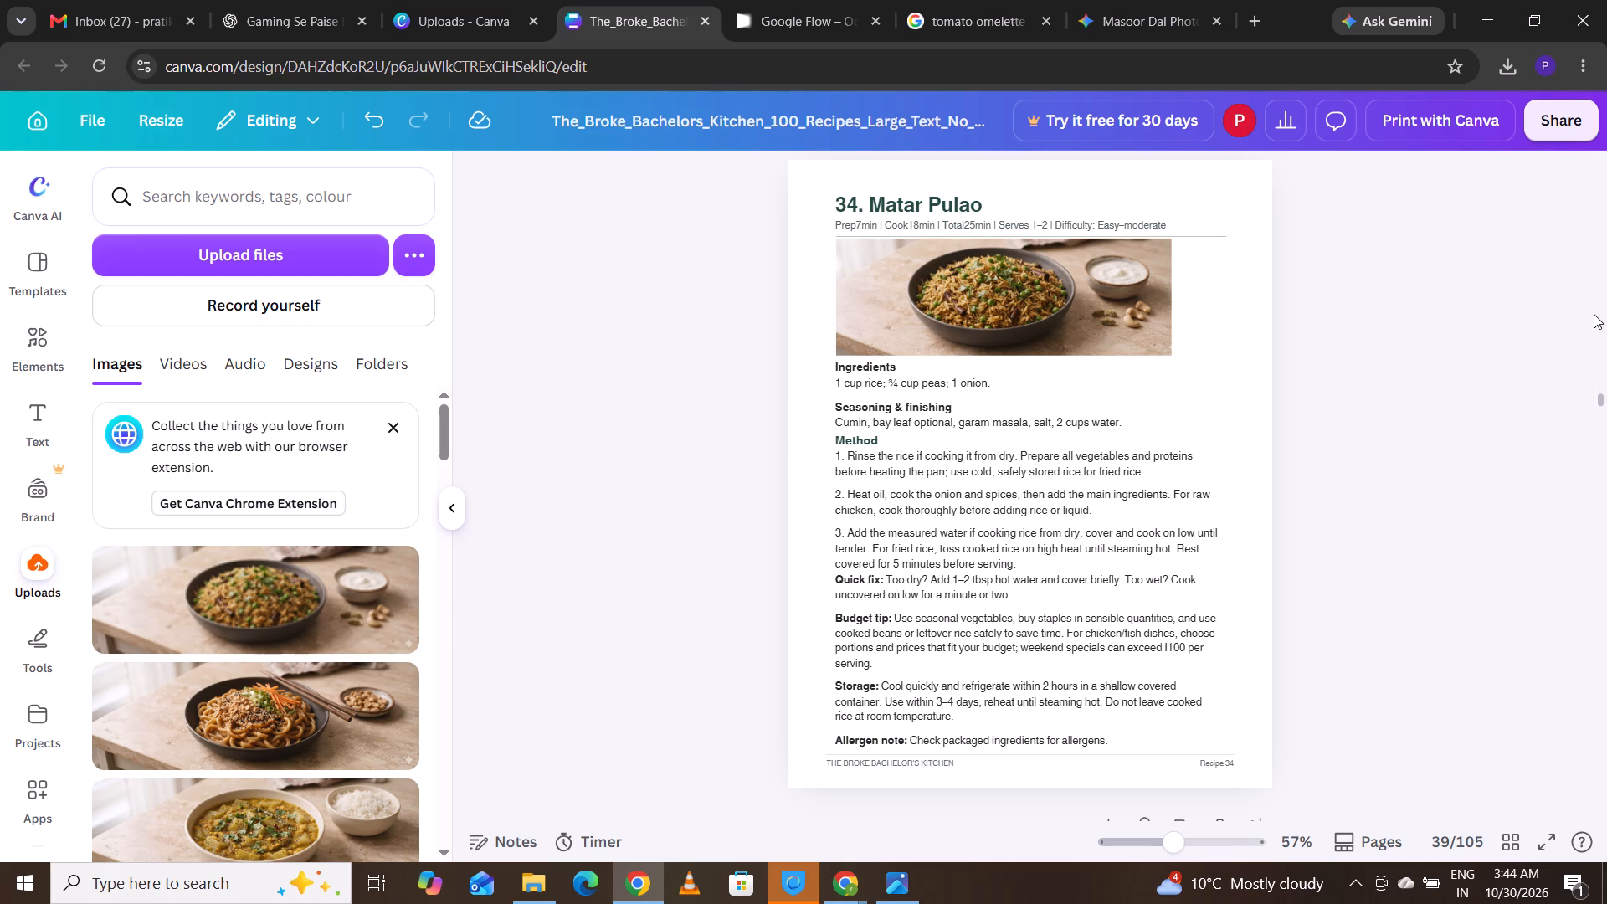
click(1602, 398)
Look over the recipe 35 Kadhi Pakora-Free page that follows Matar Pulao.
key(Down)
key(Down)
key(Down)
key(Down)
key(Down)
key(Down)
key(Down)
key(Down)
key(Down)
key(Down)
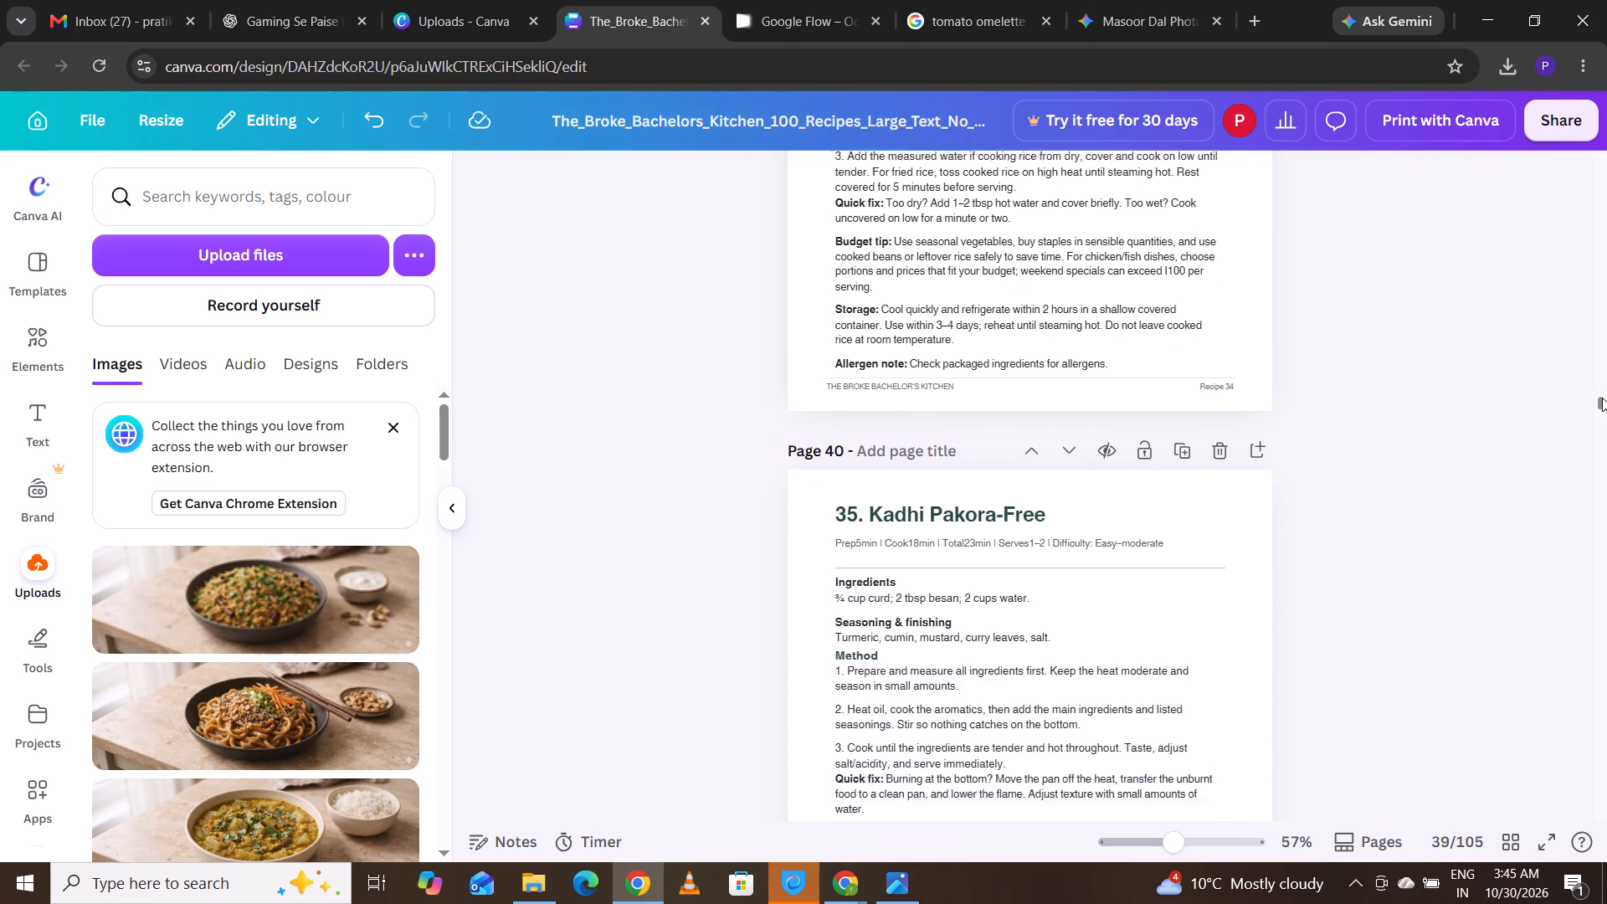
key(Down)
key(Down)
key(Down)
key(Down)
key(Down)
key(Down)
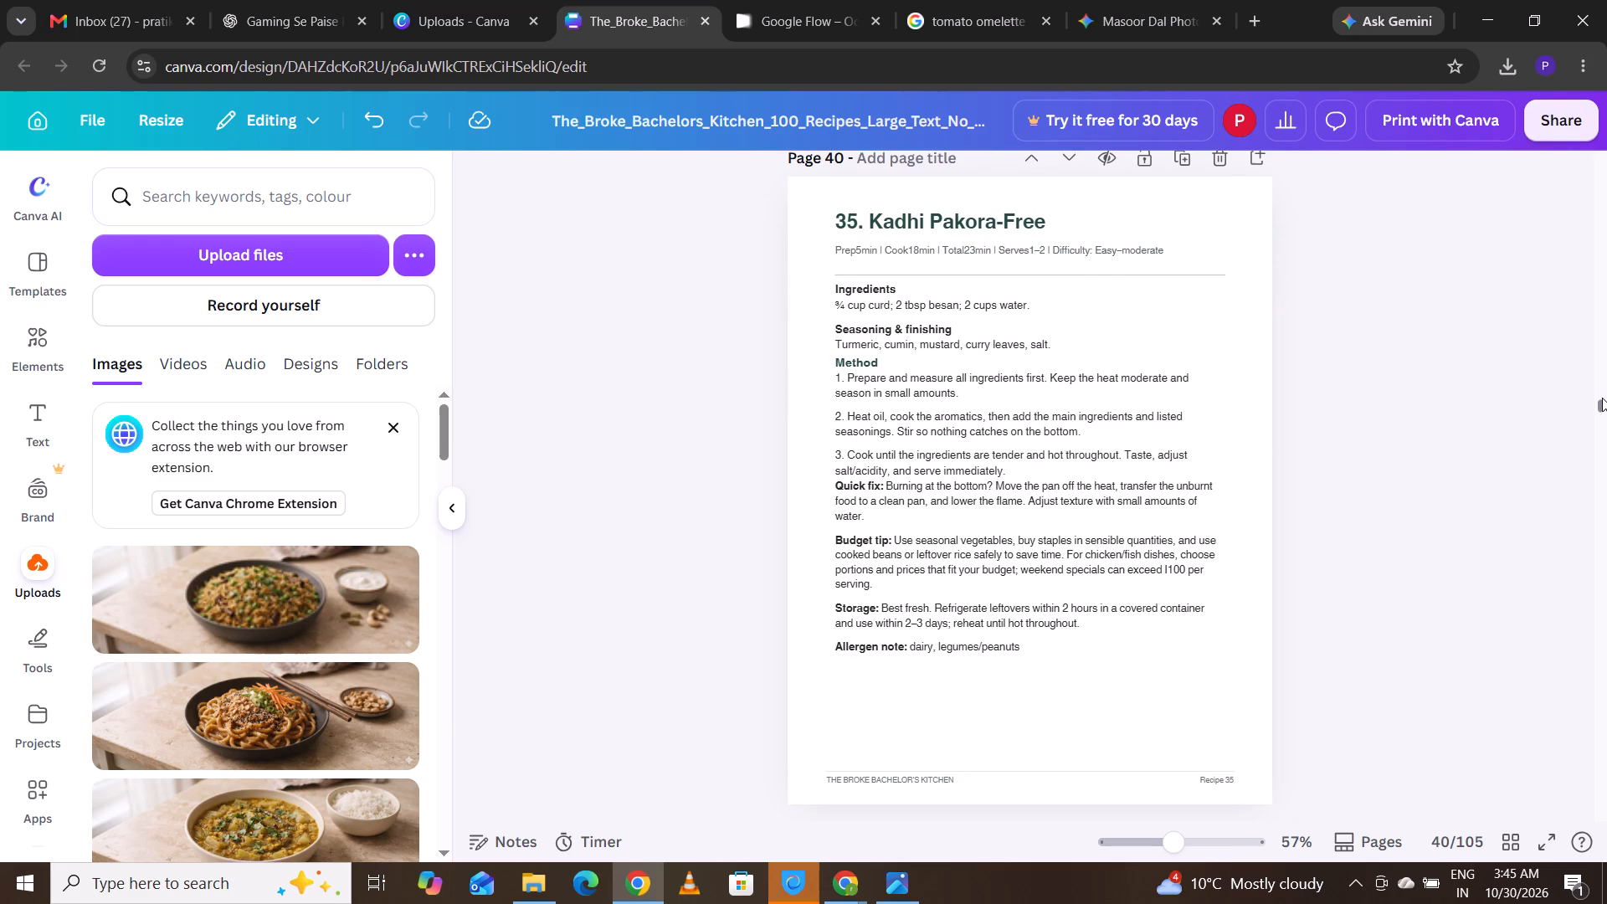
Compare the Peanut Sesame Noodles page's photo, budget tip and text layout with the Matar Pulao page.
key(Up)
key(Up)
key(Up)
key(Up)
key(Up)
key(Up)
key(Up)
key(Up)
key(Up)
key(Up)
key(Up)
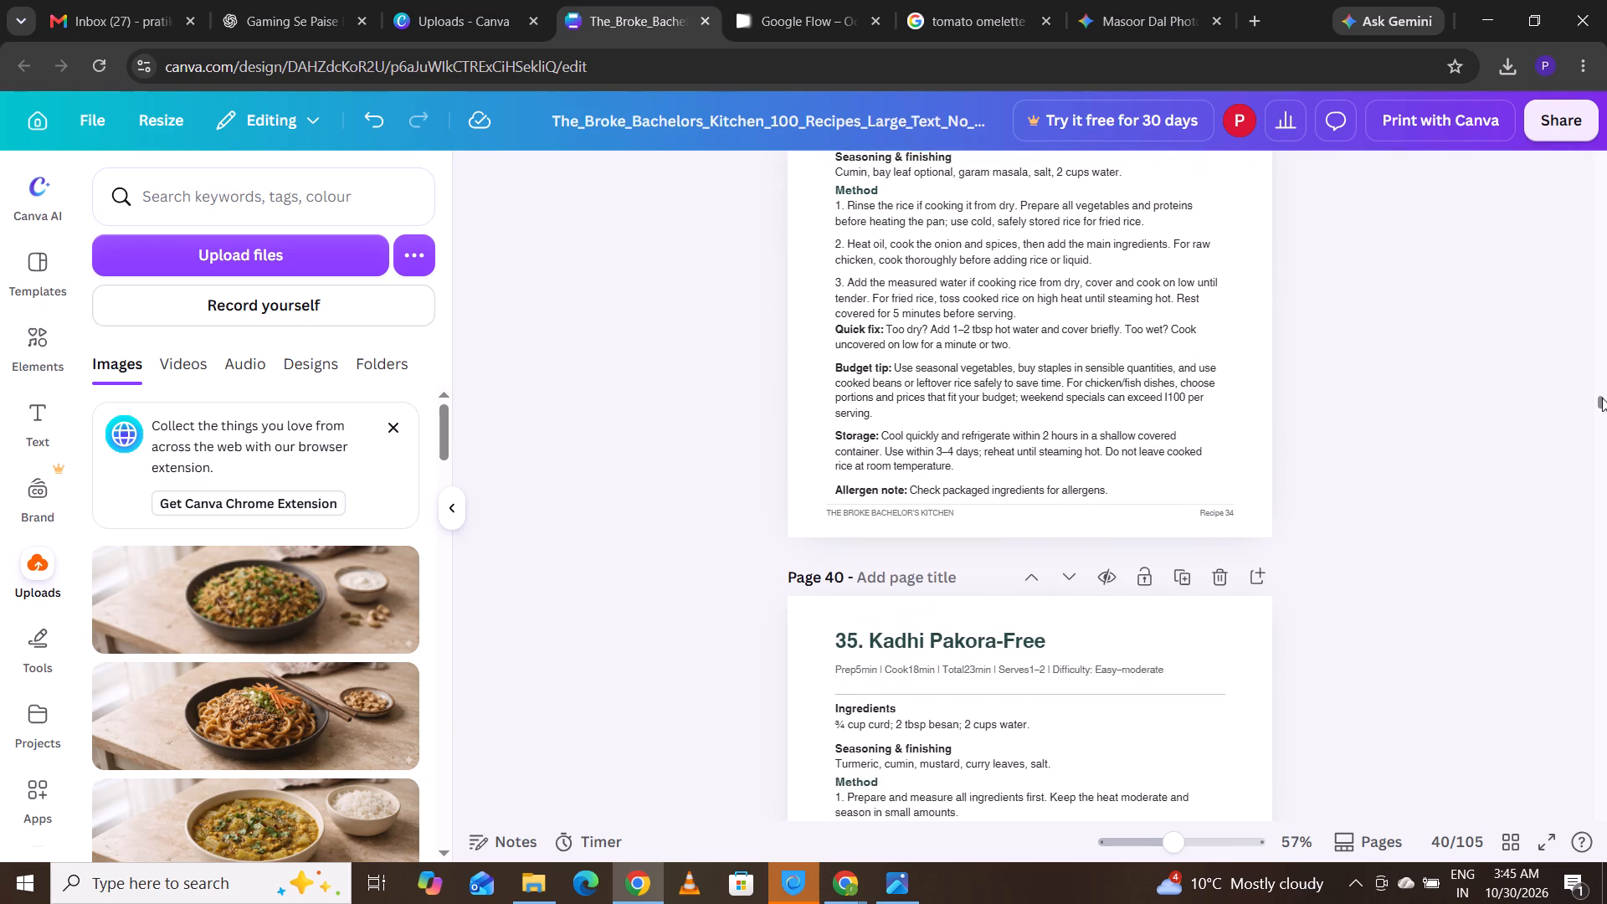
key(Up)
key(Up)
key(Up)
key(Up)
key(Up)
key(Up)
key(Up)
key(Up)
key(Up)
key(Up)
key(Up)
key(Up)
key(Up)
key(Up)
key(Up)
key(Up)
key(Up)
key(Up)
key(Up)
key(Up)
key(Up)
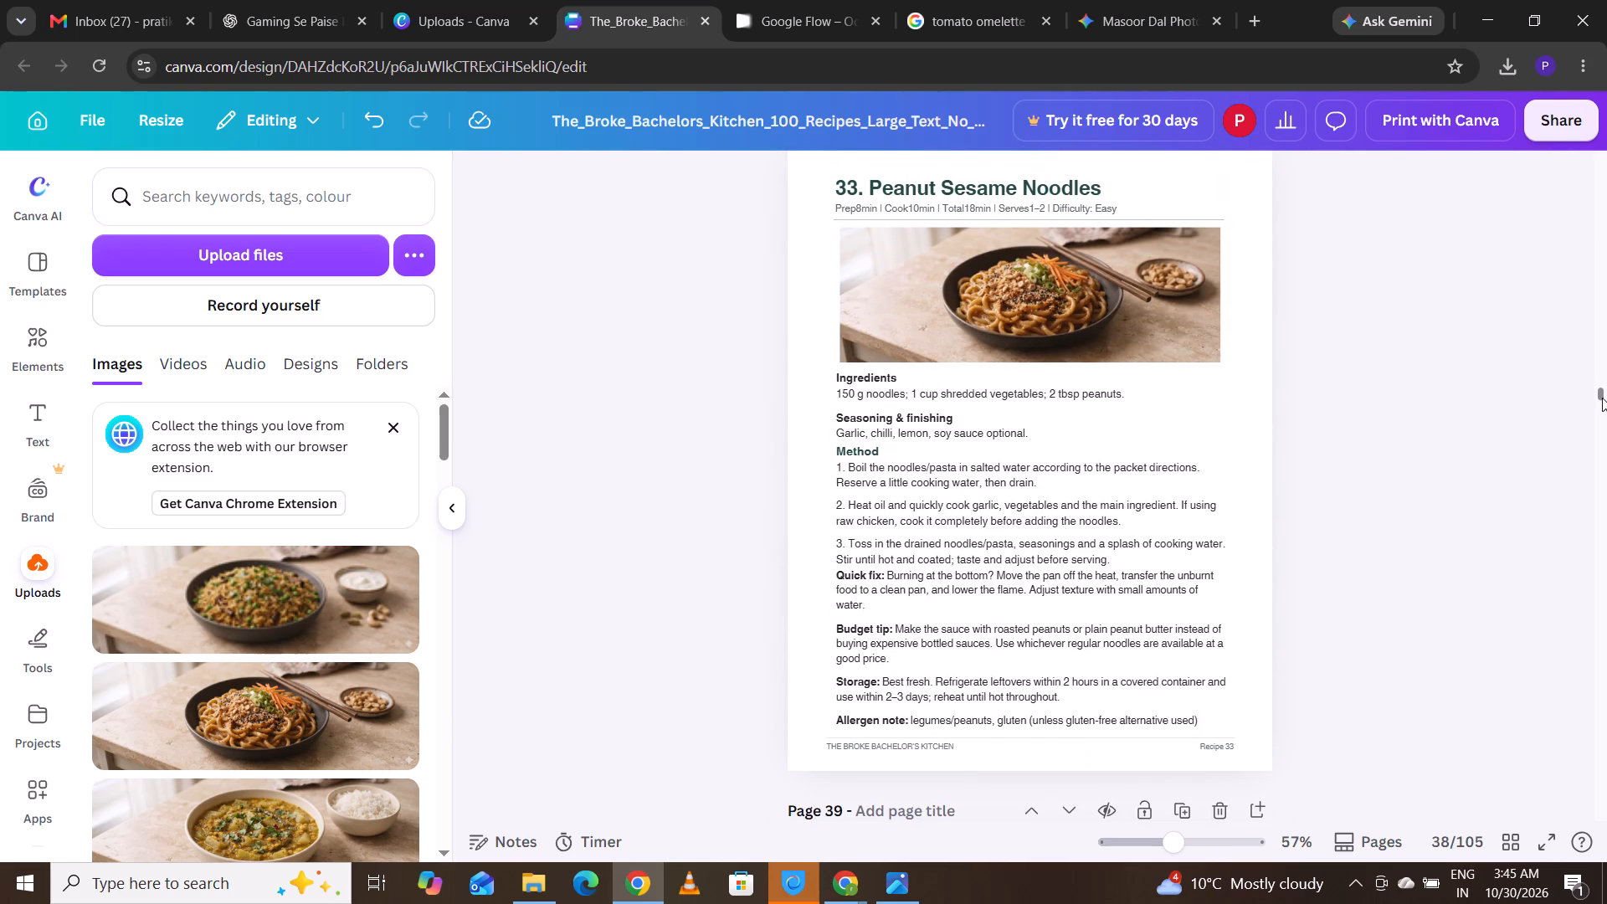
key(Down)
key(Down)
key(Down)
key(Down)
key(Down)
key(Down)
key(Down)
key(Down)
key(Down)
key(Down)
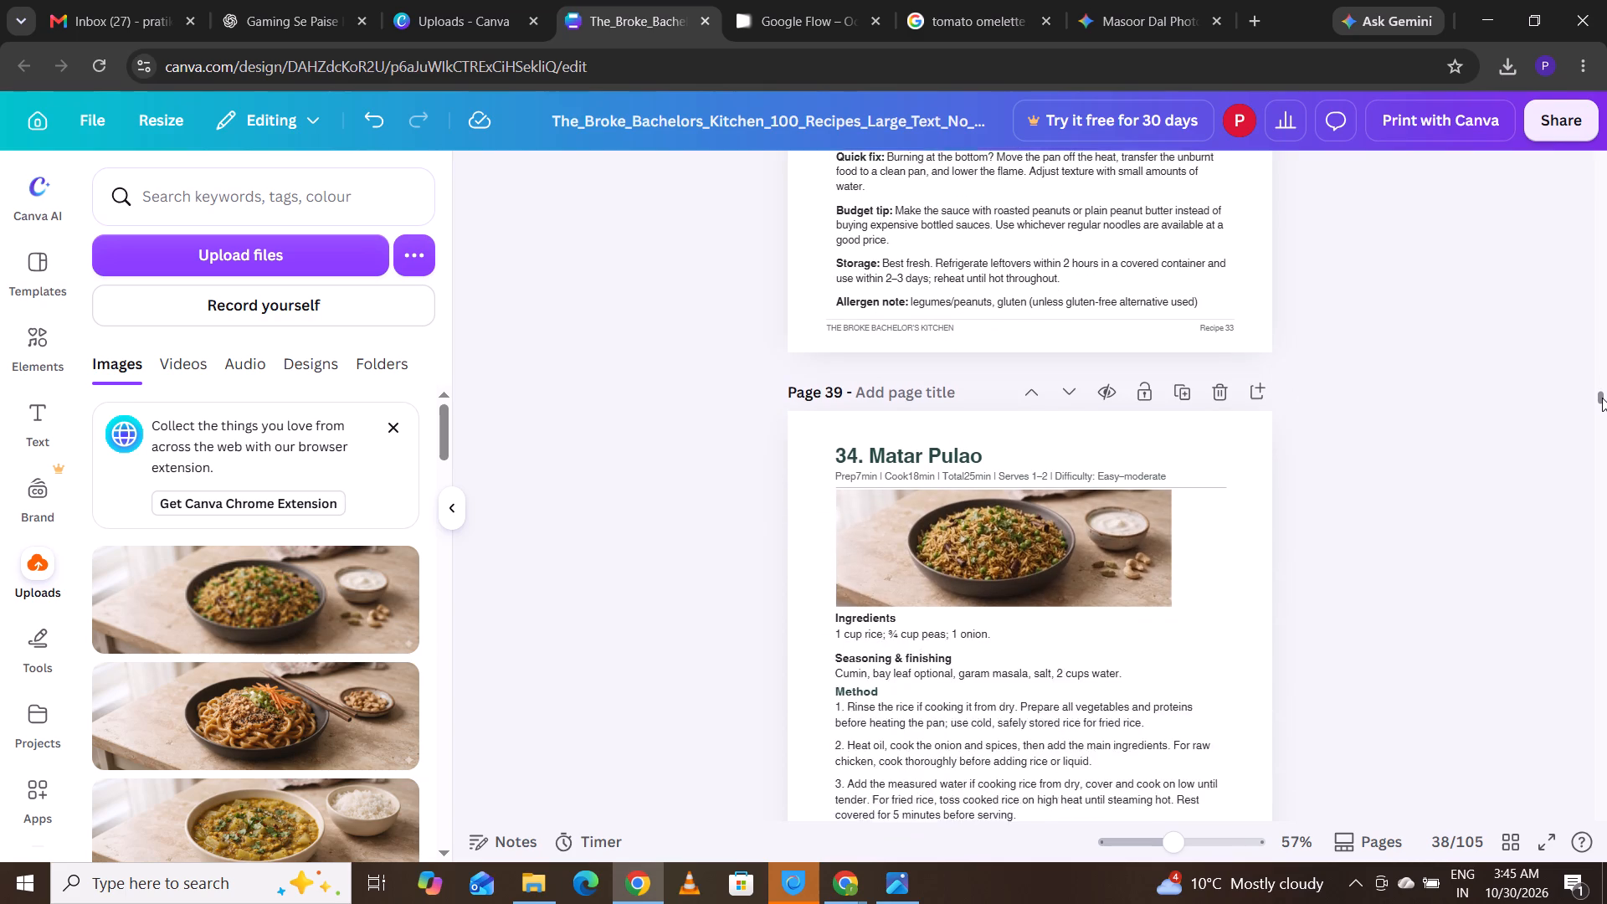
key(Down)
key(Down)
key(Down)
key(Down)
key(Down)
key(Down)
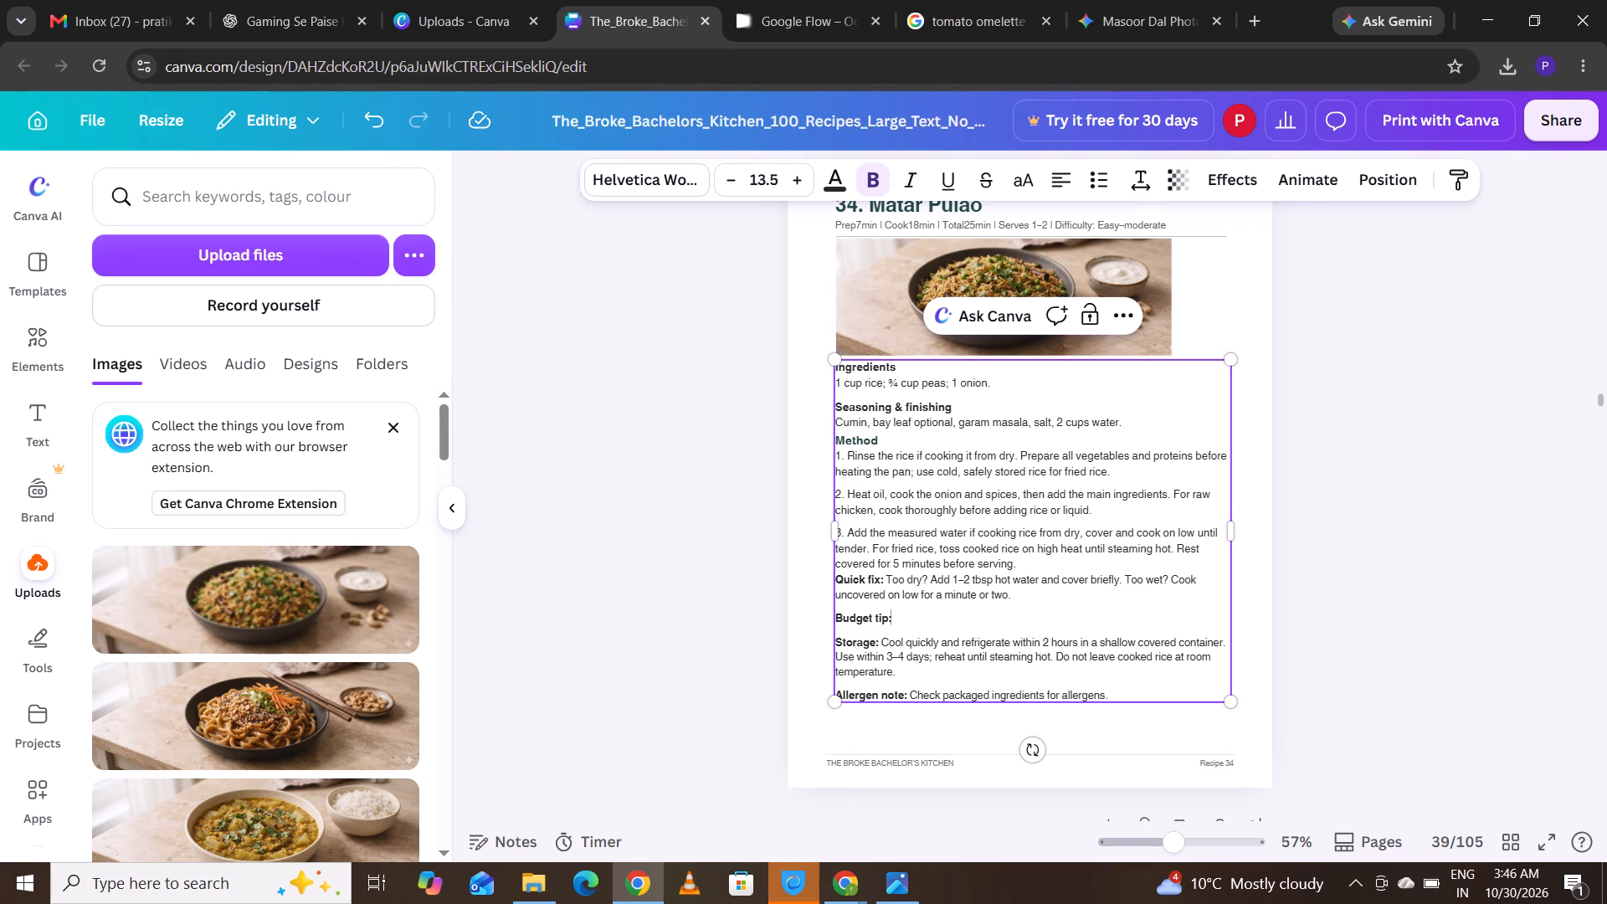
right_click(894, 619)
click(954, 372)
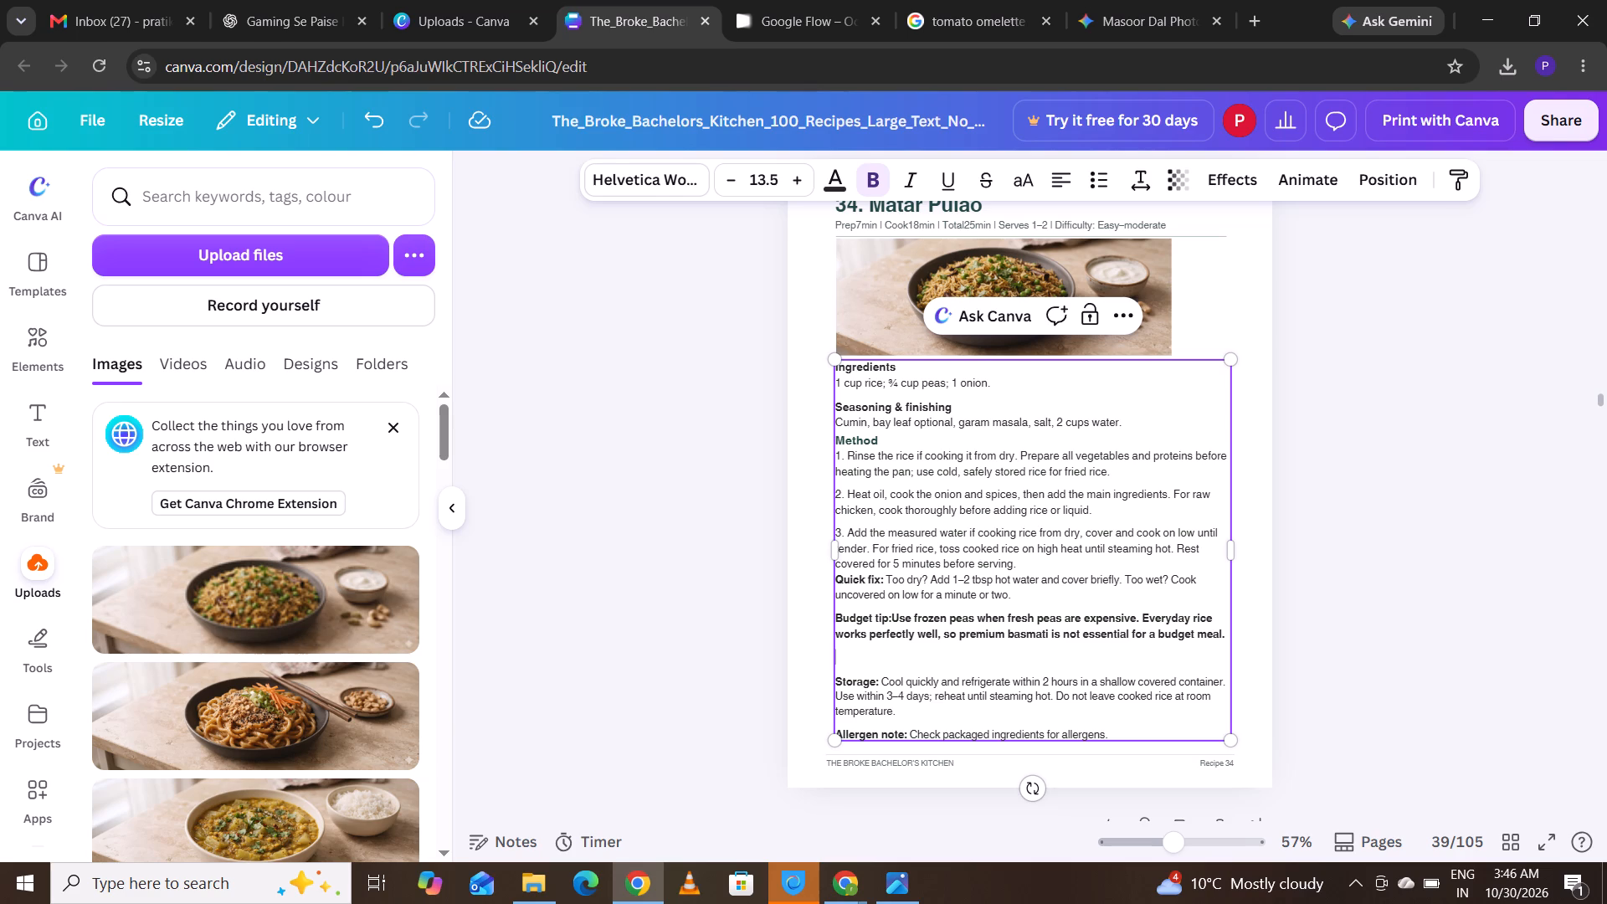
Cut the bold tip text after "Use", turn bold off, and paste the text back in regular weight.
drag(912, 619, 1096, 647)
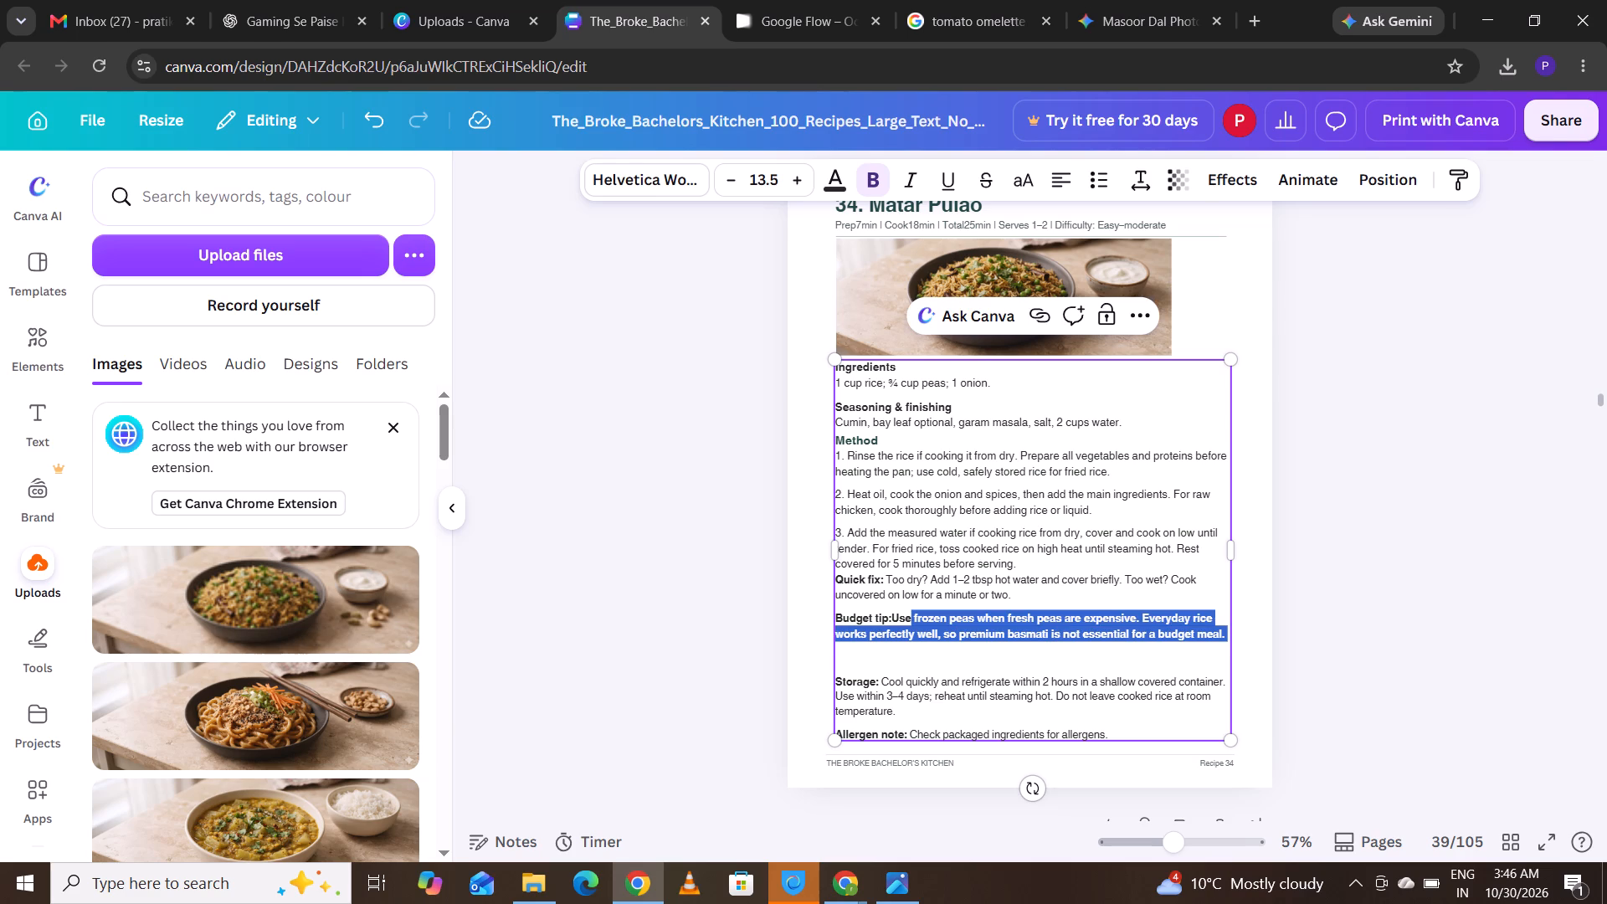
right_click(1075, 625)
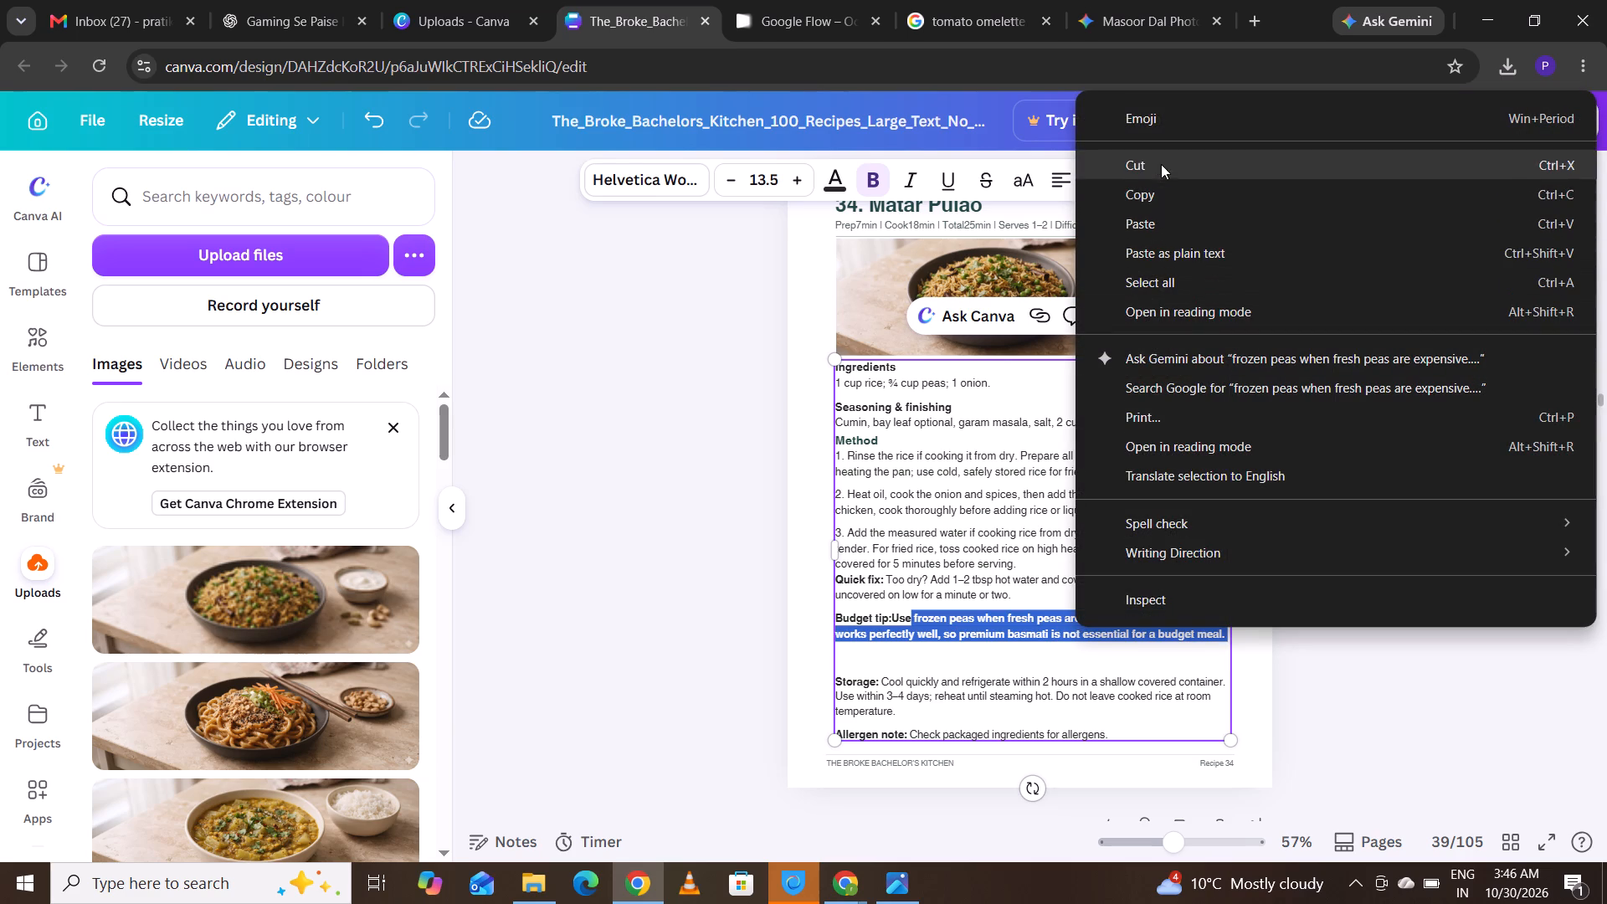
click(1162, 163)
click(870, 171)
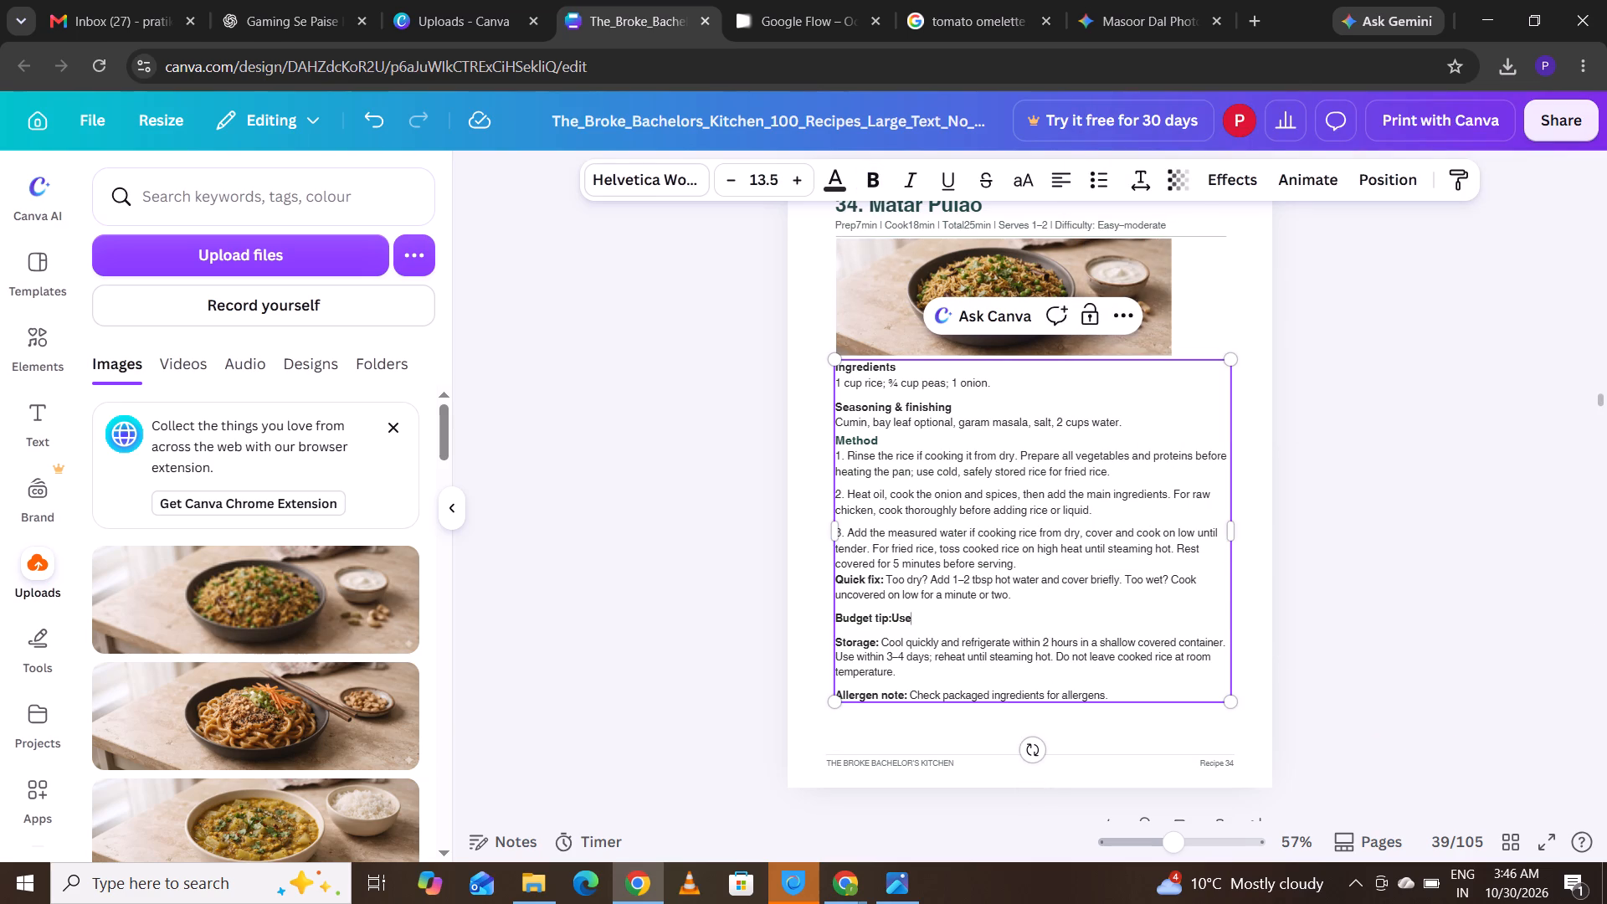
click(922, 615)
right_click(922, 615)
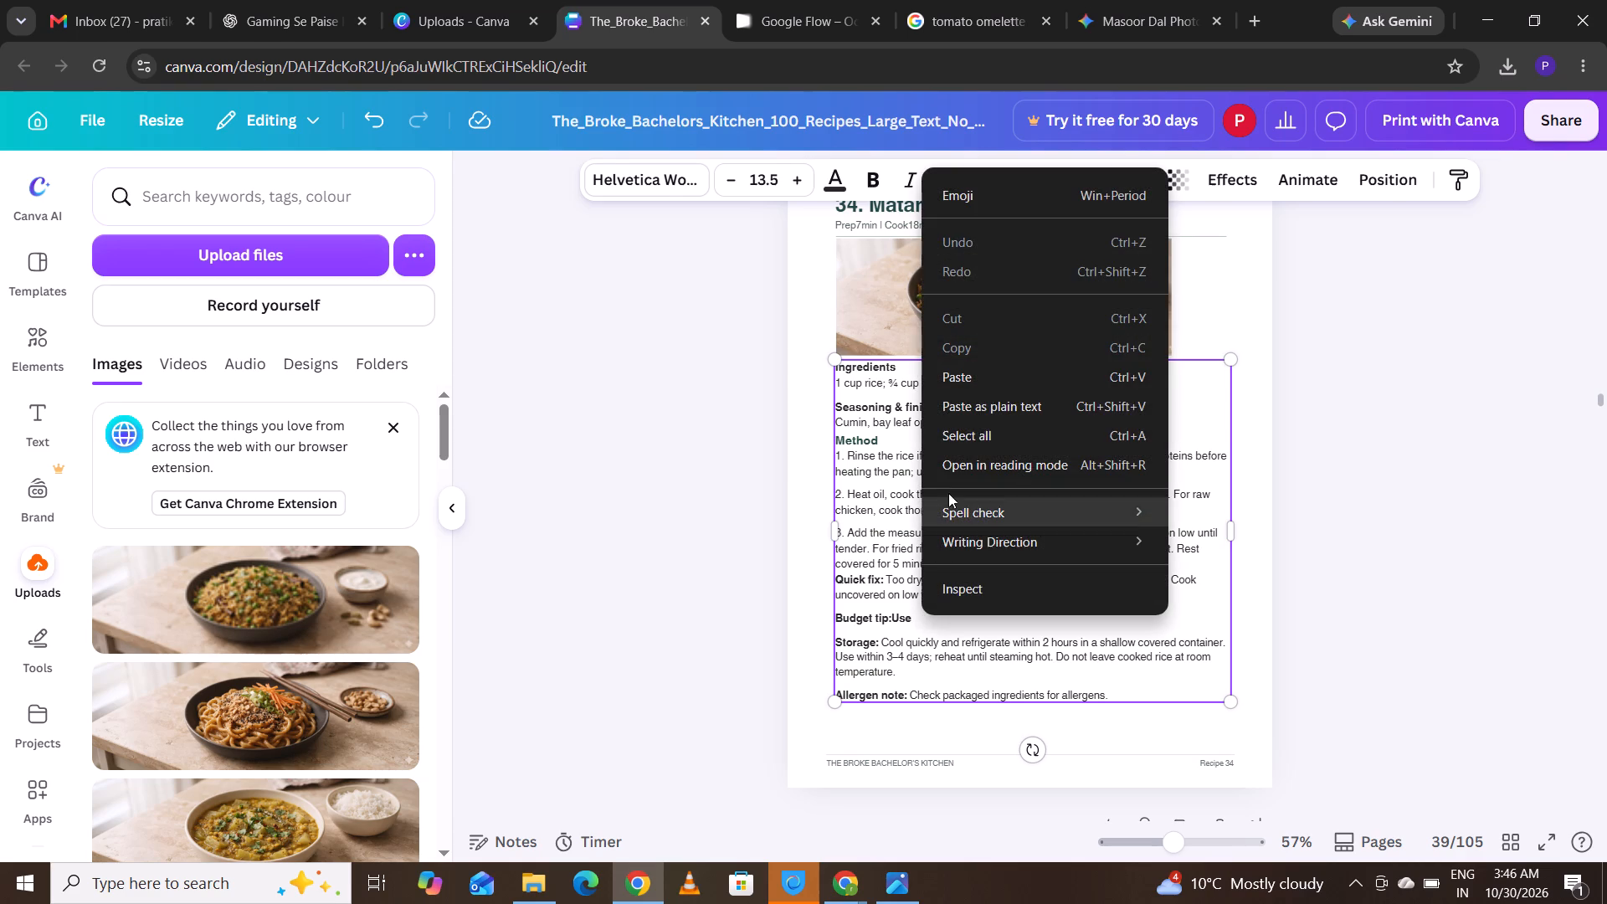
click(993, 379)
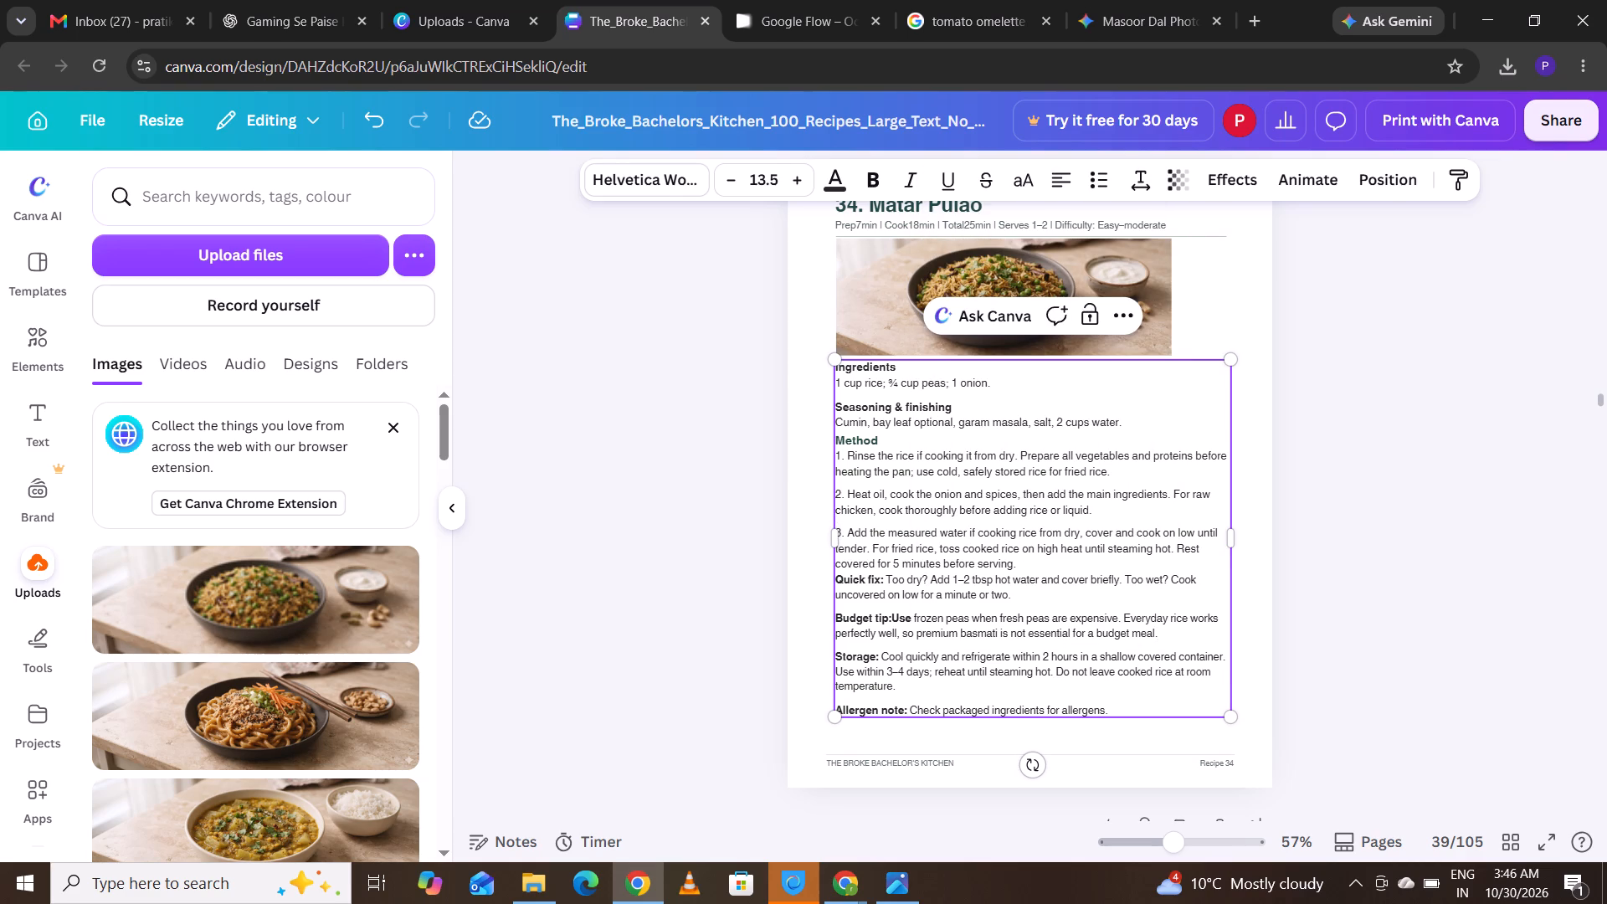
click(863, 648)
click(1333, 595)
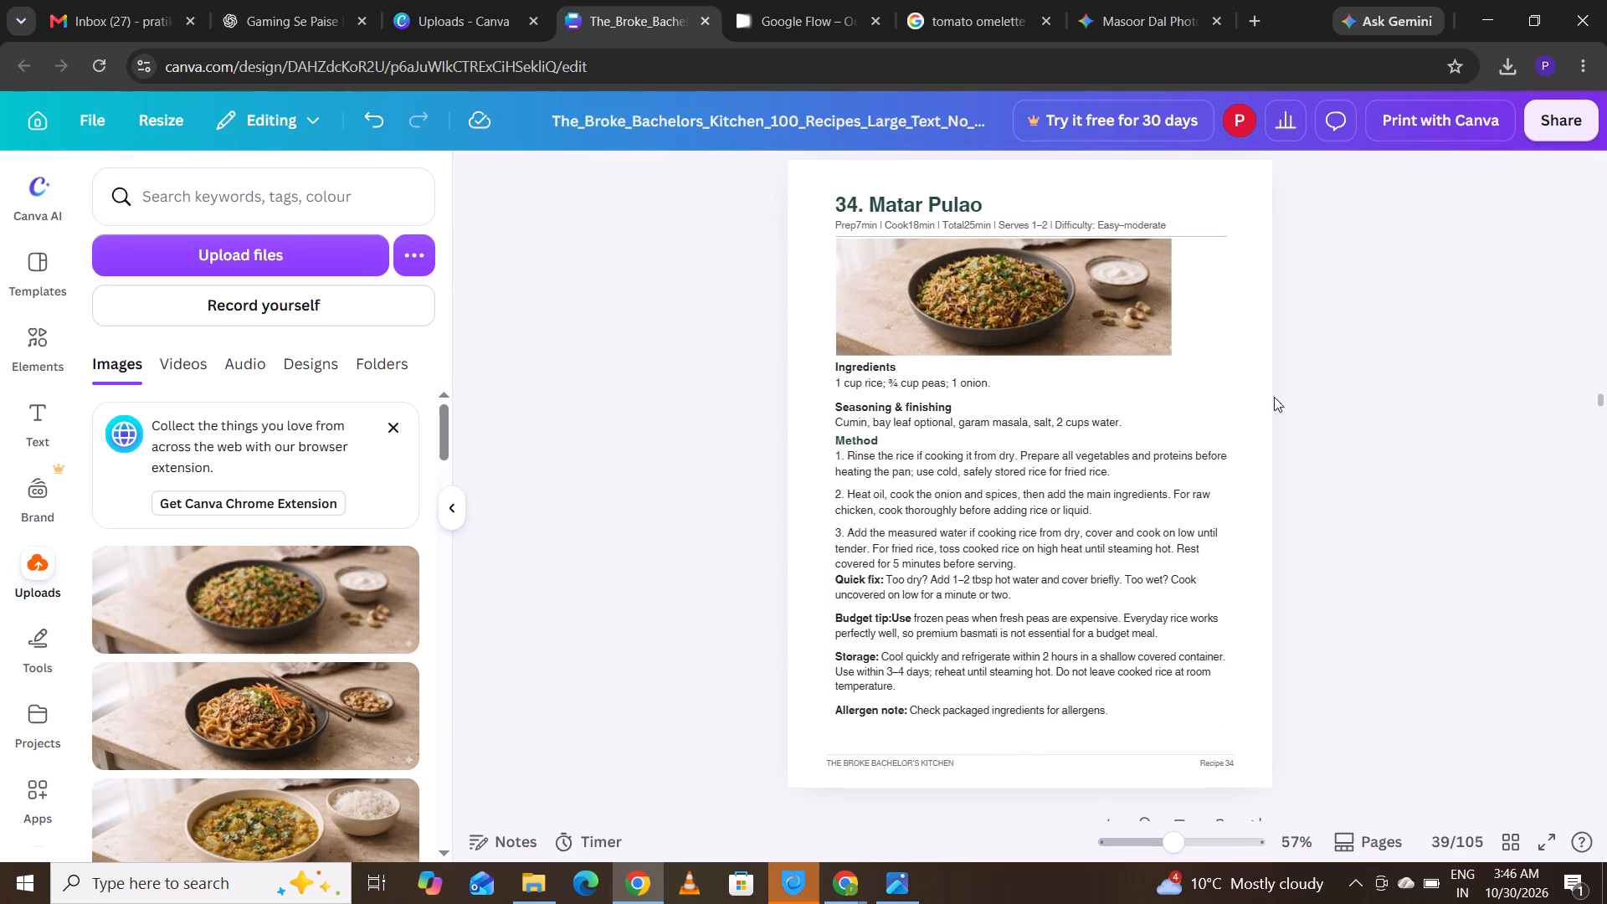
Move the Matar Pulao recipe text block down to just above the footer, keeping its left edge aligned with the title.
drag(1024, 552, 1023, 565)
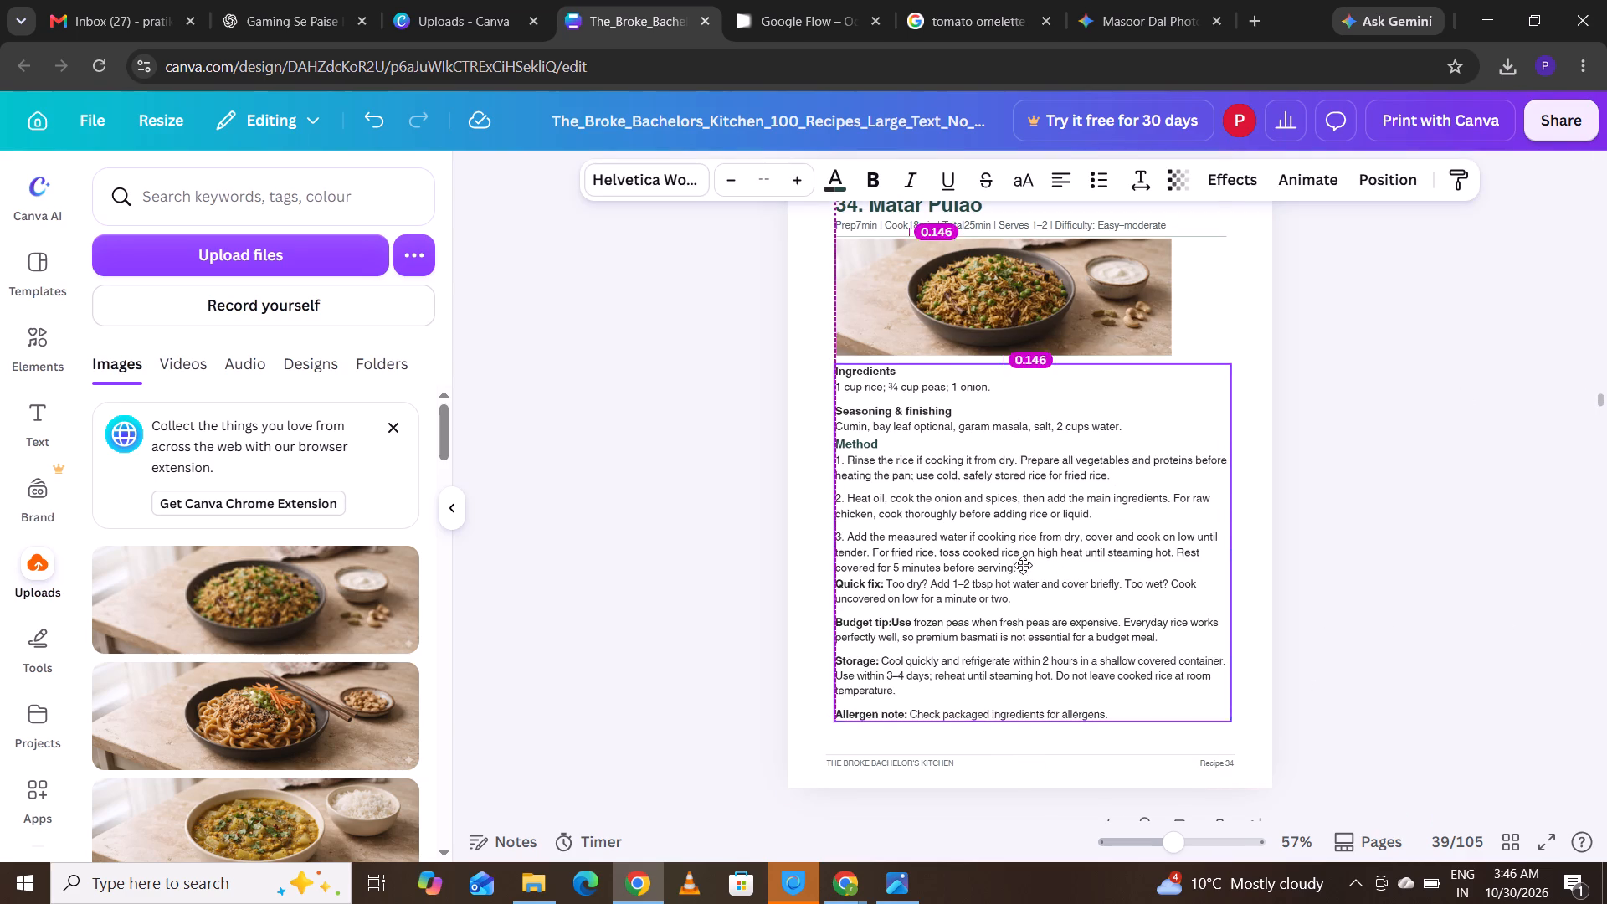
drag(1023, 565, 1021, 575)
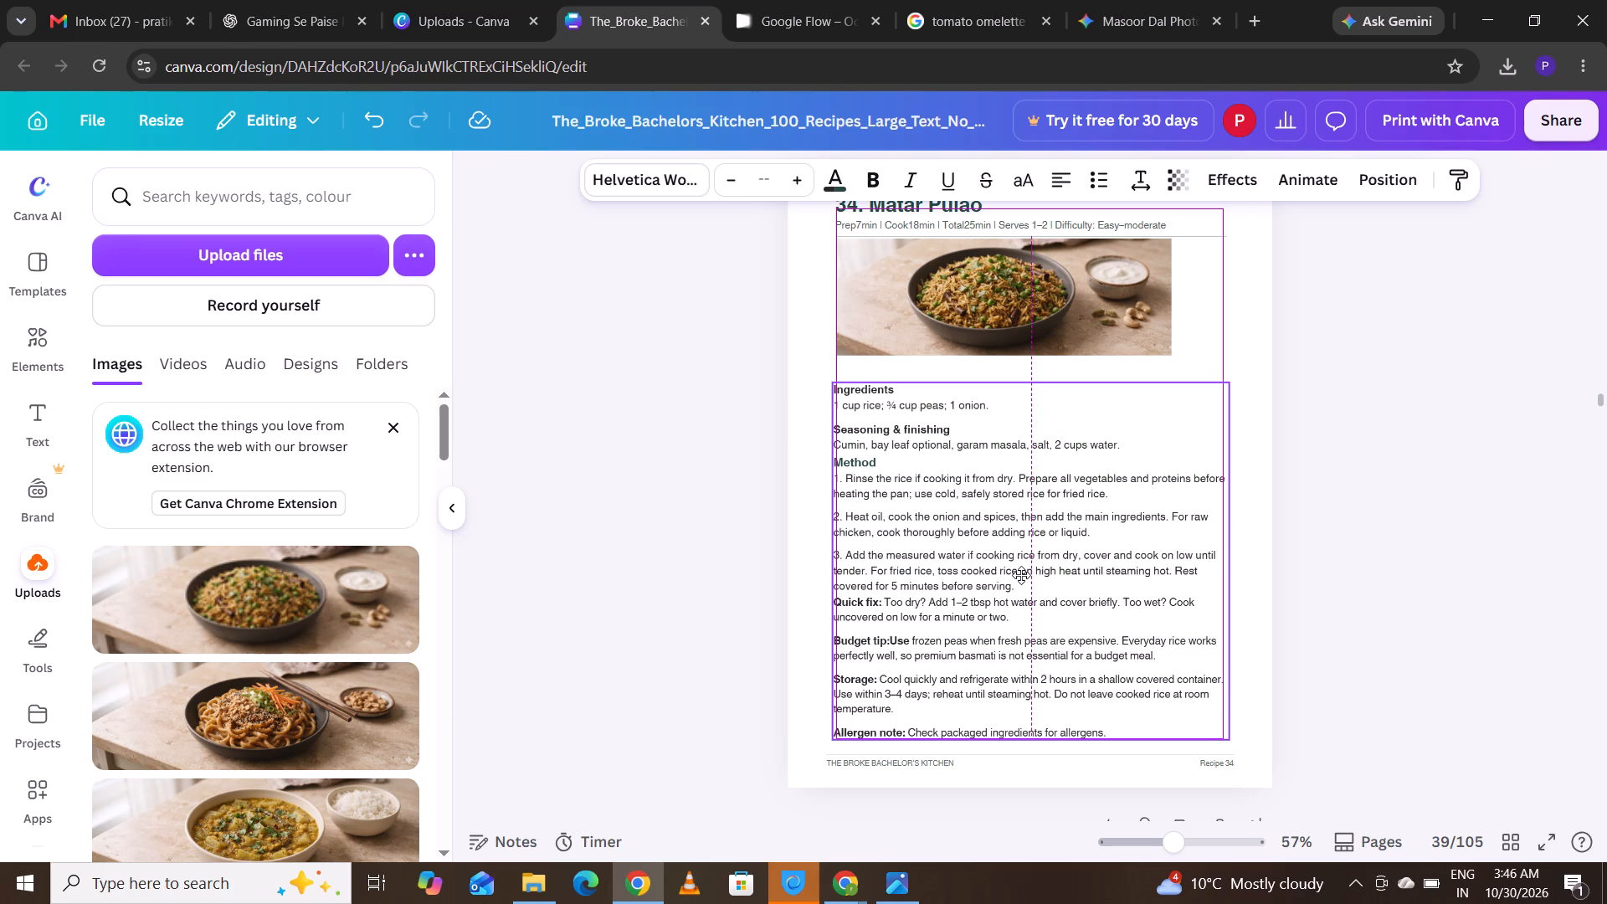
drag(1021, 575, 1014, 572)
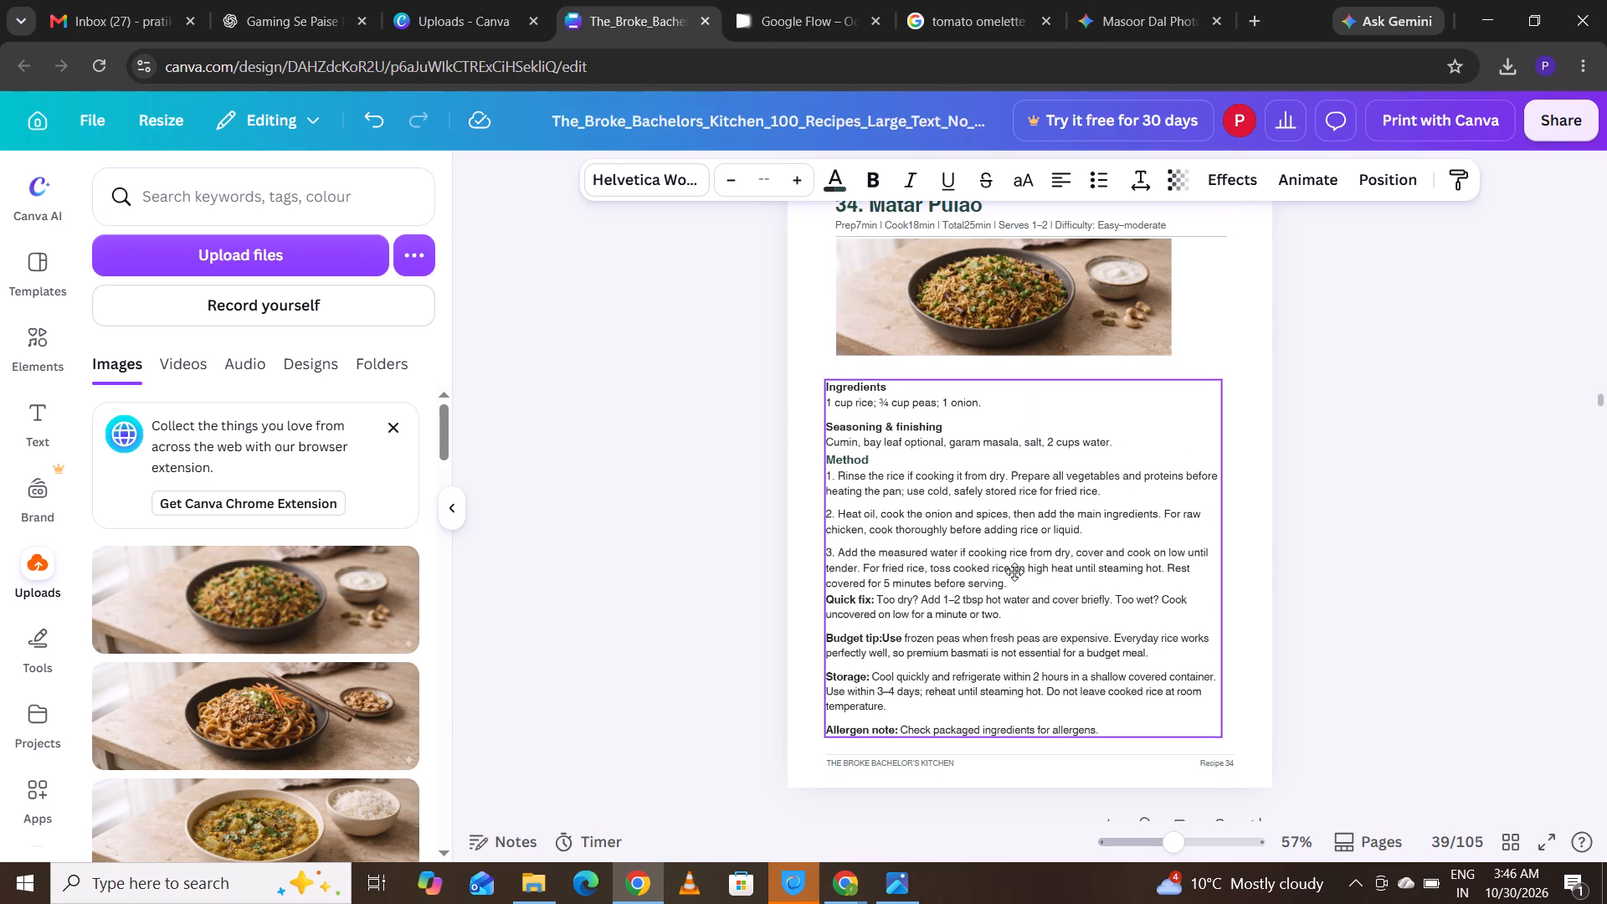
drag(1014, 572, 1024, 573)
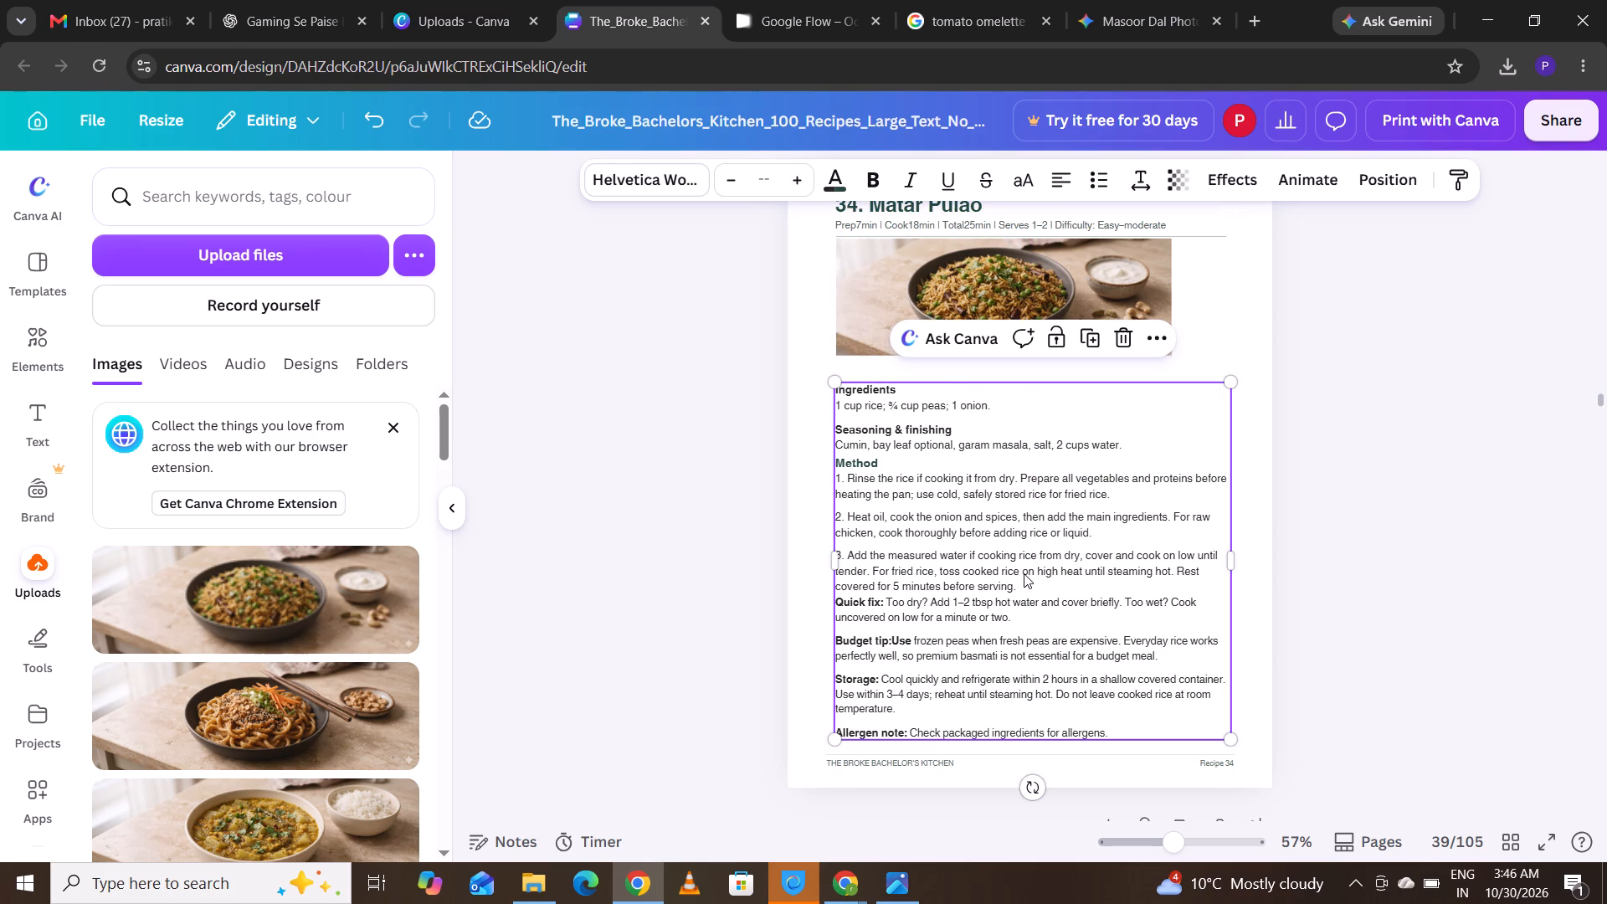
Shift the Matar Pulao photo slightly below the divider line and enlarge it to nearly fill the width and gap above Ingredients.
click(1598, 397)
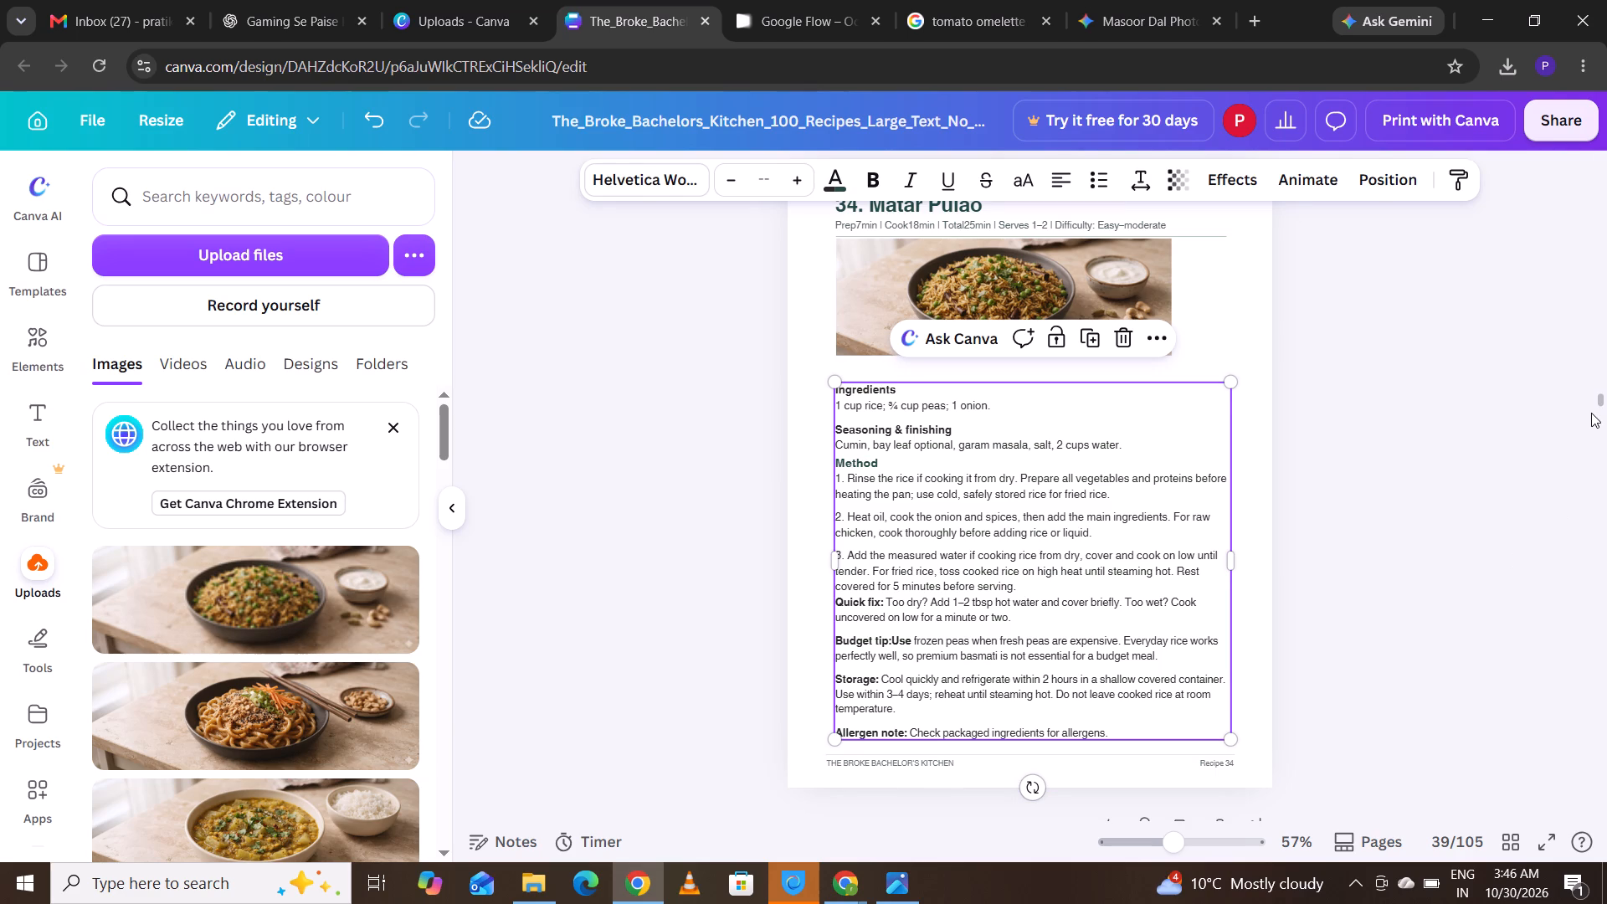
key(Up)
key(Up)
key(Up)
key(Up)
key(Up)
key(Up)
key(Up)
key(Up)
key(Down)
key(Down)
key(Down)
key(Down)
key(Down)
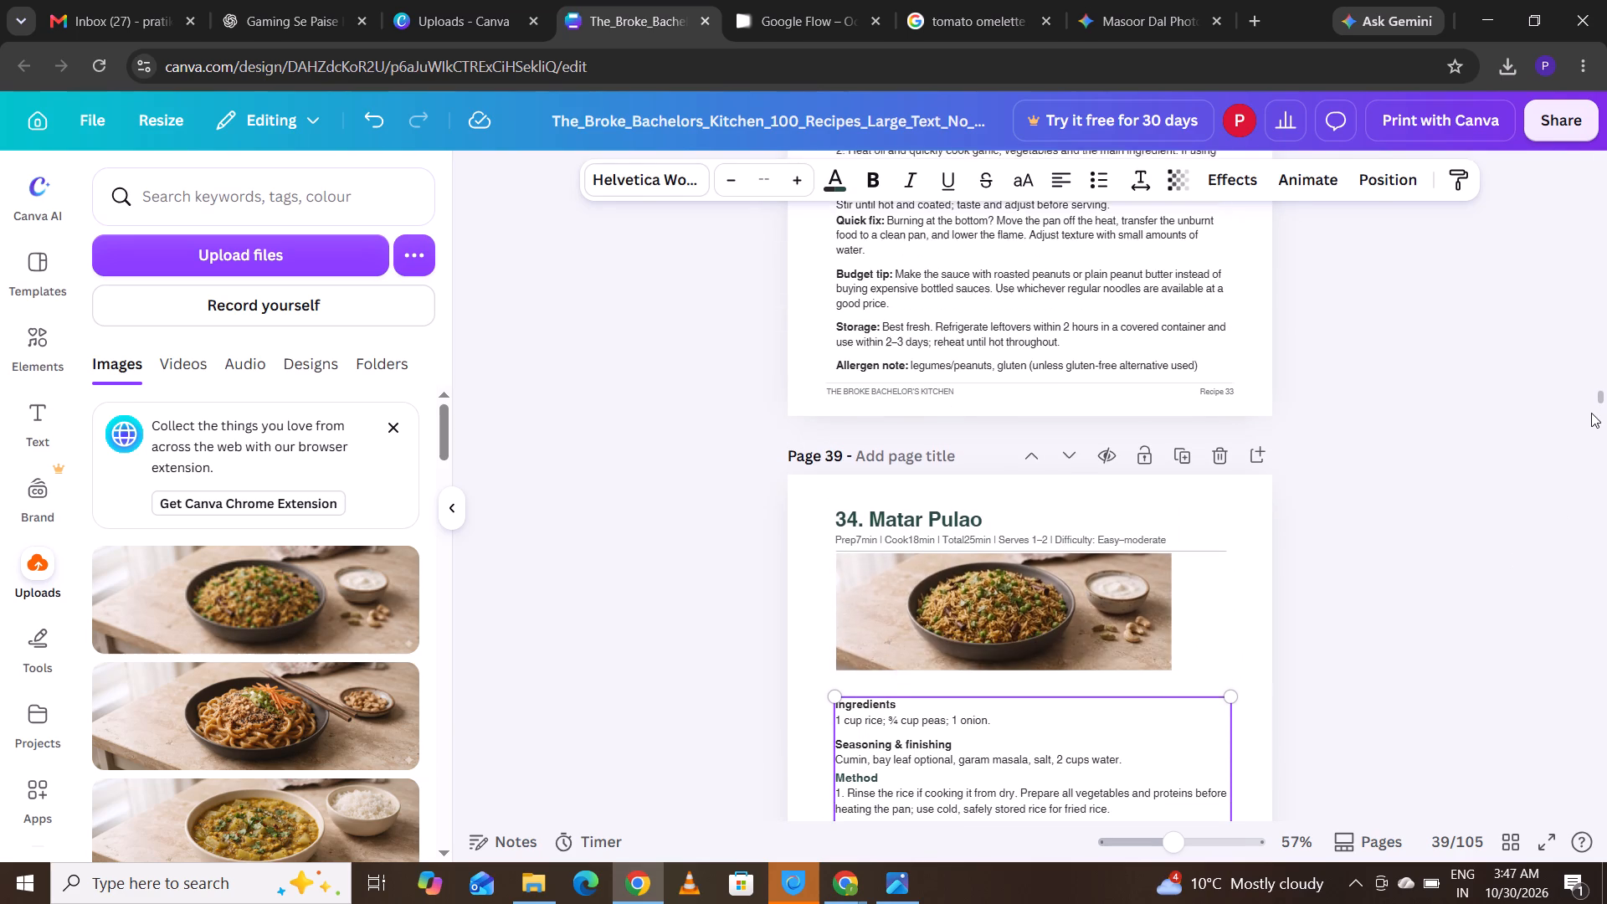
key(Down)
key(Down)
key(Down)
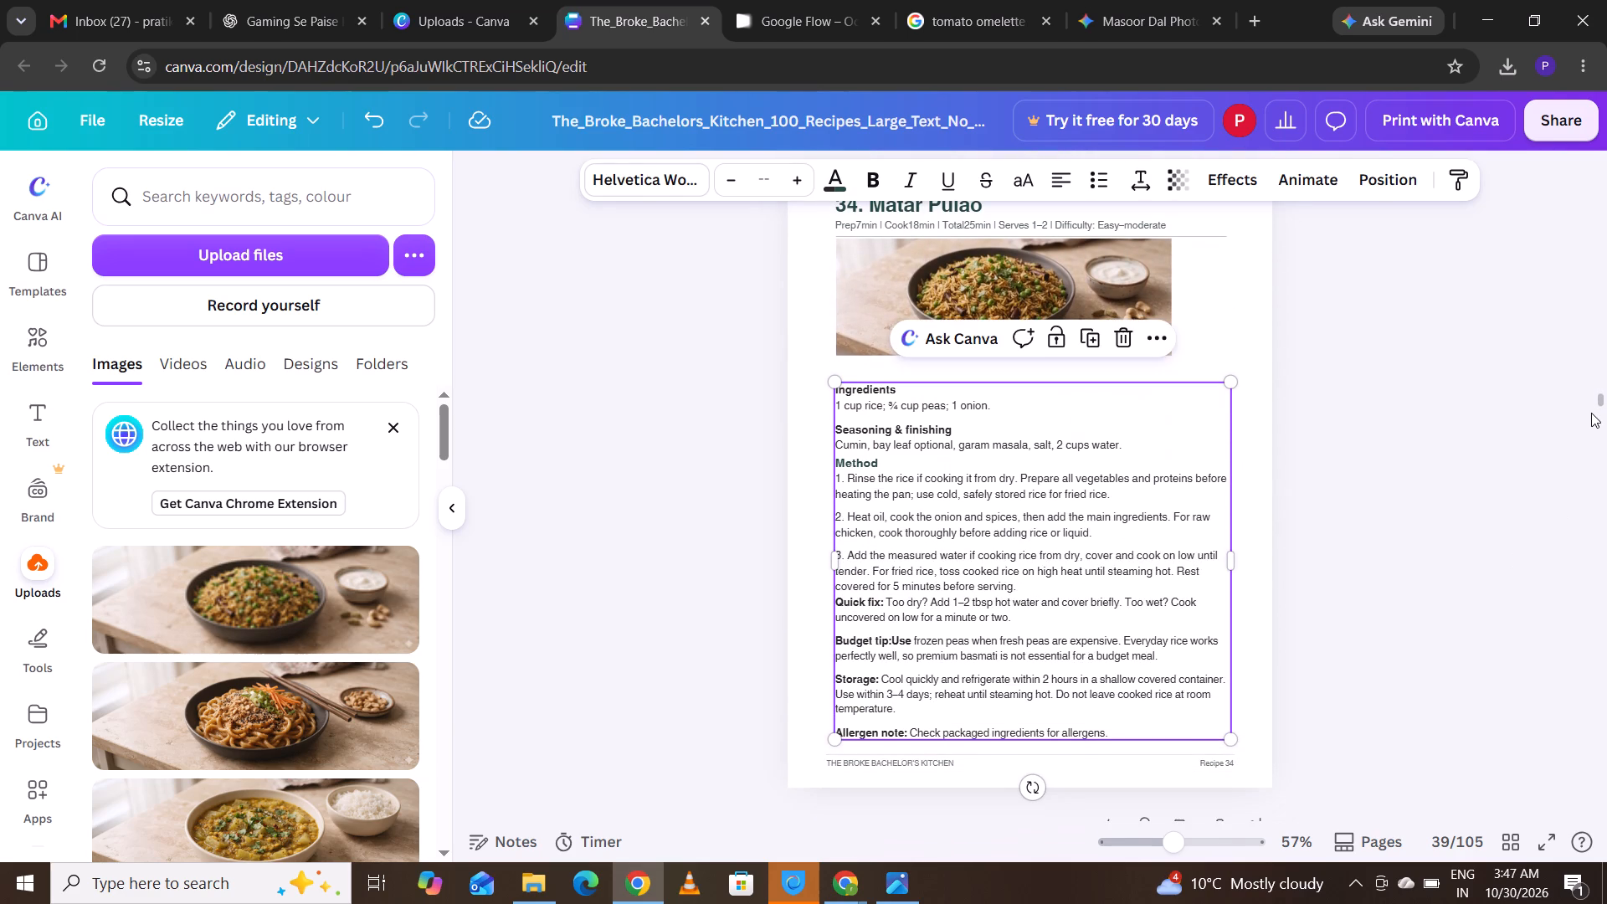
key(Up)
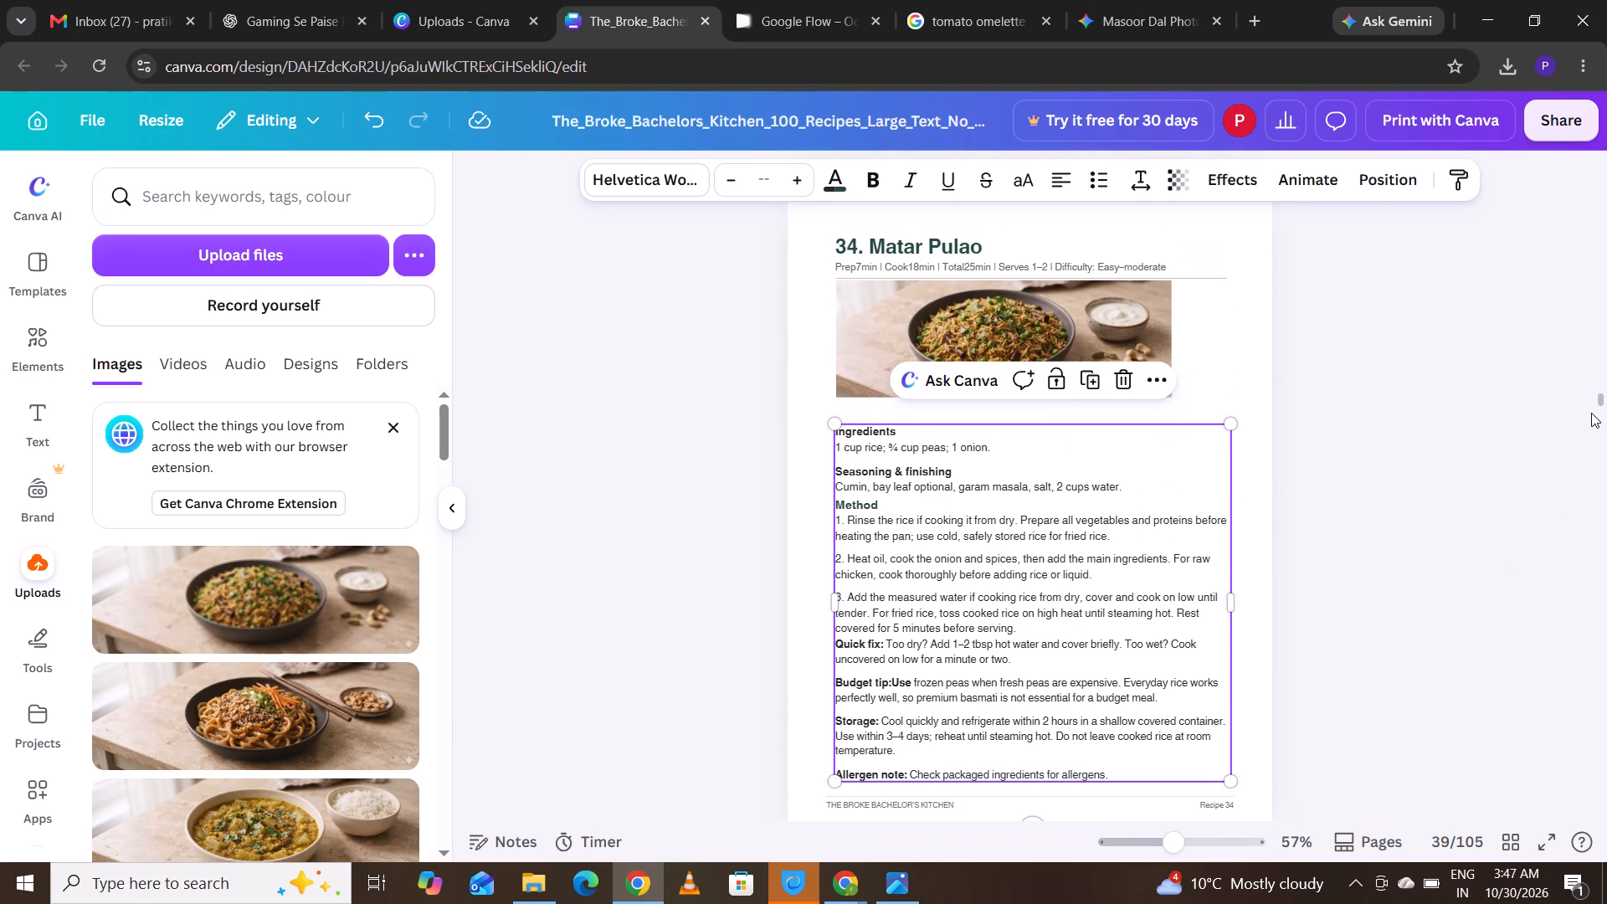
key(Up)
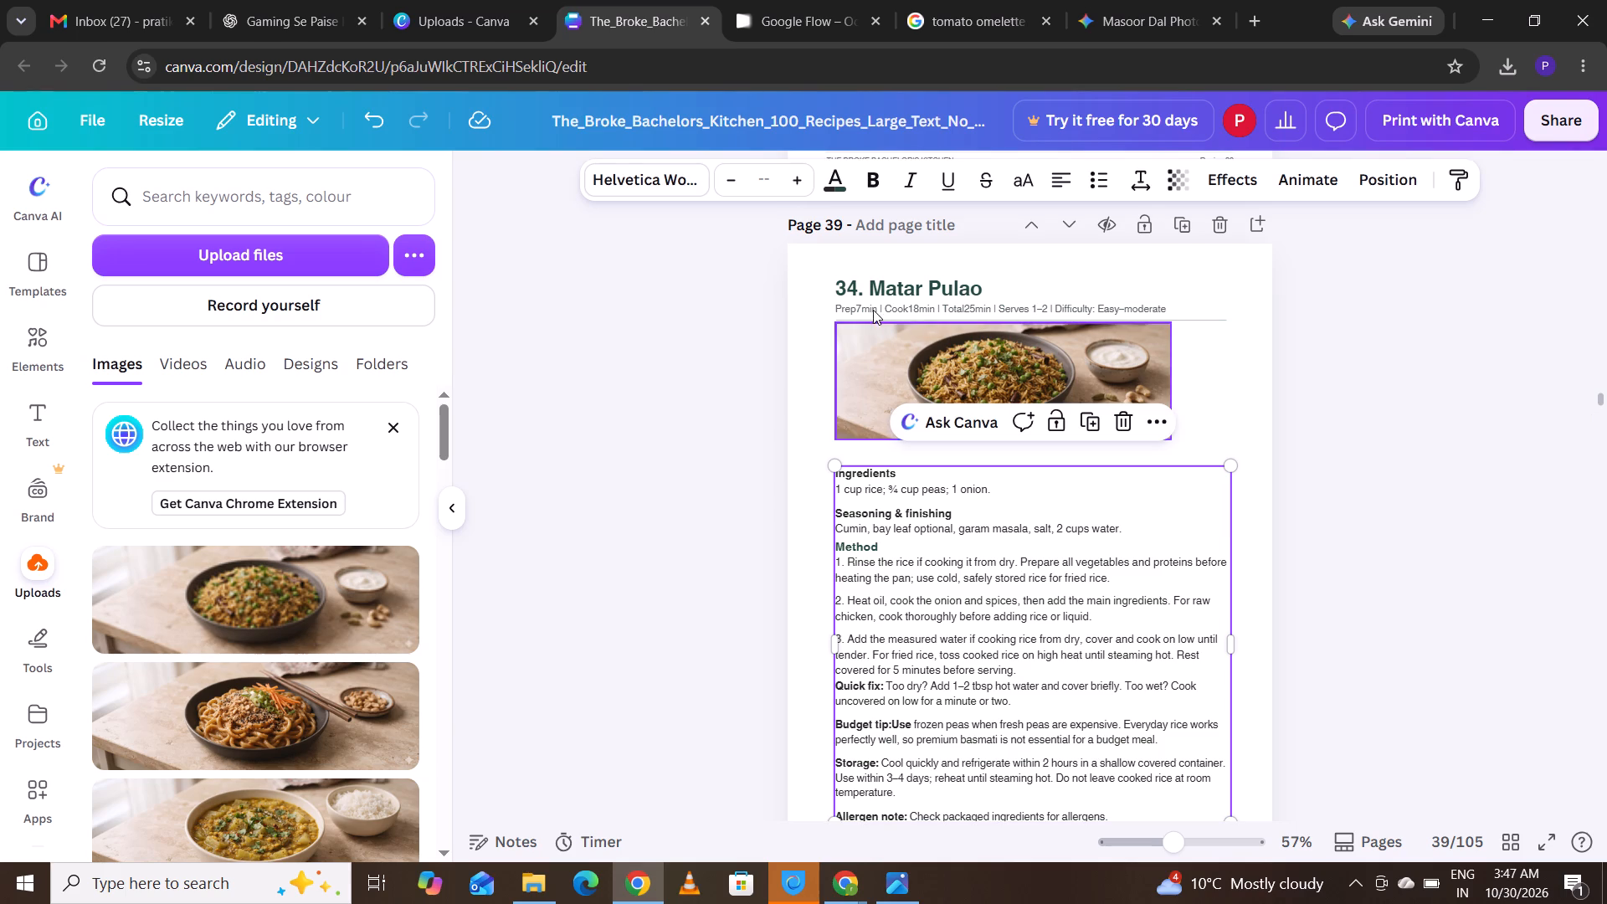
click(864, 390)
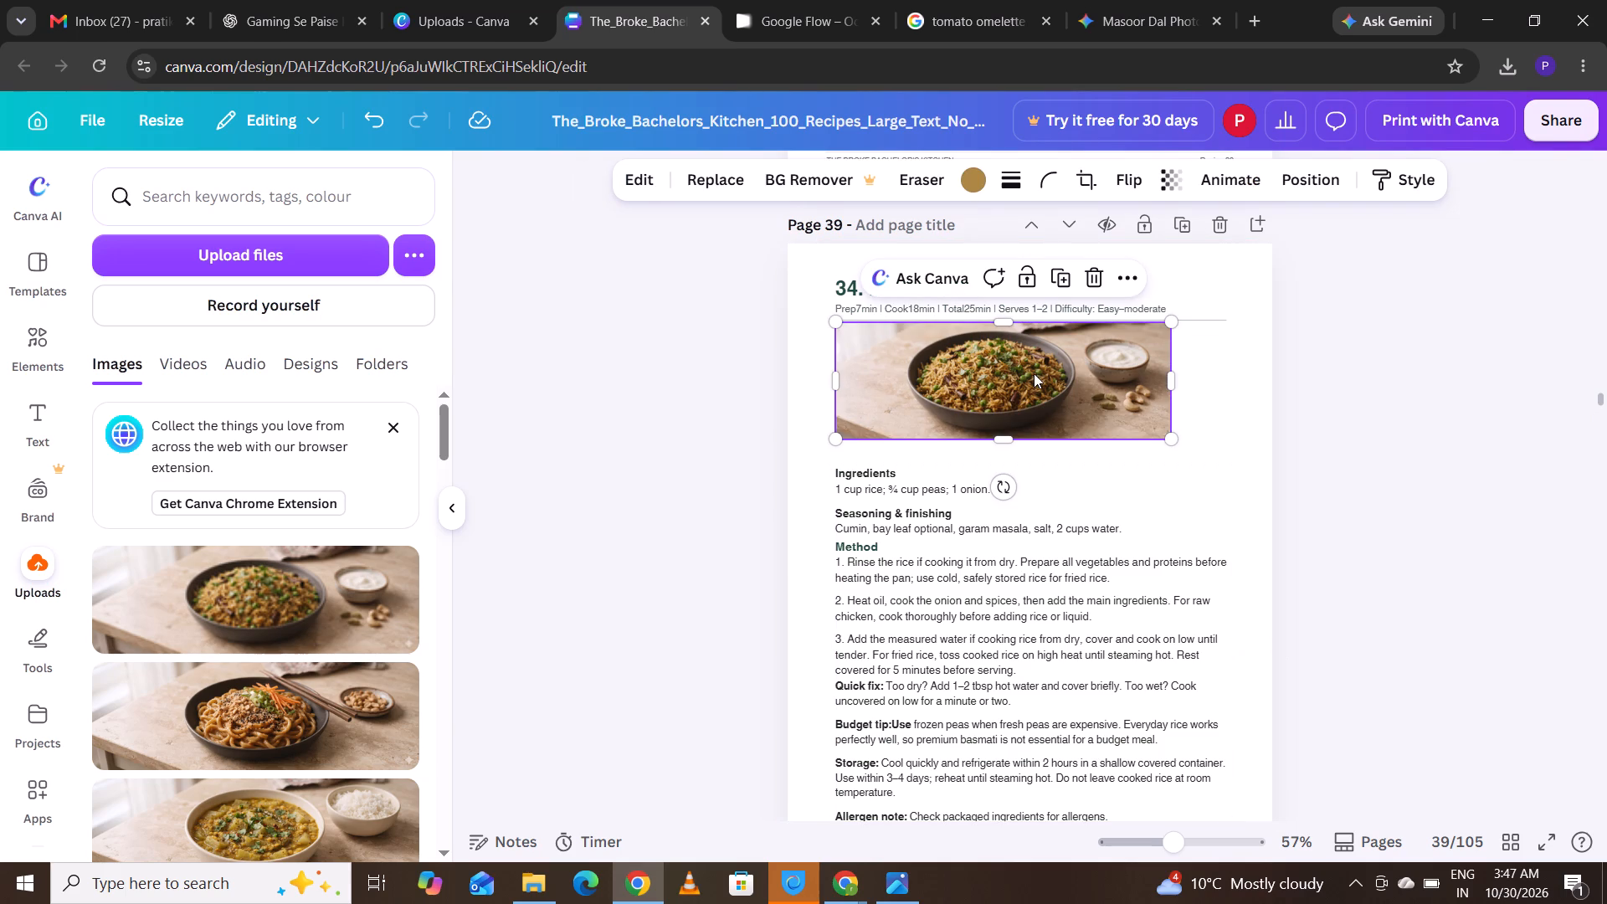
click(1034, 373)
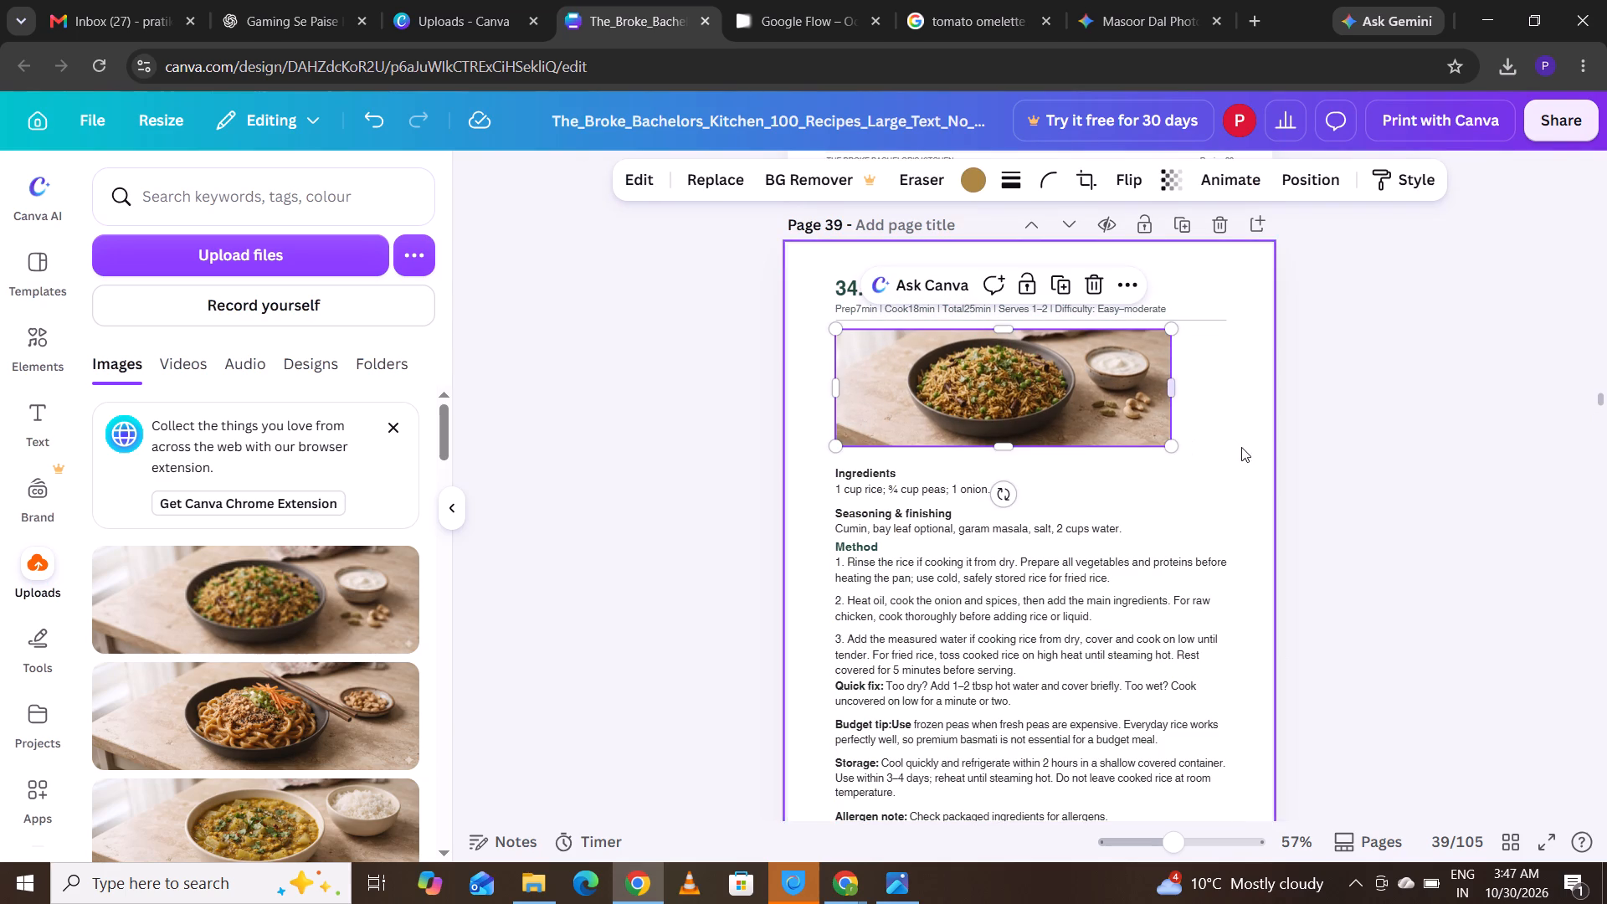
drag(1168, 449, 1195, 459)
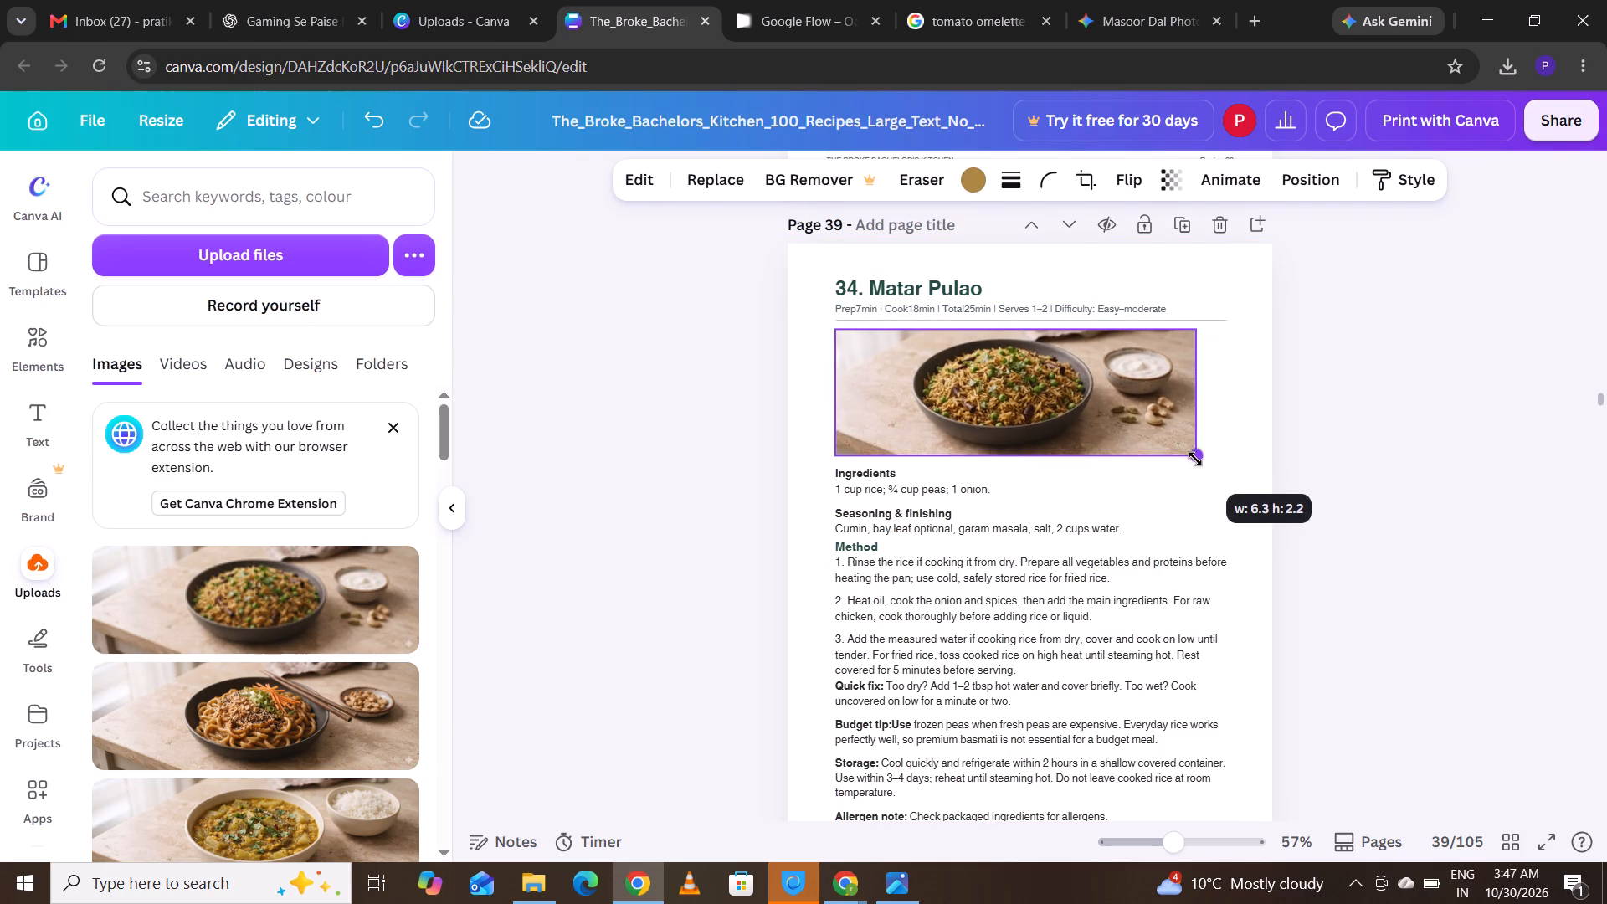
drag(1195, 459, 1203, 461)
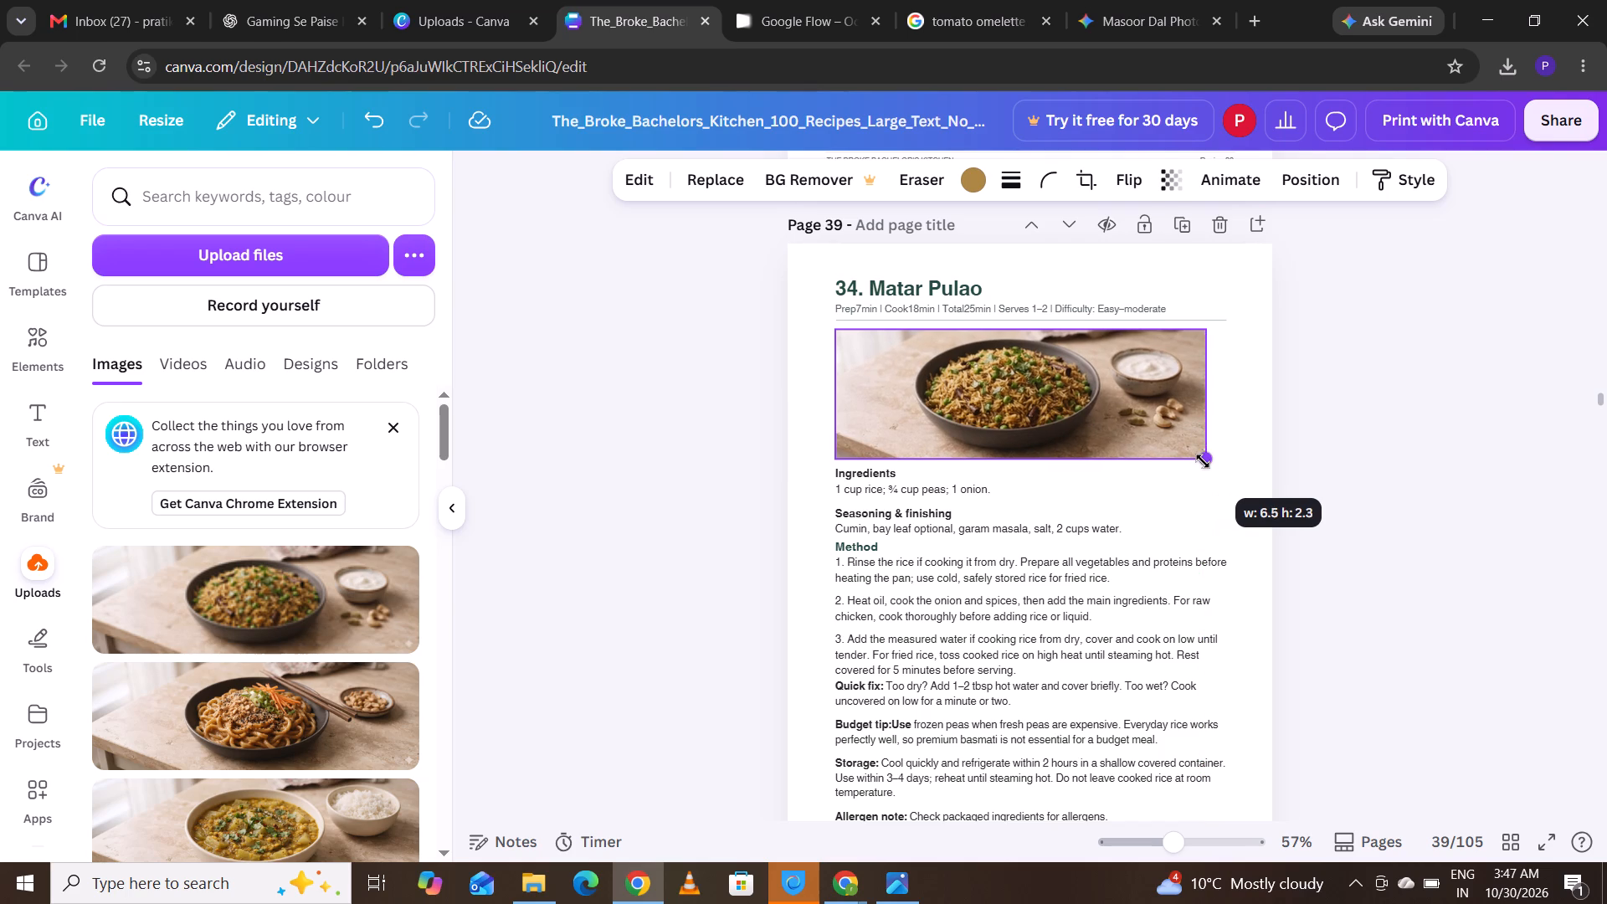
drag(1203, 461, 1210, 465)
click(1132, 438)
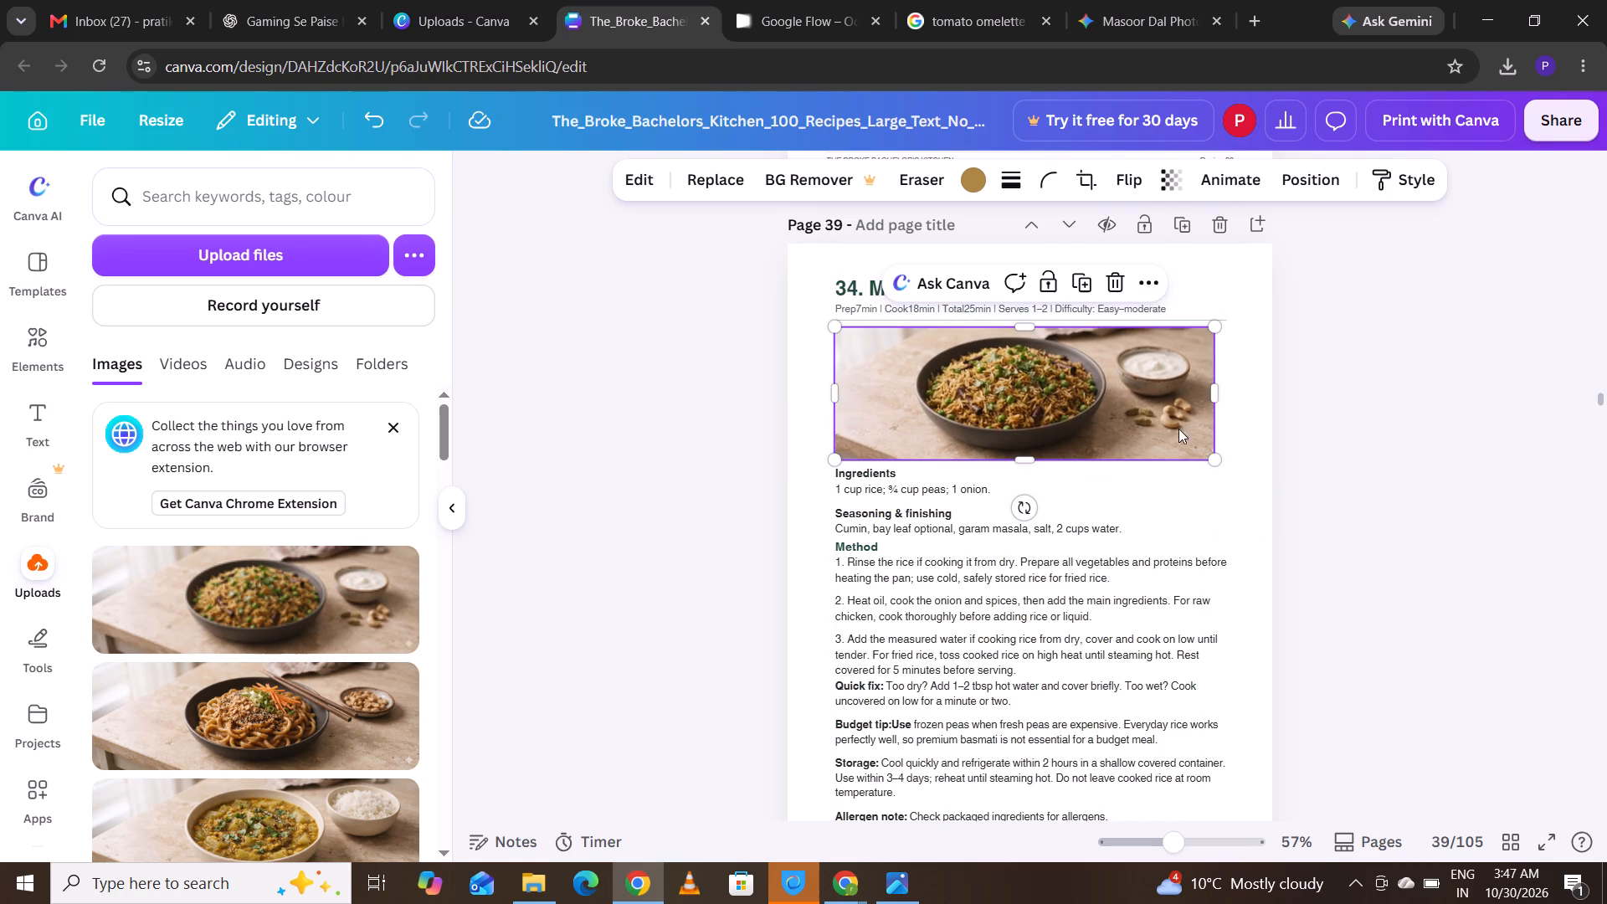
click(1394, 432)
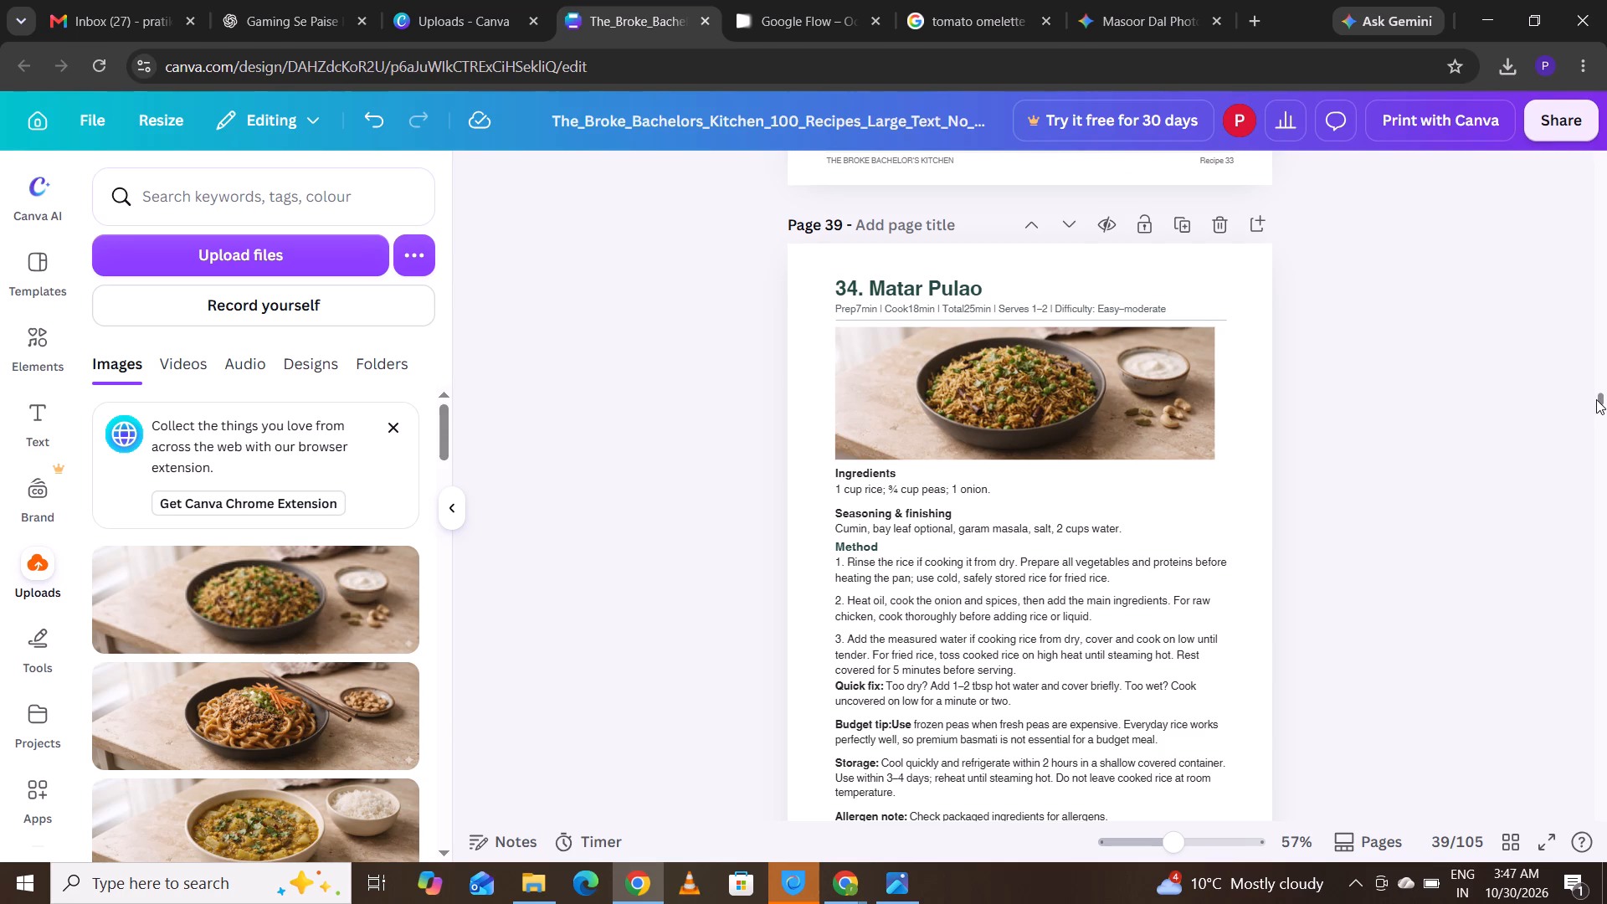
Review the finished Matar Pulao page layout and go on to page 40, 35. Kadhi Pakora-Free.
click(1604, 398)
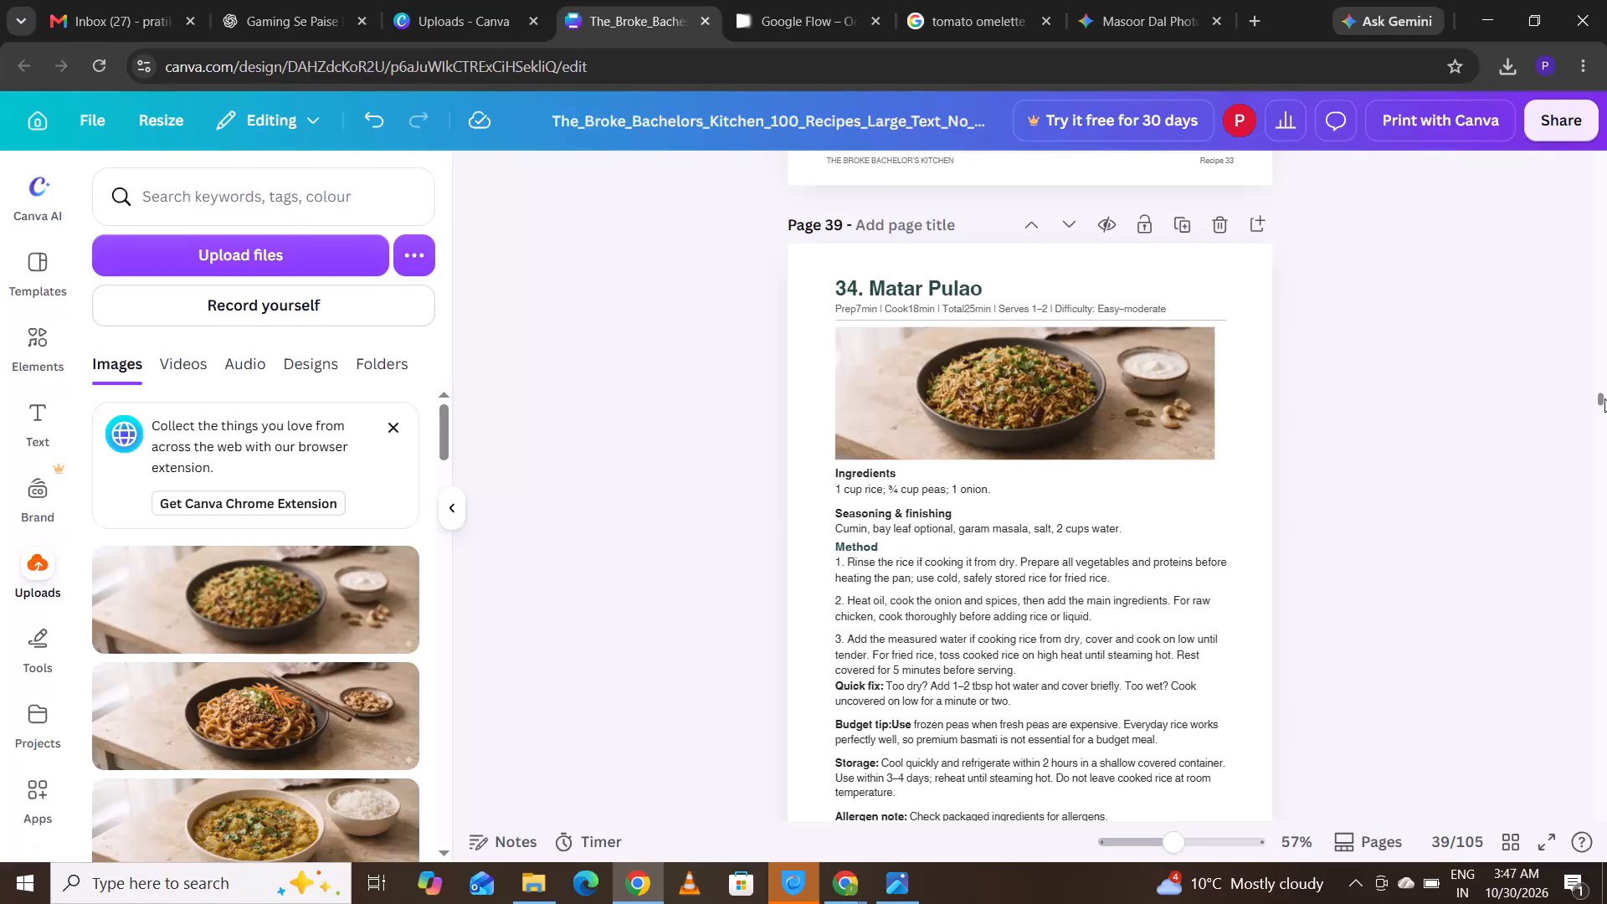
key(Down)
key(Down)
key(Down)
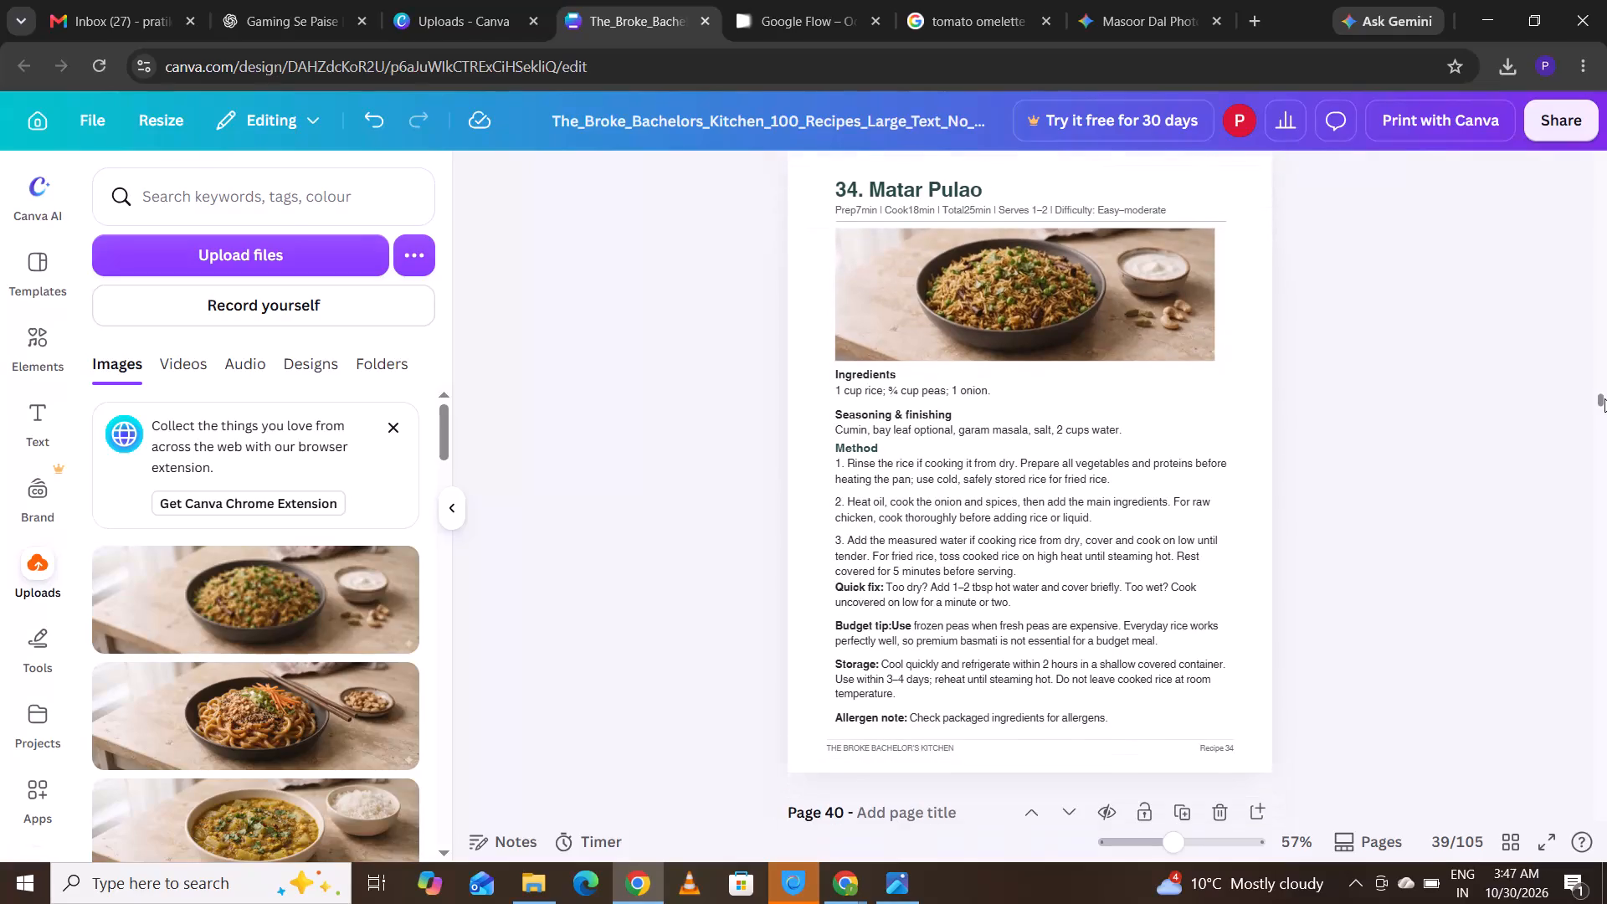
key(Down)
key(Down)
key(Down)
key(Down)
key(Down)
key(Down)
key(Down)
key(Down)
key(Down)
key(Down)
key(Down)
key(Down)
key(Down)
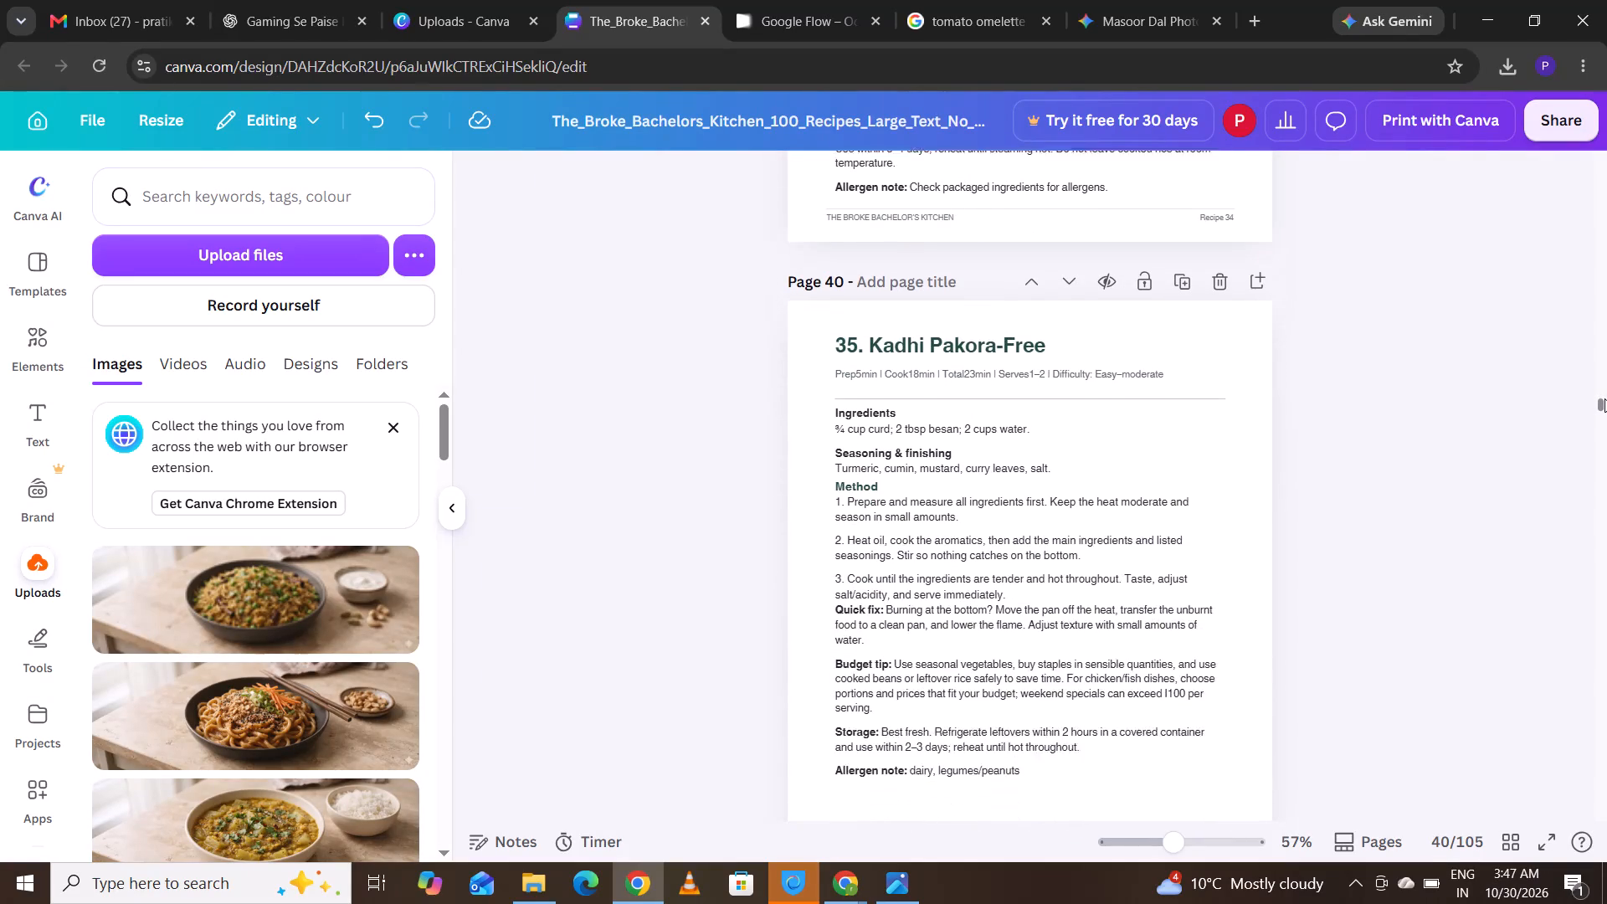
key(Up)
key(Up)
key(Up)
key(Up)
key(Up)
key(Up)
key(Up)
key(Up)
key(Up)
key(Up)
key(Up)
key(Up)
key(Up)
key(Up)
key(Up)
key(Up)
key(Up)
key(Up)
key(Up)
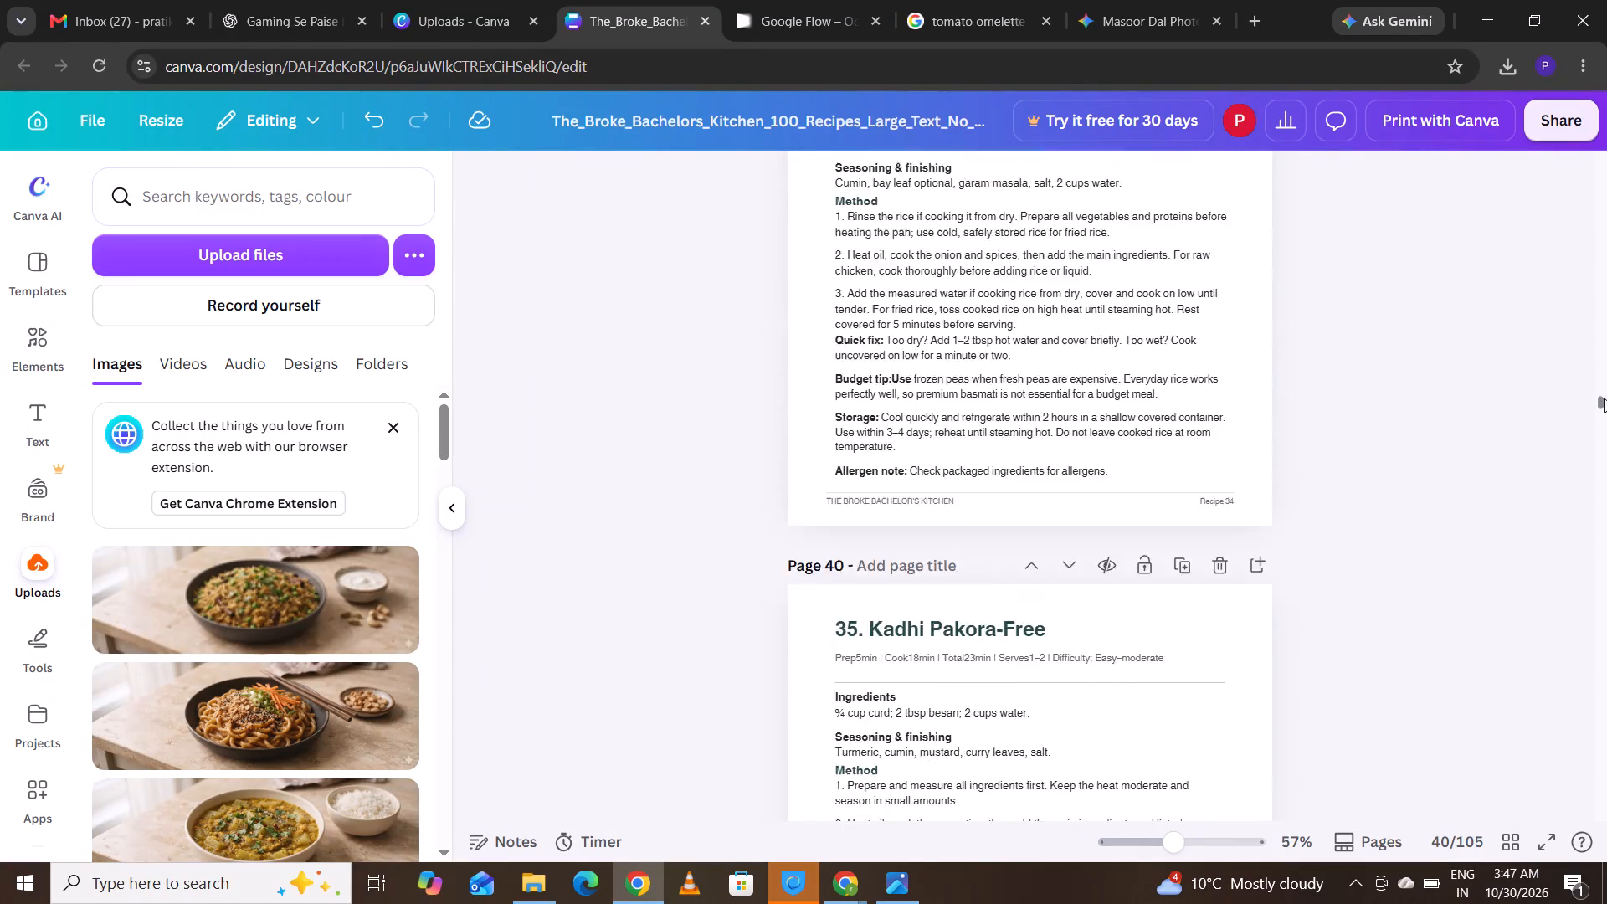
key(Up)
key(Down)
key(Down)
key(Down)
key(Down)
key(Down)
key(Down)
key(Down)
key(Down)
key(Down)
key(Down)
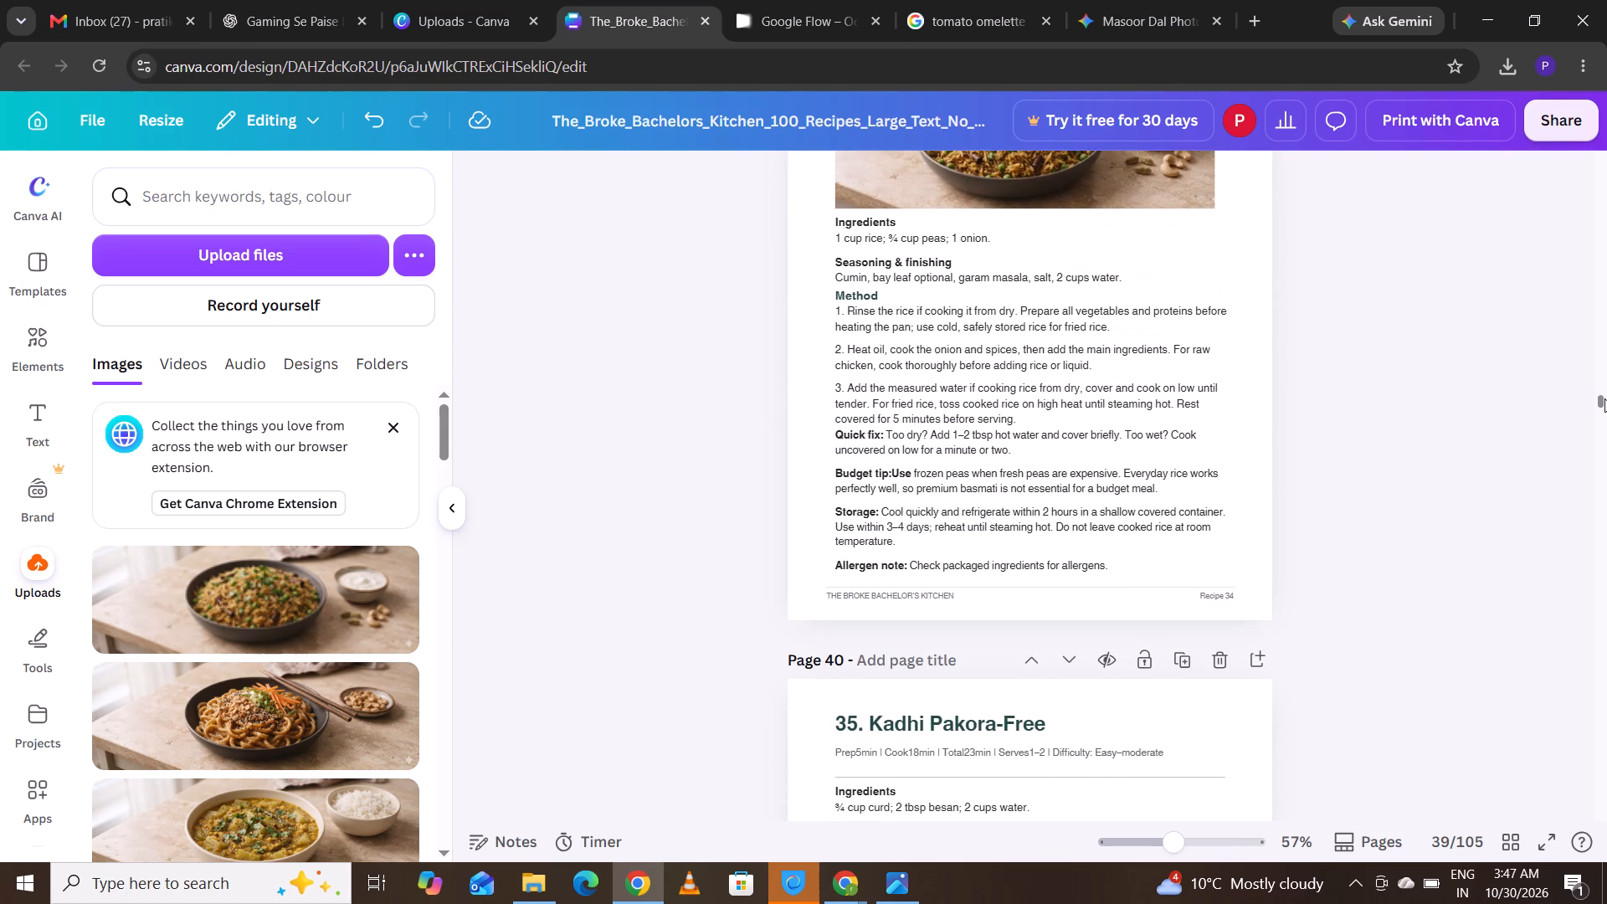
key(Down)
key(Down)
key(Down)
key(Down)
key(Down)
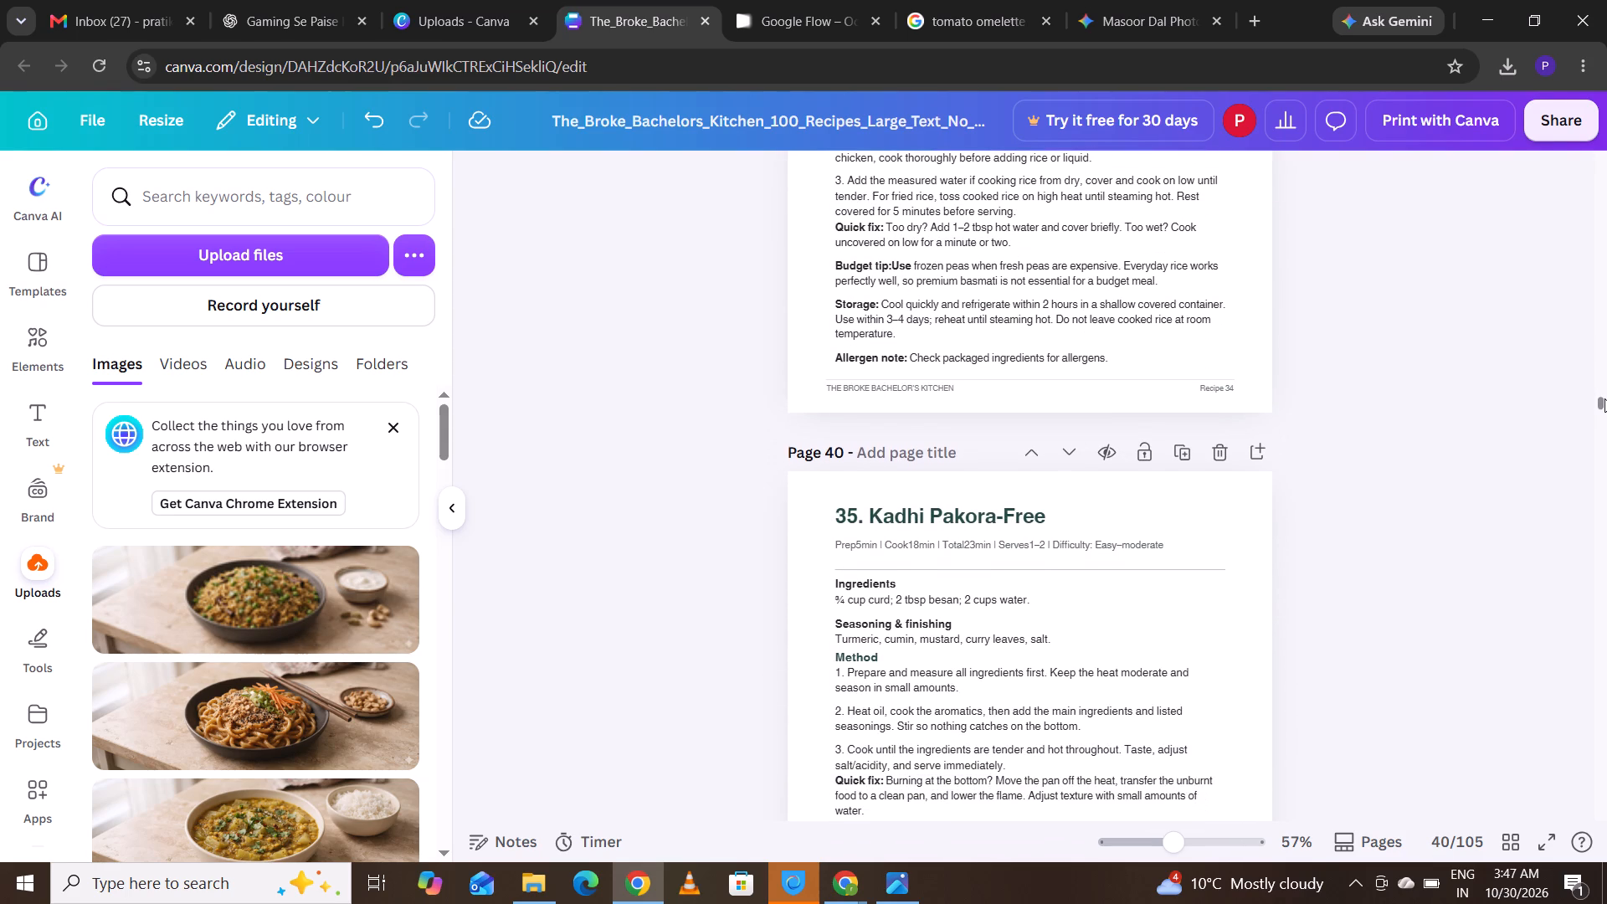
key(Down)
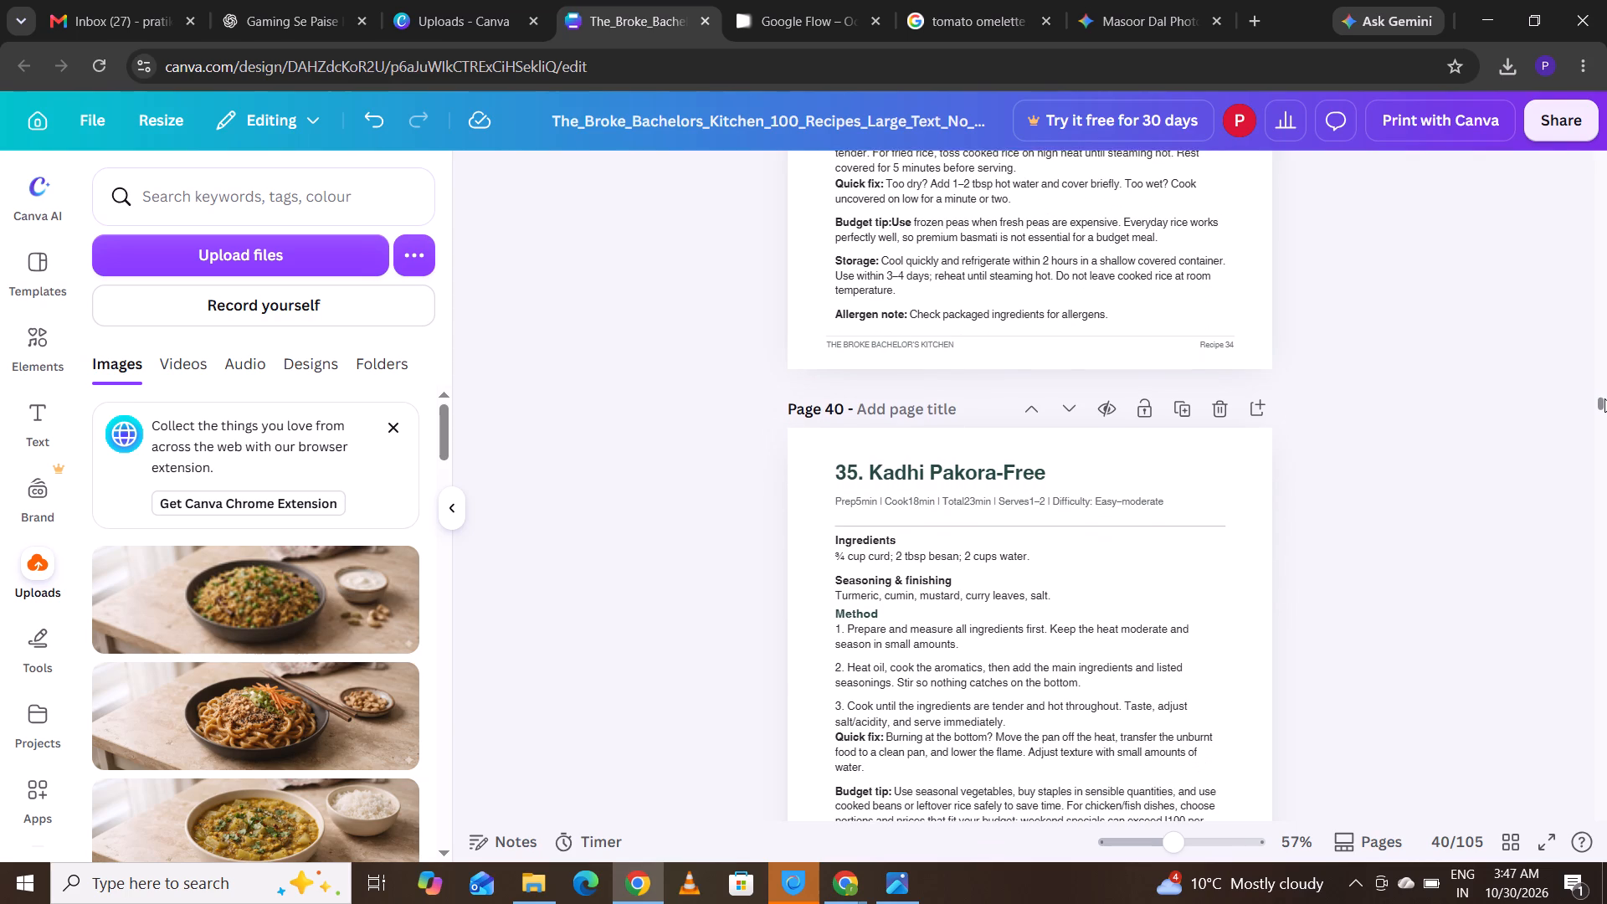
key(Down)
key(Down)
key(Down)
key(Down)
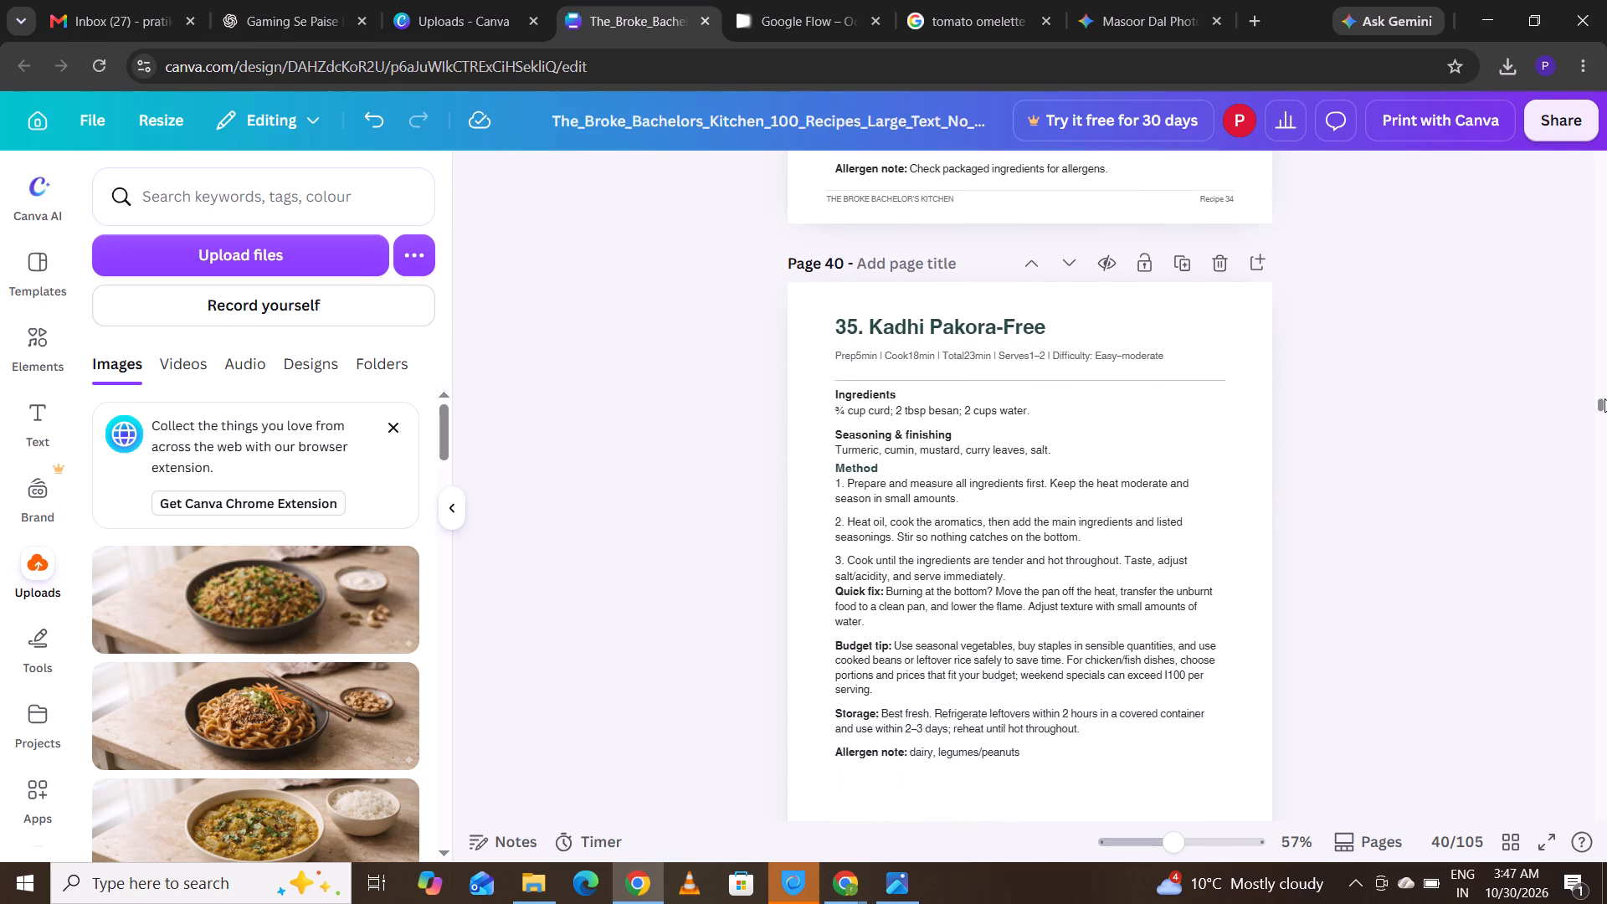
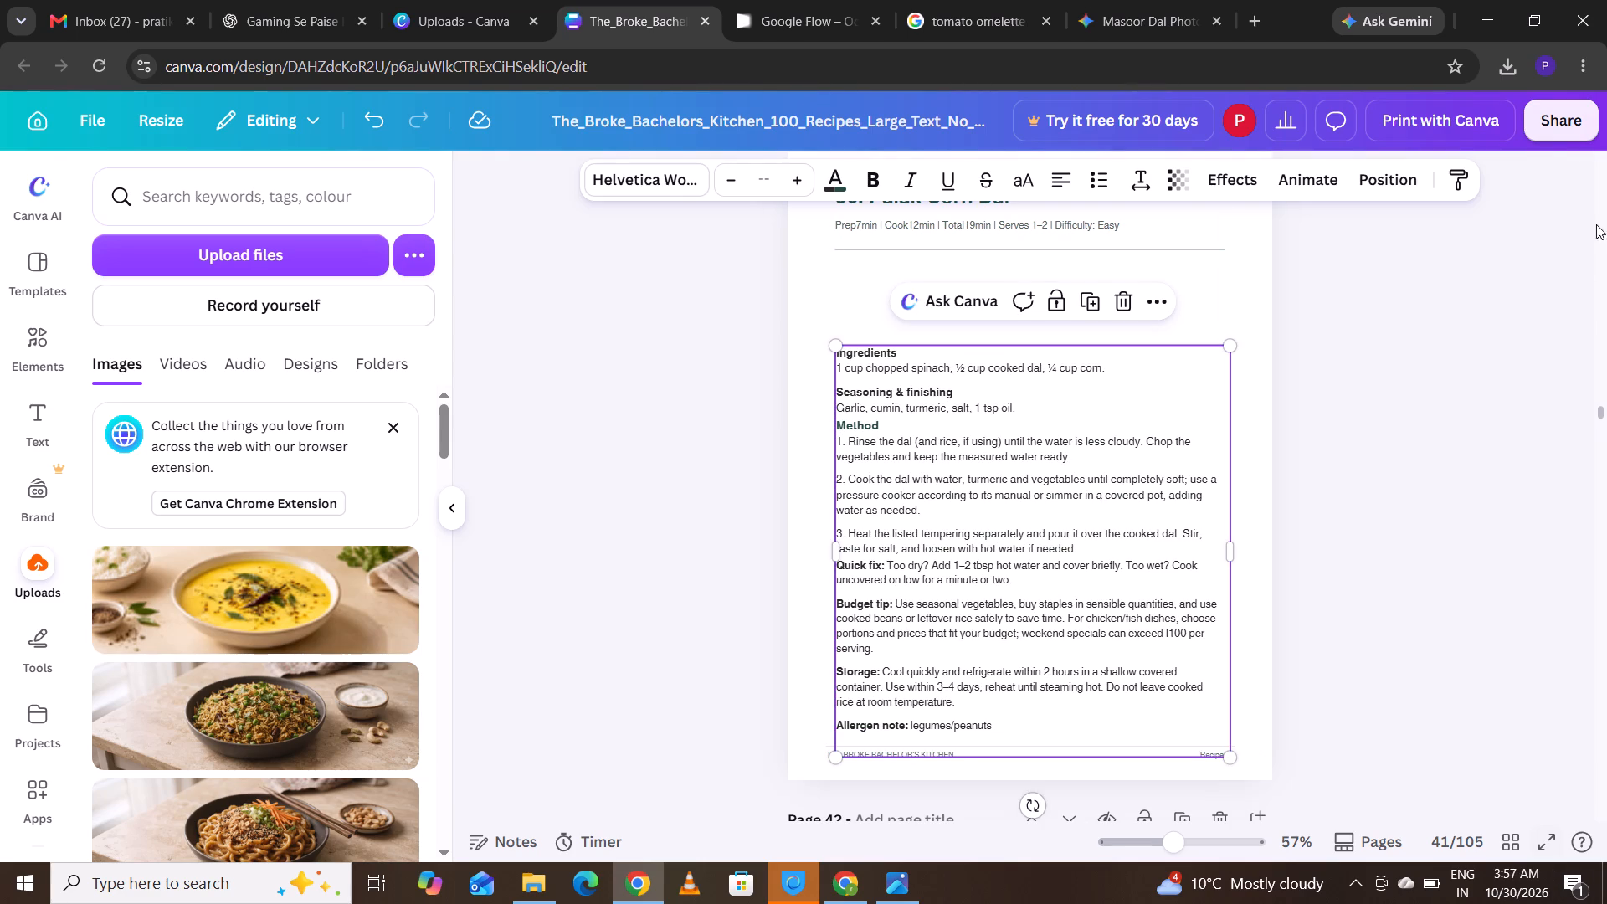
click(1598, 413)
key(Up)
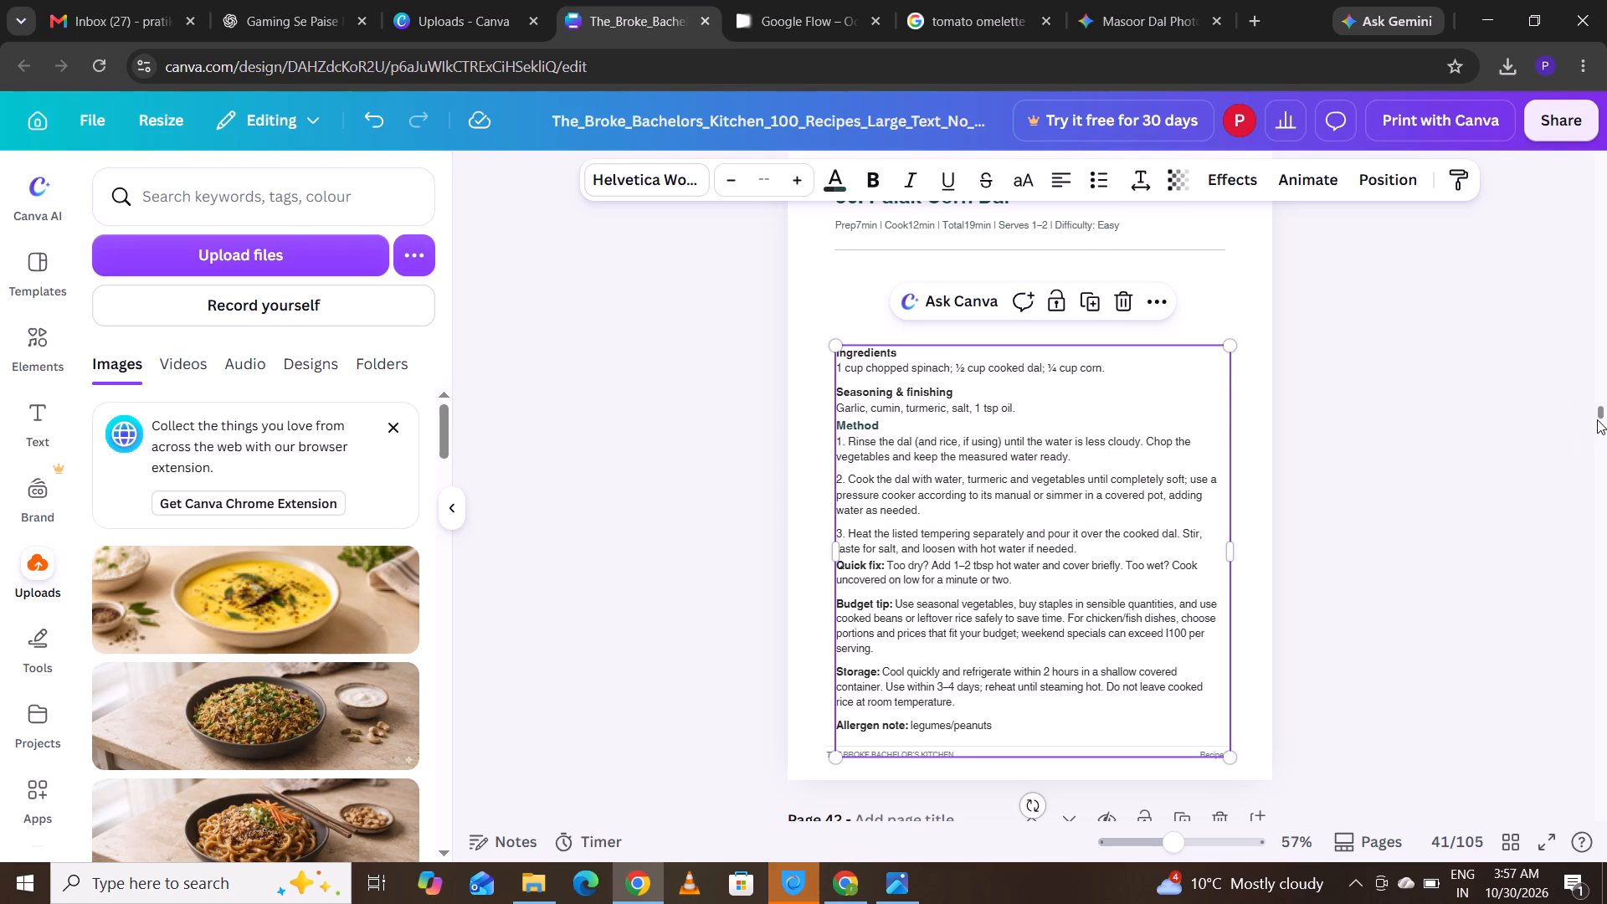
key(Up)
key(Down)
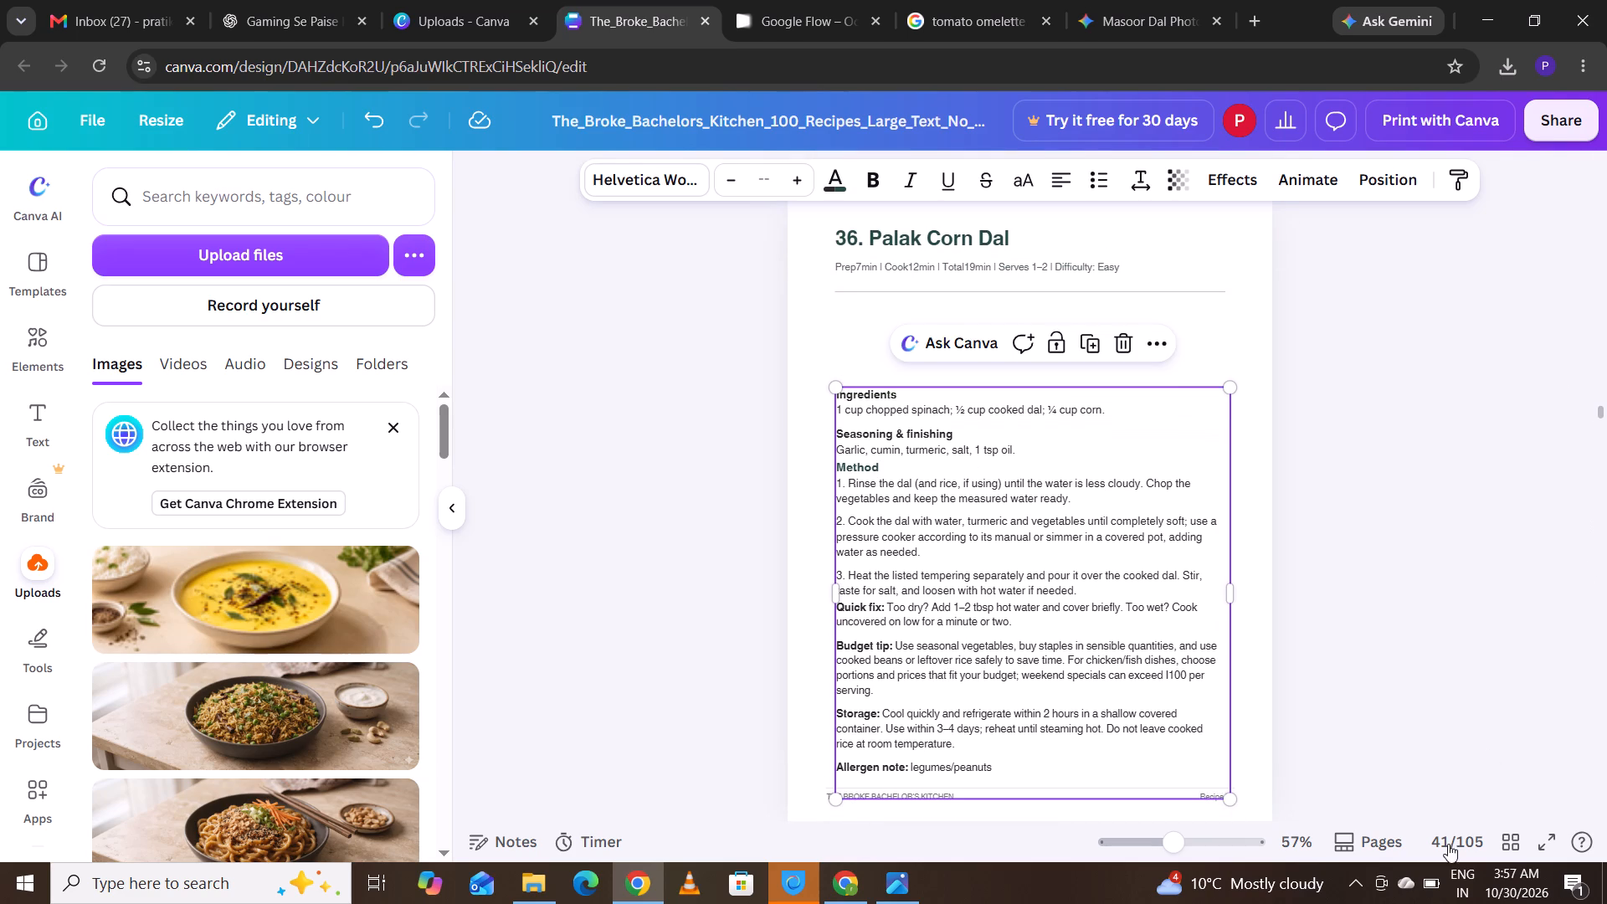
click(1175, 846)
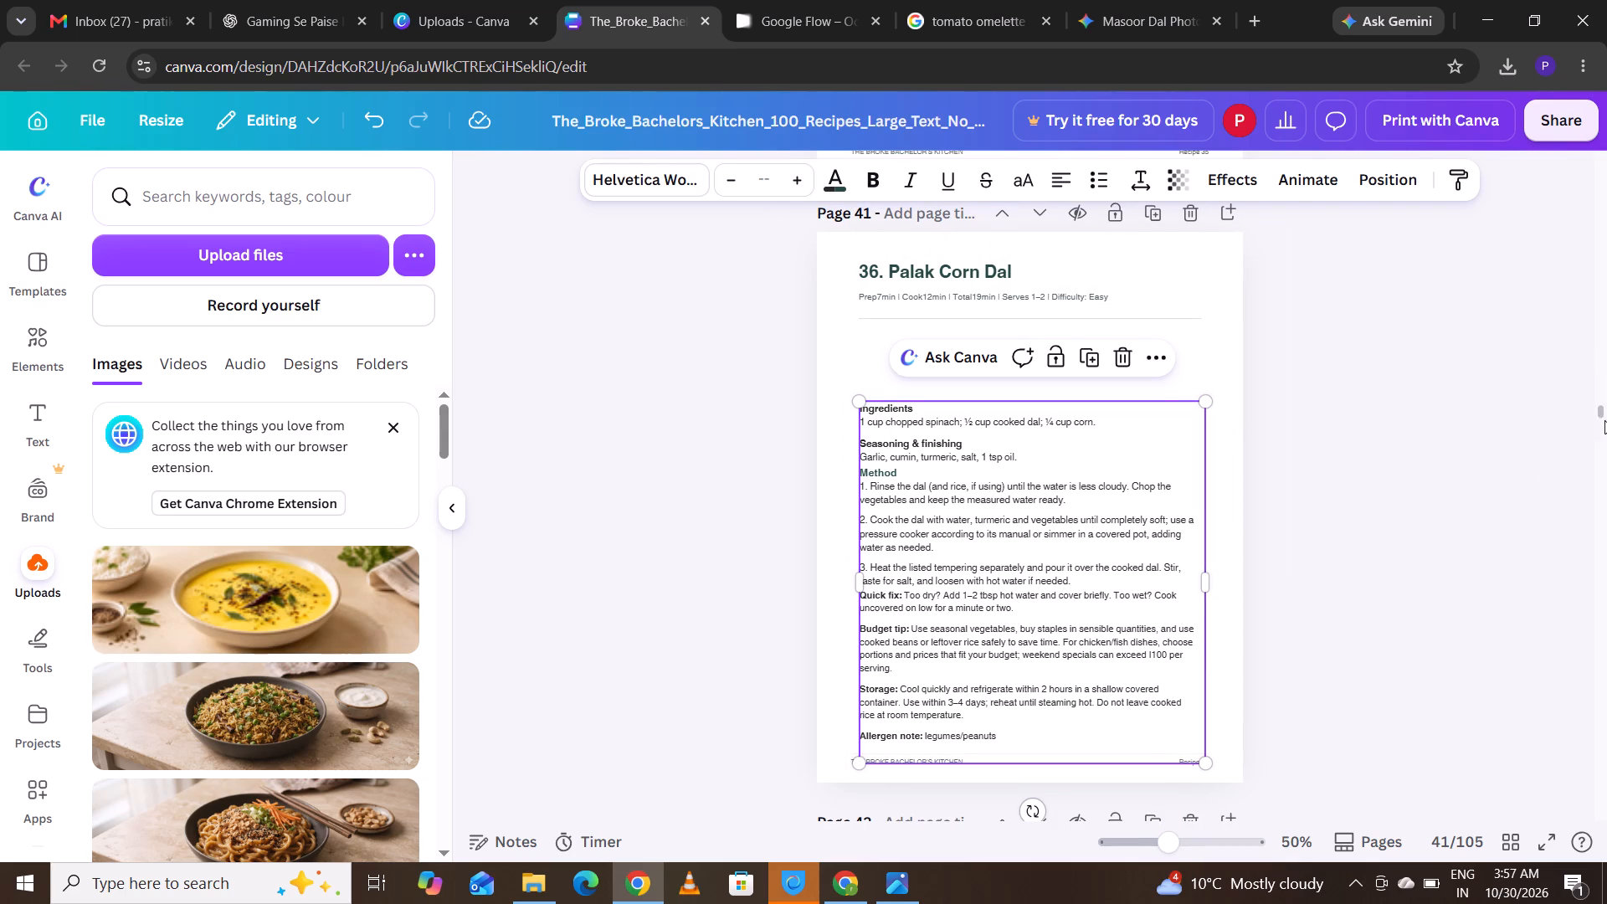
click(1392, 578)
click(1045, 577)
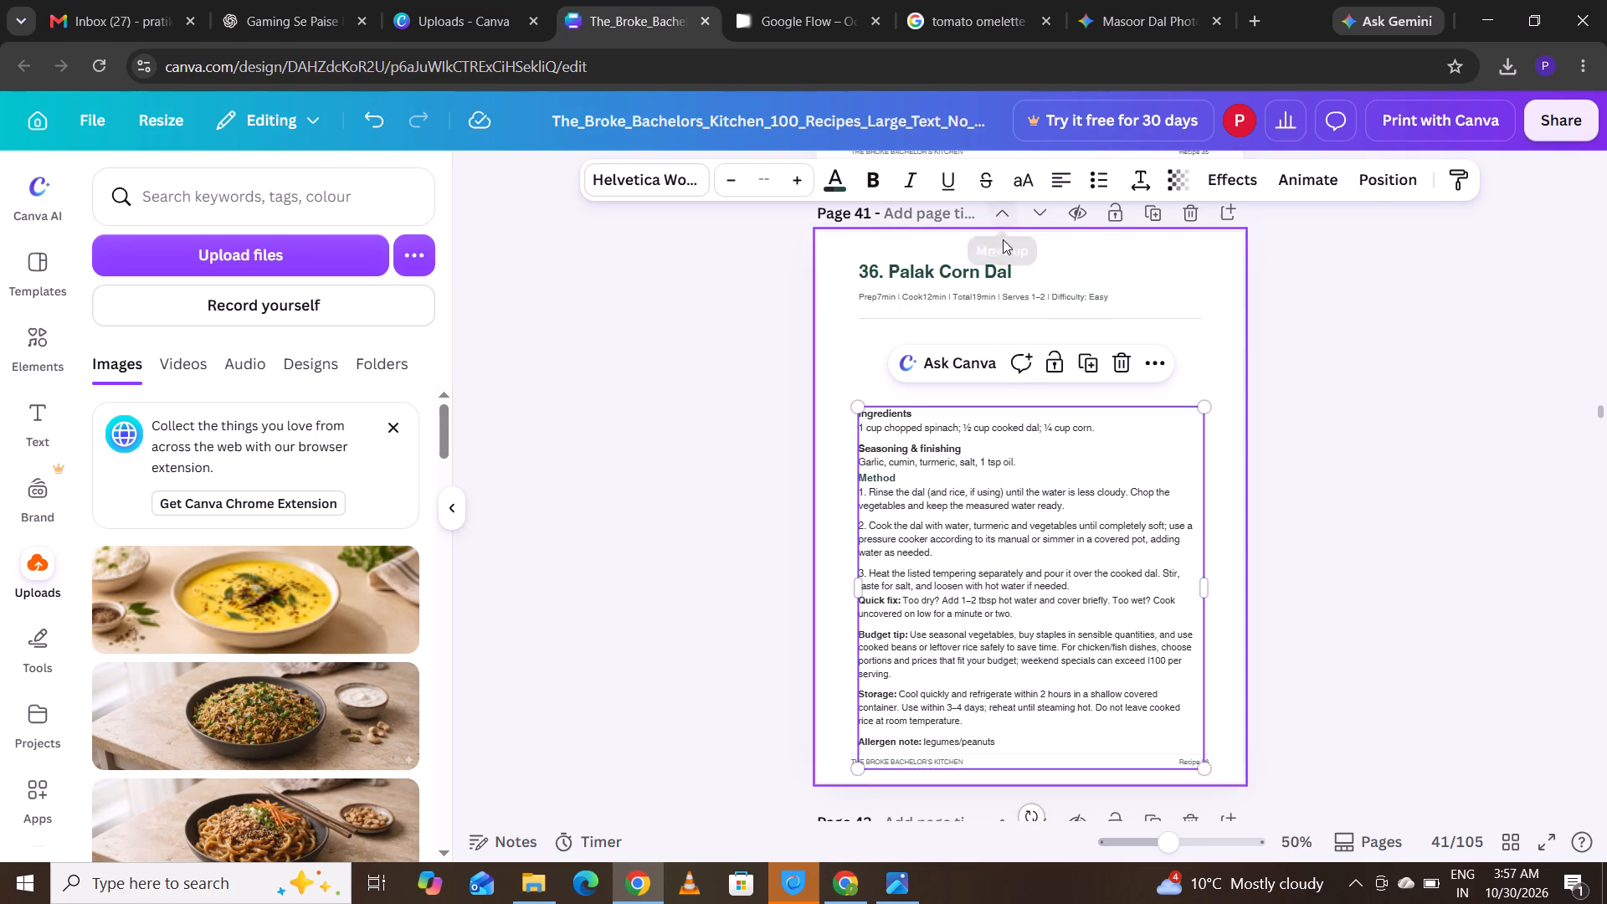
click(1003, 295)
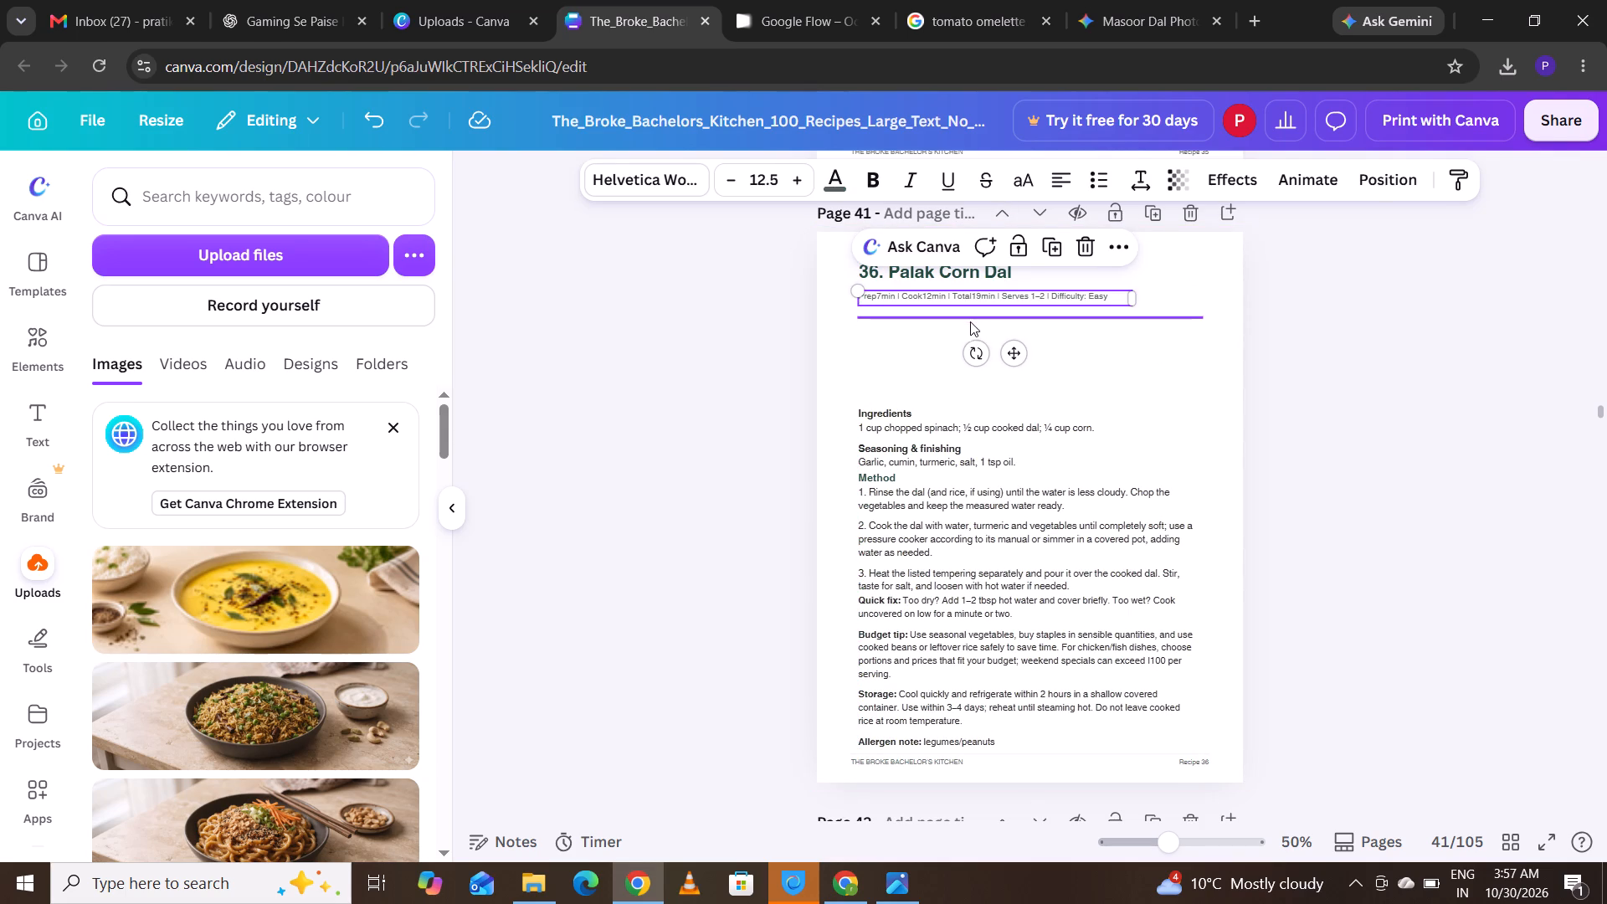
drag(966, 318, 966, 311)
click(1408, 352)
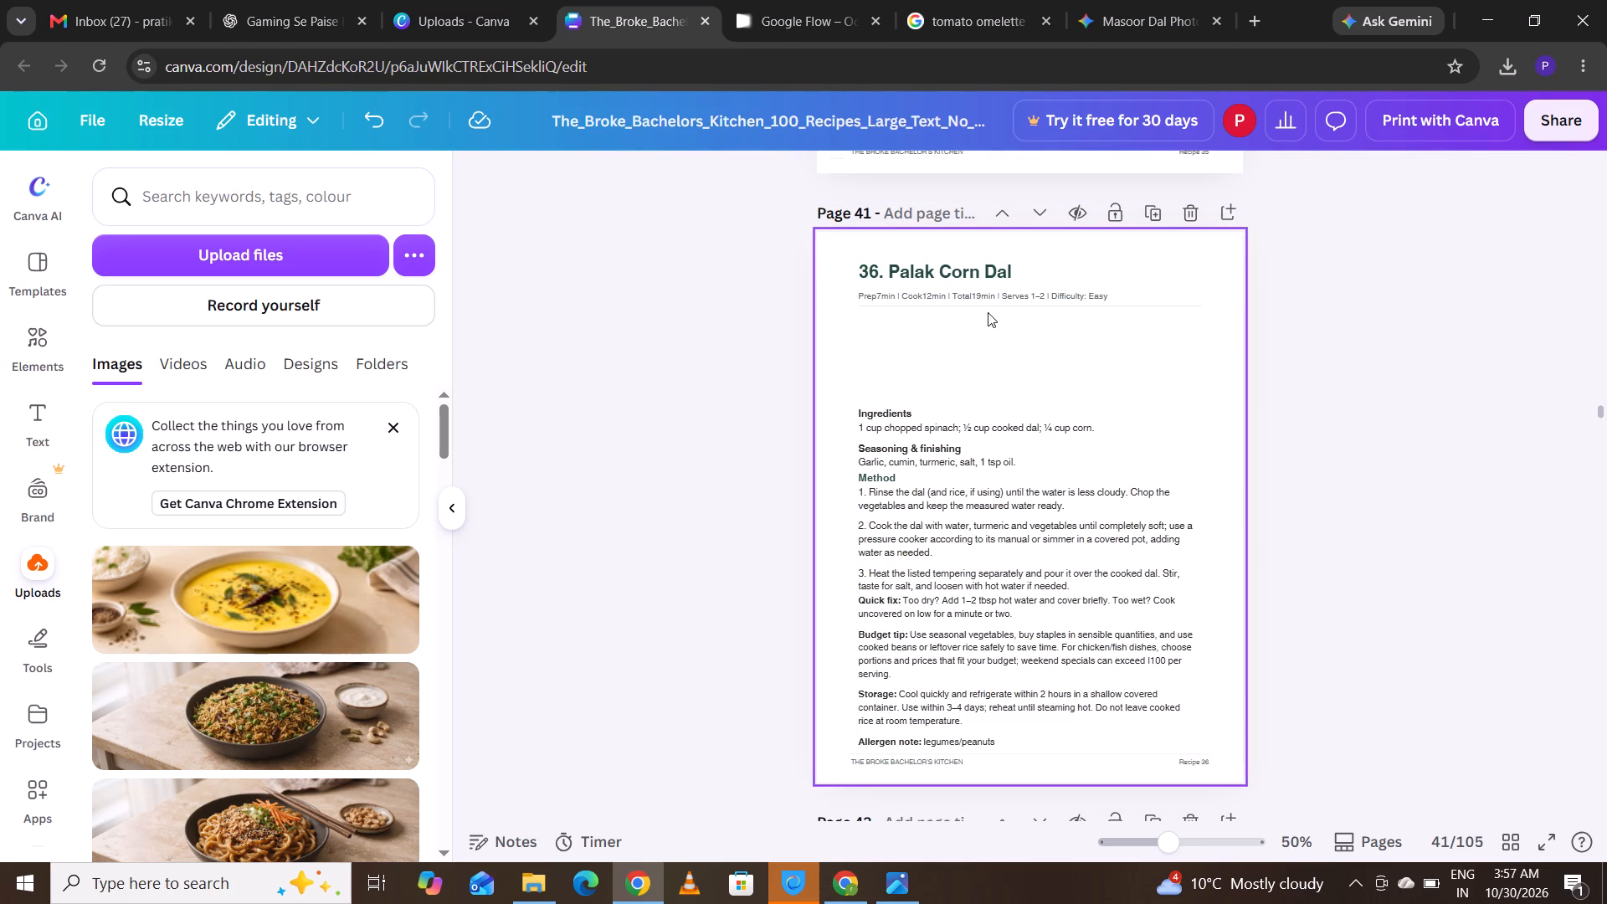
click(1104, 298)
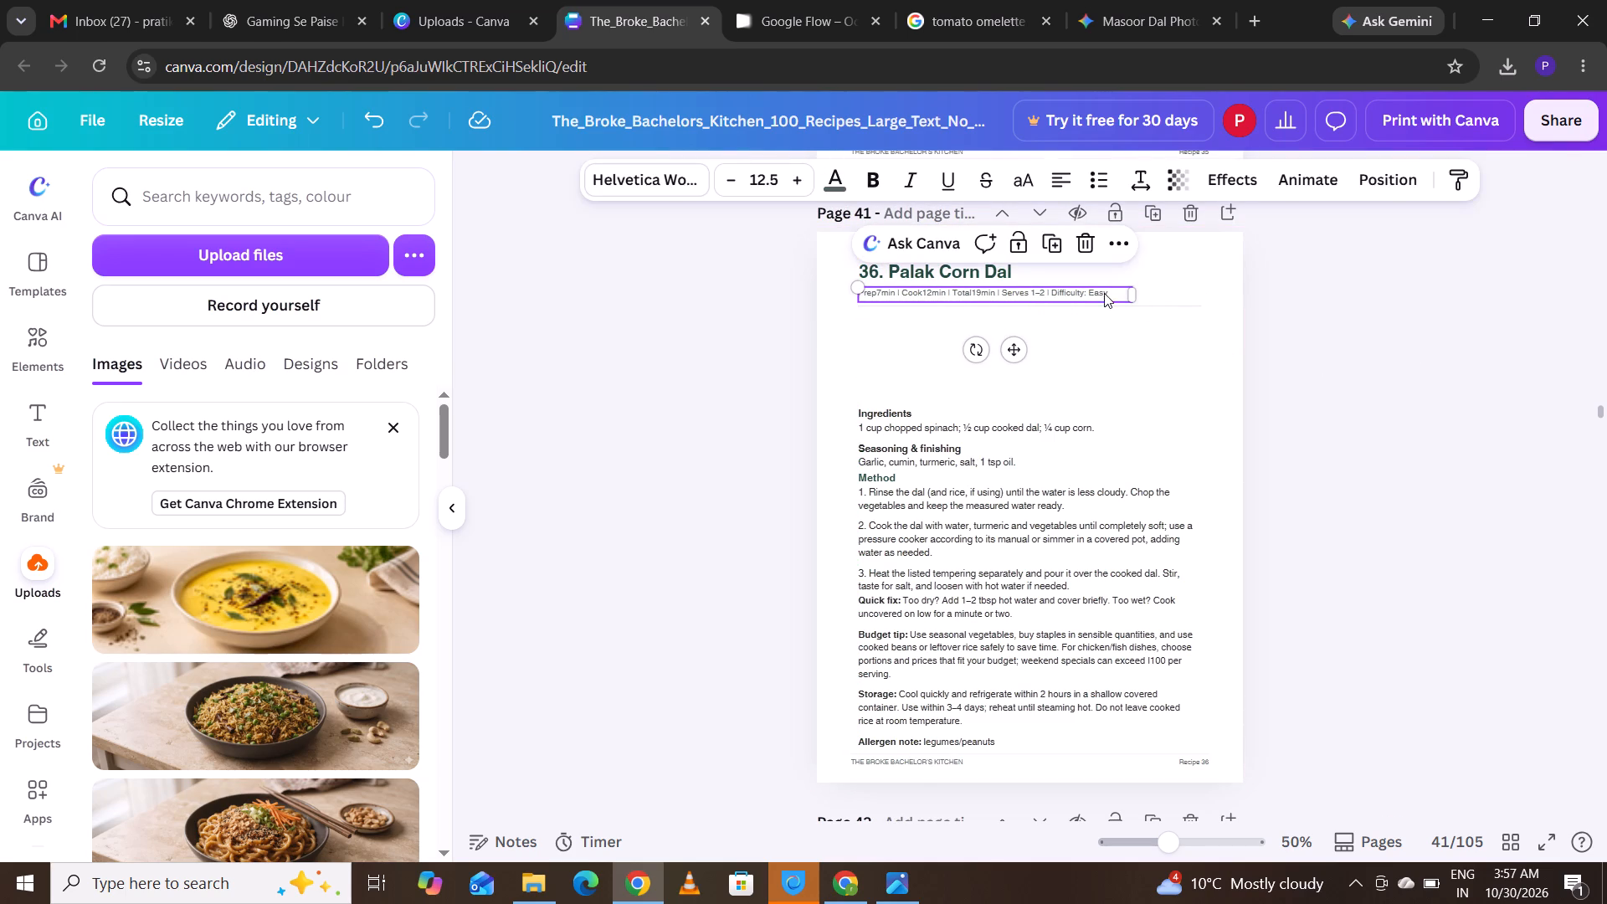
click(1055, 306)
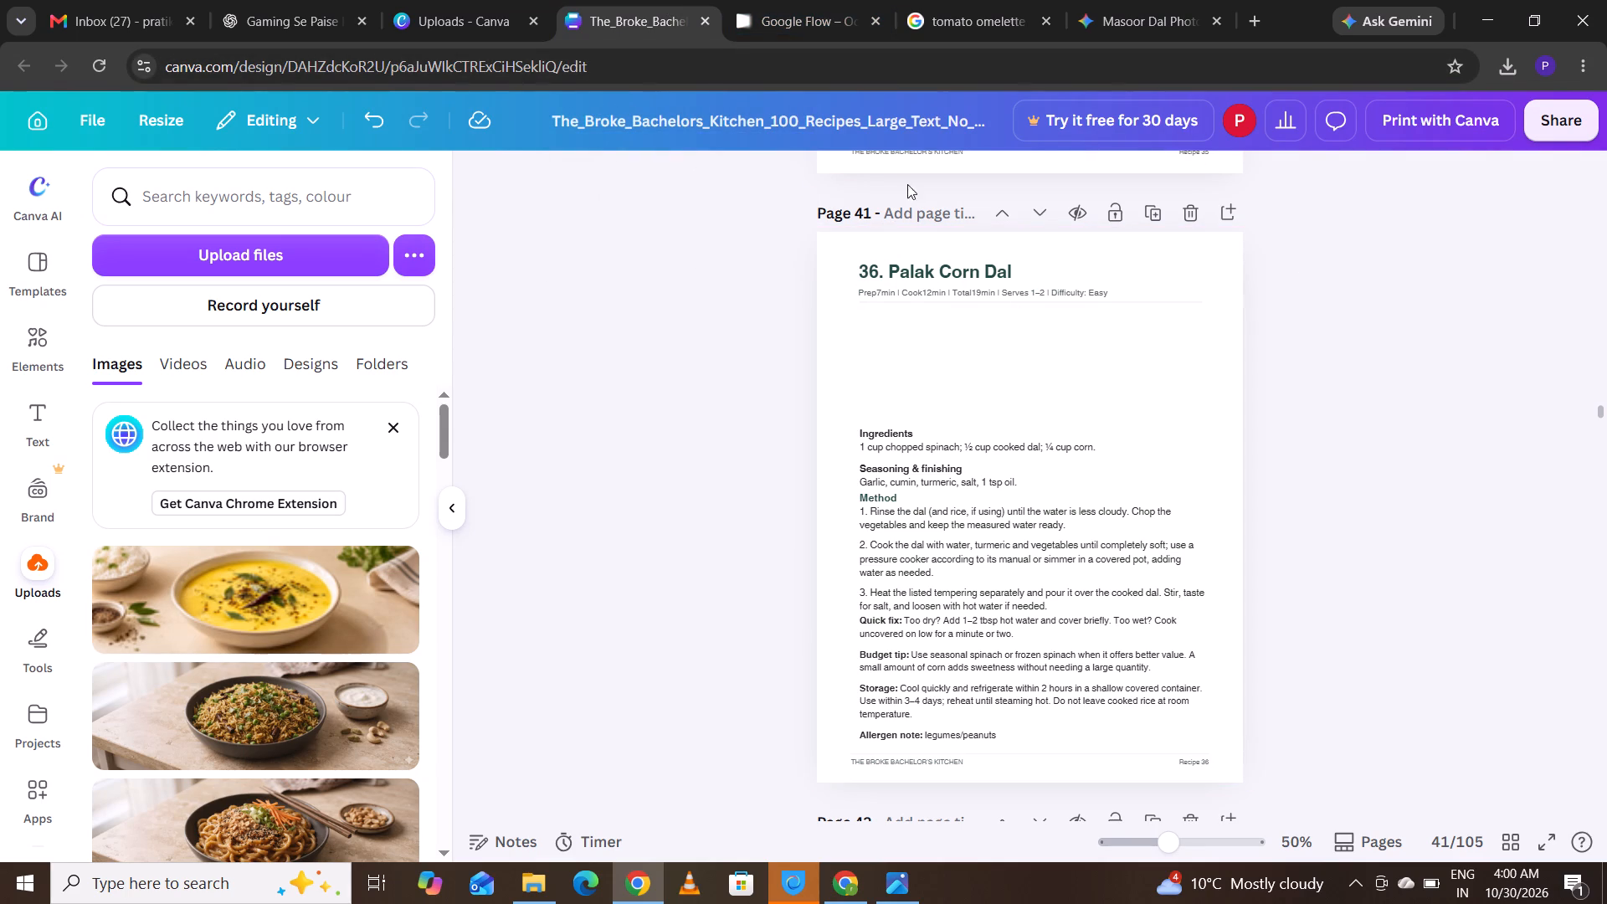
Search Google Images for "palak corn dal" and browse the results to see how the real dish looks.
click(945, 0)
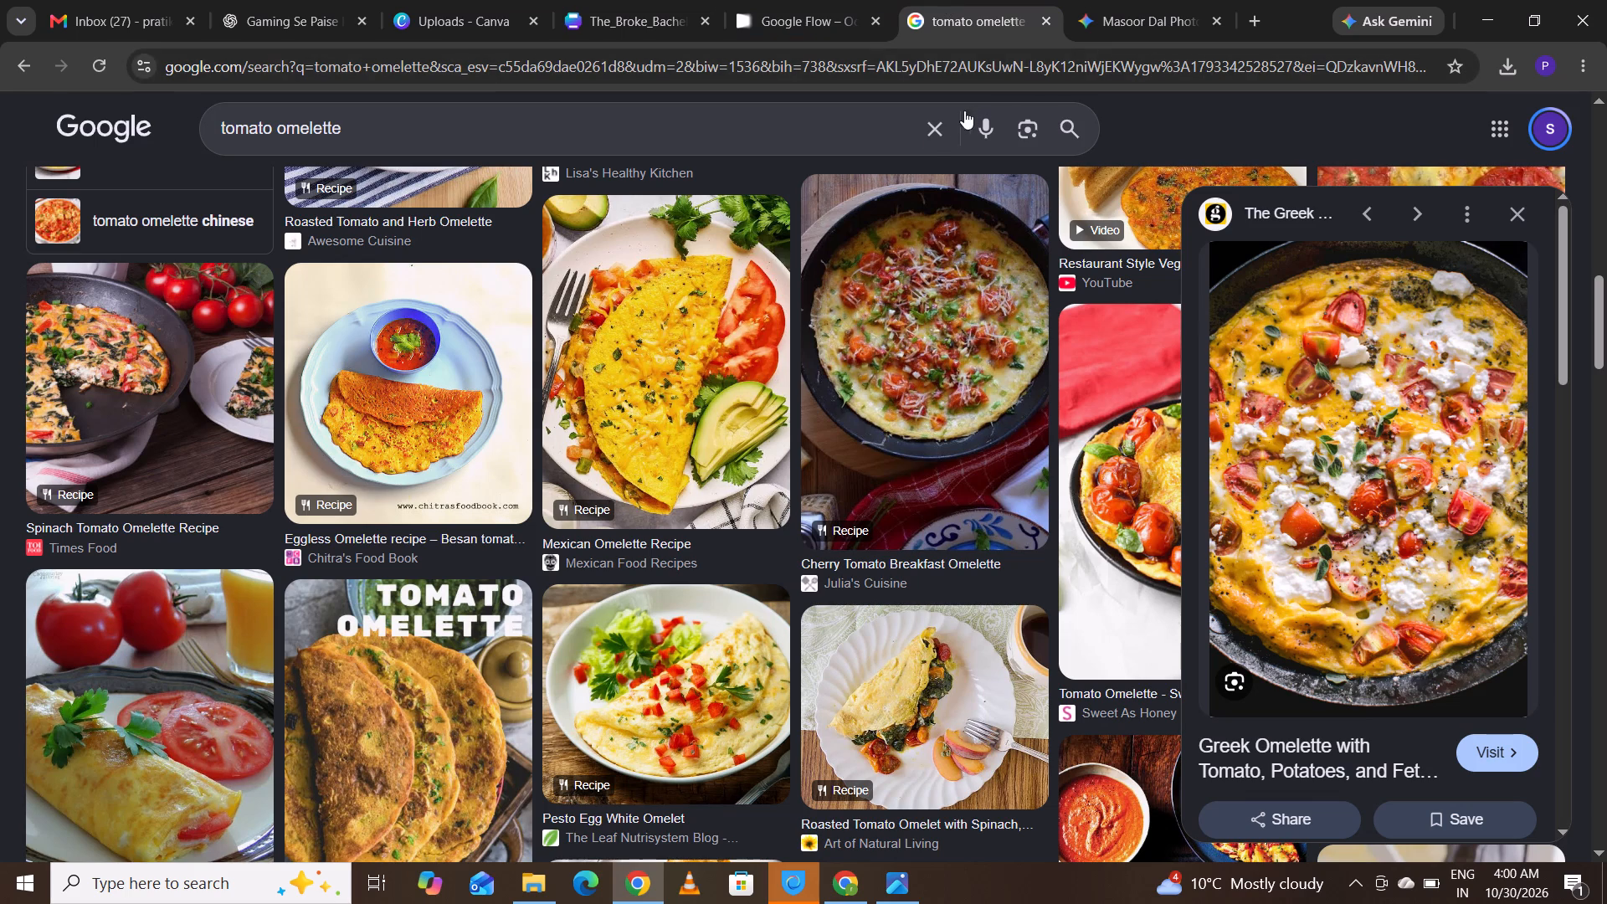
click(925, 134)
click(865, 125)
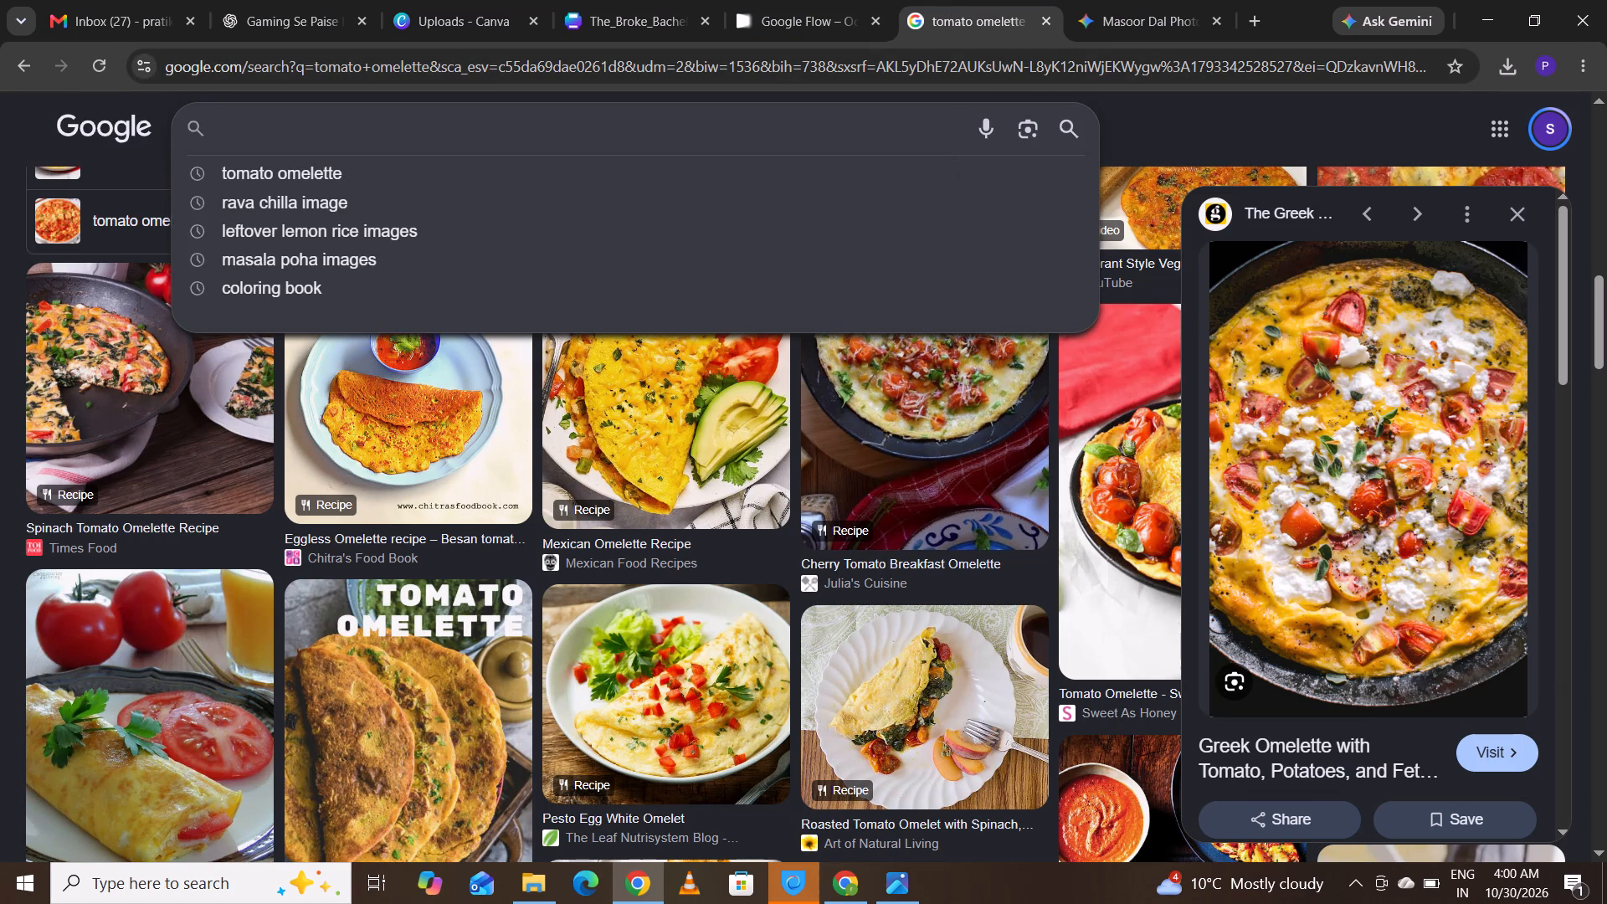
text(palak corn dal)
key(Return)
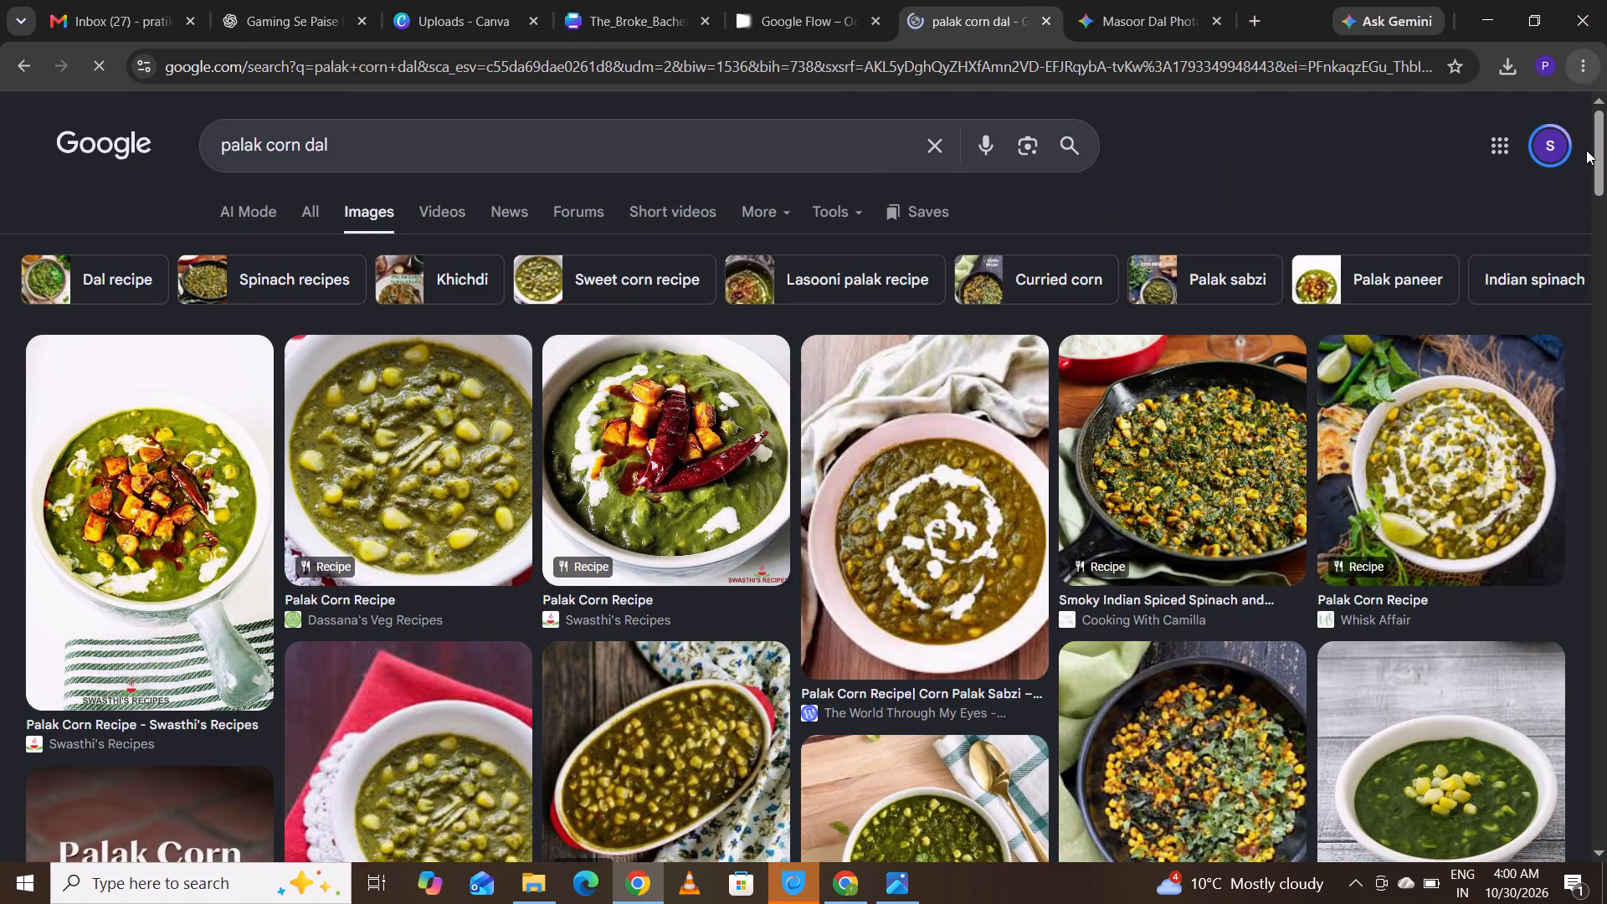
drag(1598, 140, 1600, 170)
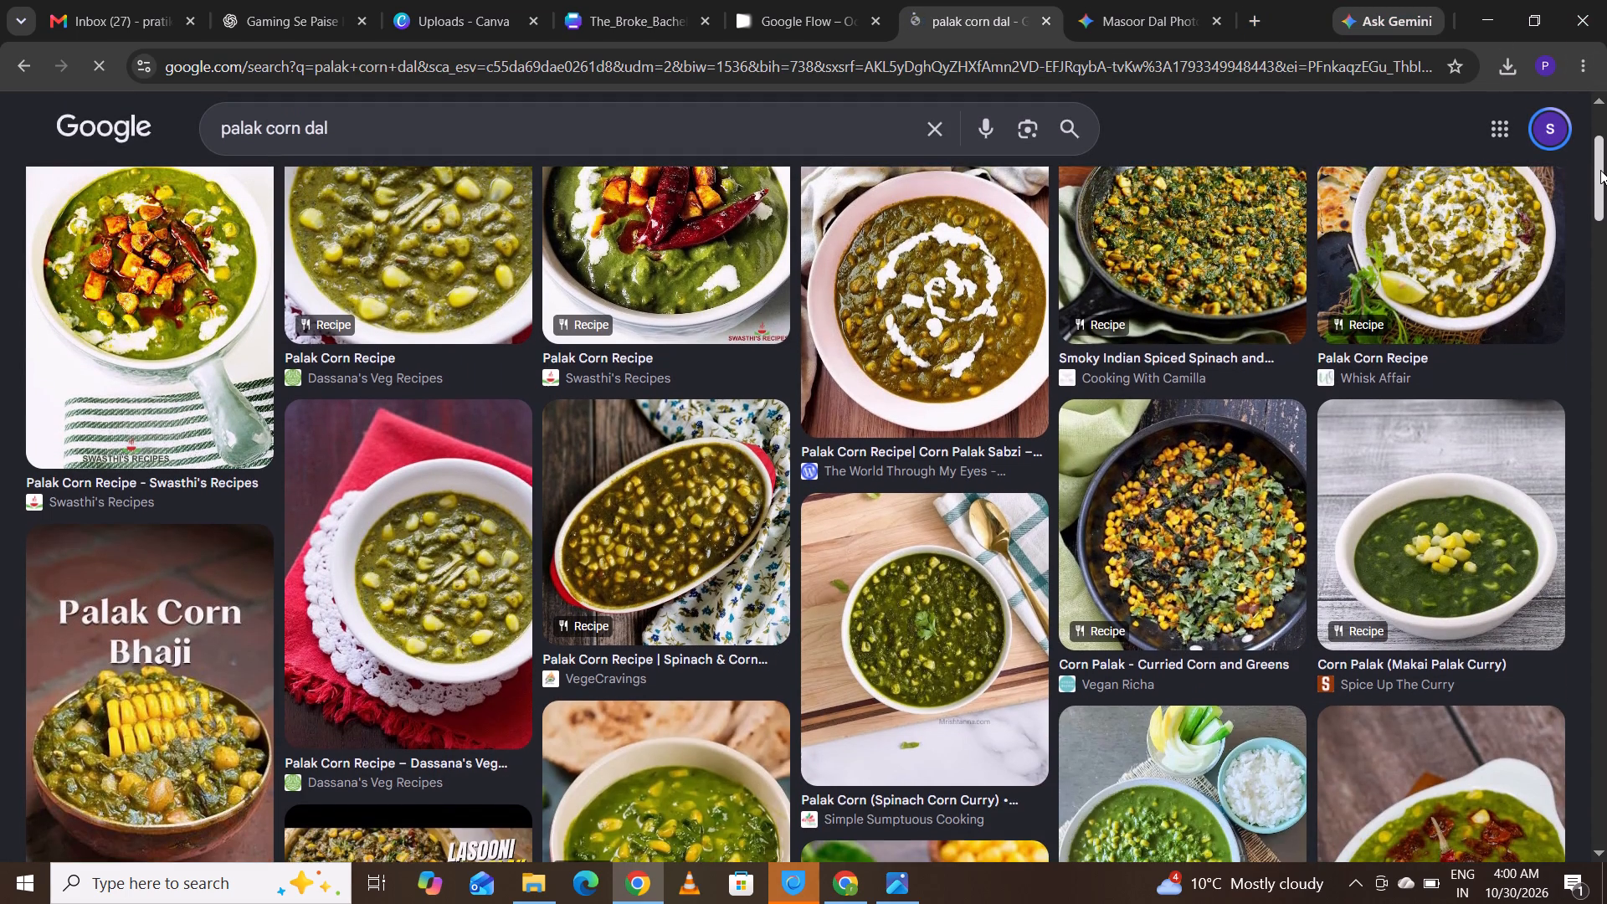
drag(1600, 170, 1601, 189)
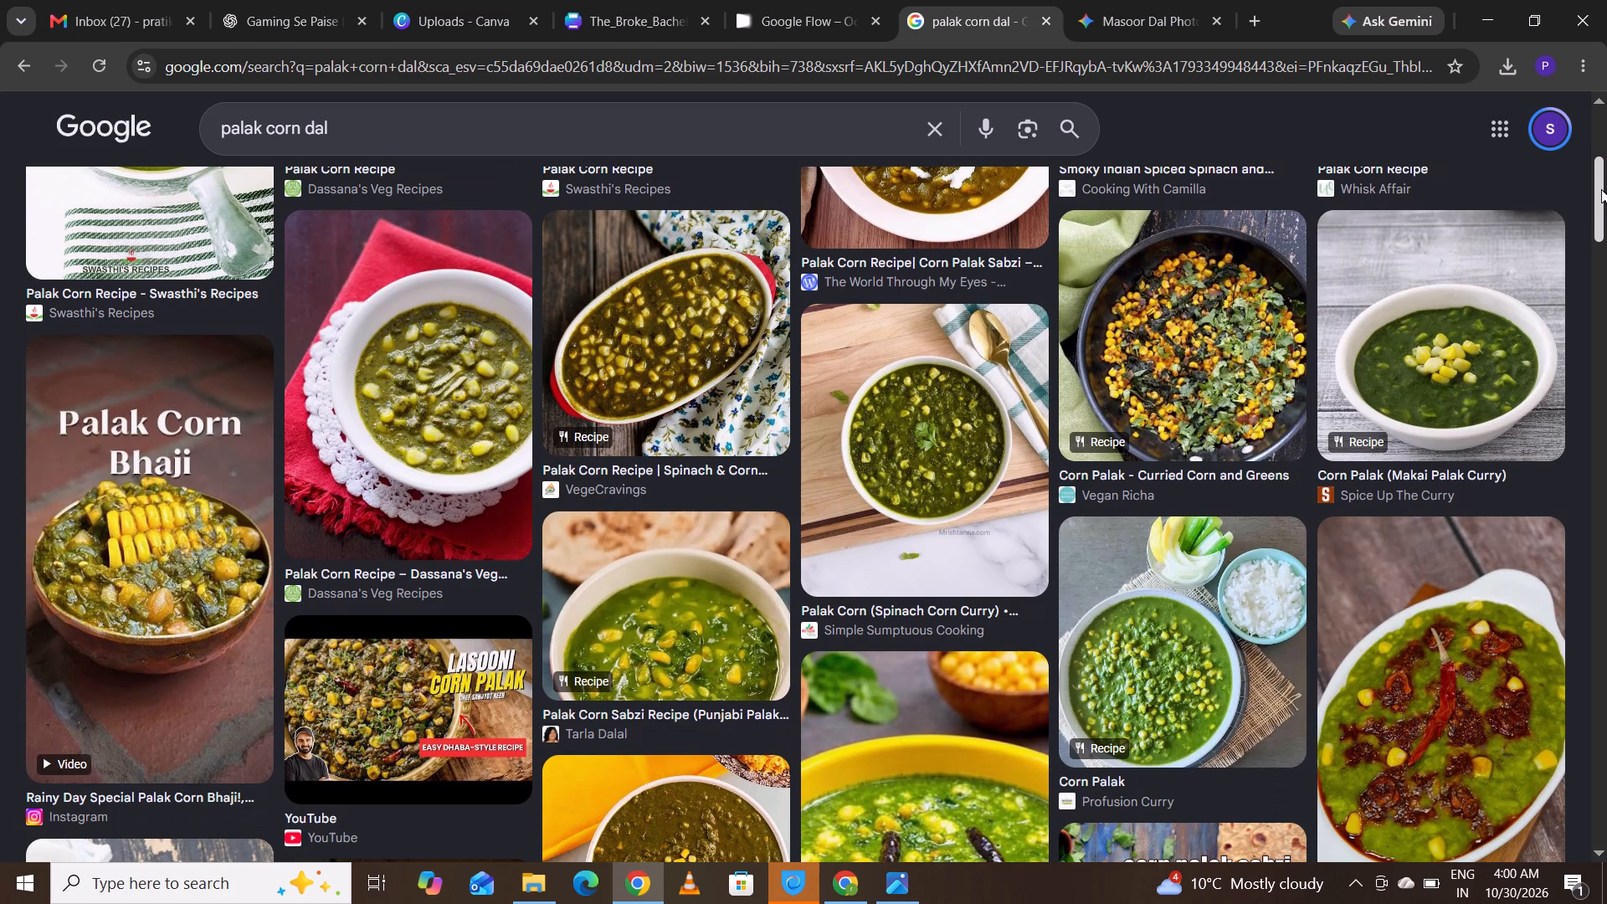
drag(1601, 189, 1606, 273)
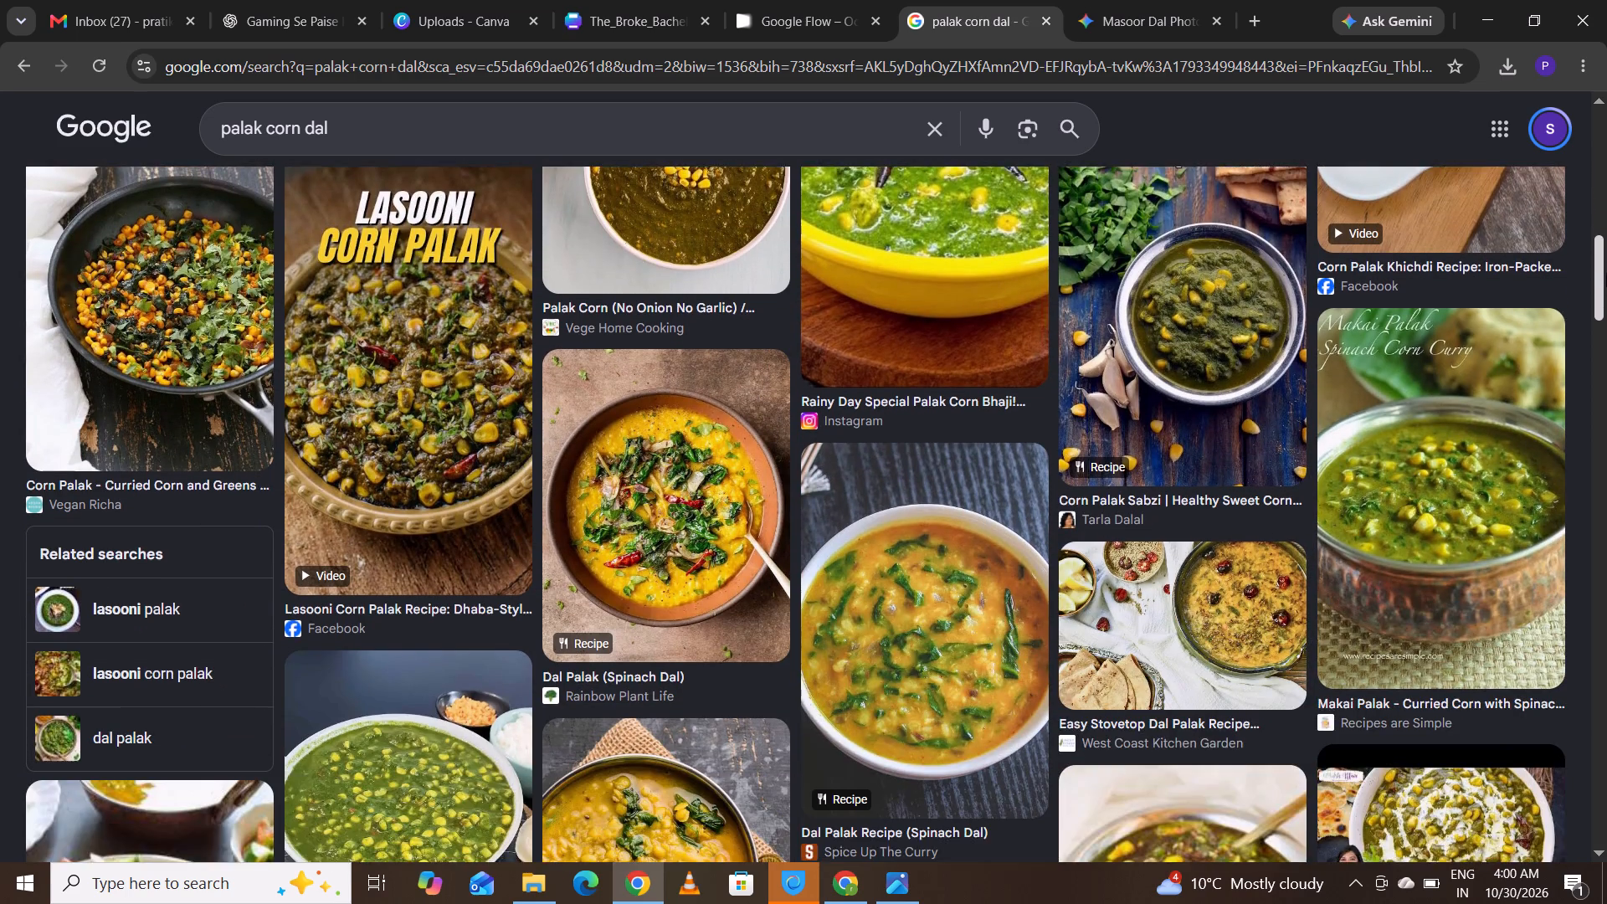
drag(1606, 273, 1606, 286)
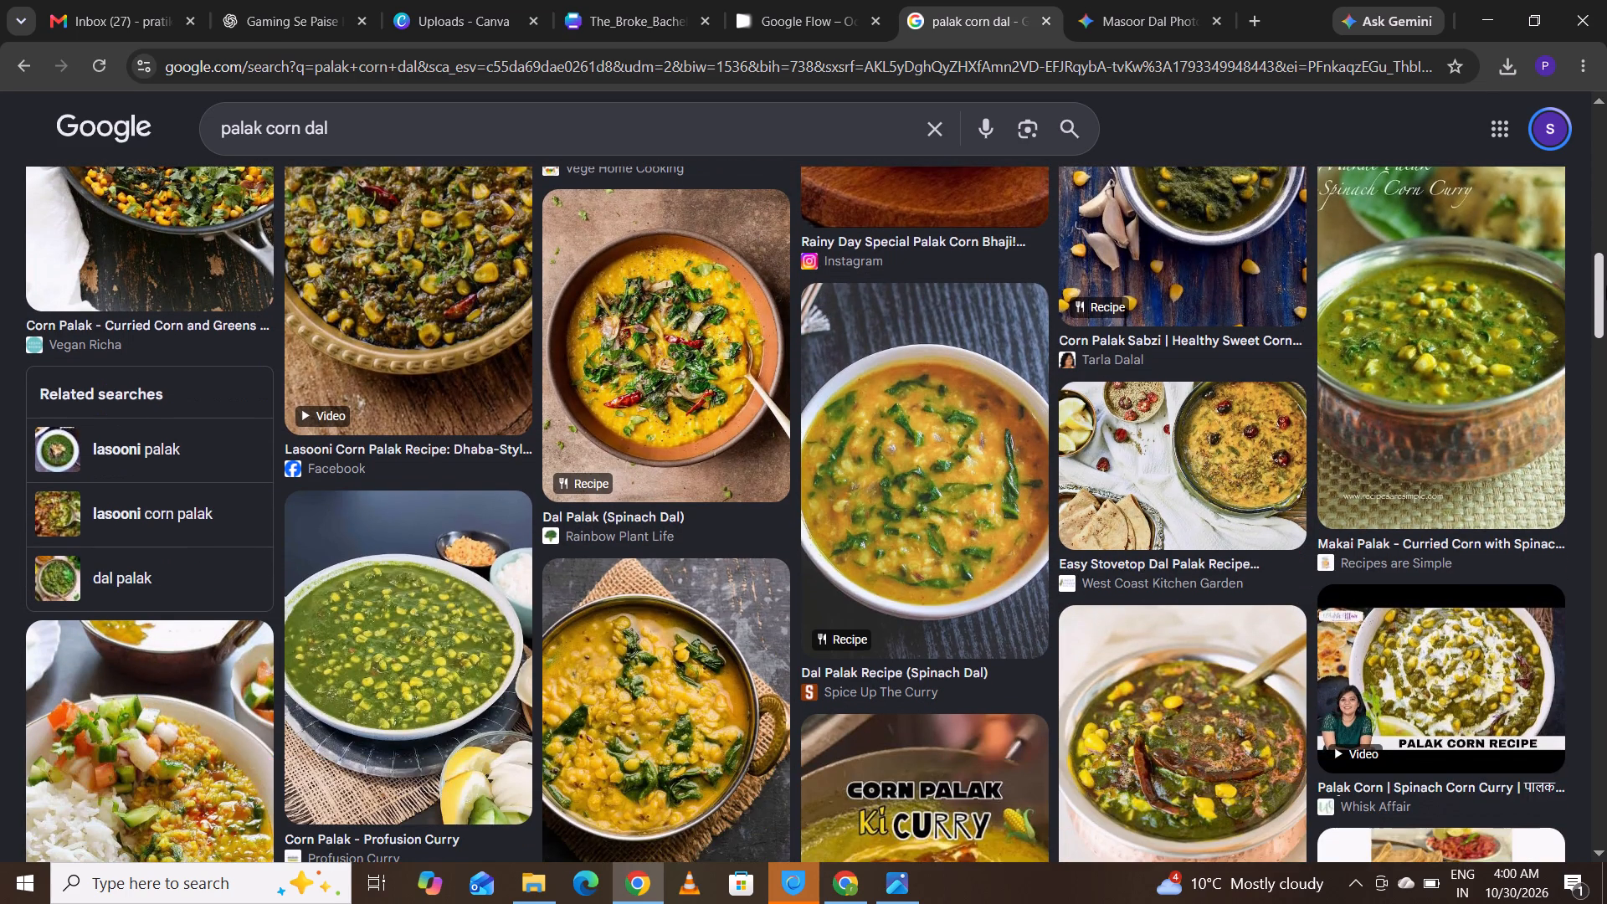
drag(1606, 286, 1606, 297)
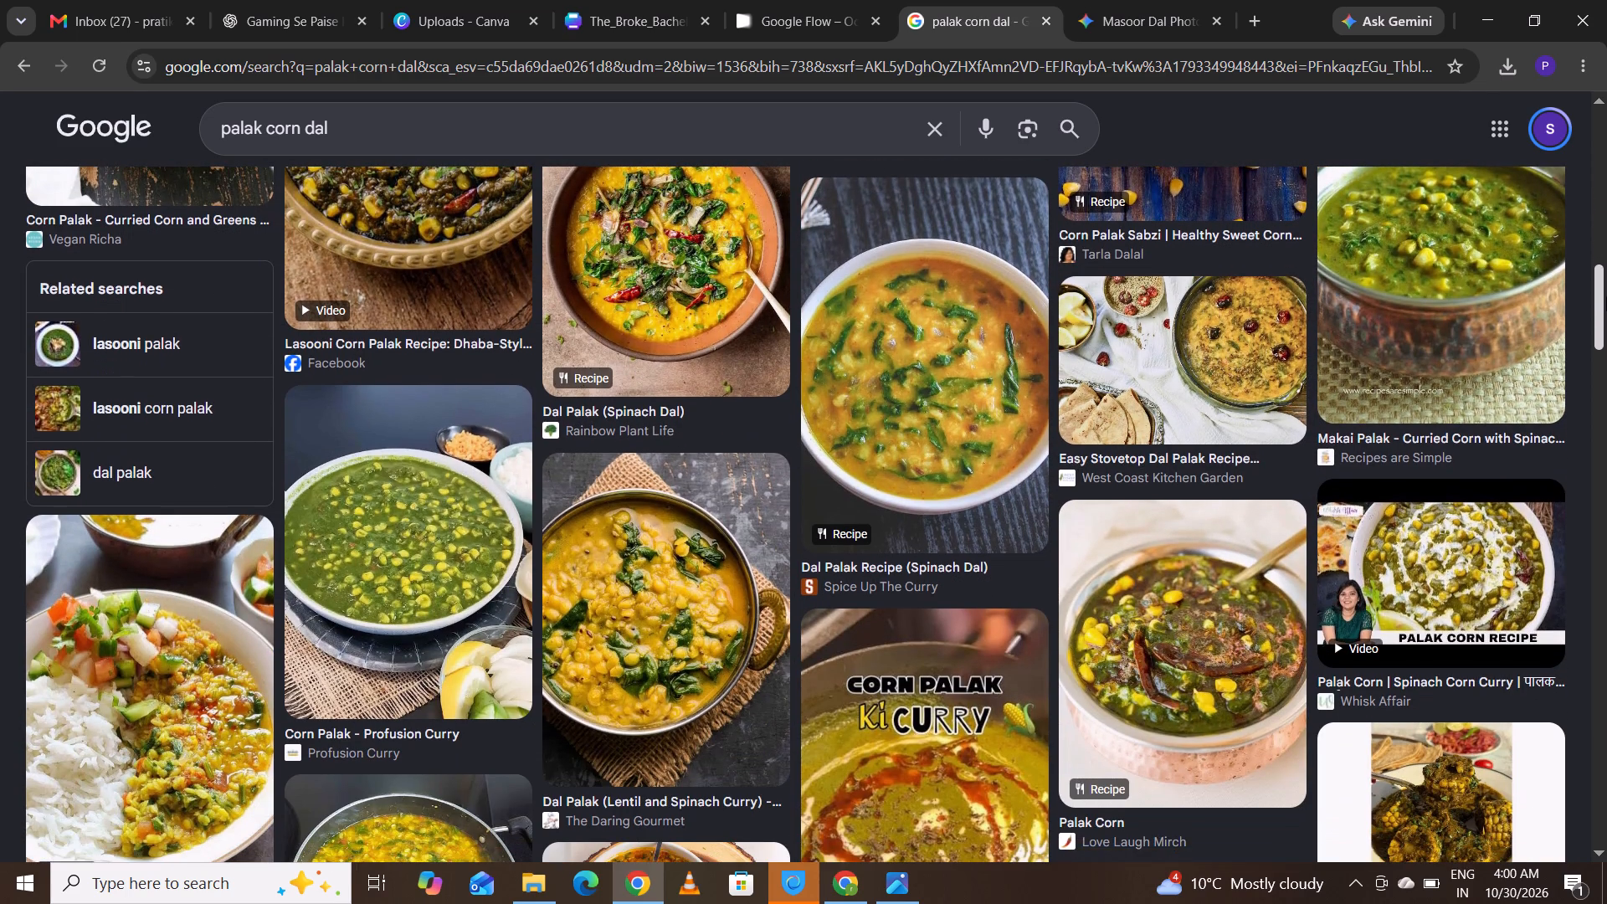
drag(1606, 297, 1606, 331)
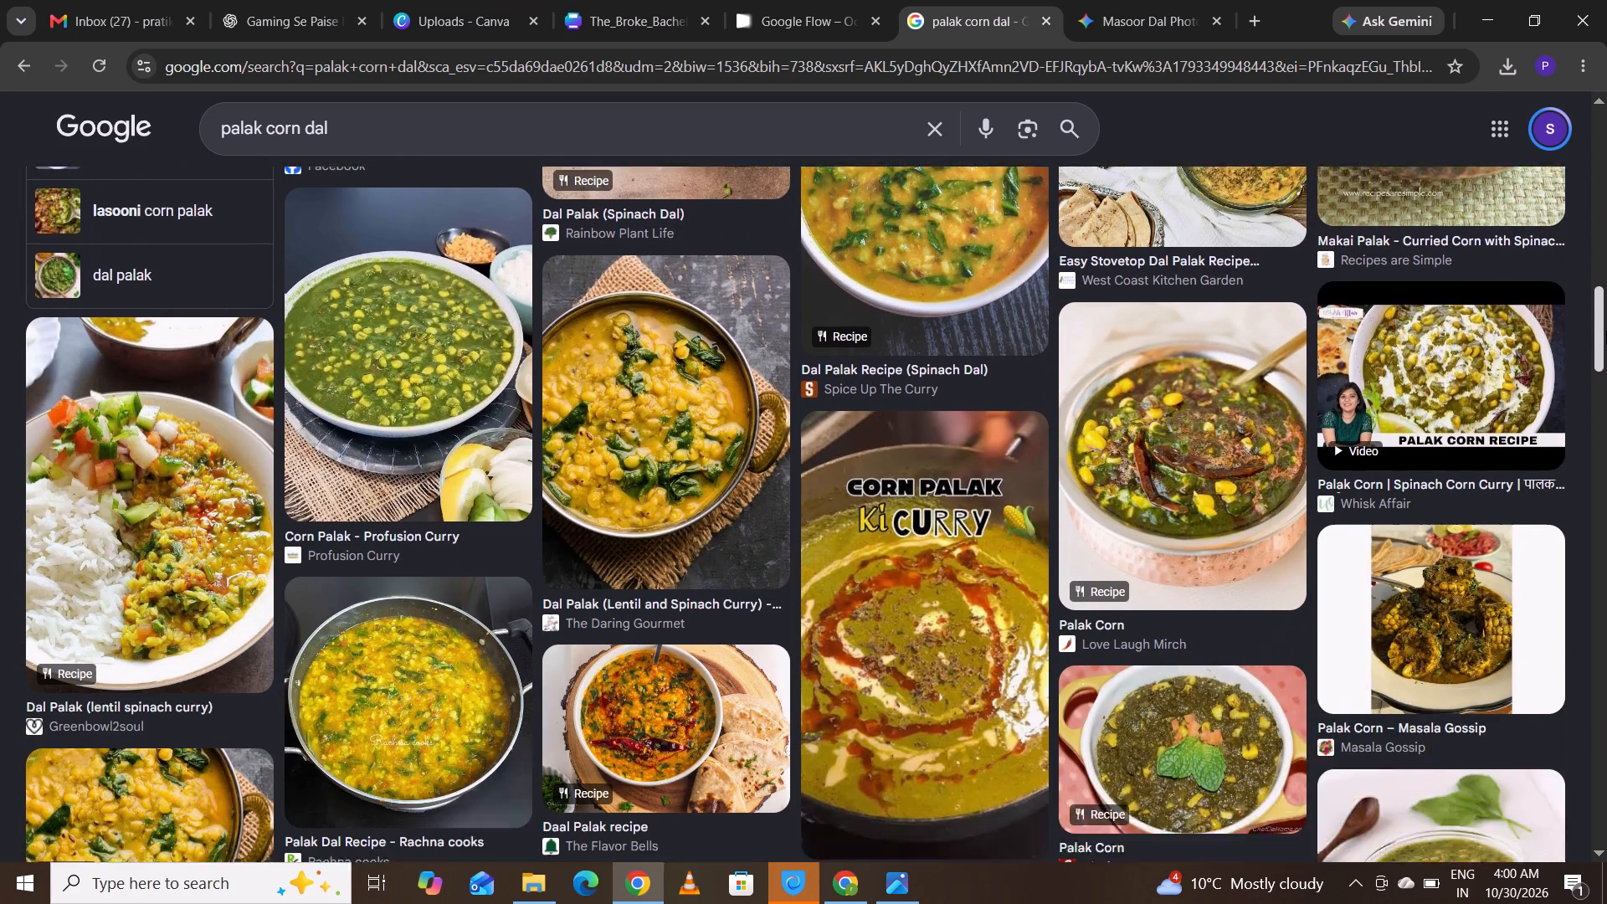
drag(1606, 331, 1606, 362)
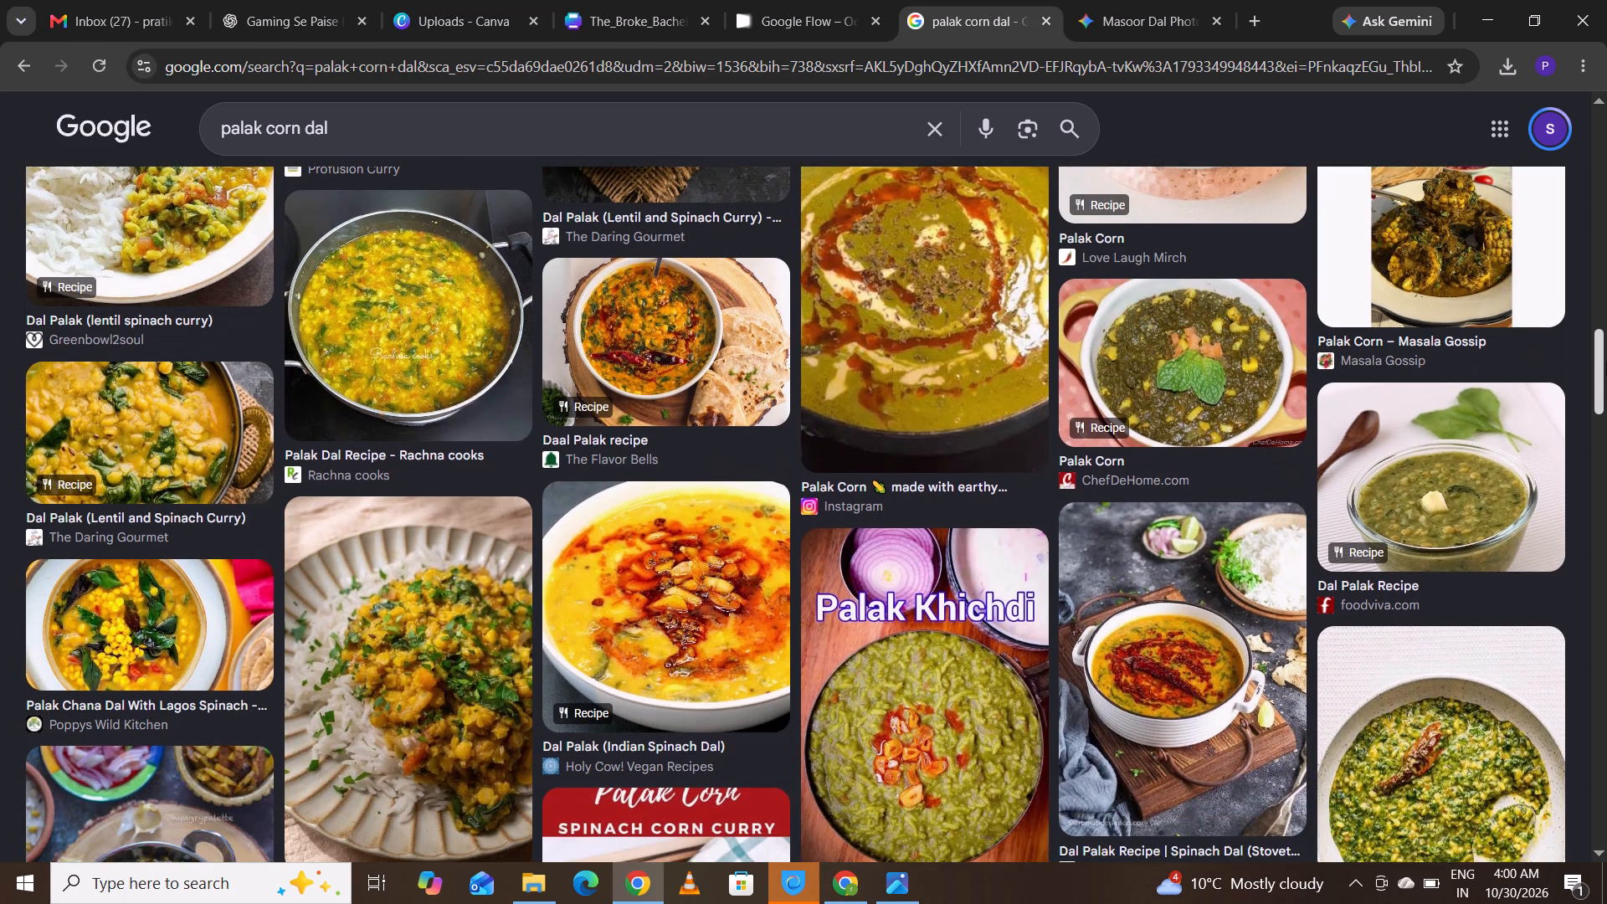
drag(1606, 362, 1606, 384)
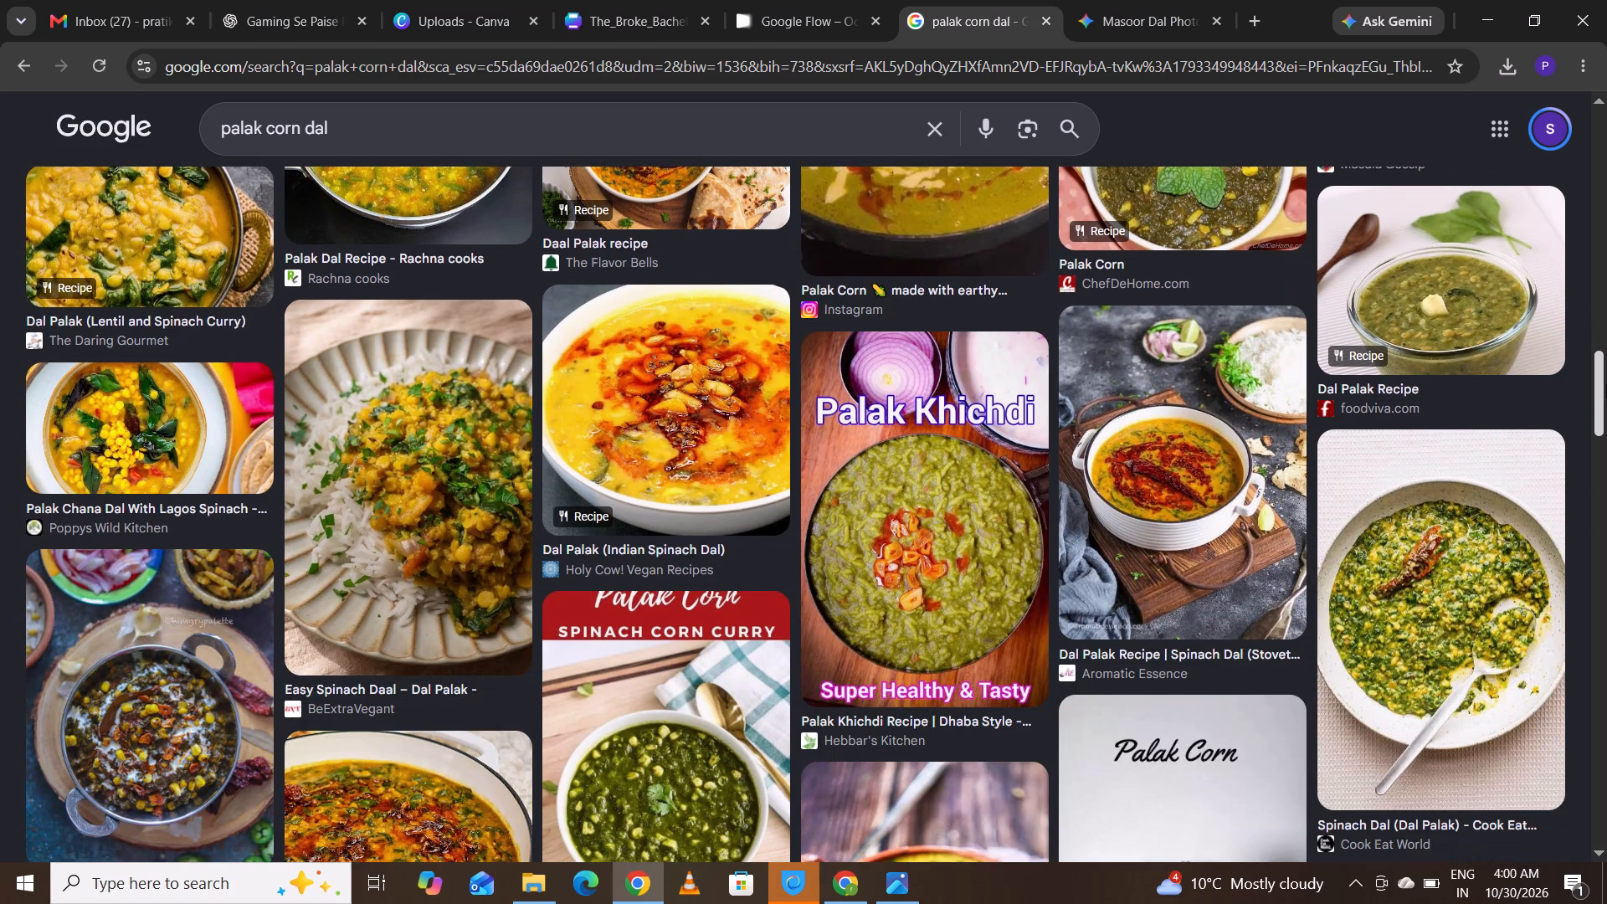
drag(1606, 384, 1606, 108)
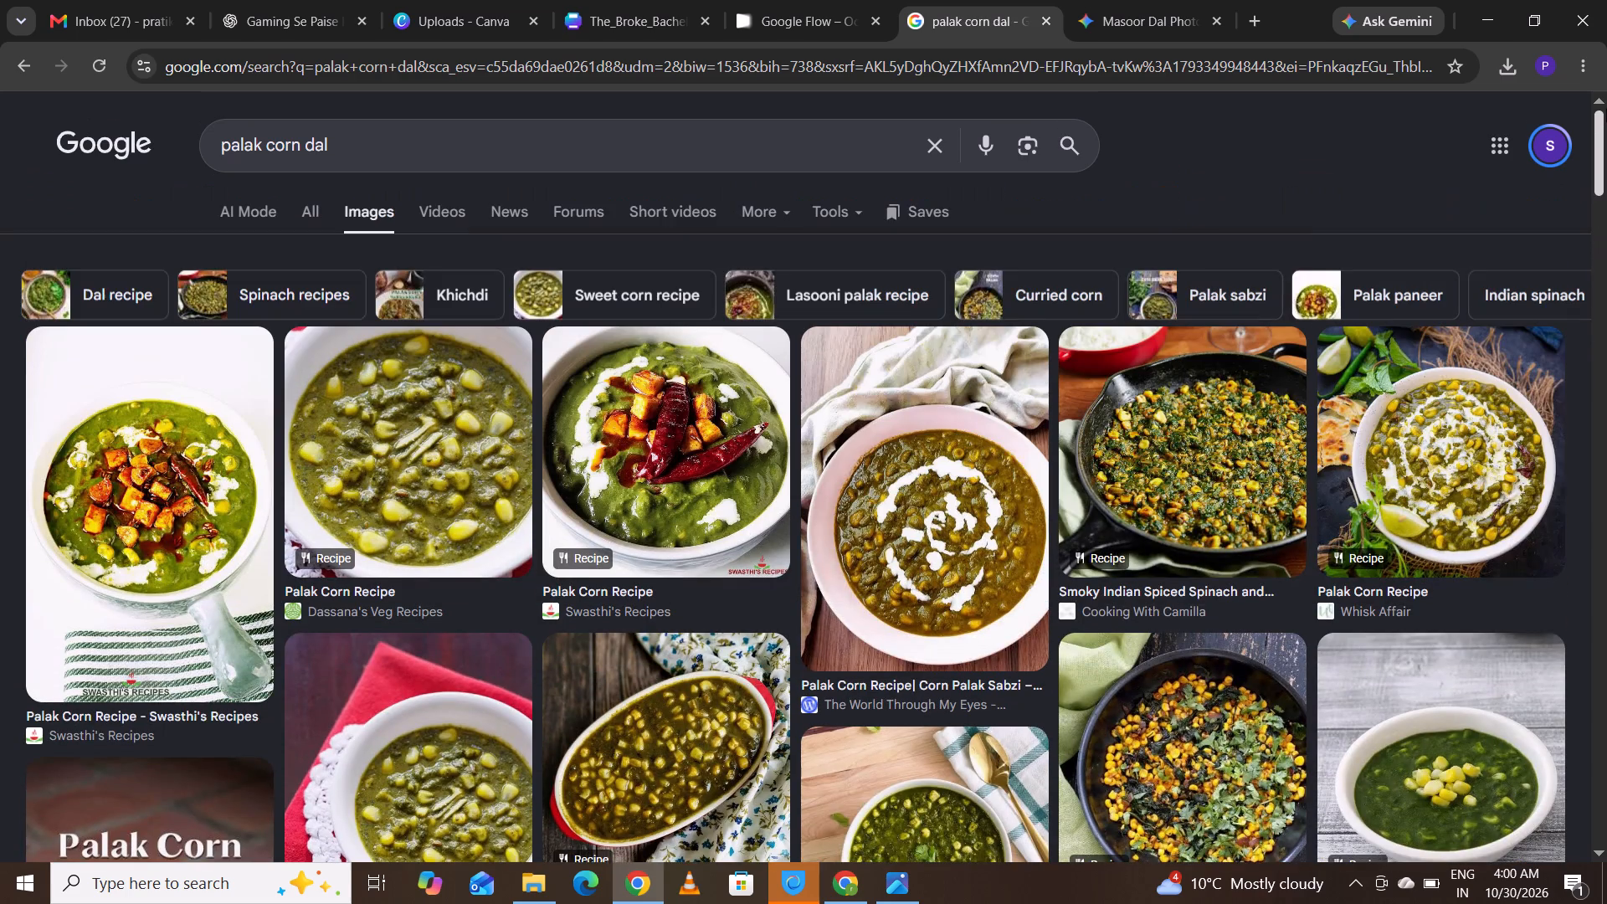
Capture a full-screen screenshot of the Google Images results for palak corn dal and save it as an image file.
drag(1606, 108, 1606, 207)
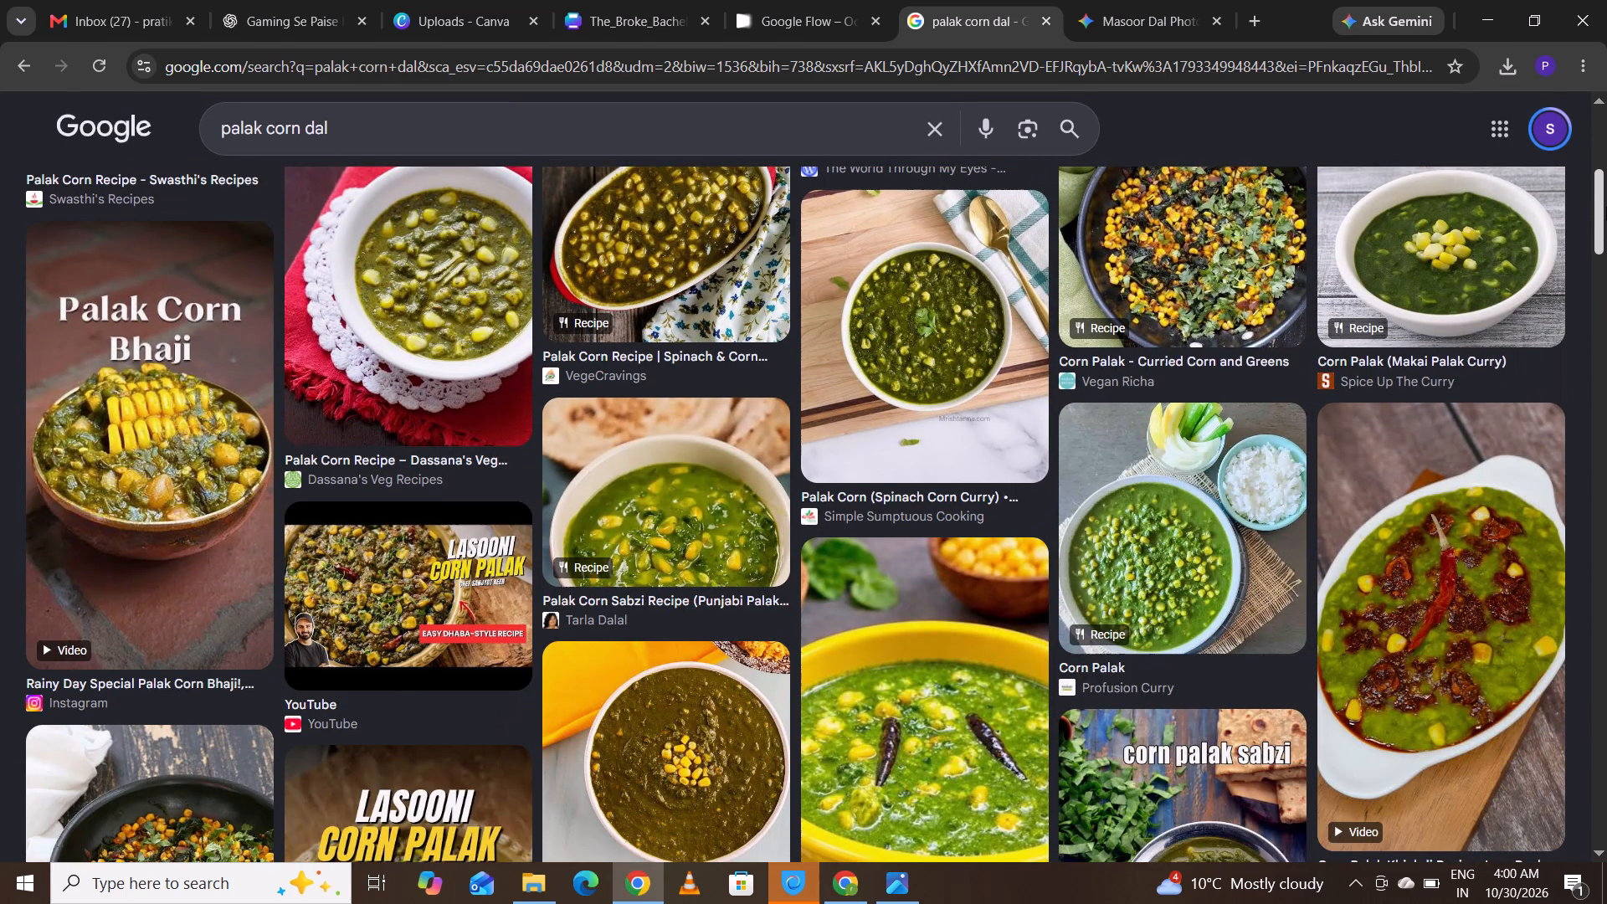
drag(1606, 207, 1606, 193)
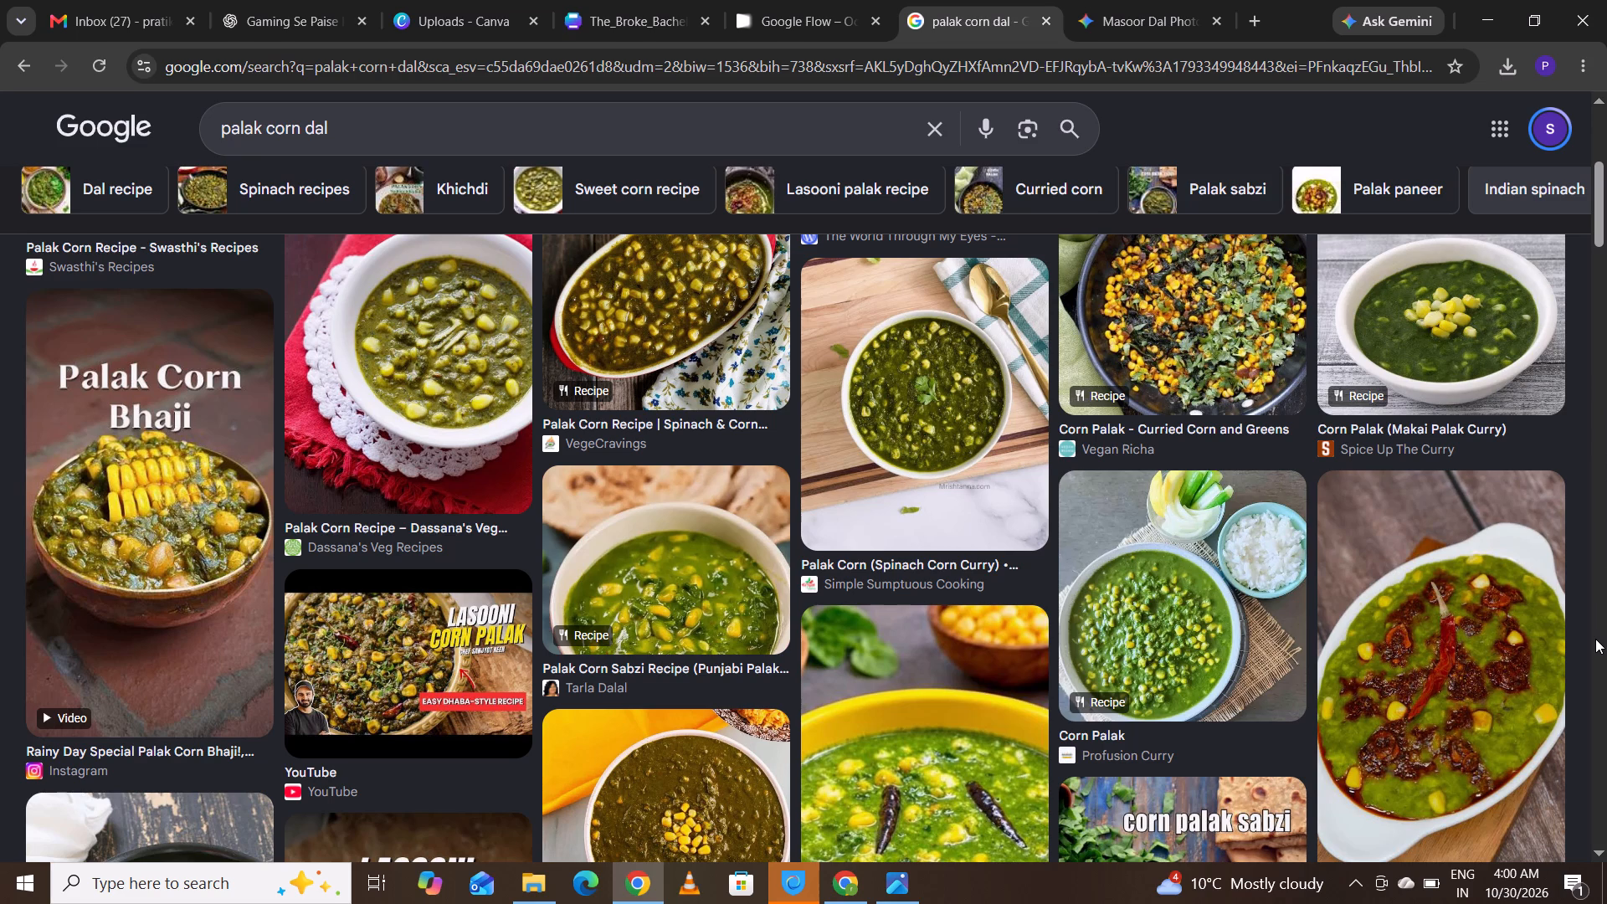
key(shift+super+s)
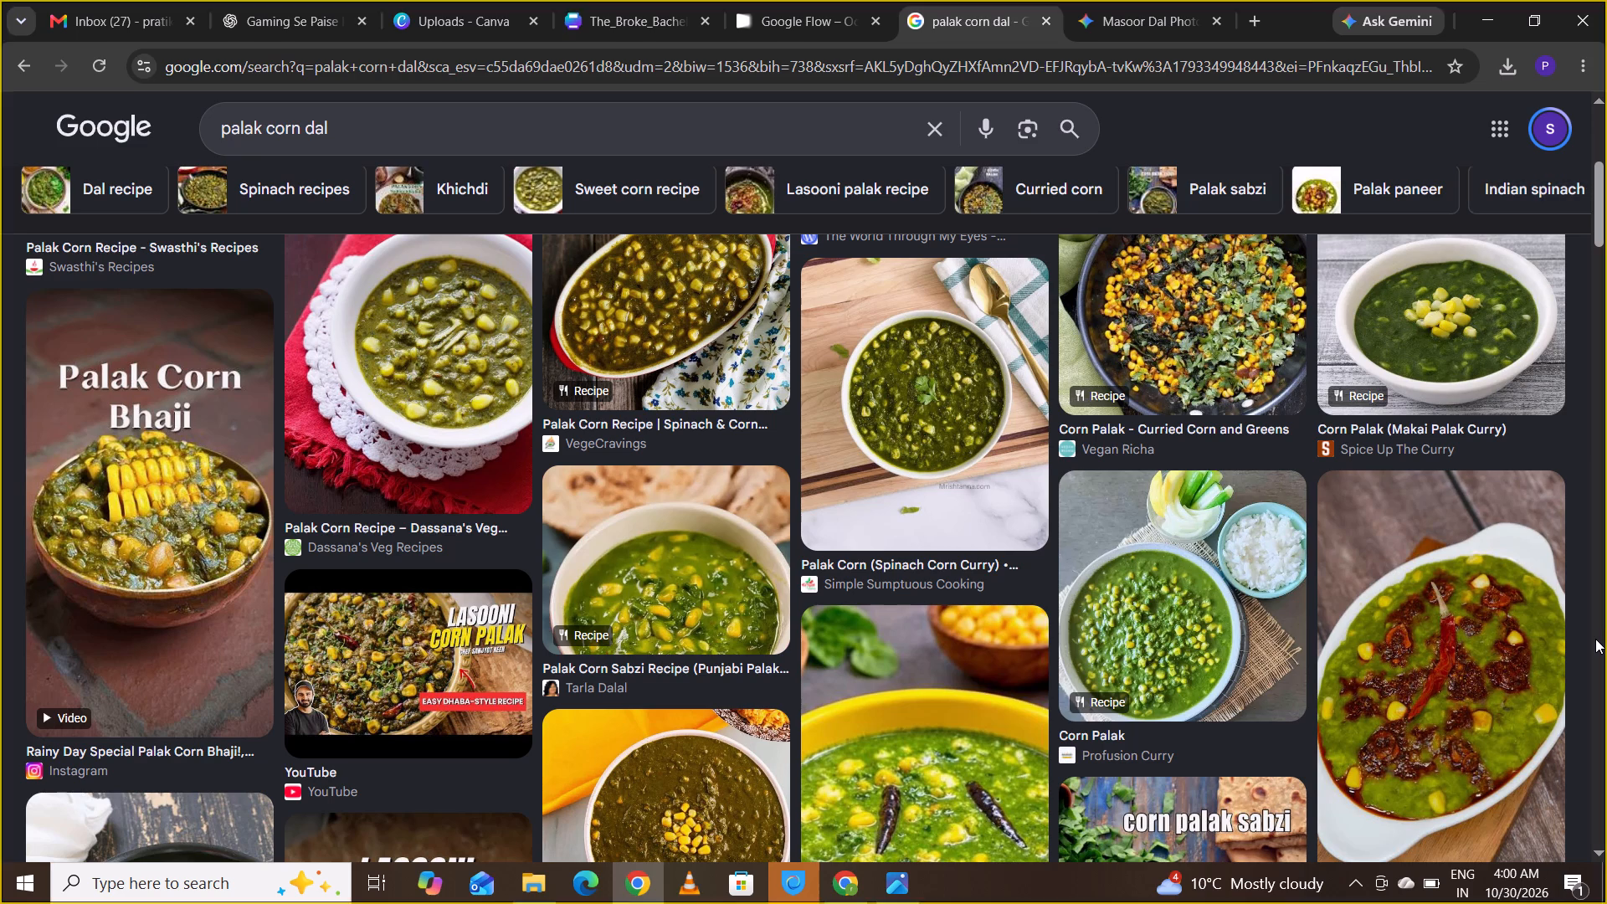
click(840, 28)
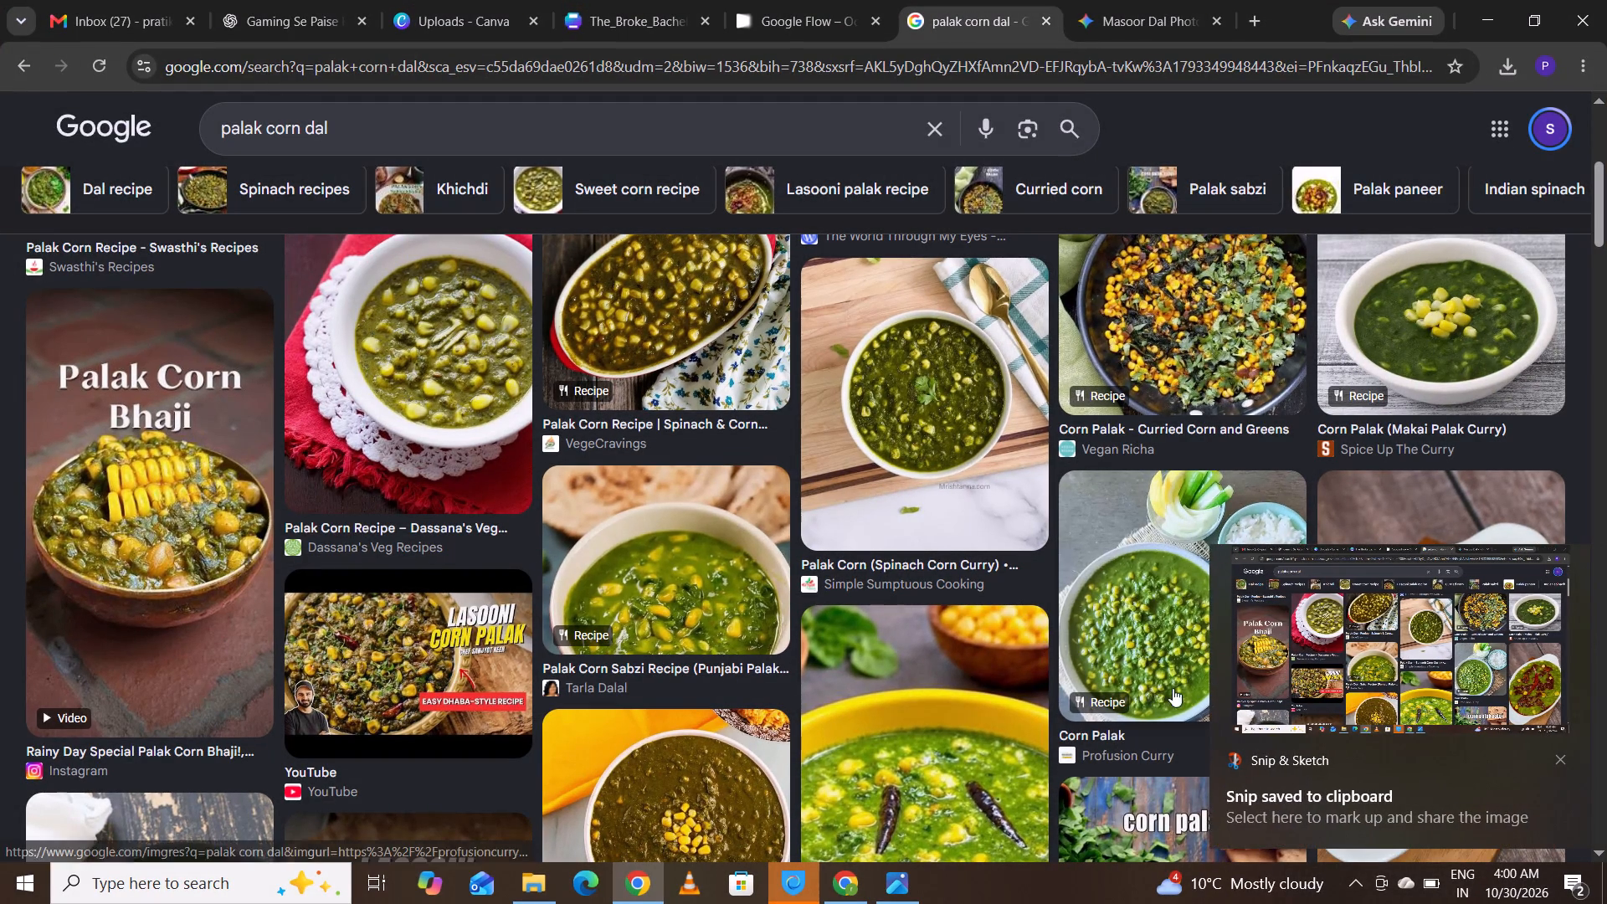
click(1222, 665)
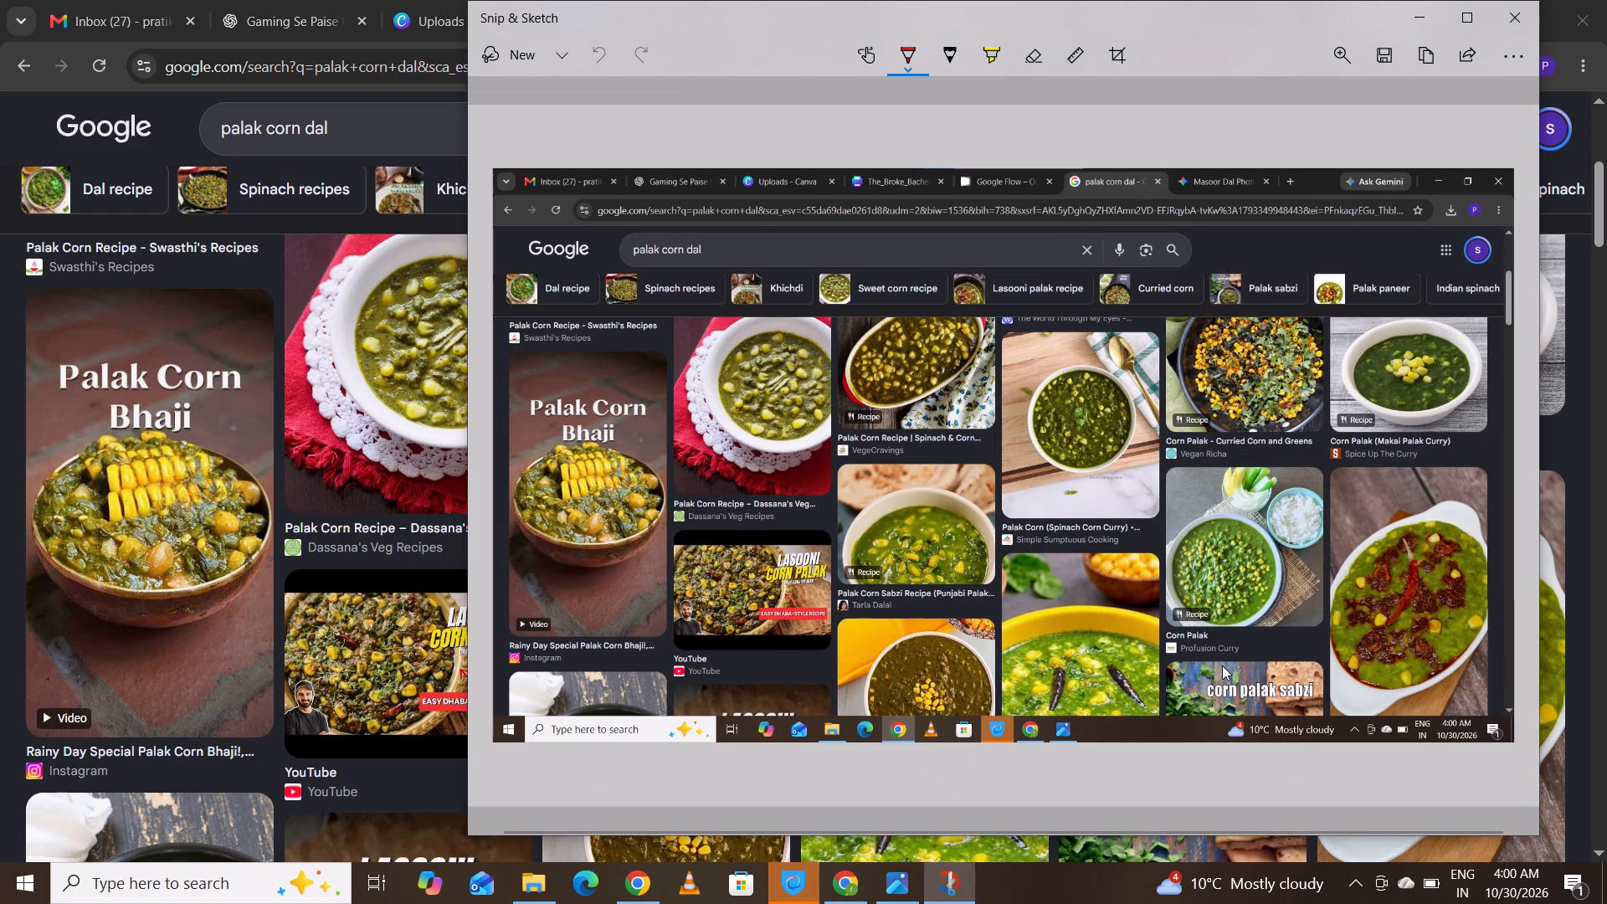
key(ctrl+s)
key(Return)
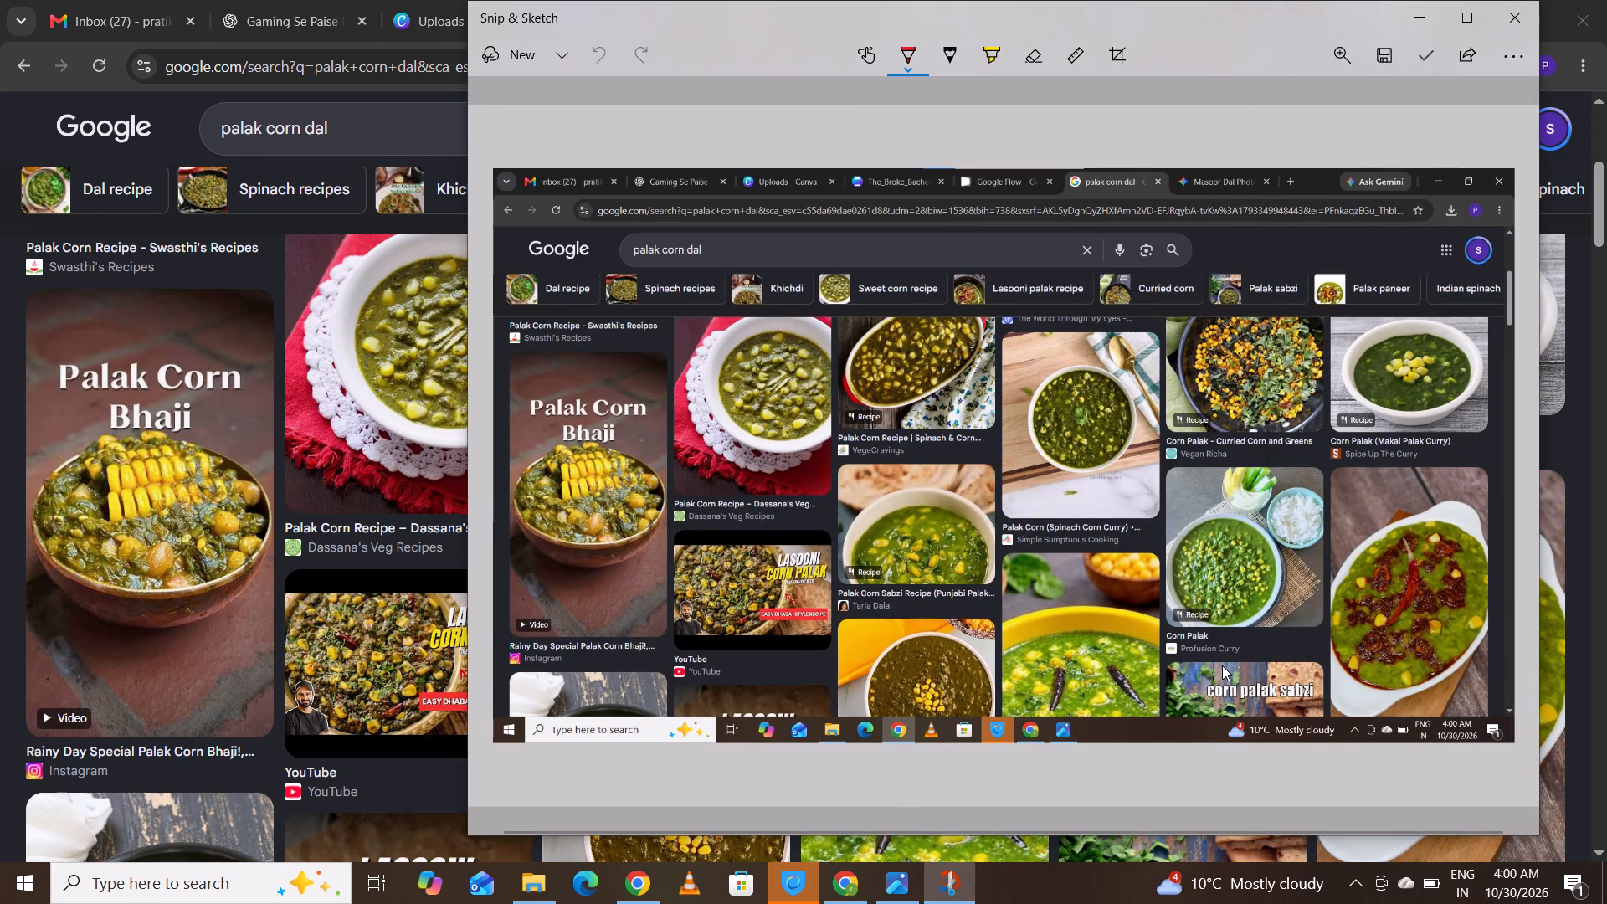
click(1512, 10)
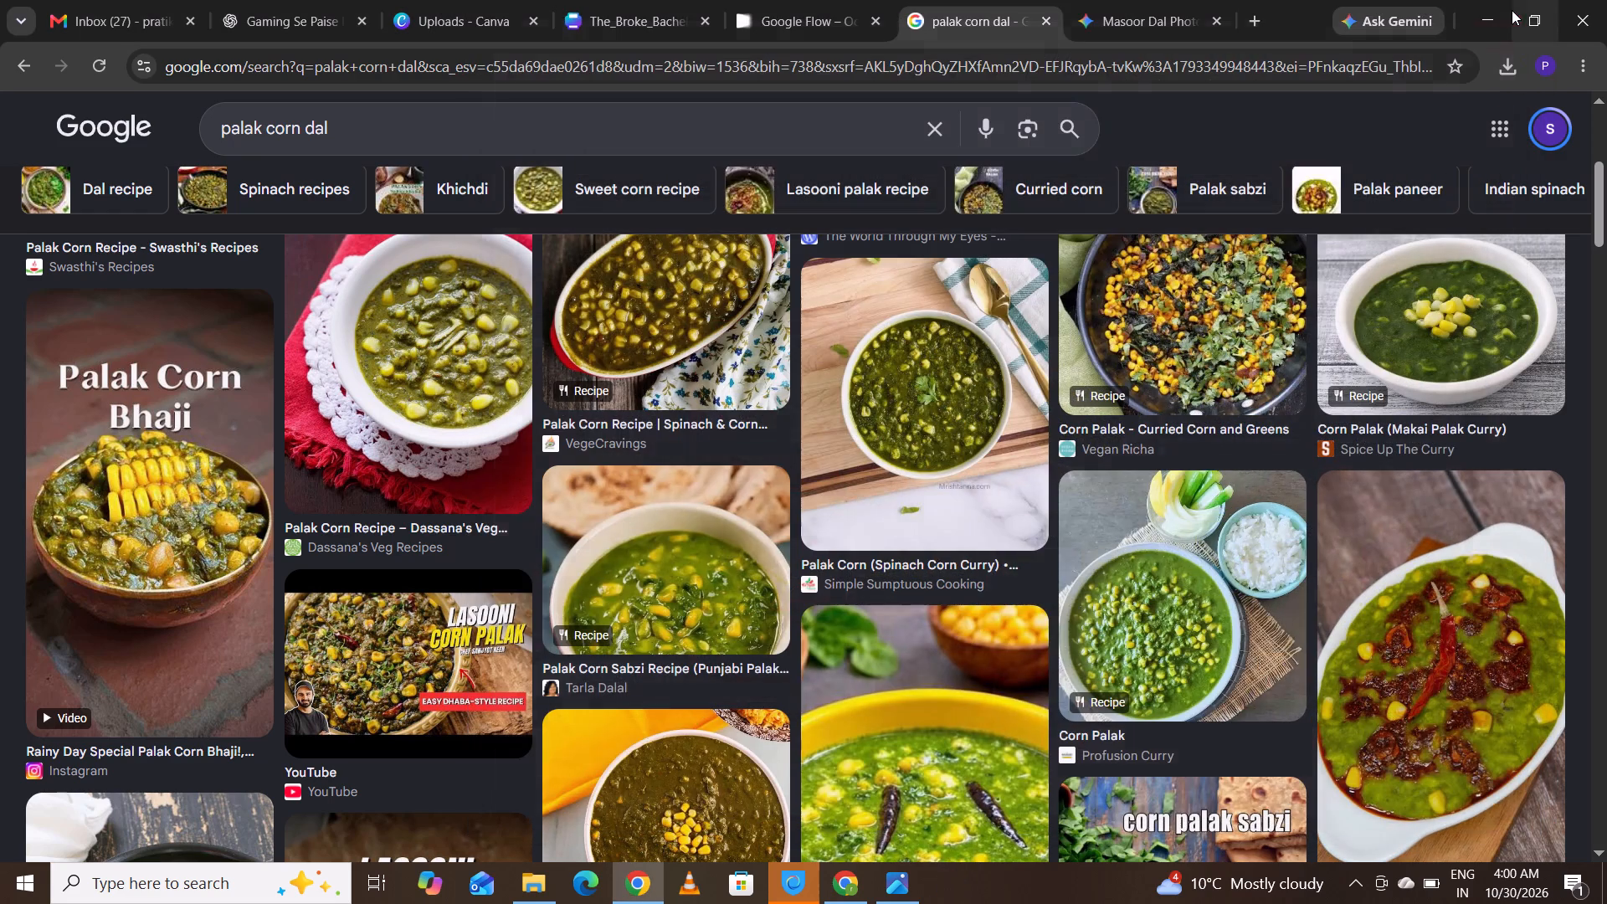
click(672, 0)
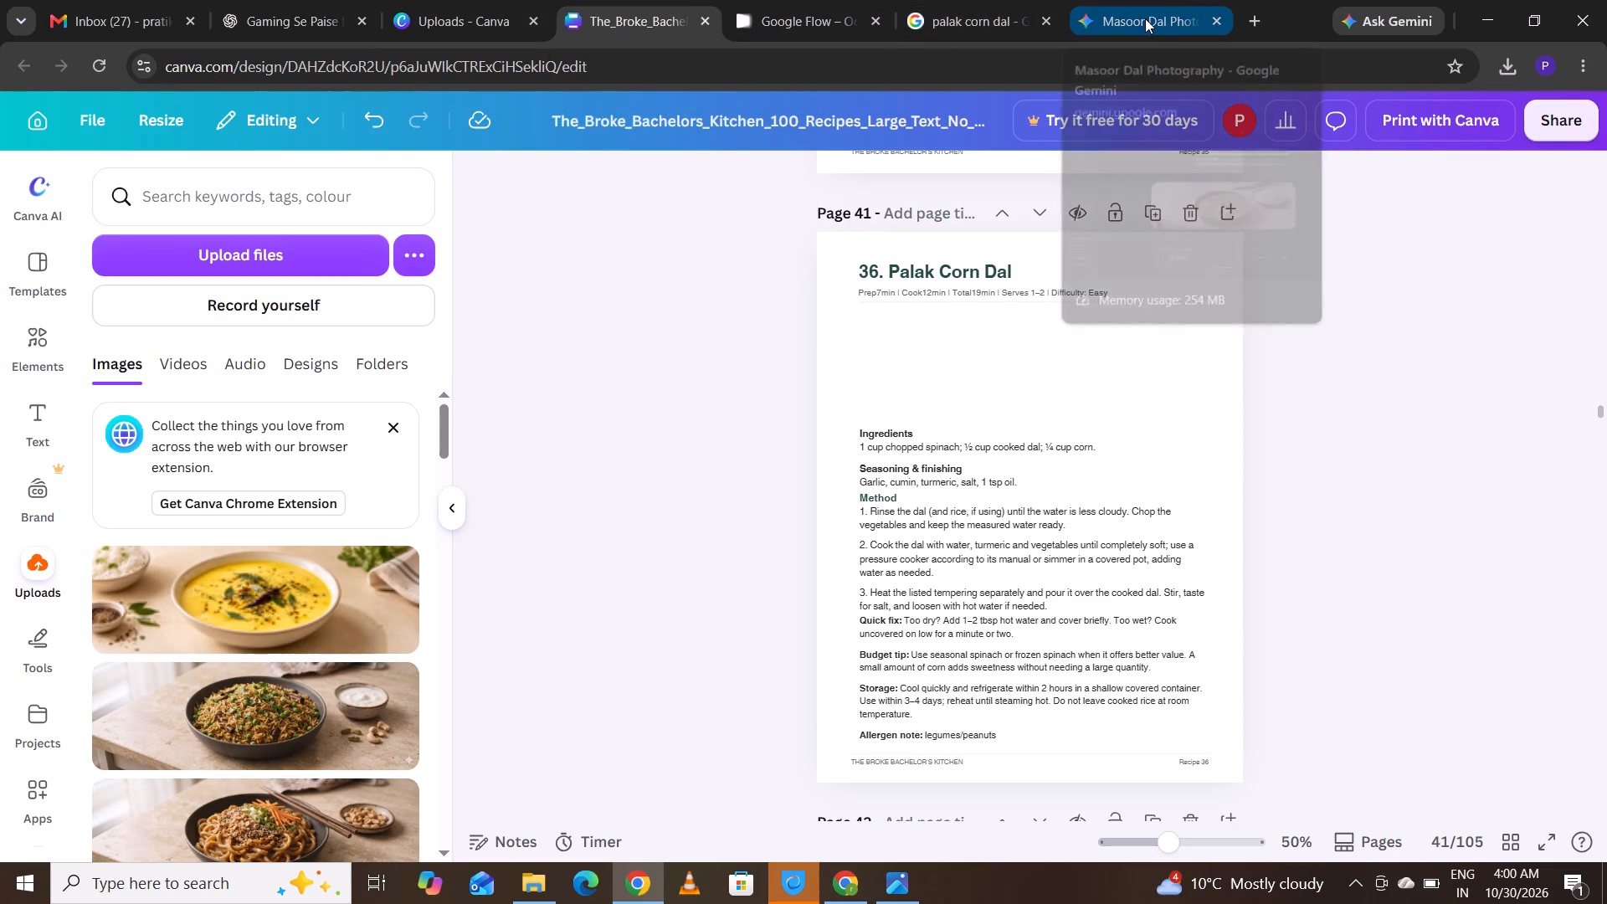
click(1145, 18)
click(648, 731)
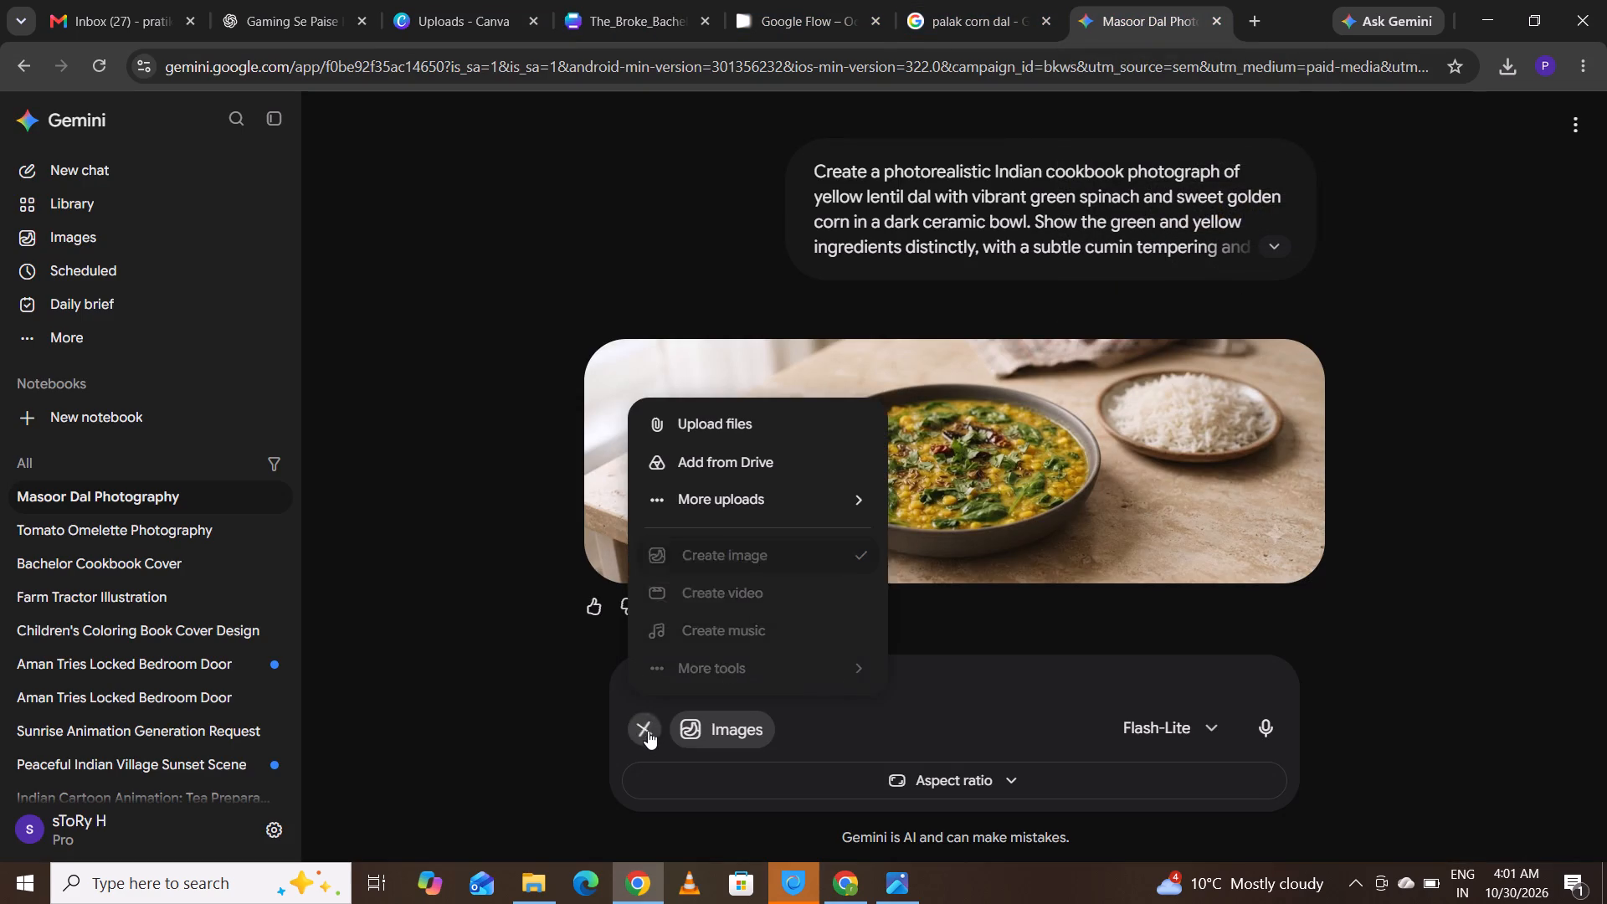
double_click(742, 434)
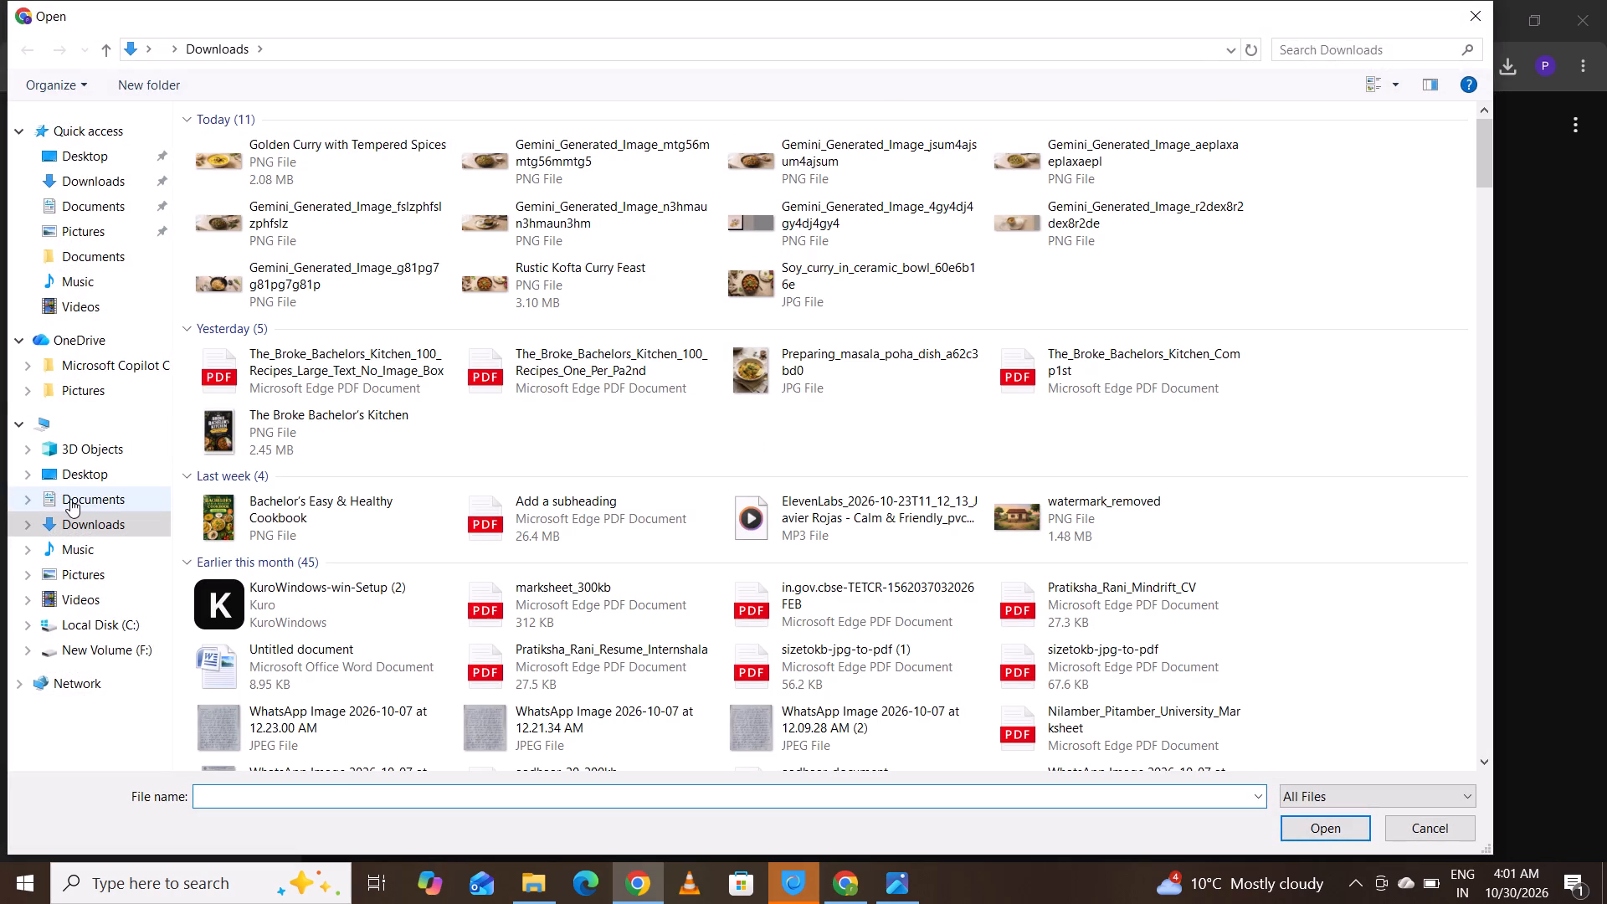
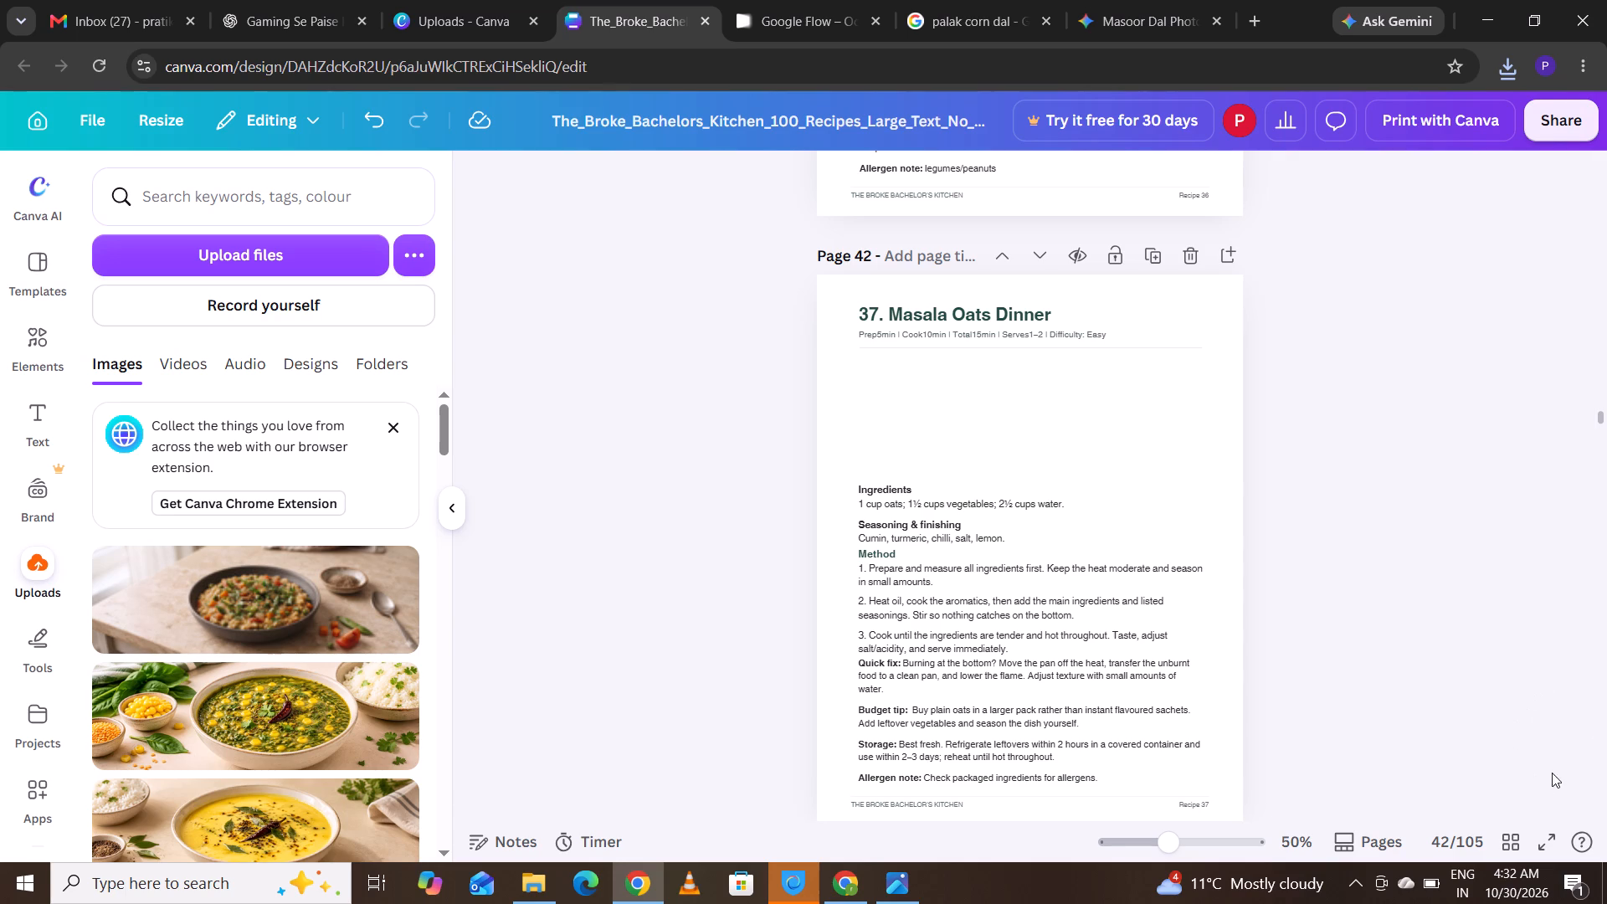
Place the uploaded masala oats photo on page 42, in the blank area between the recipe's timing line and the Ingredients heading.
click(1599, 414)
key(Down)
key(Down)
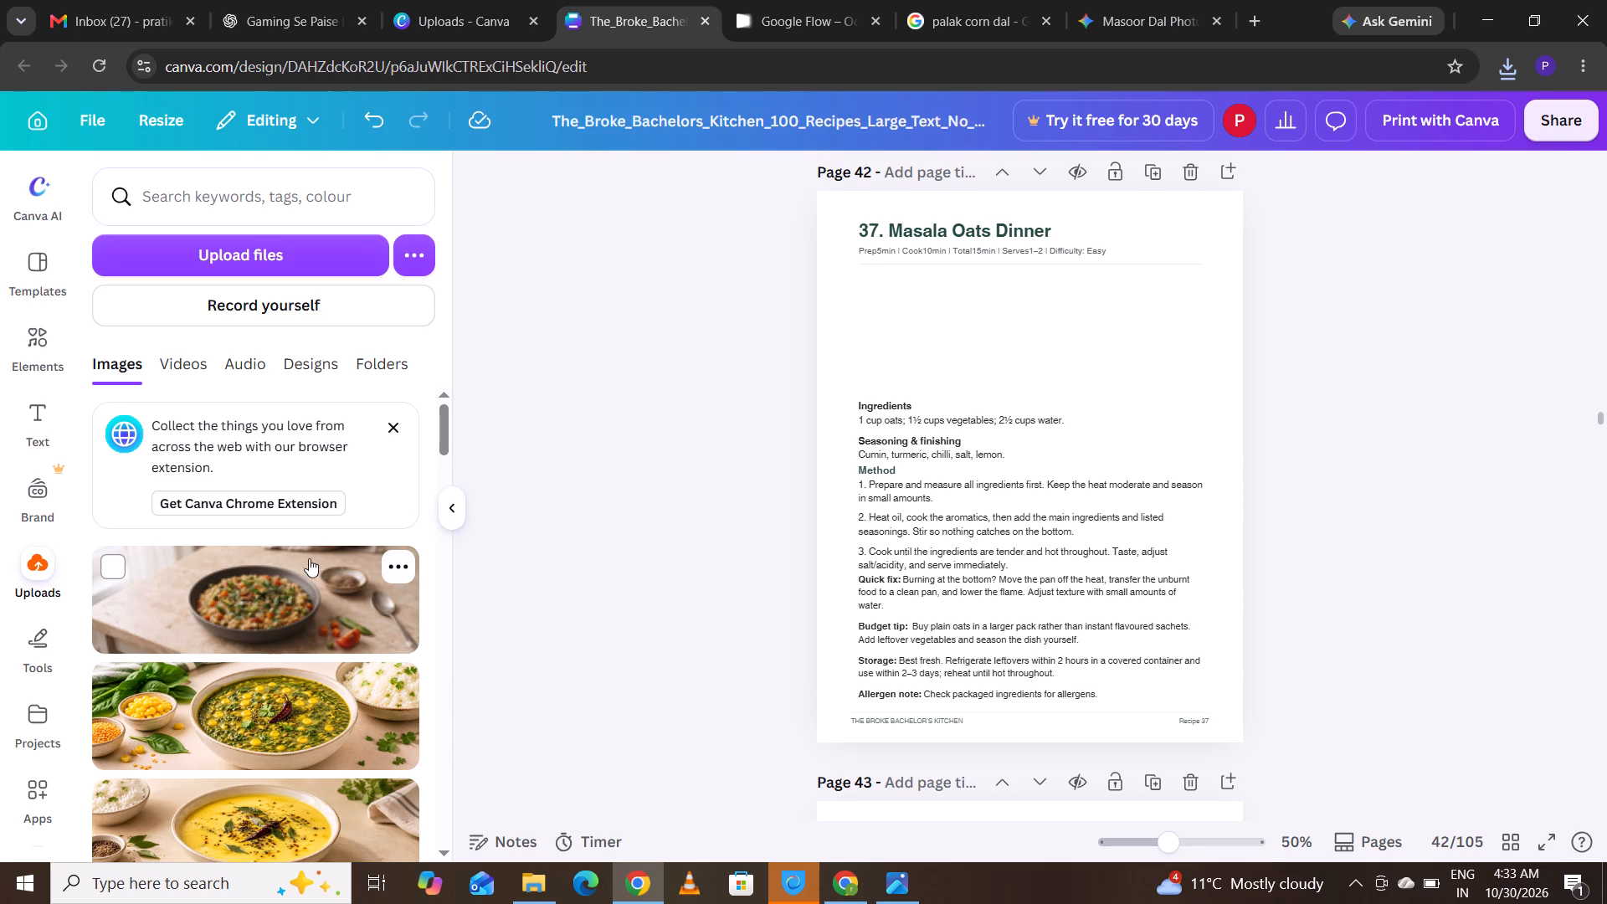
drag(260, 587, 1010, 280)
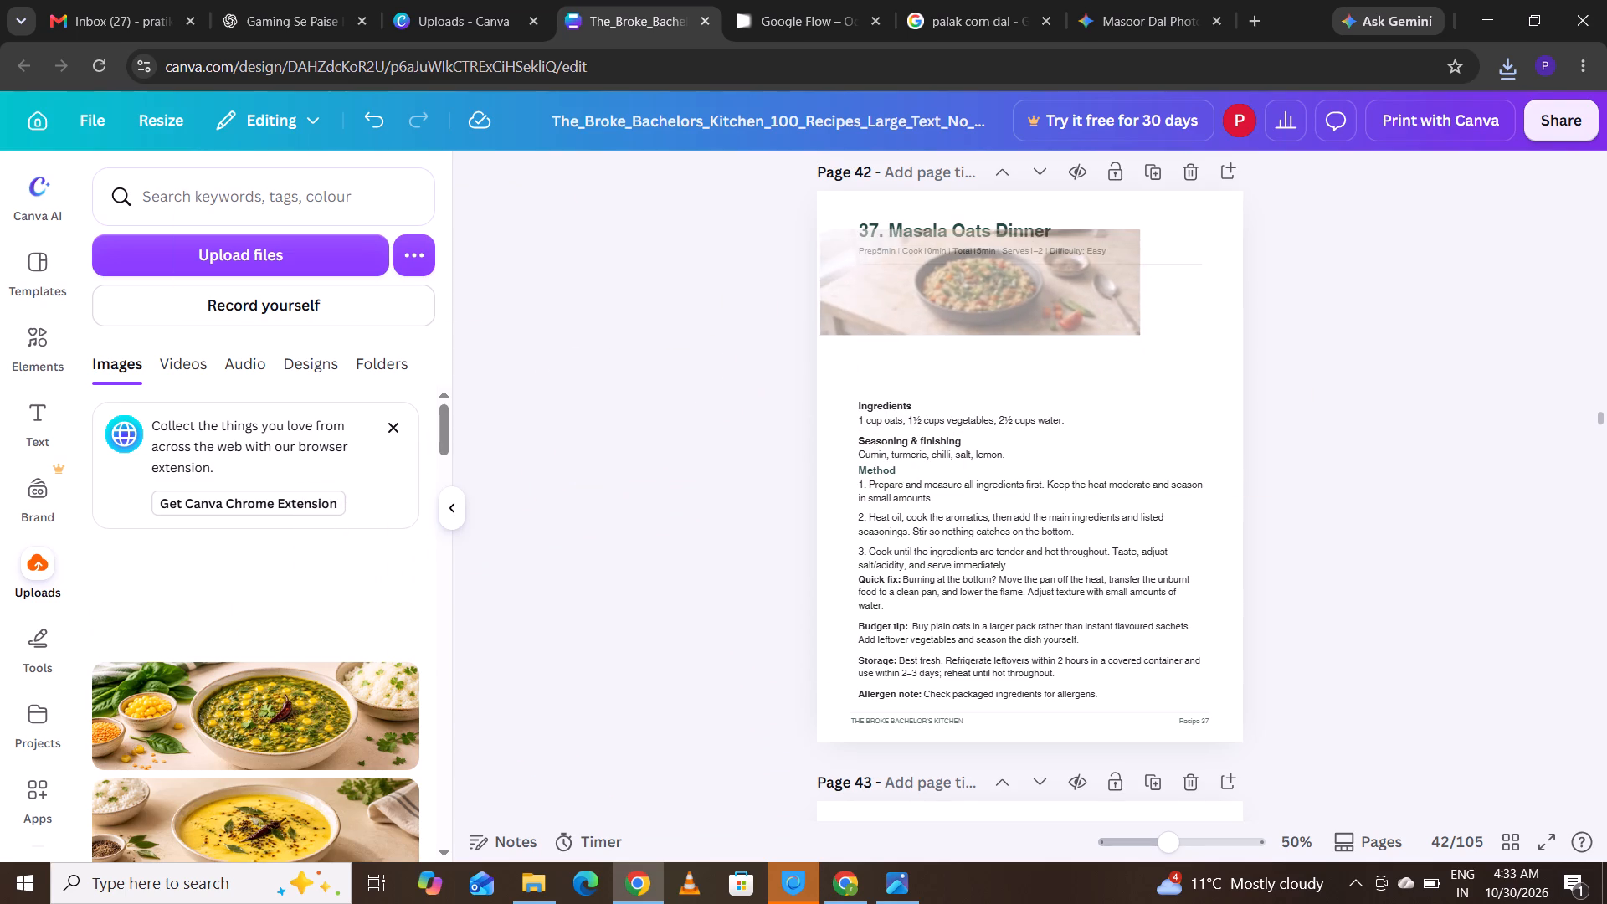
drag(1010, 280, 1021, 329)
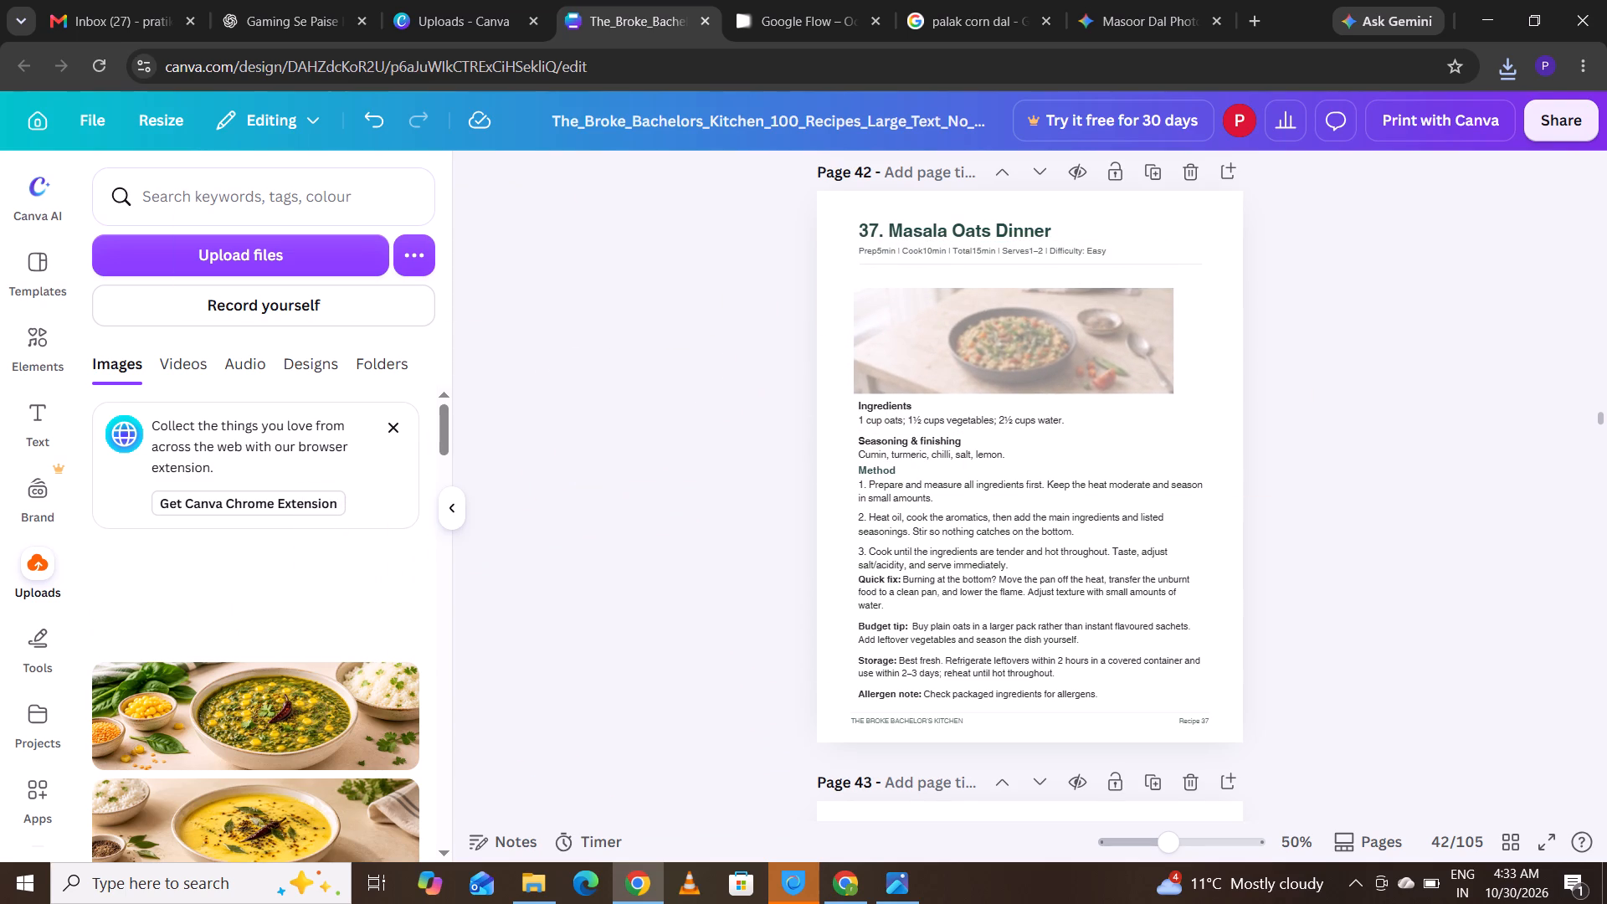
drag(1021, 329, 1021, 321)
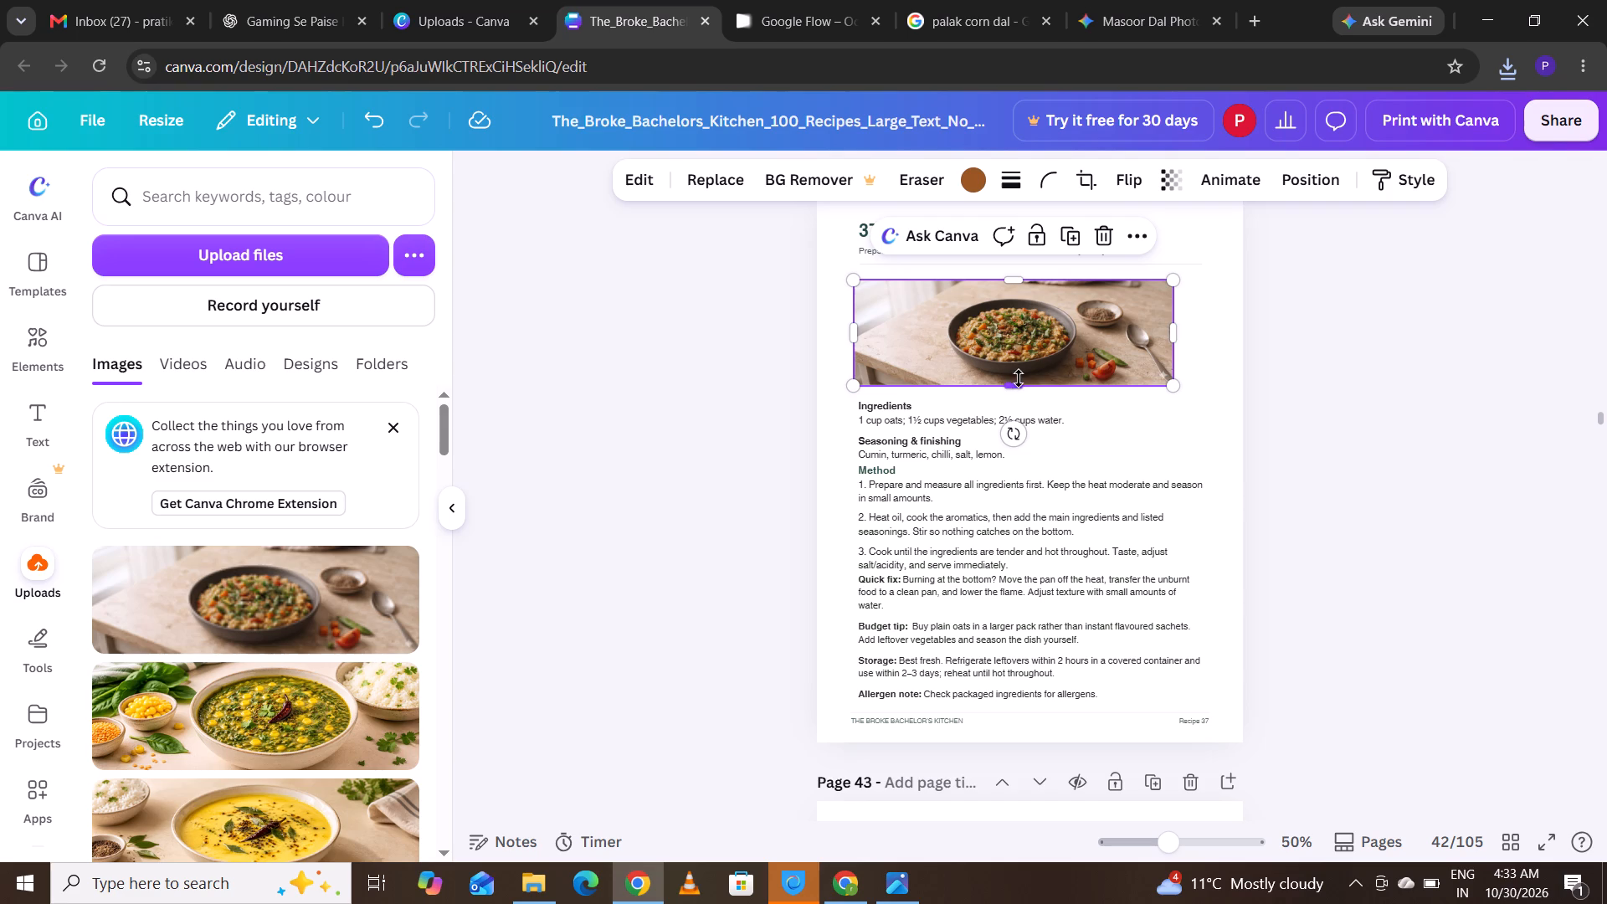
Crop the masala oats photo's empty left side, enlarge it, and align its left edge with the recipe text.
drag(1175, 338, 1211, 342)
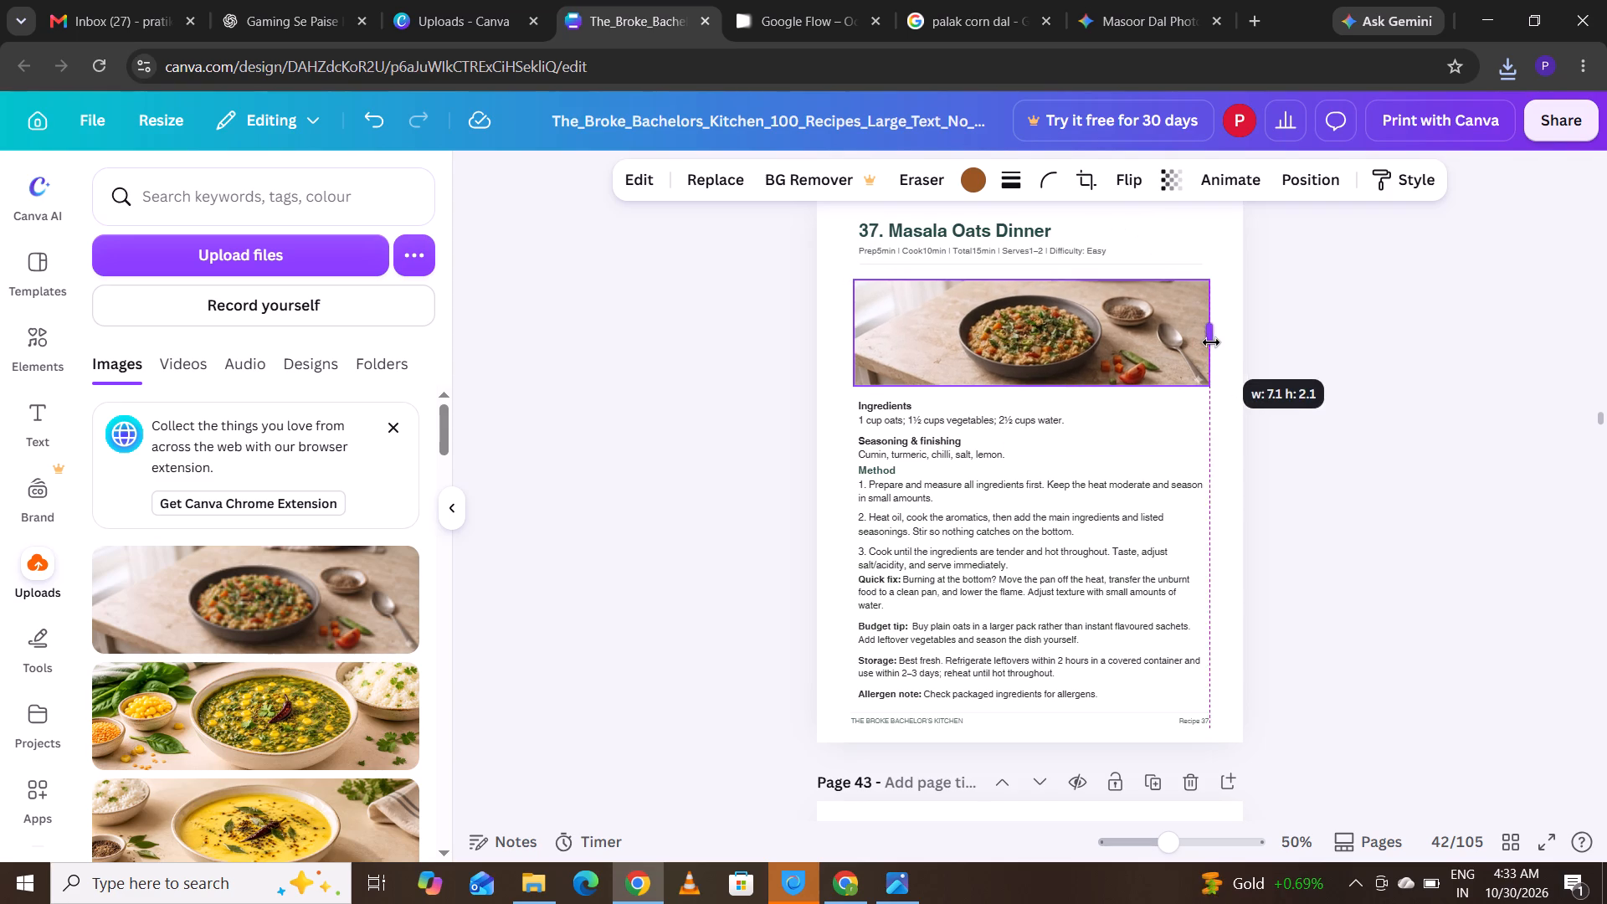
drag(1211, 342, 1176, 362)
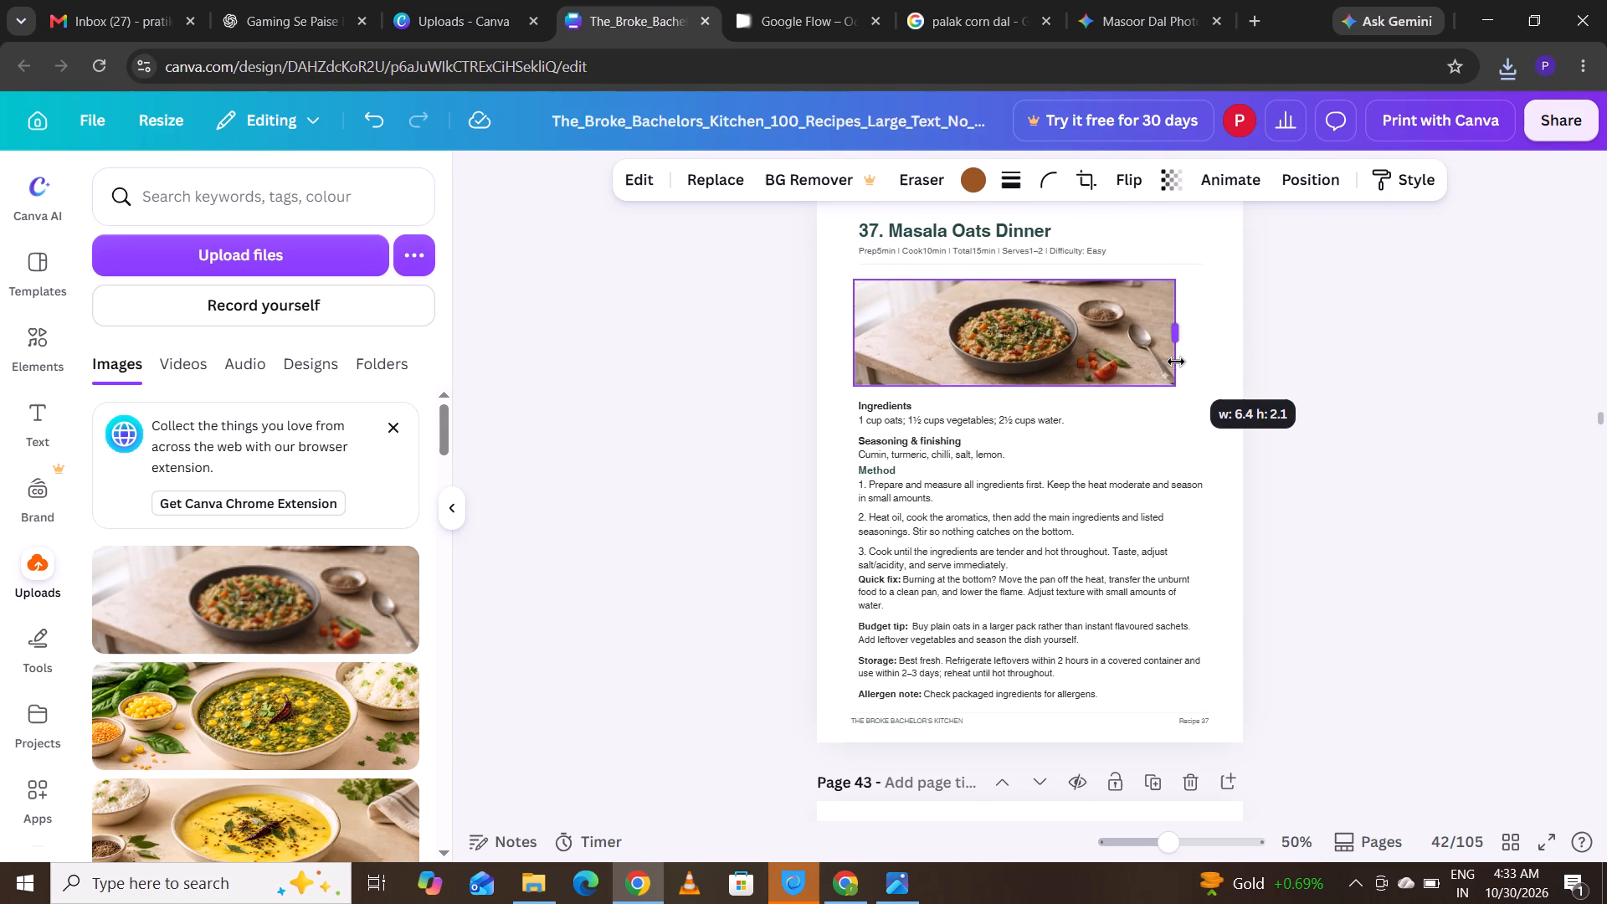
drag(1176, 362, 1176, 360)
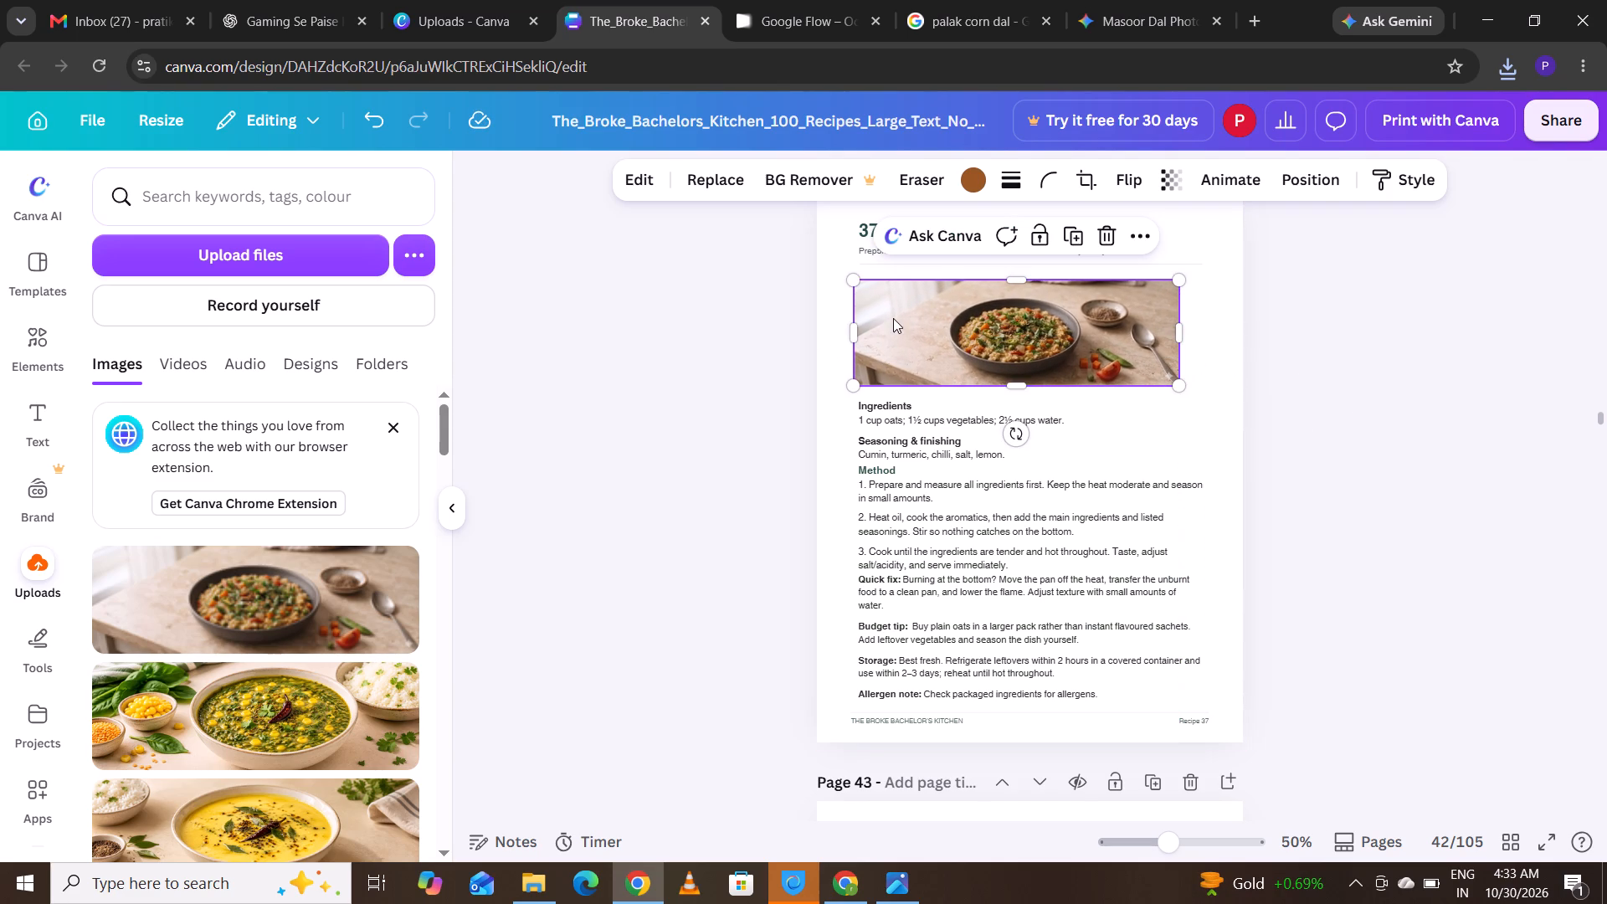
drag(860, 332, 891, 331)
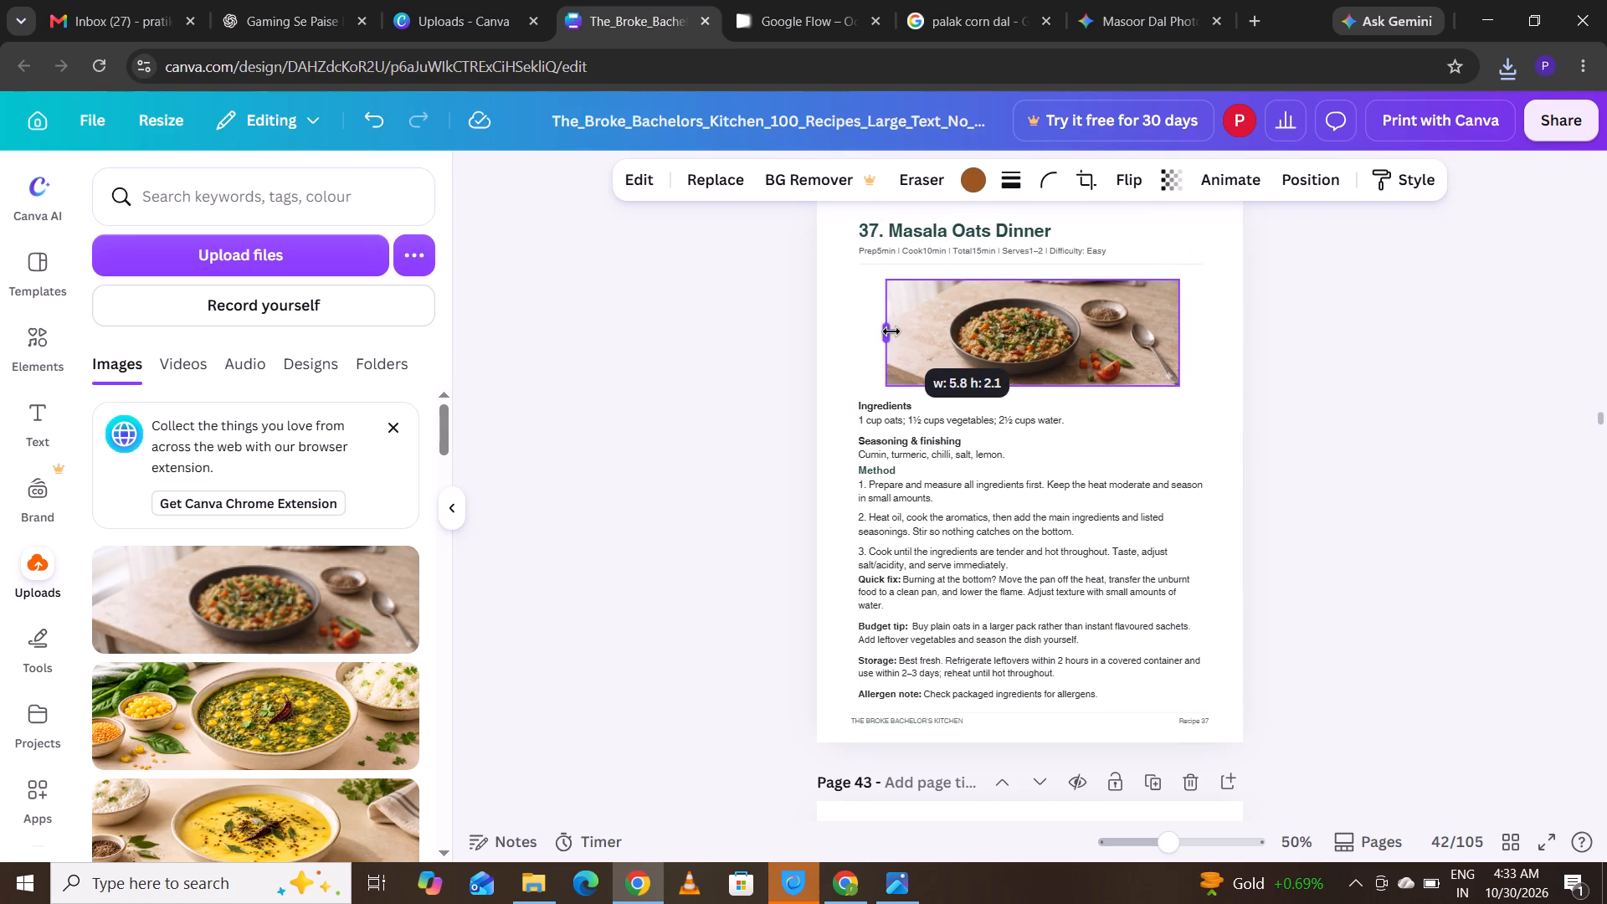
drag(891, 331, 917, 331)
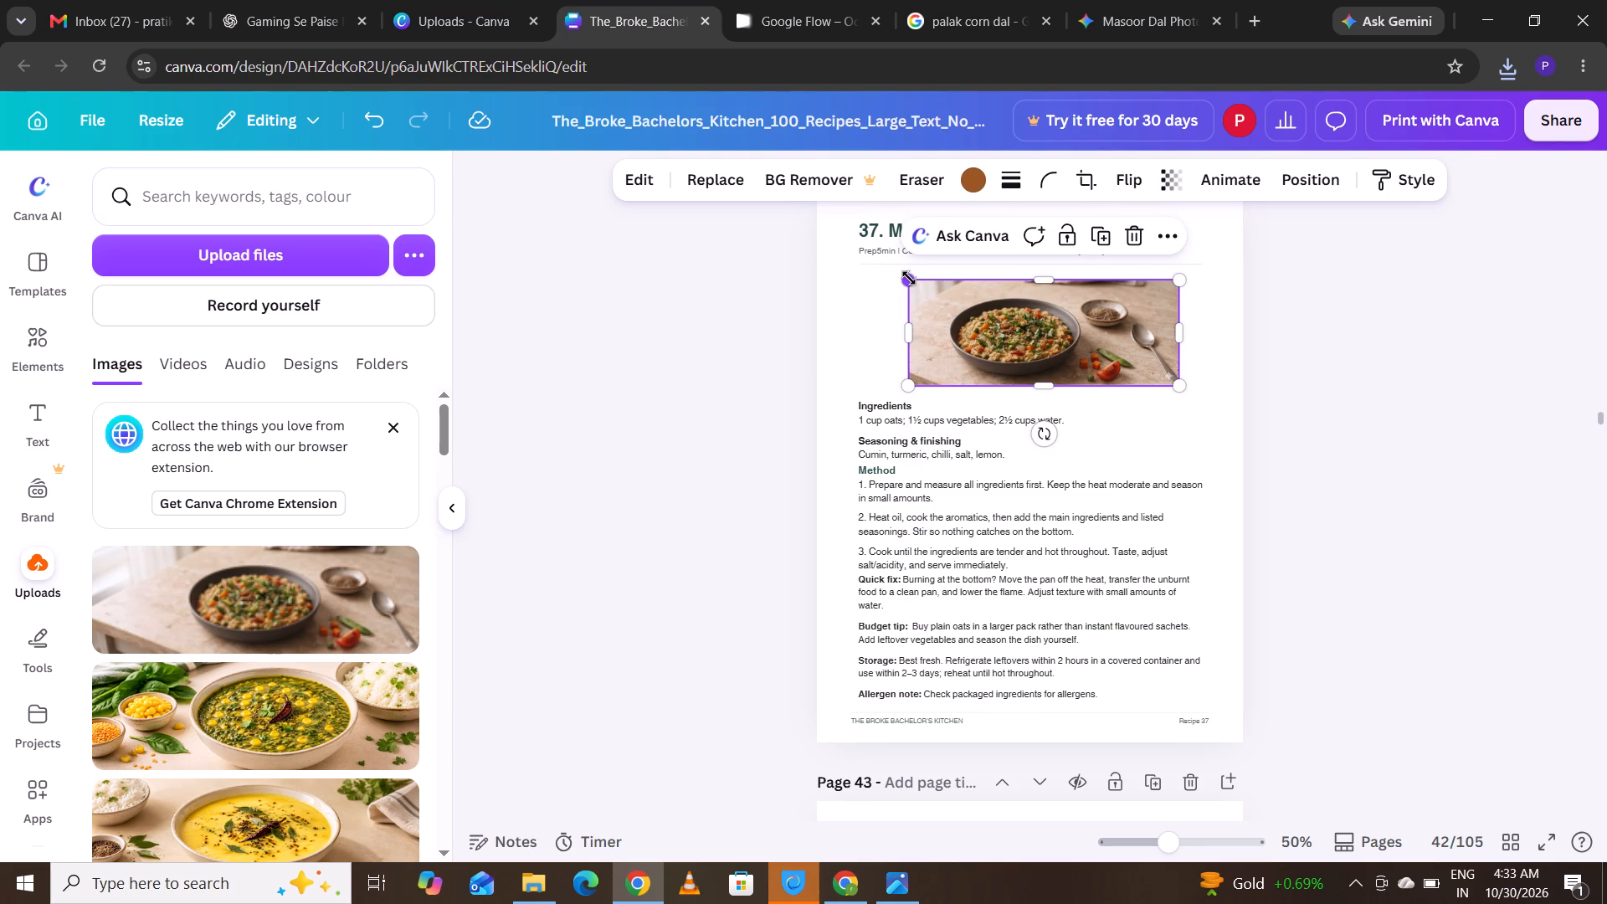
drag(909, 278, 856, 280)
click(929, 283)
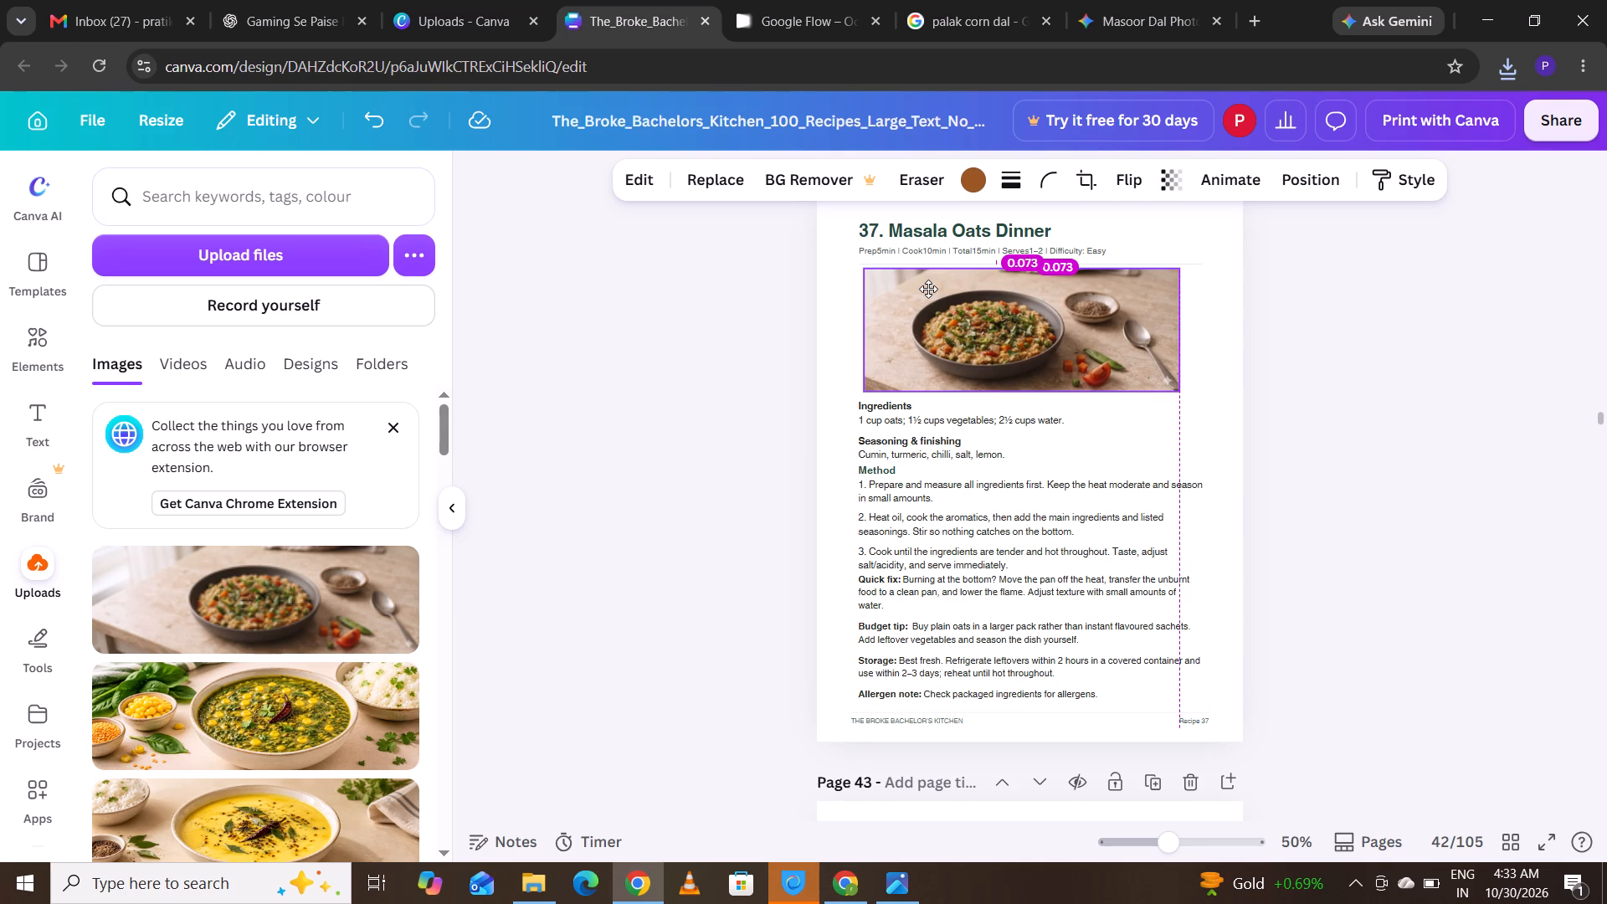
click(1285, 318)
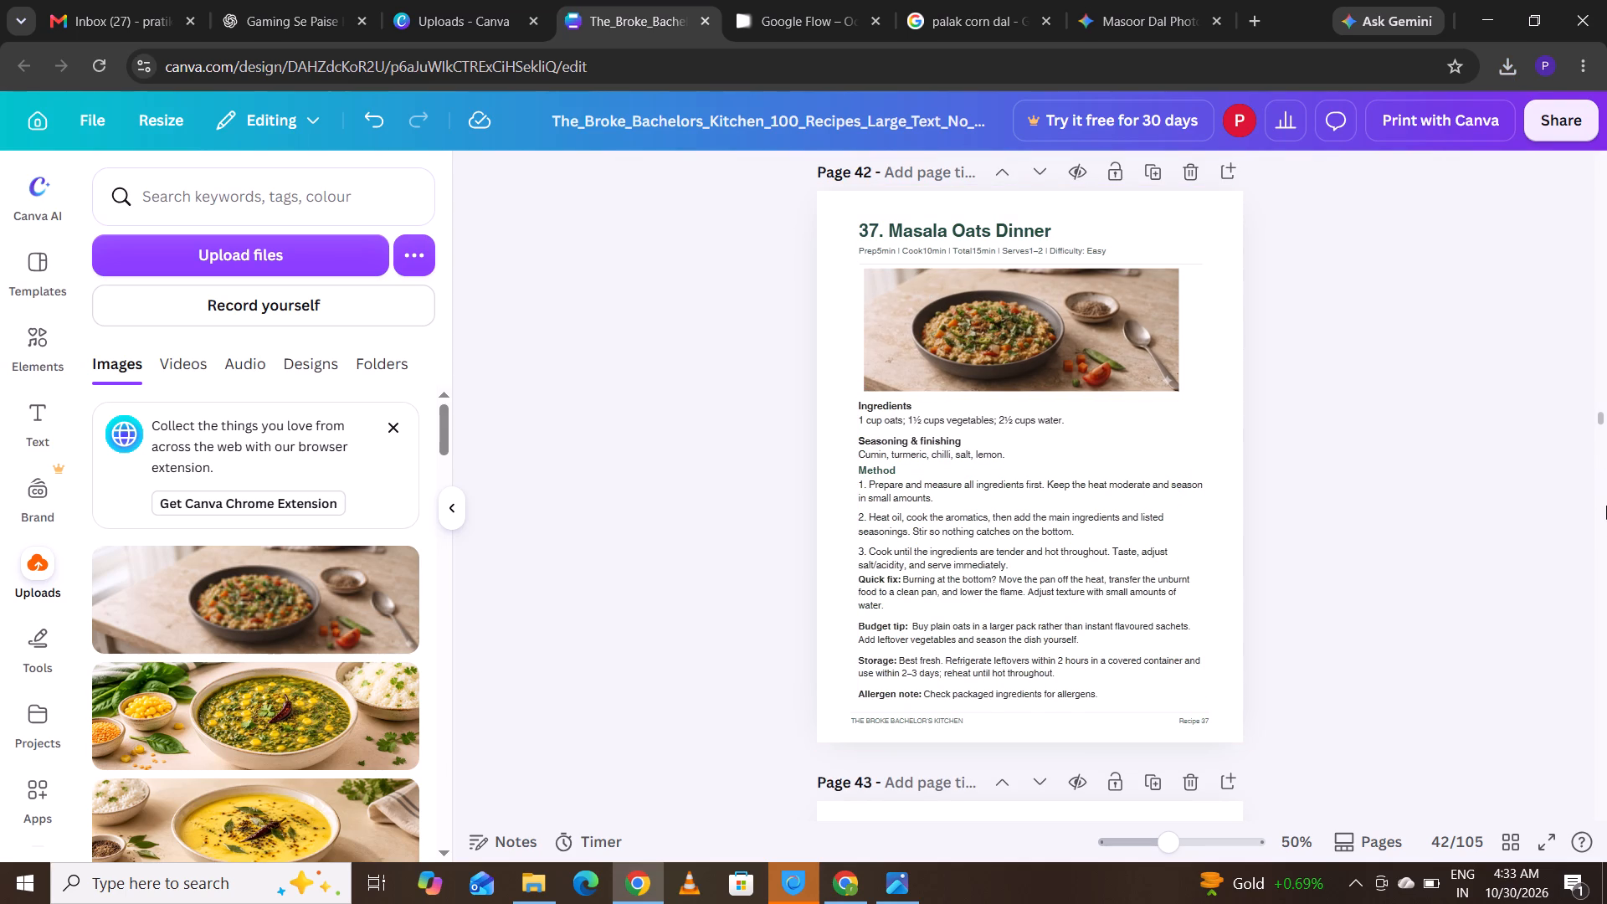
drag(896, 349, 886, 349)
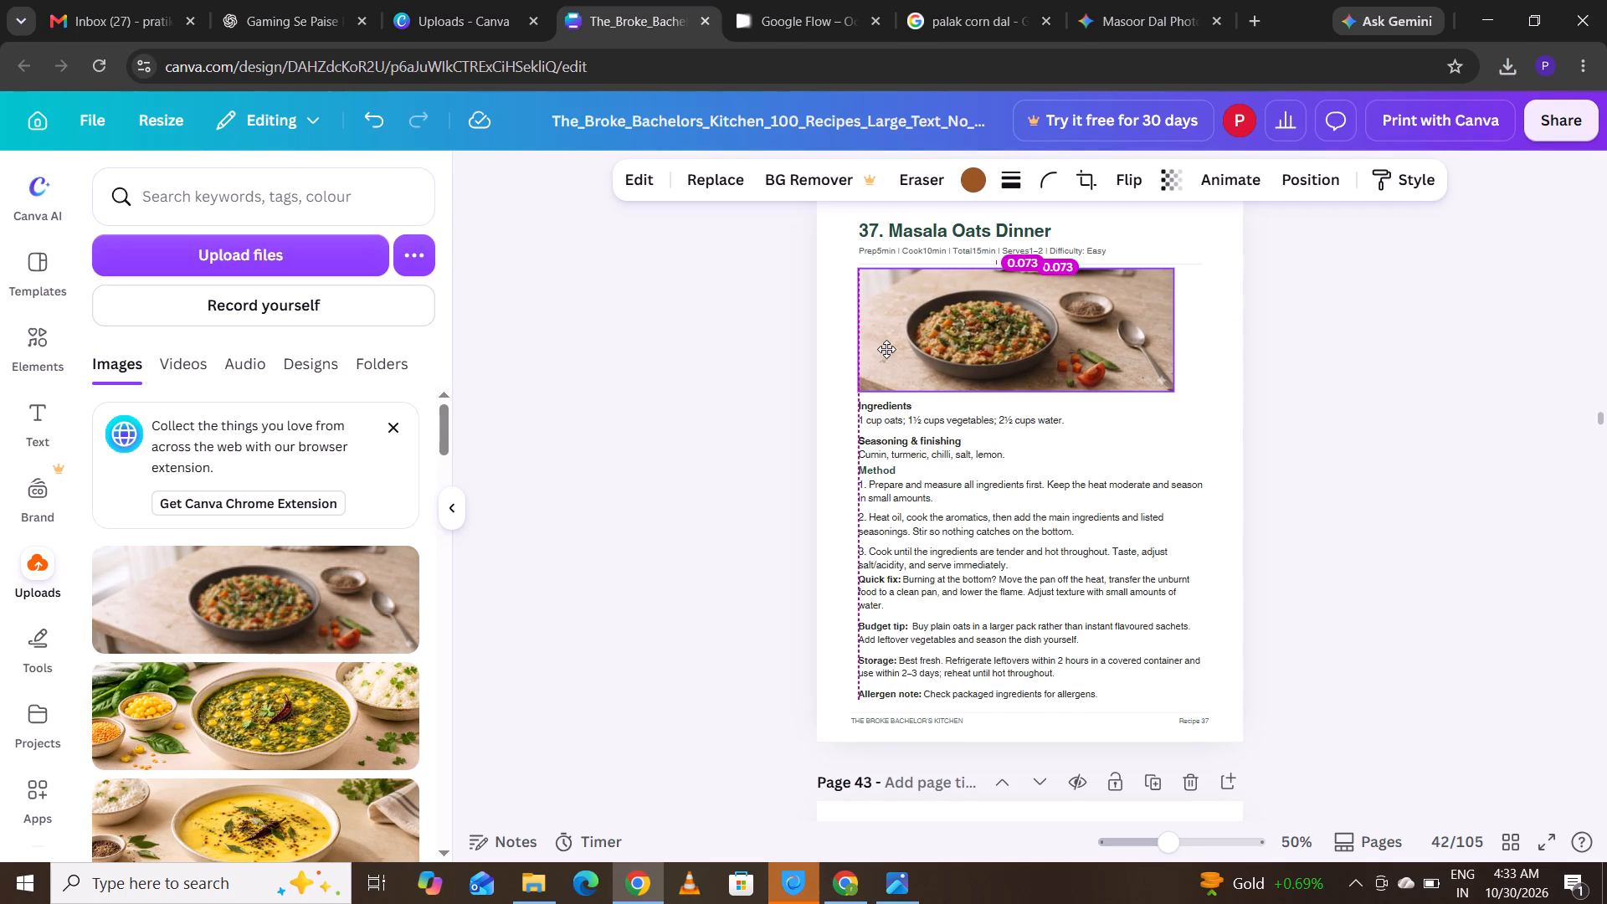
drag(886, 349, 888, 350)
click(1436, 432)
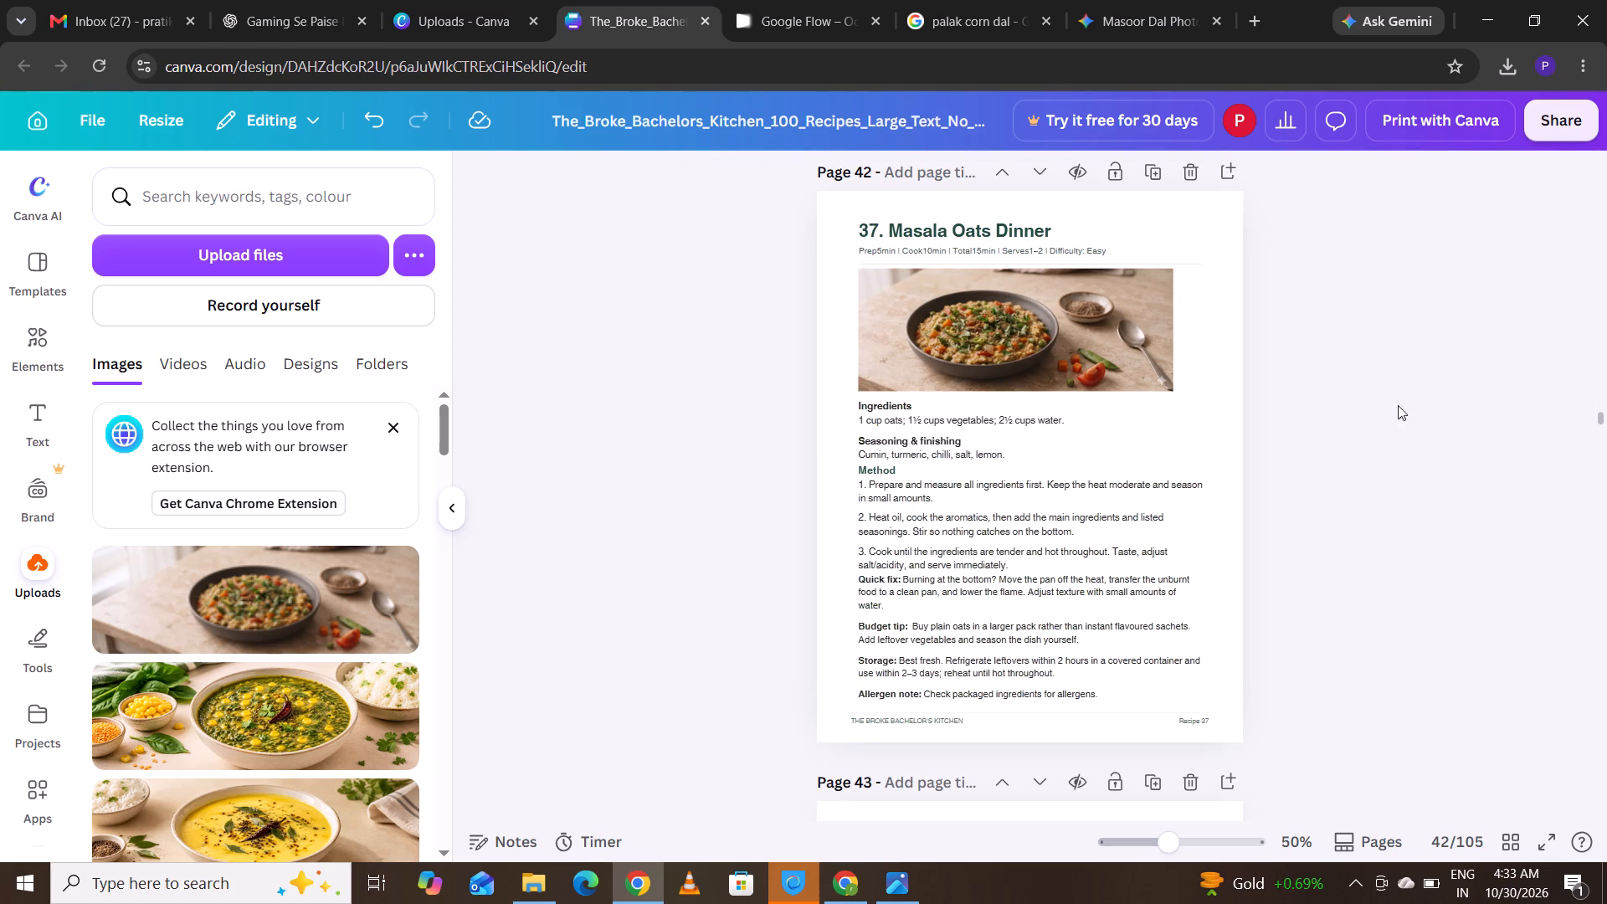
click(1150, 357)
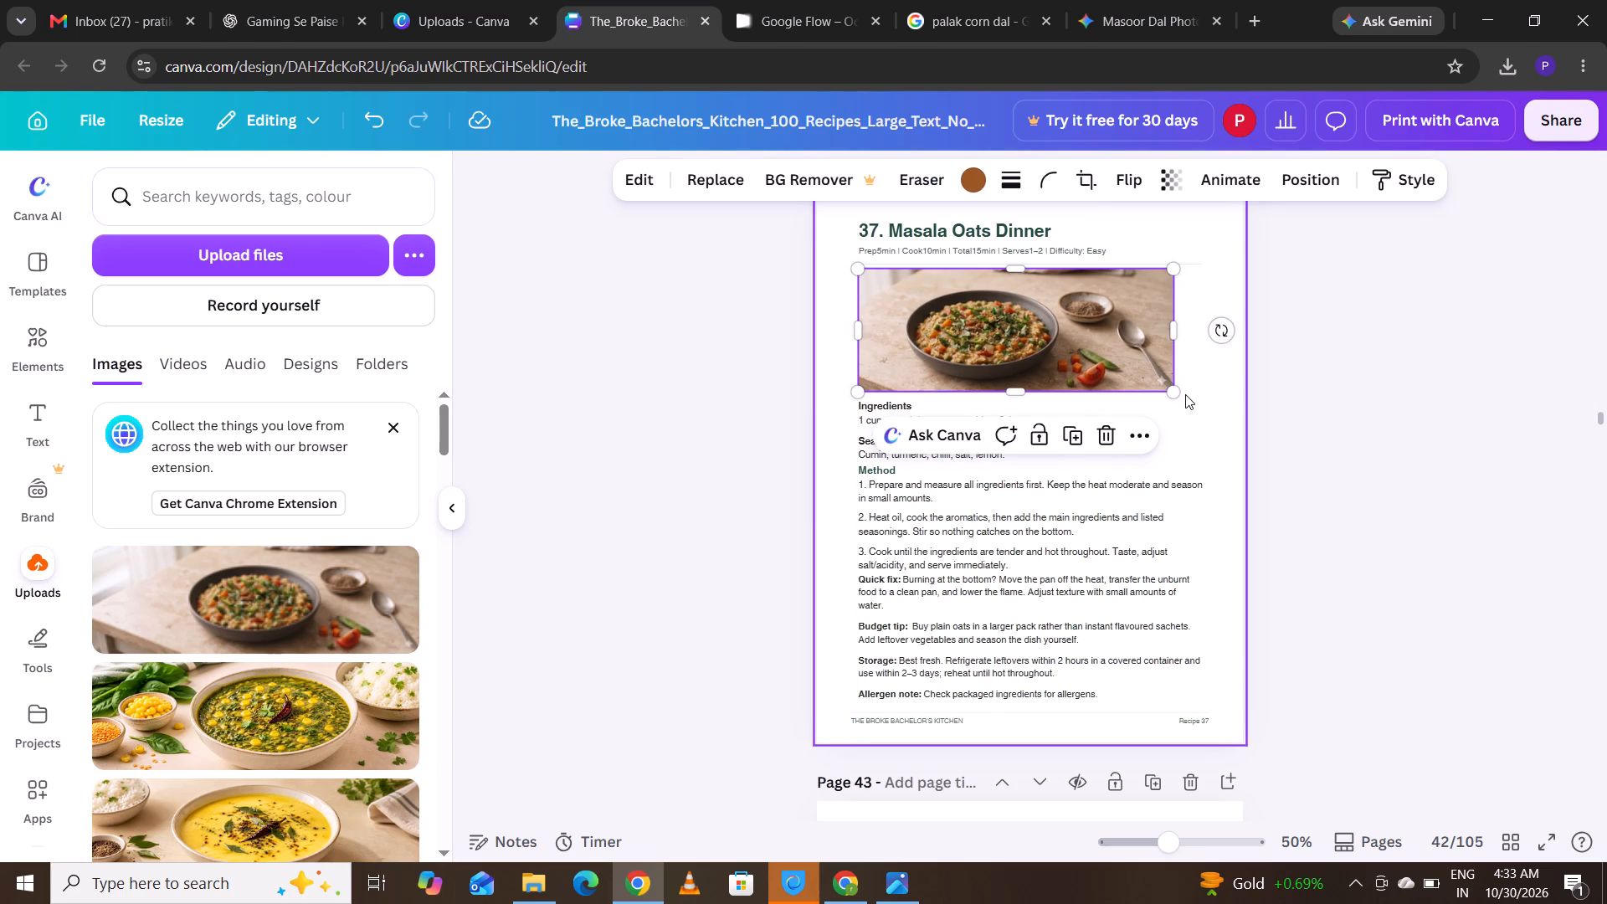
click(1012, 390)
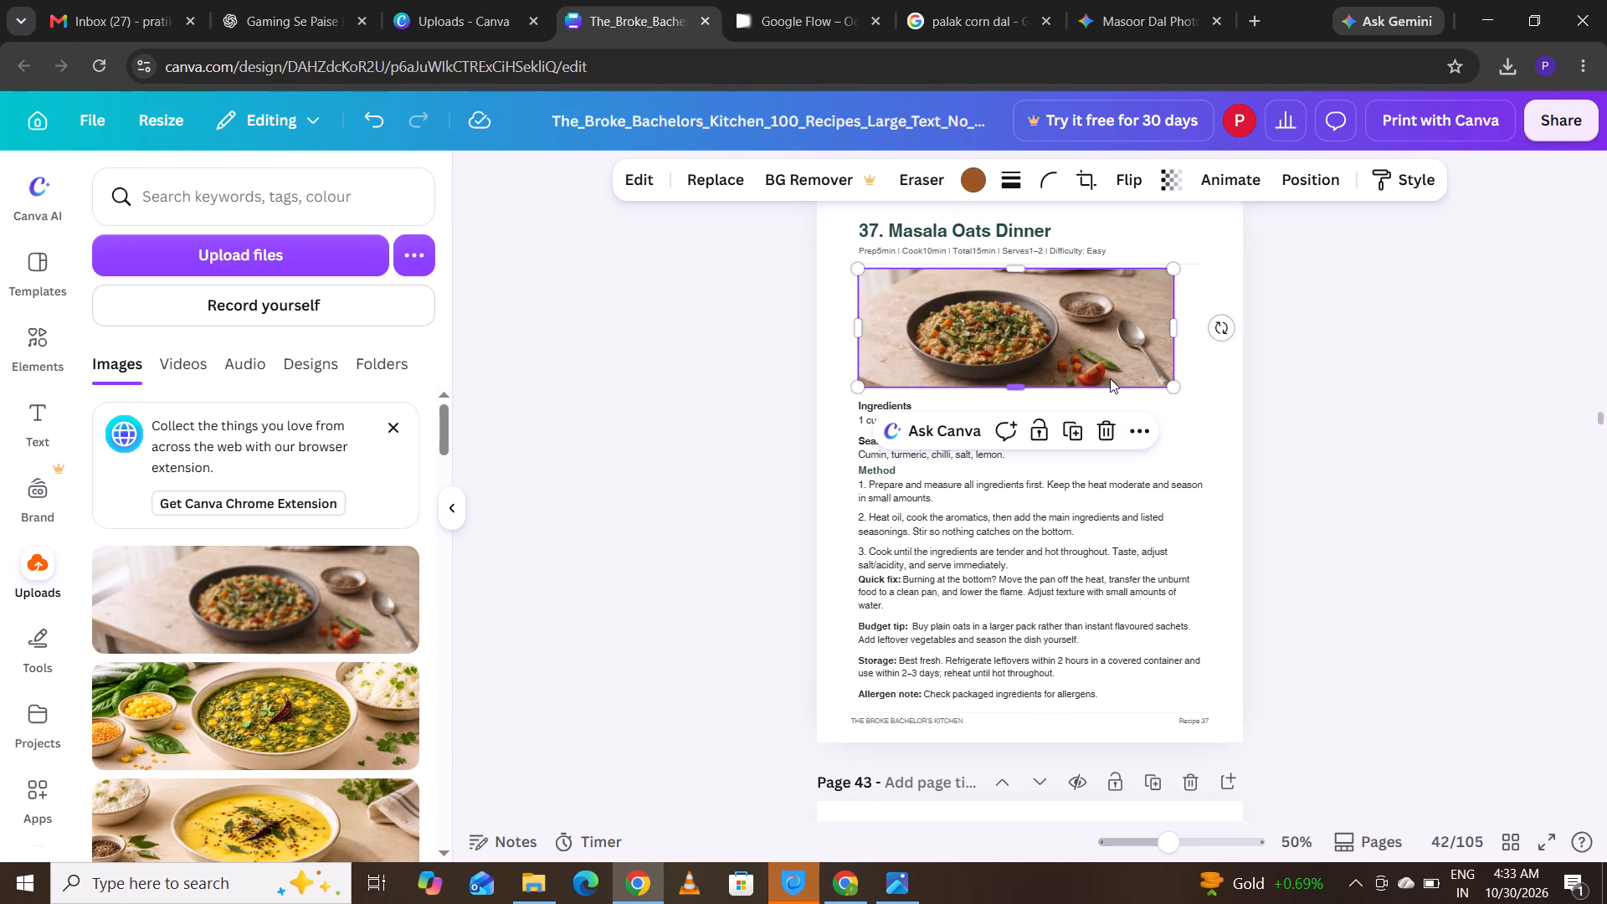
drag(1169, 327, 1161, 331)
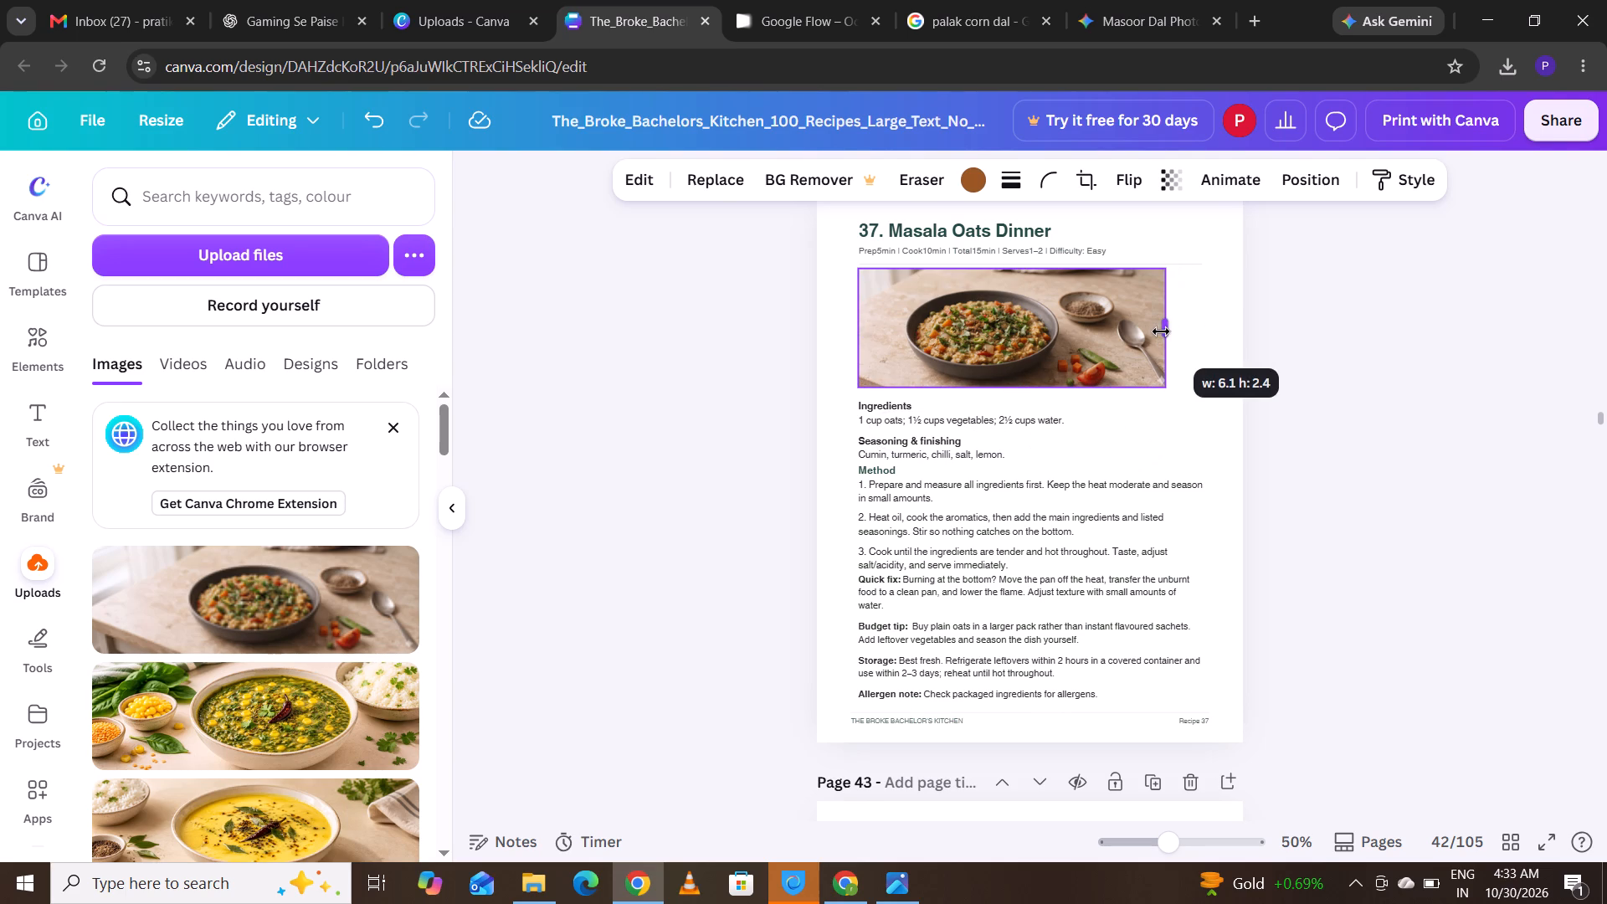
drag(1161, 331, 1152, 334)
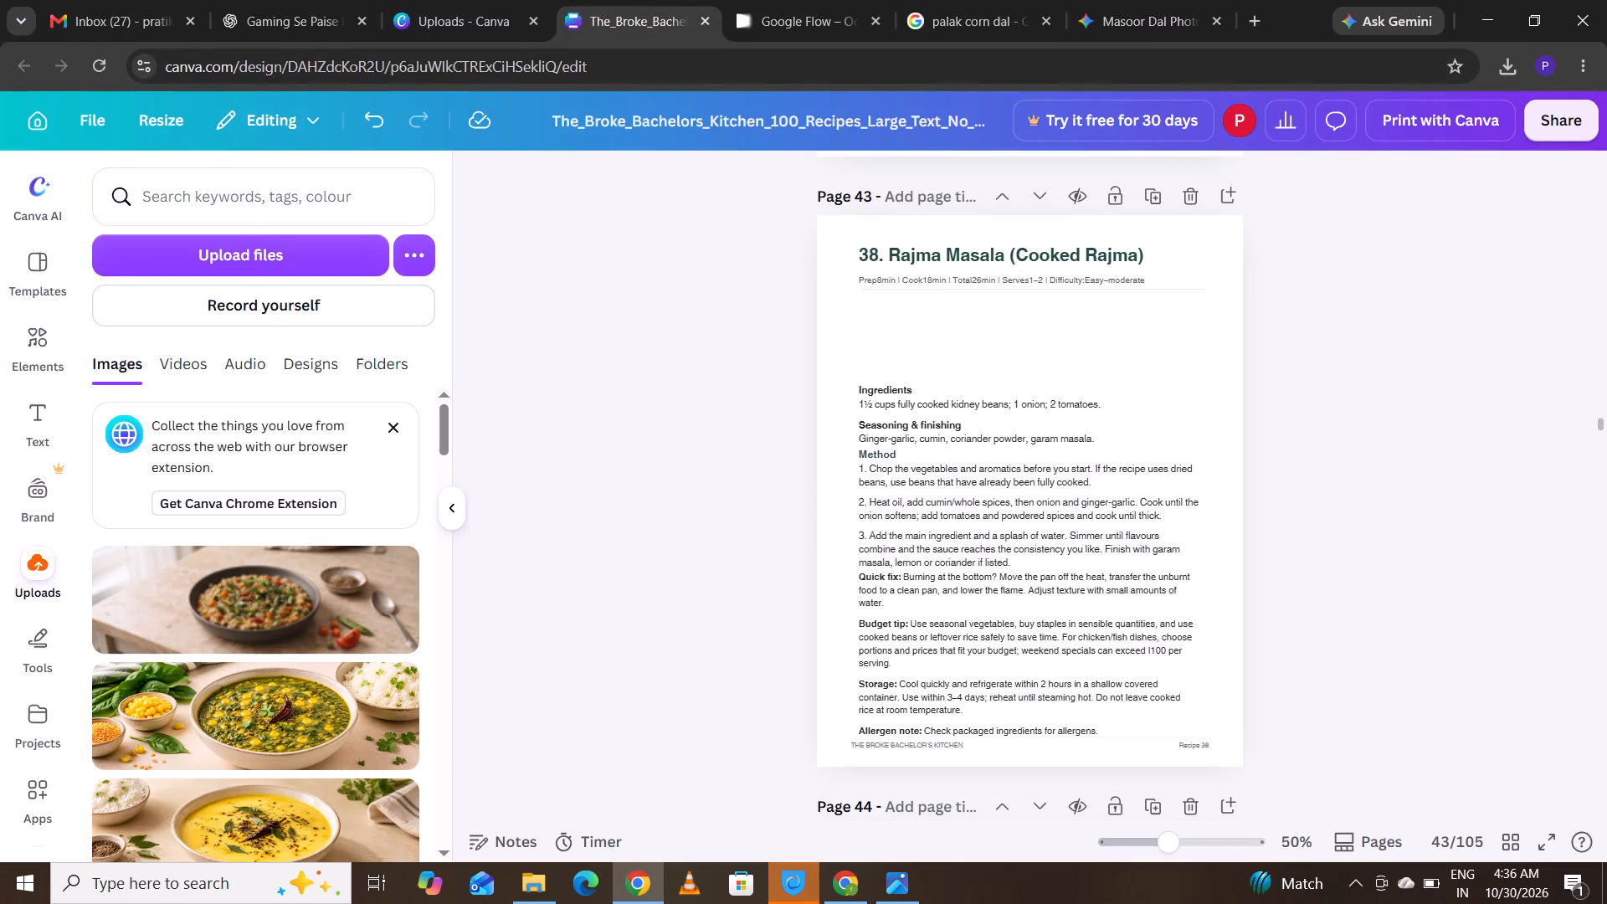
click(248, 263)
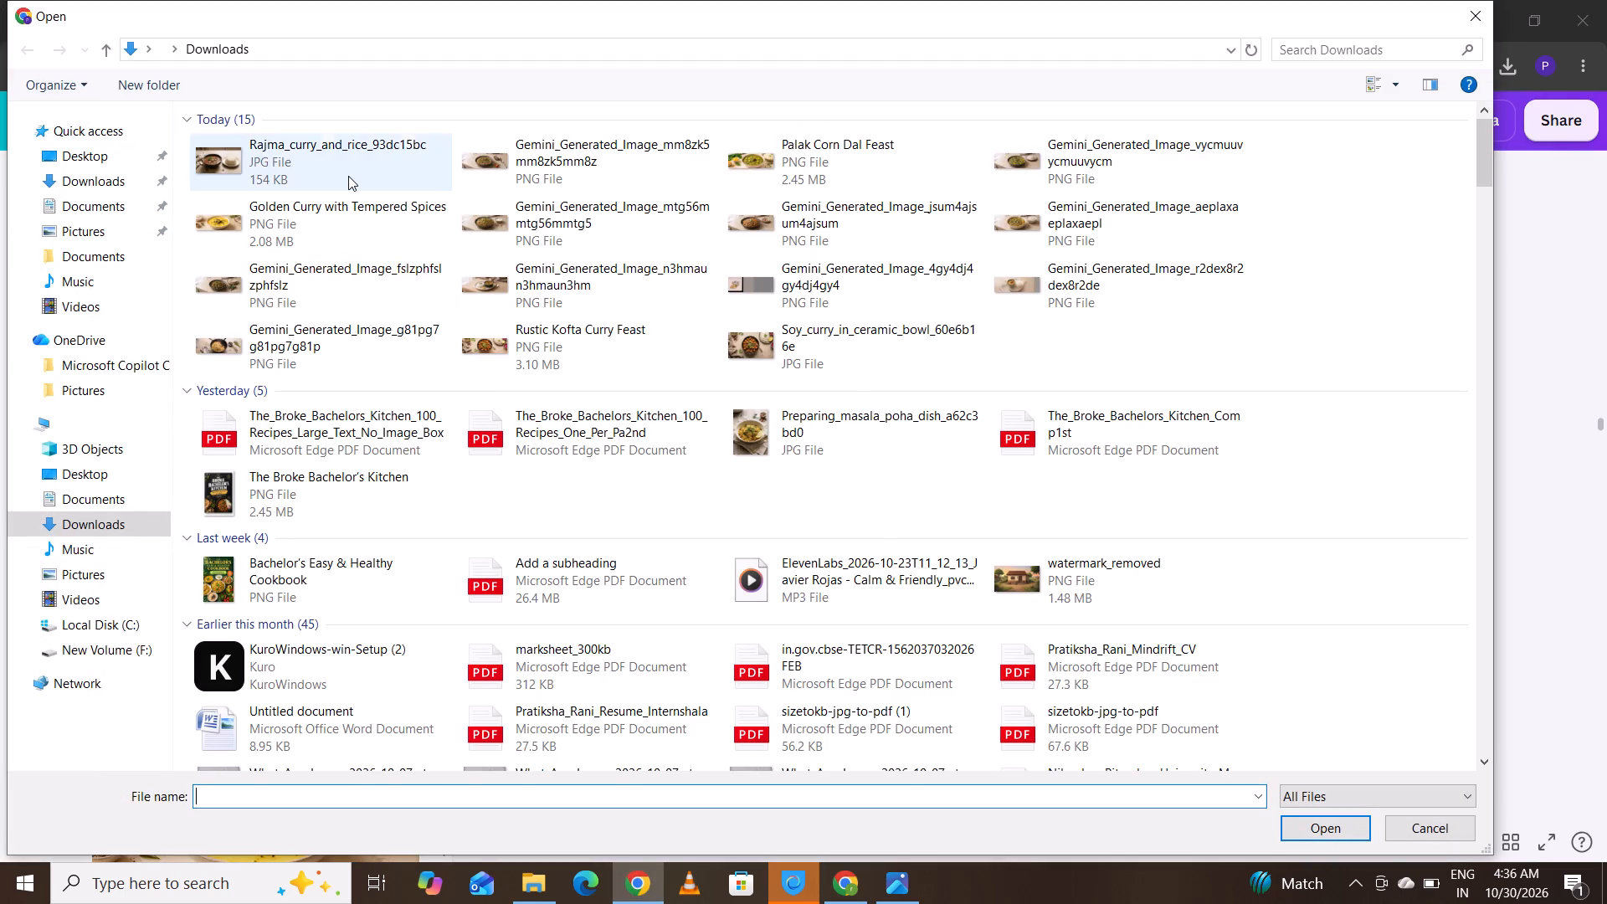
double_click(348, 176)
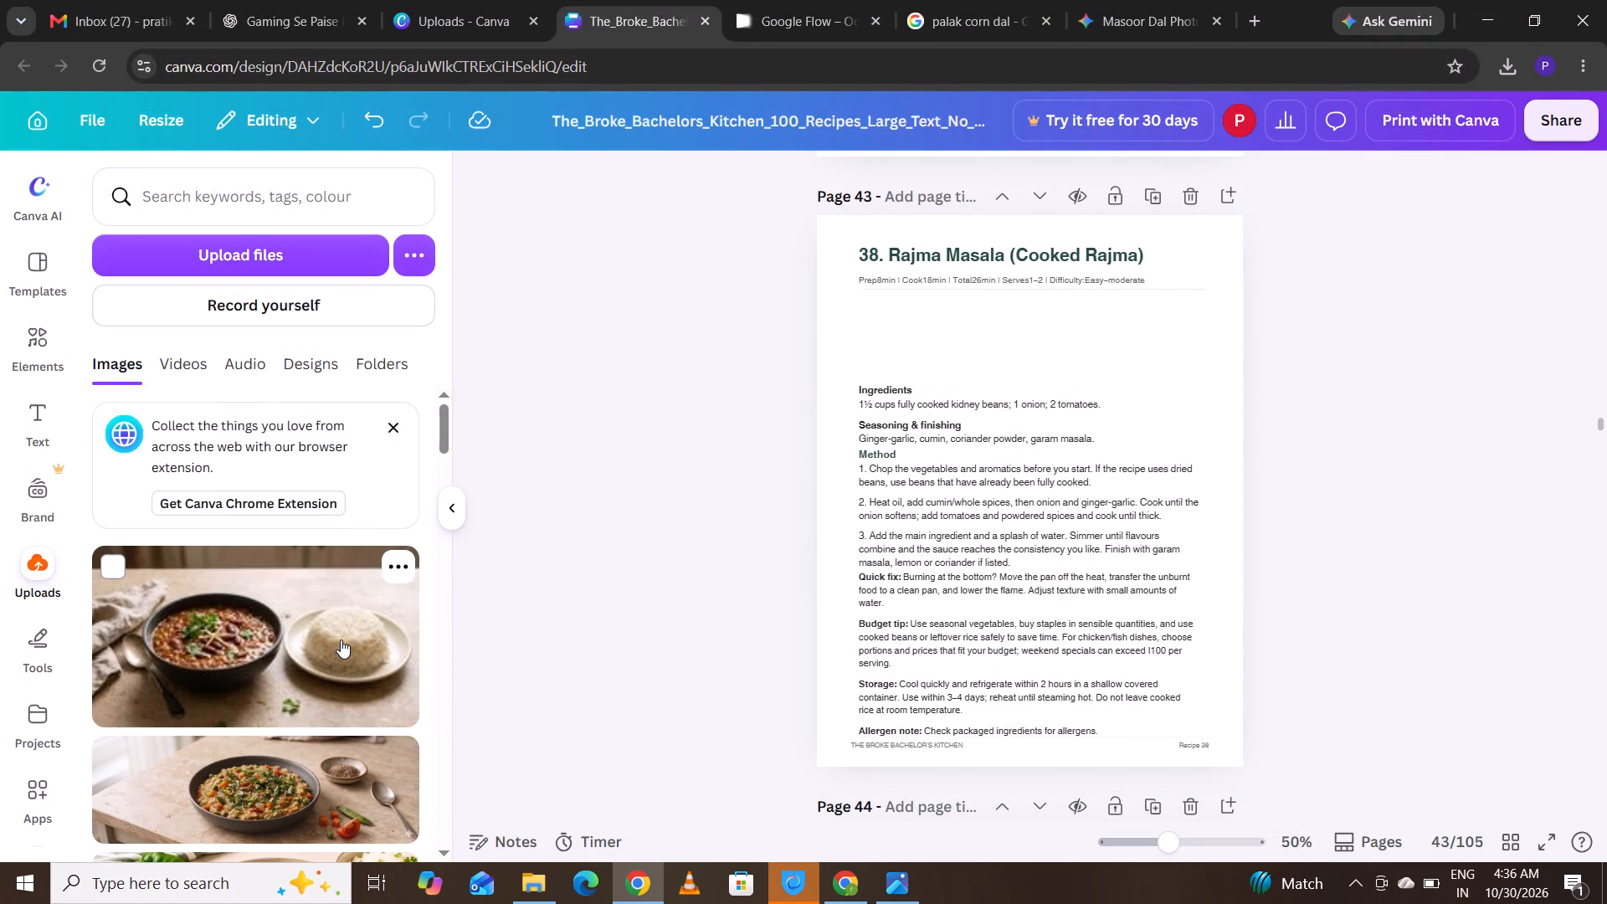
drag(341, 639, 995, 357)
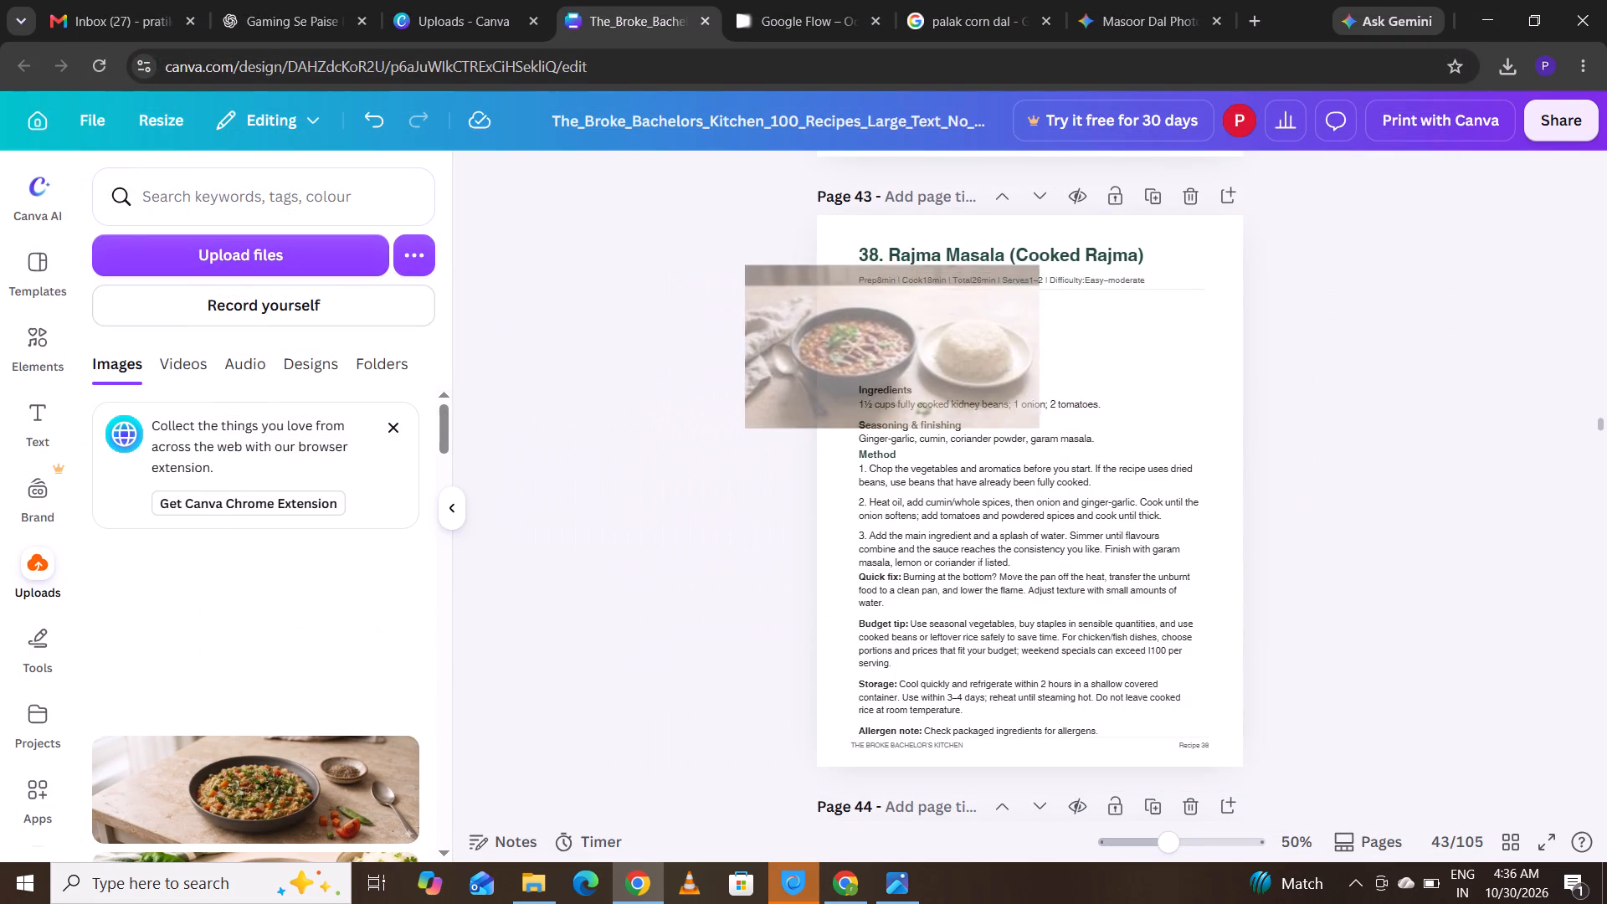
drag(995, 357, 1135, 362)
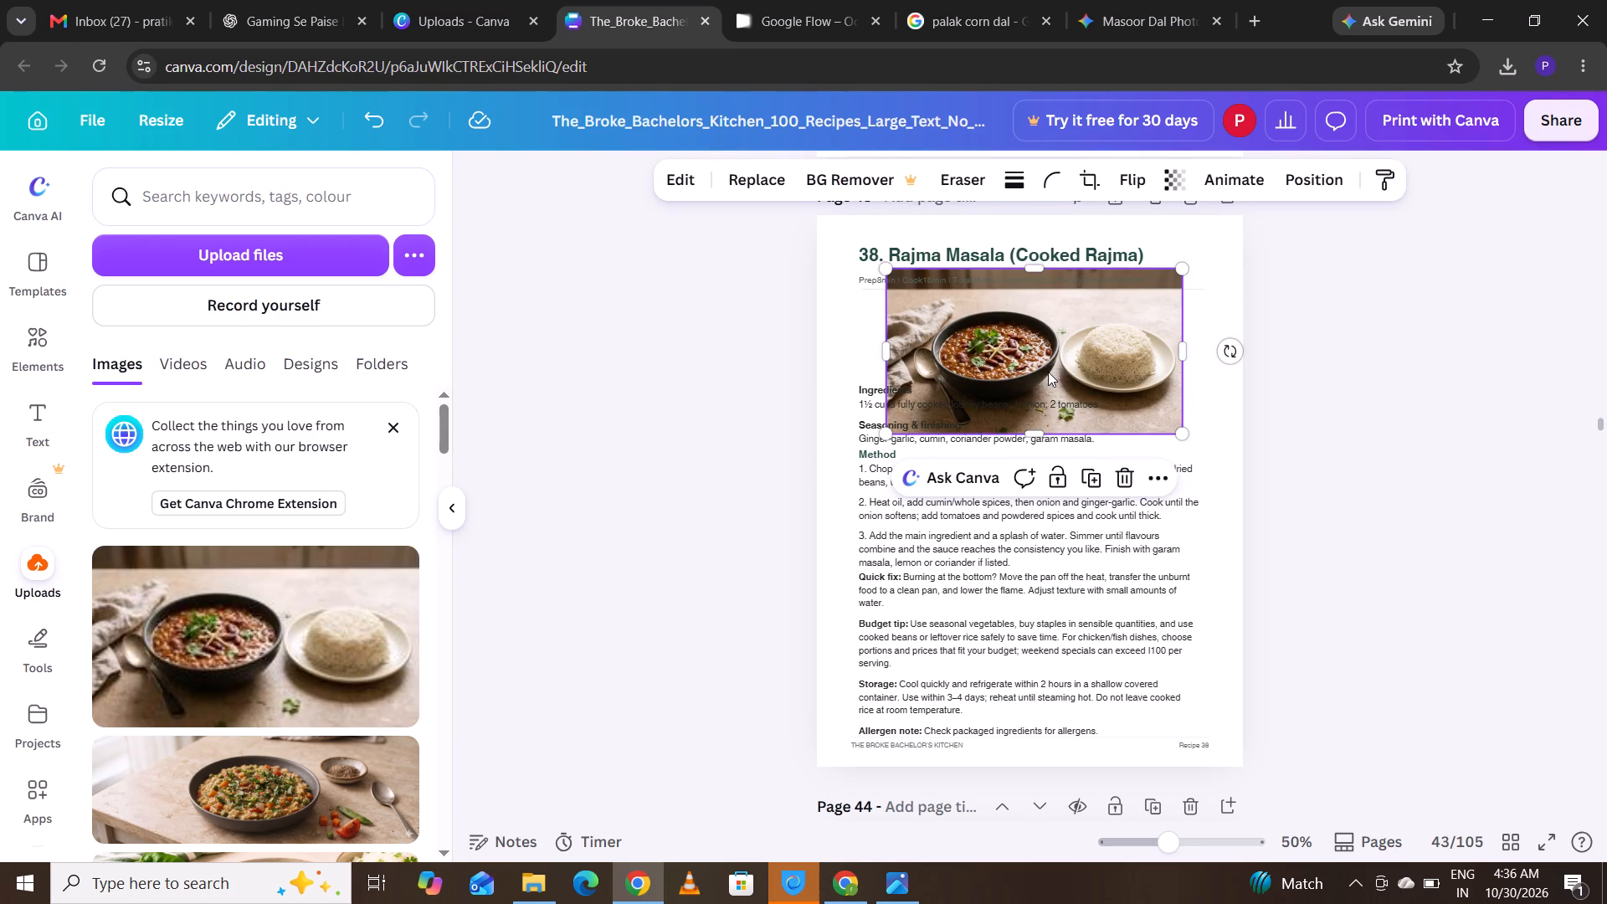
Trim the rajma photo's bottom and top edges to a wide banner about 5.9 by 2.1.
drag(1043, 435, 1041, 403)
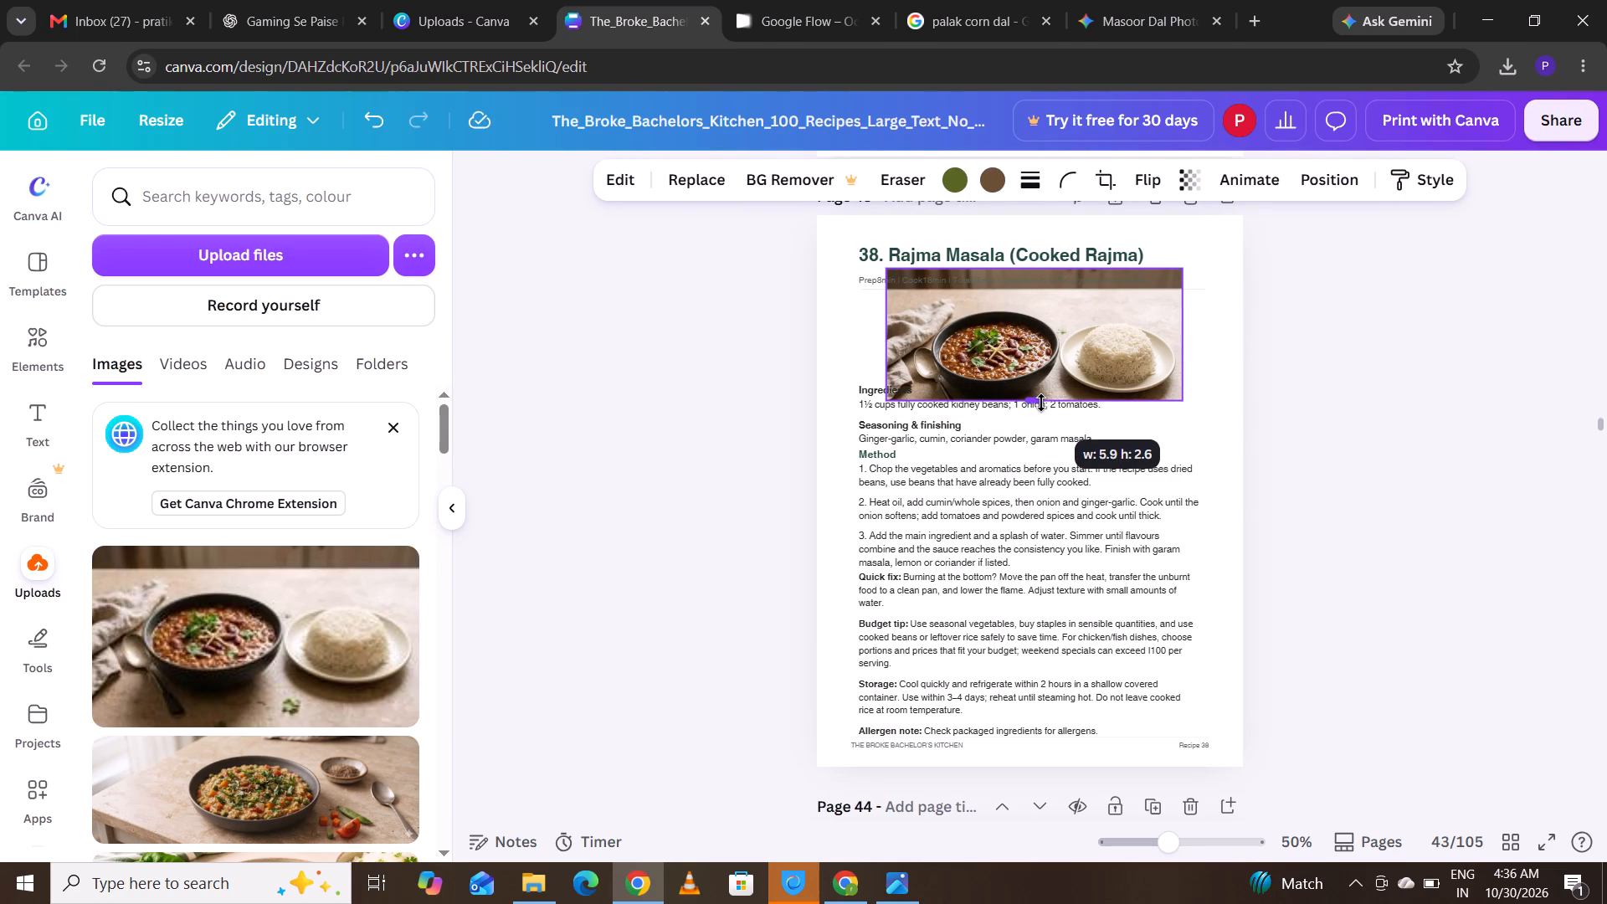
drag(1041, 403, 1041, 410)
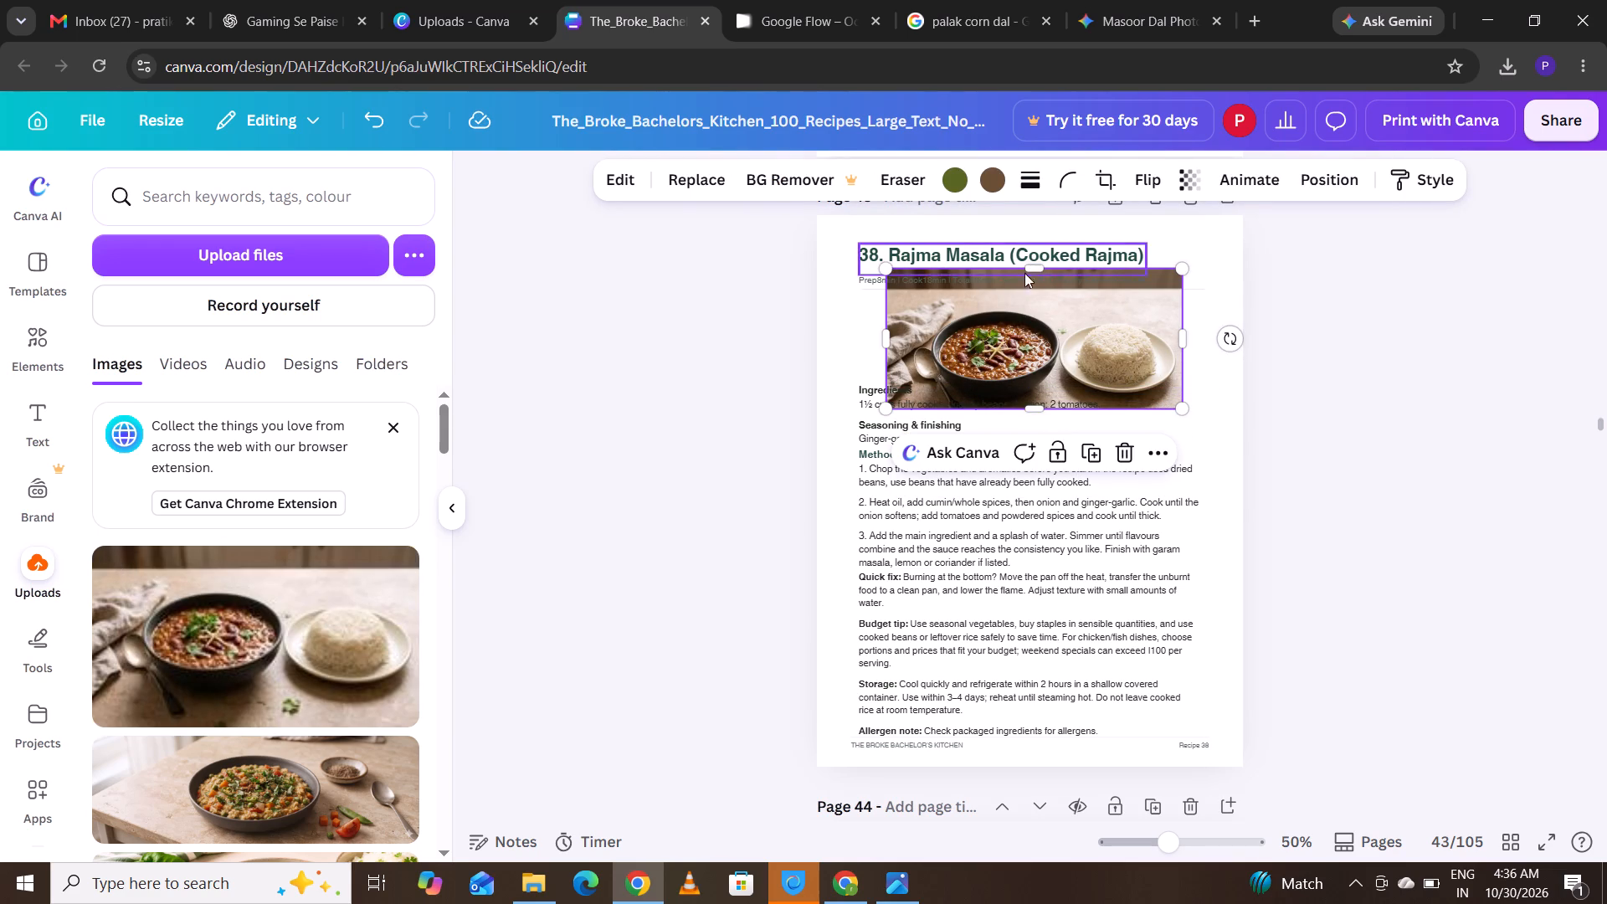
drag(1040, 268, 1040, 304)
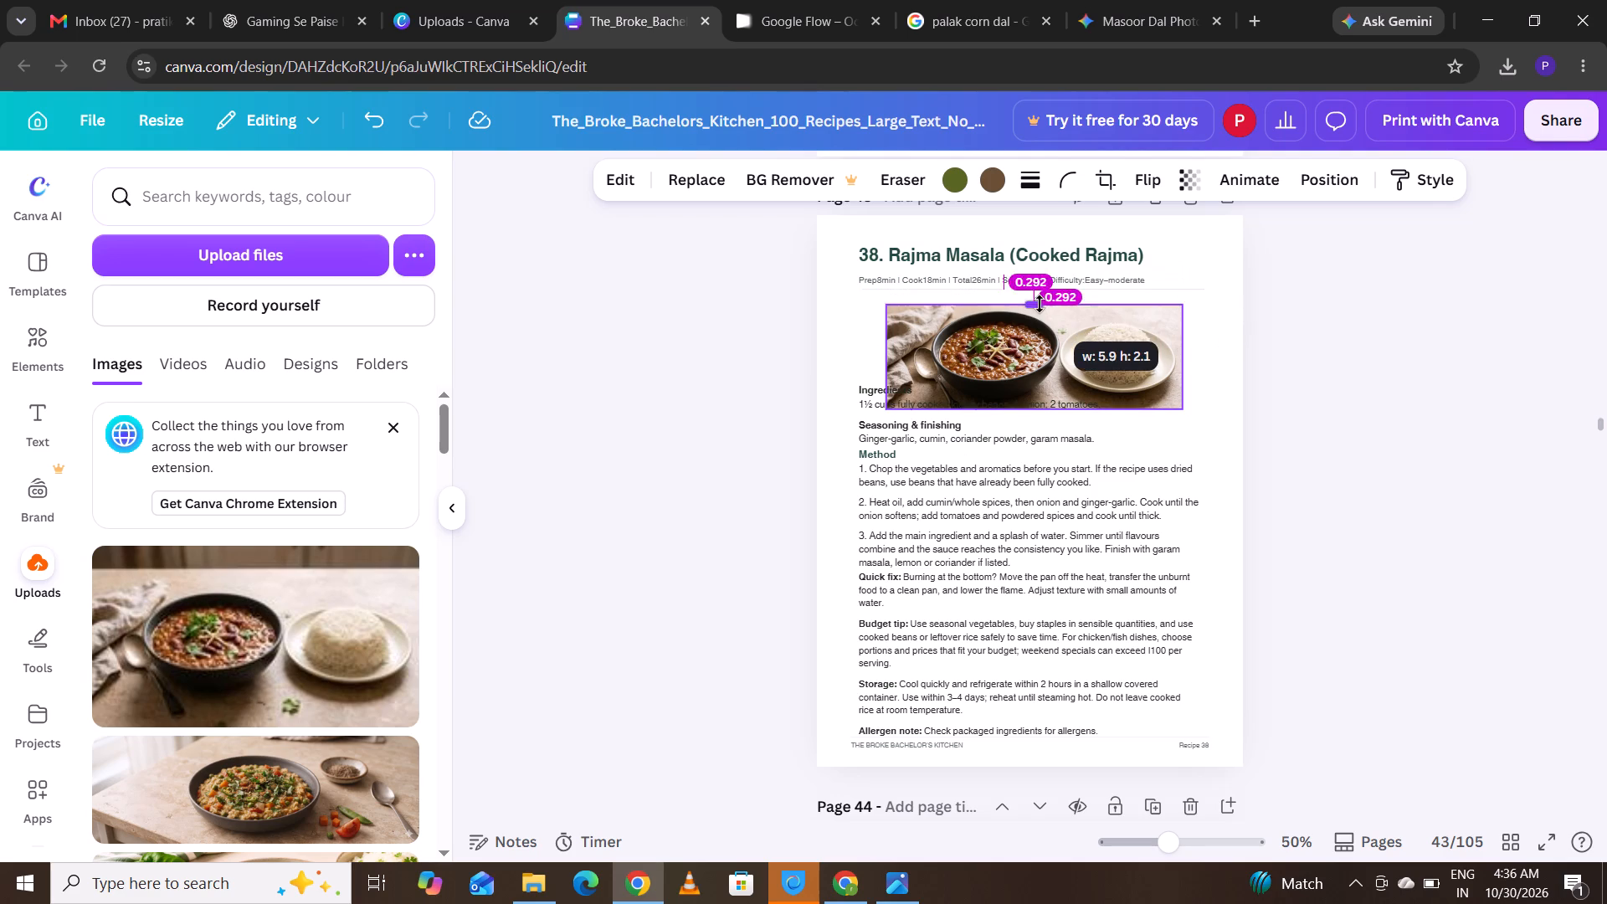
drag(1040, 304, 1039, 306)
Align the rajma photo with the text's left margin just above the Ingredients heading and extend its right edge slightly.
drag(1039, 355, 1020, 332)
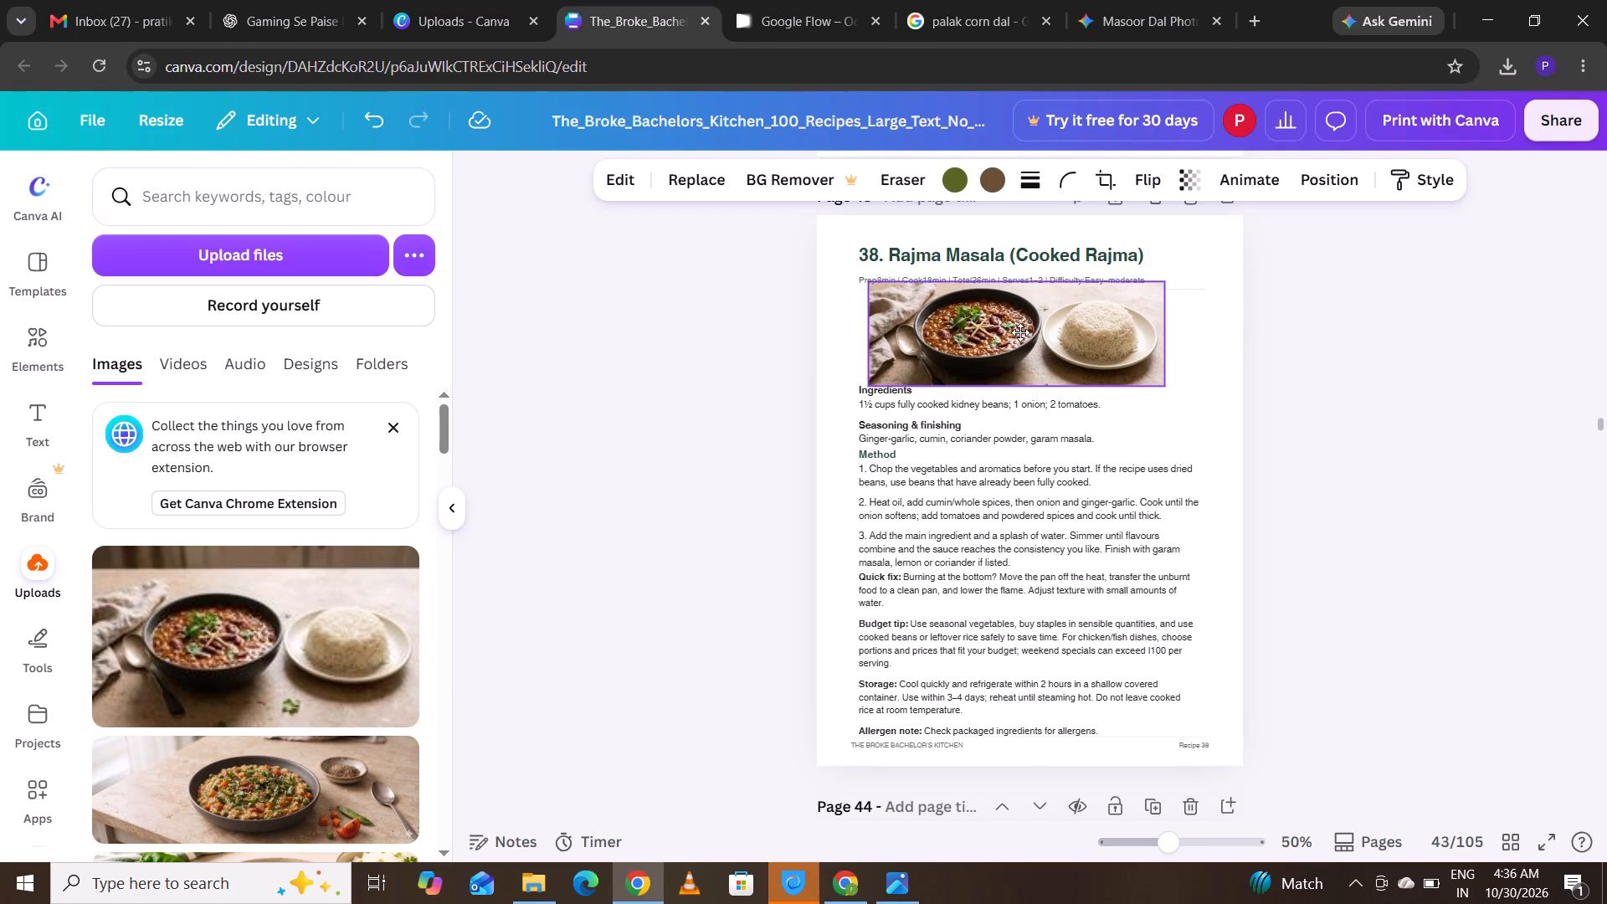
drag(1020, 332, 1009, 332)
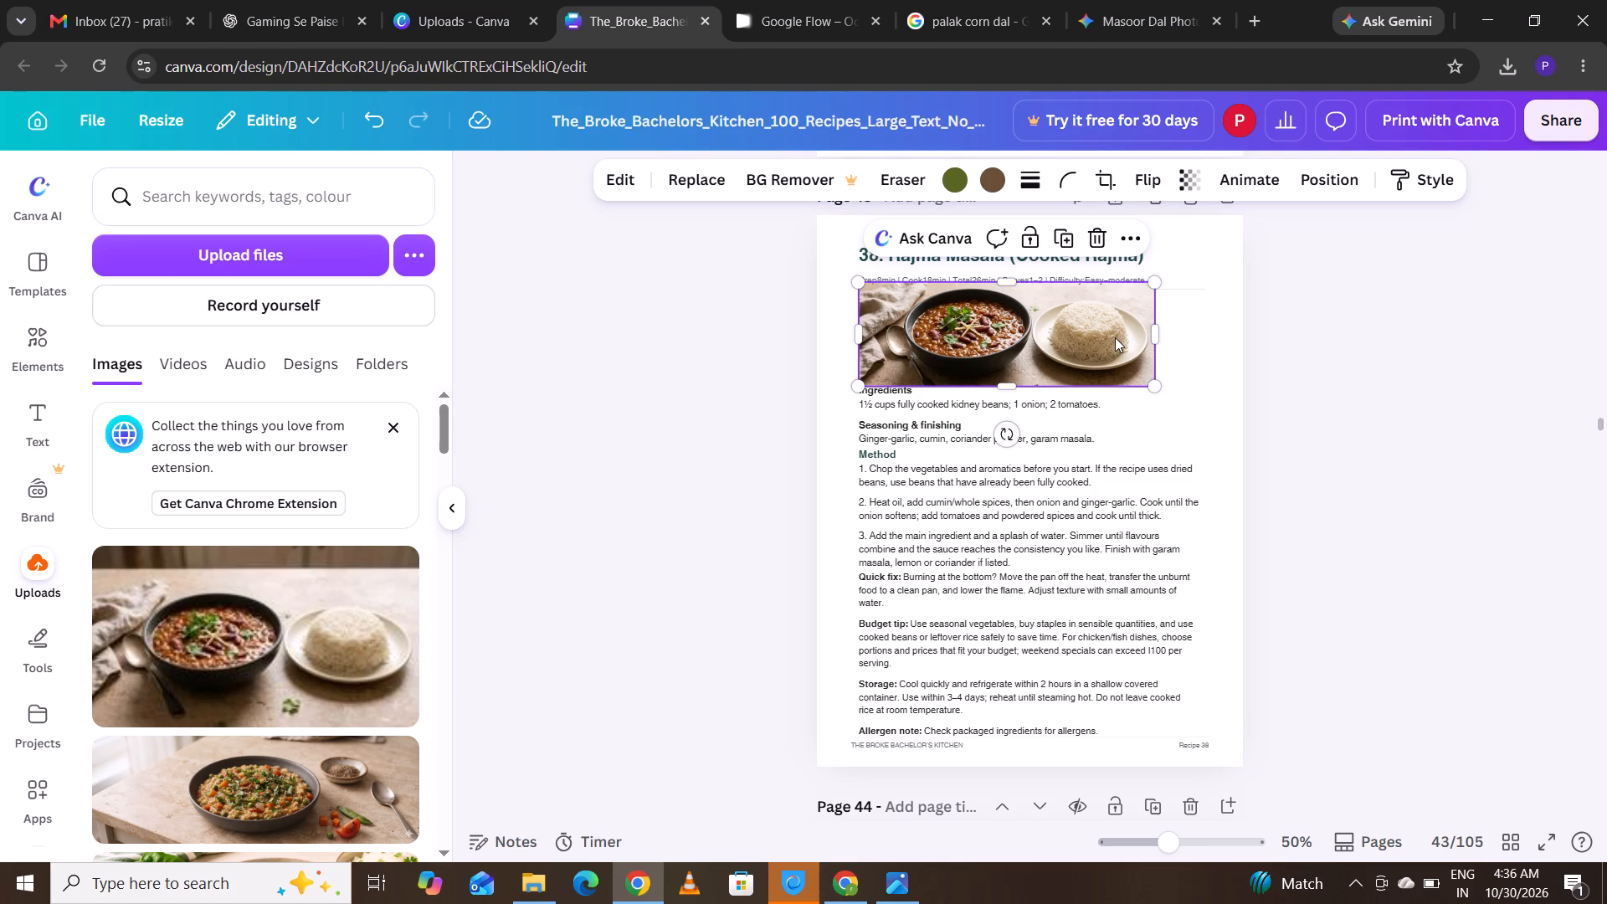
drag(1154, 342, 1169, 346)
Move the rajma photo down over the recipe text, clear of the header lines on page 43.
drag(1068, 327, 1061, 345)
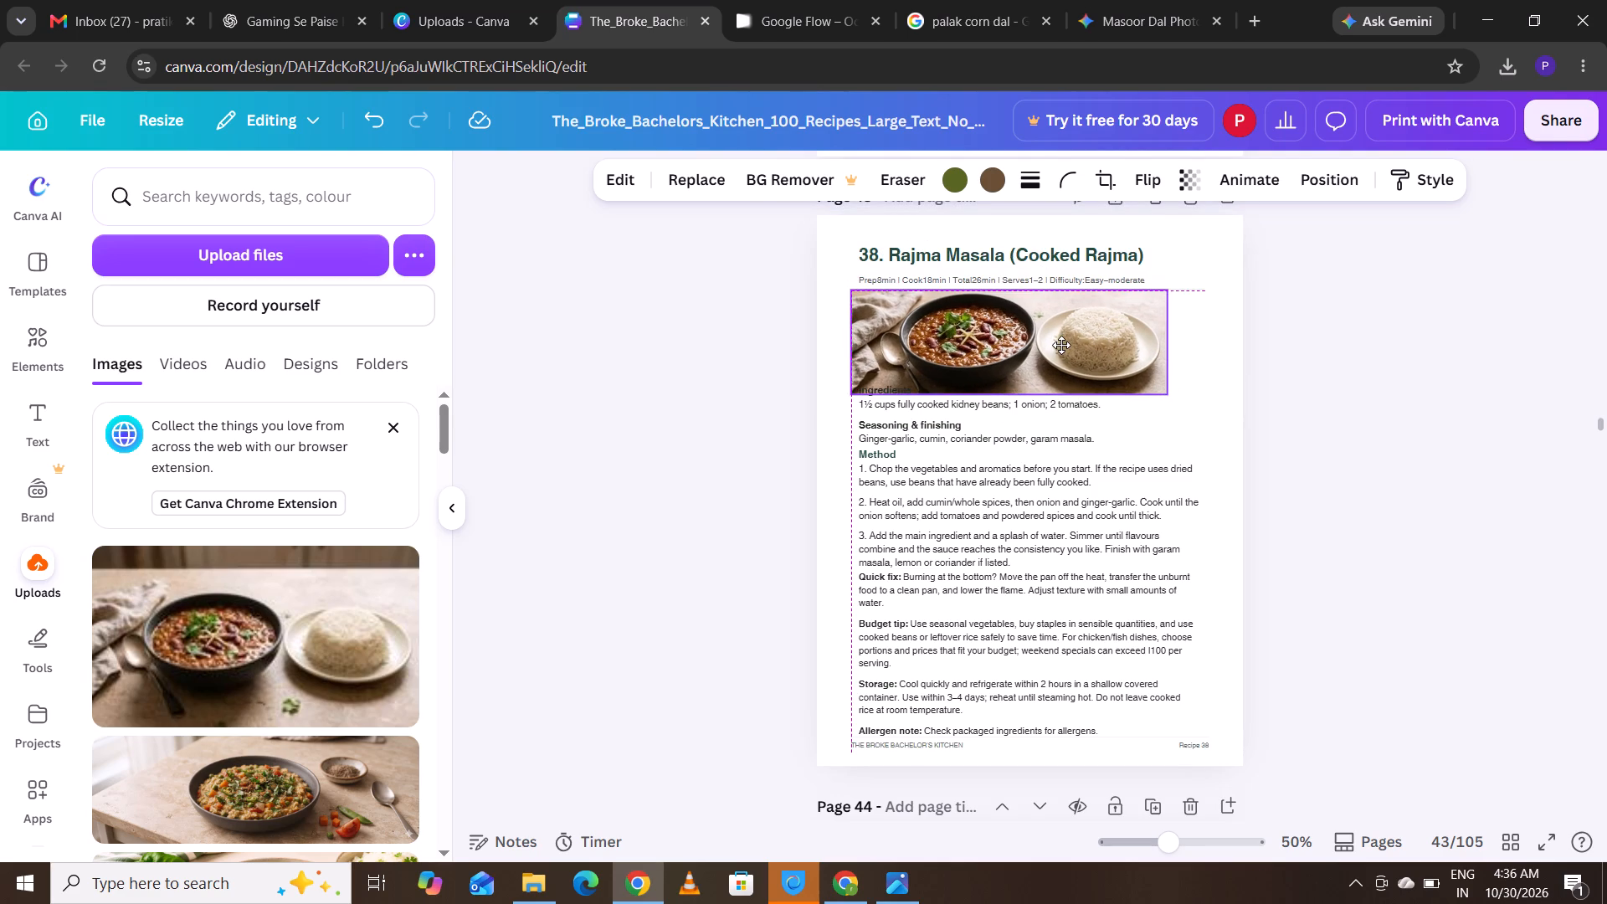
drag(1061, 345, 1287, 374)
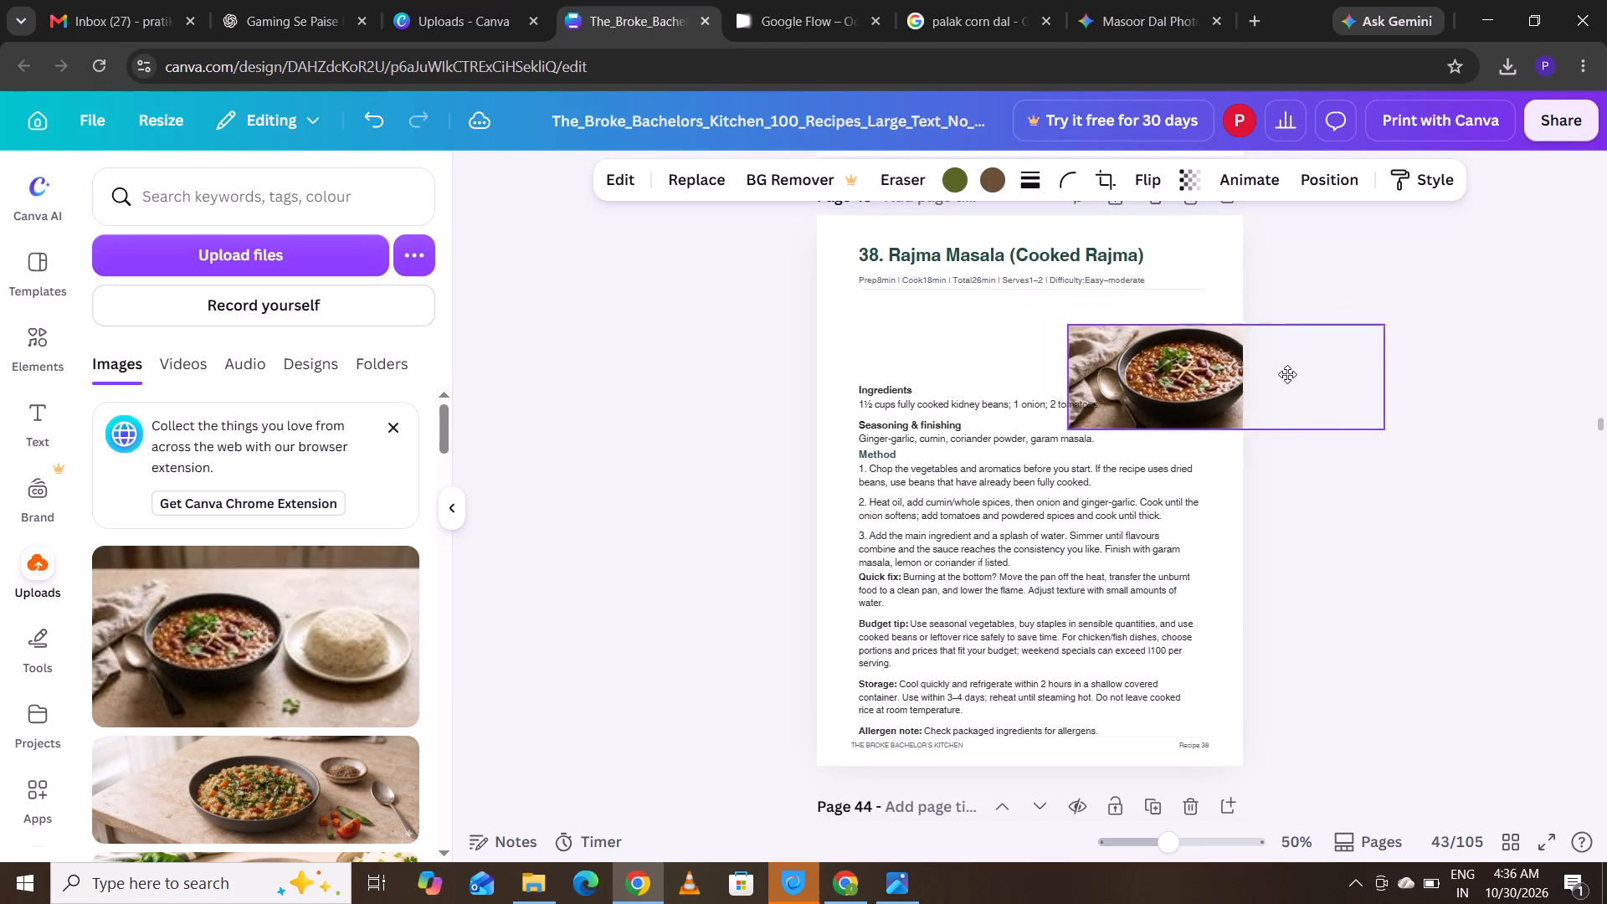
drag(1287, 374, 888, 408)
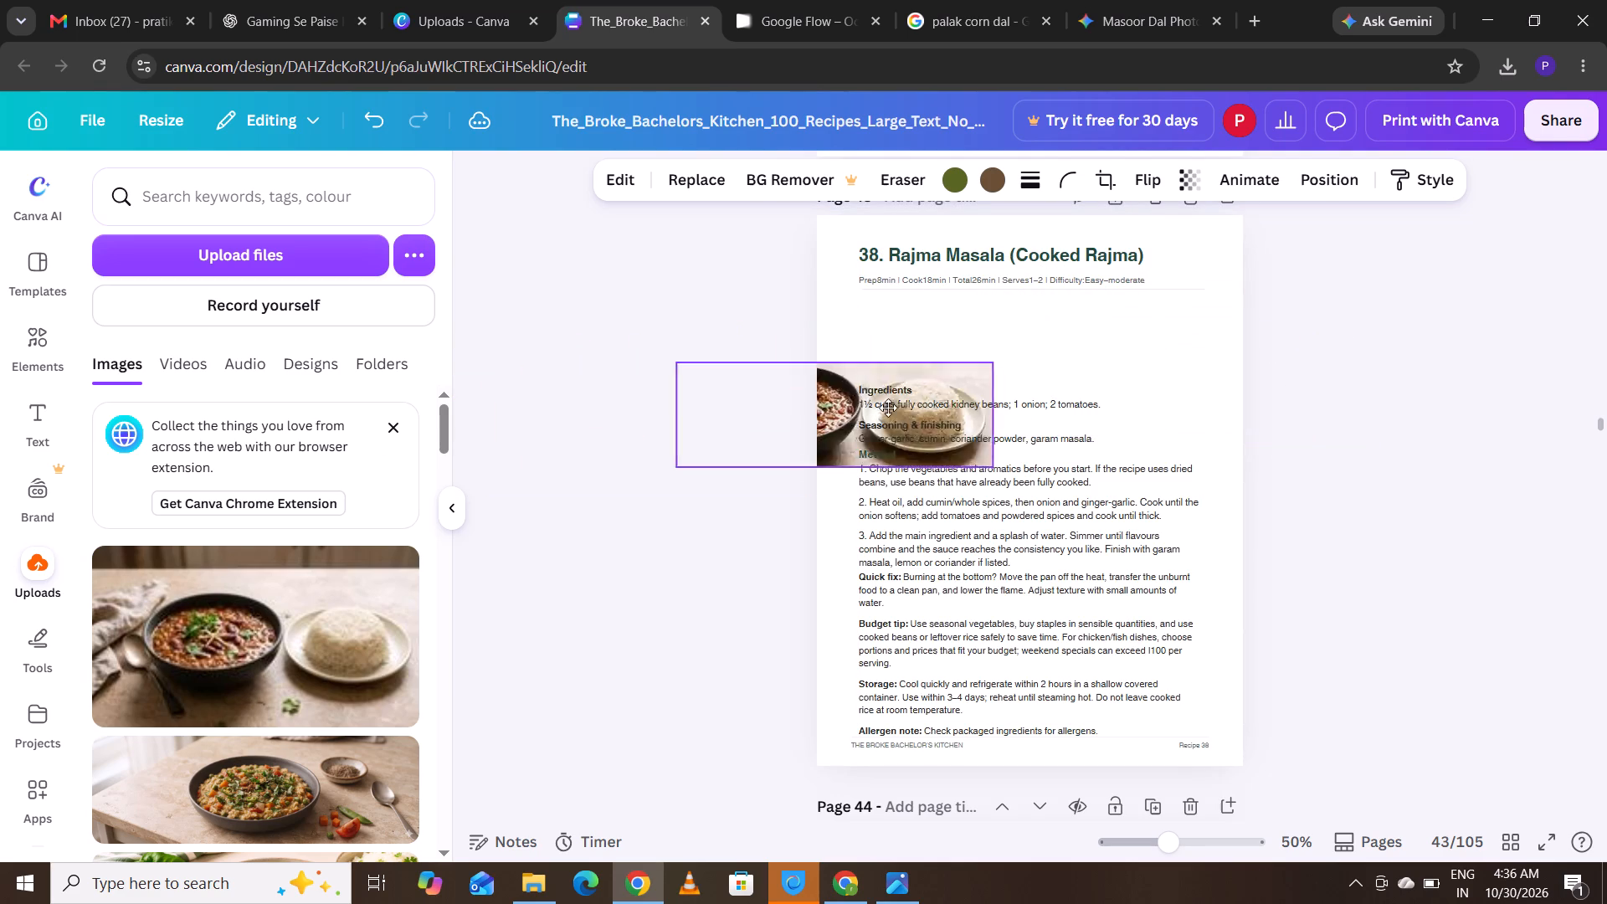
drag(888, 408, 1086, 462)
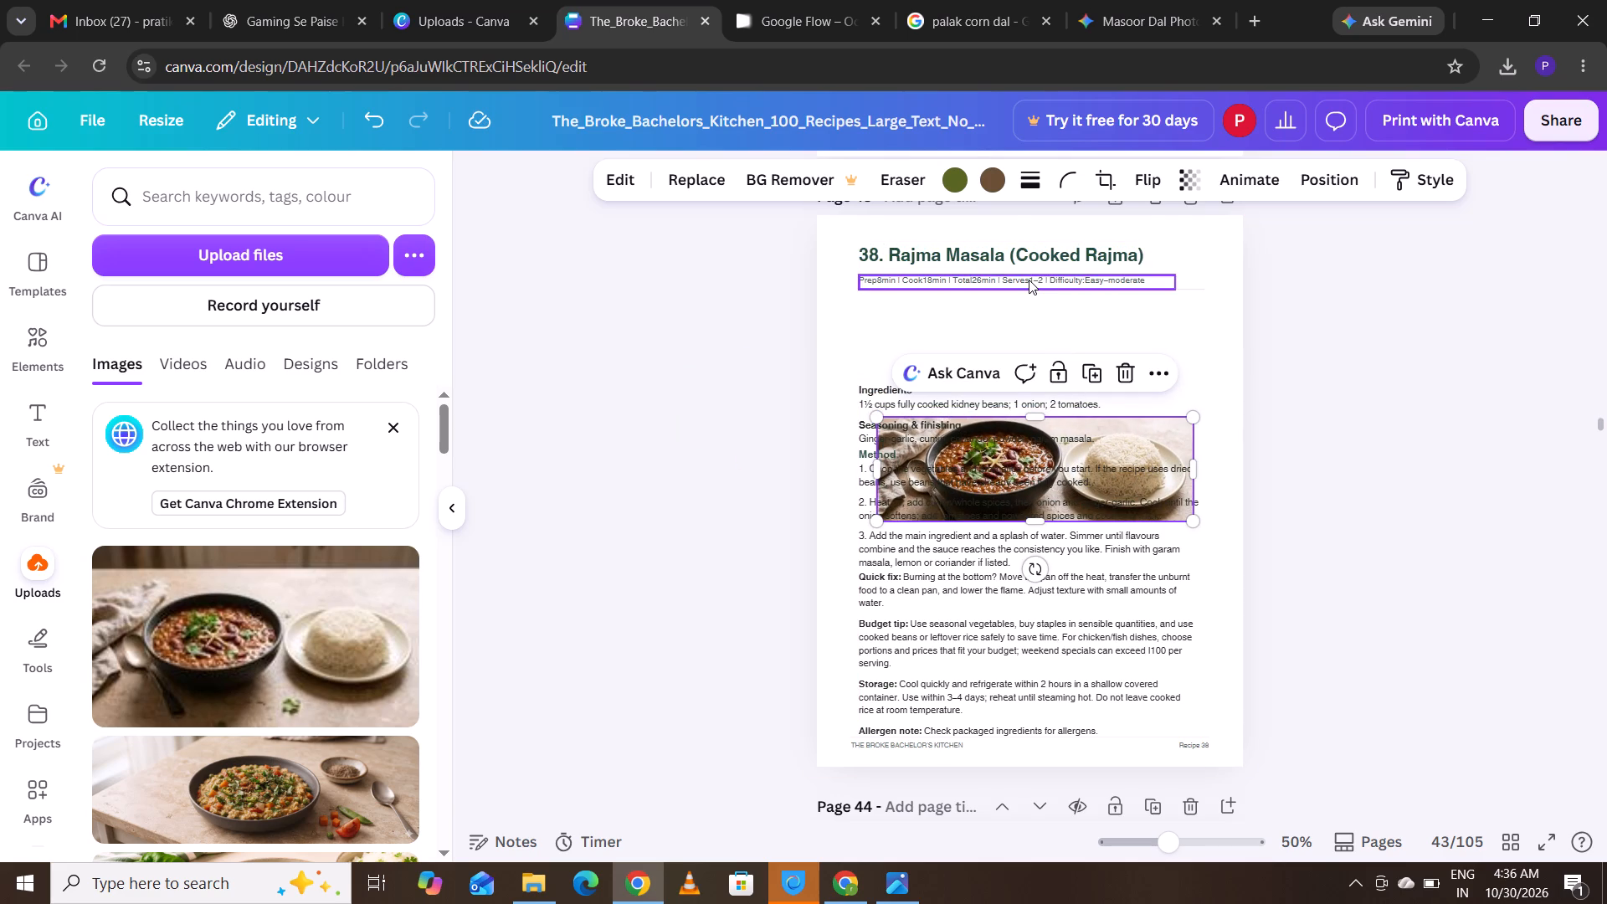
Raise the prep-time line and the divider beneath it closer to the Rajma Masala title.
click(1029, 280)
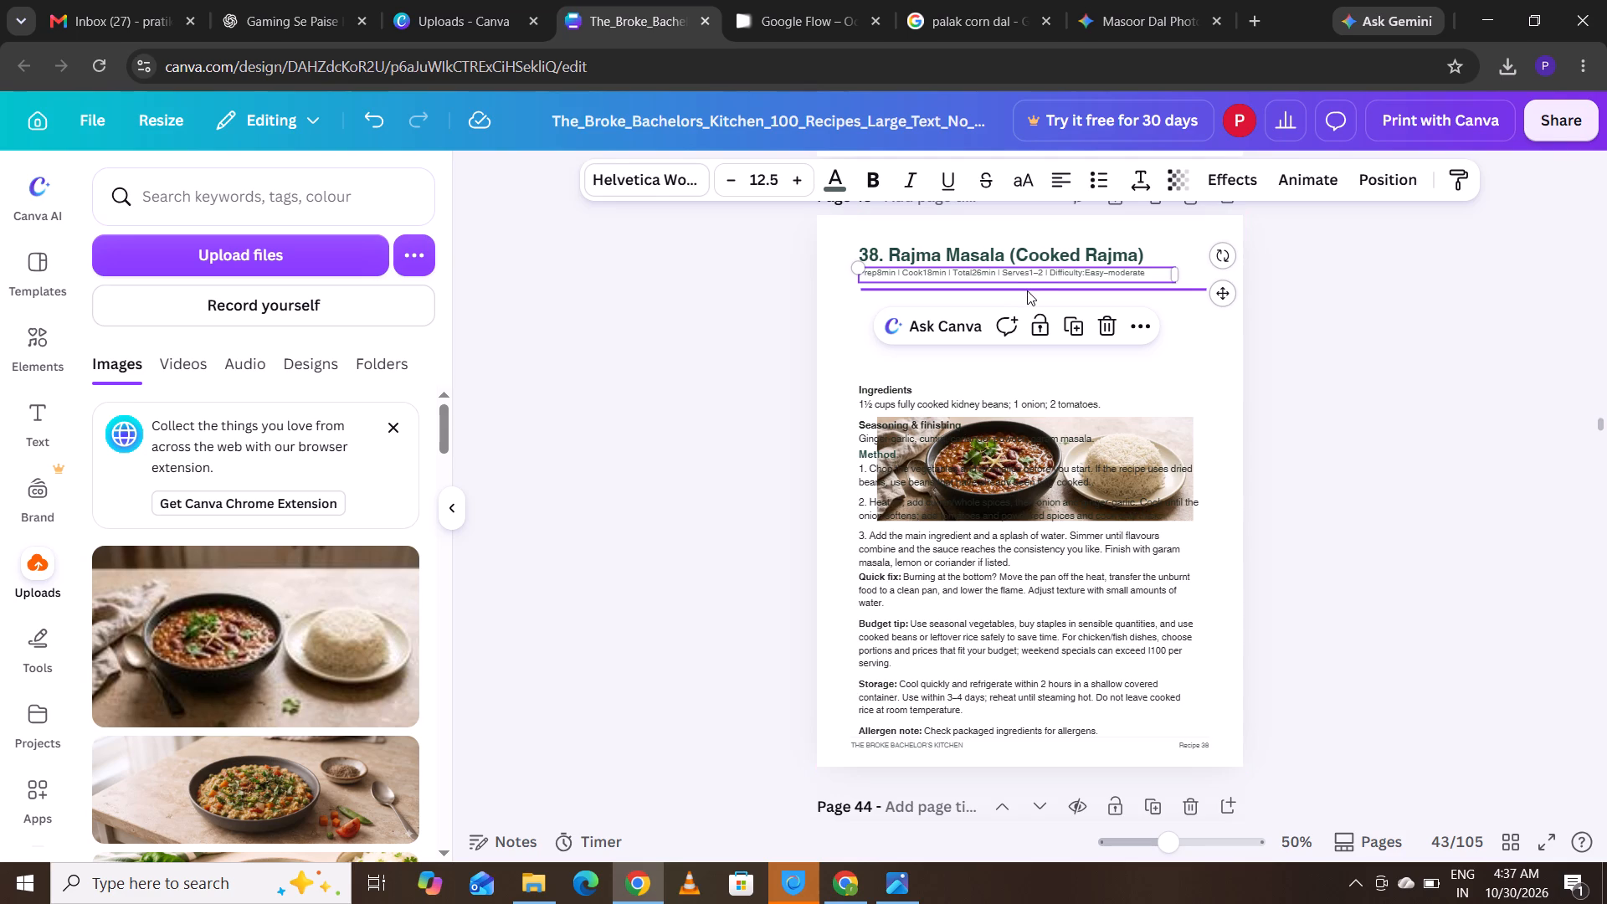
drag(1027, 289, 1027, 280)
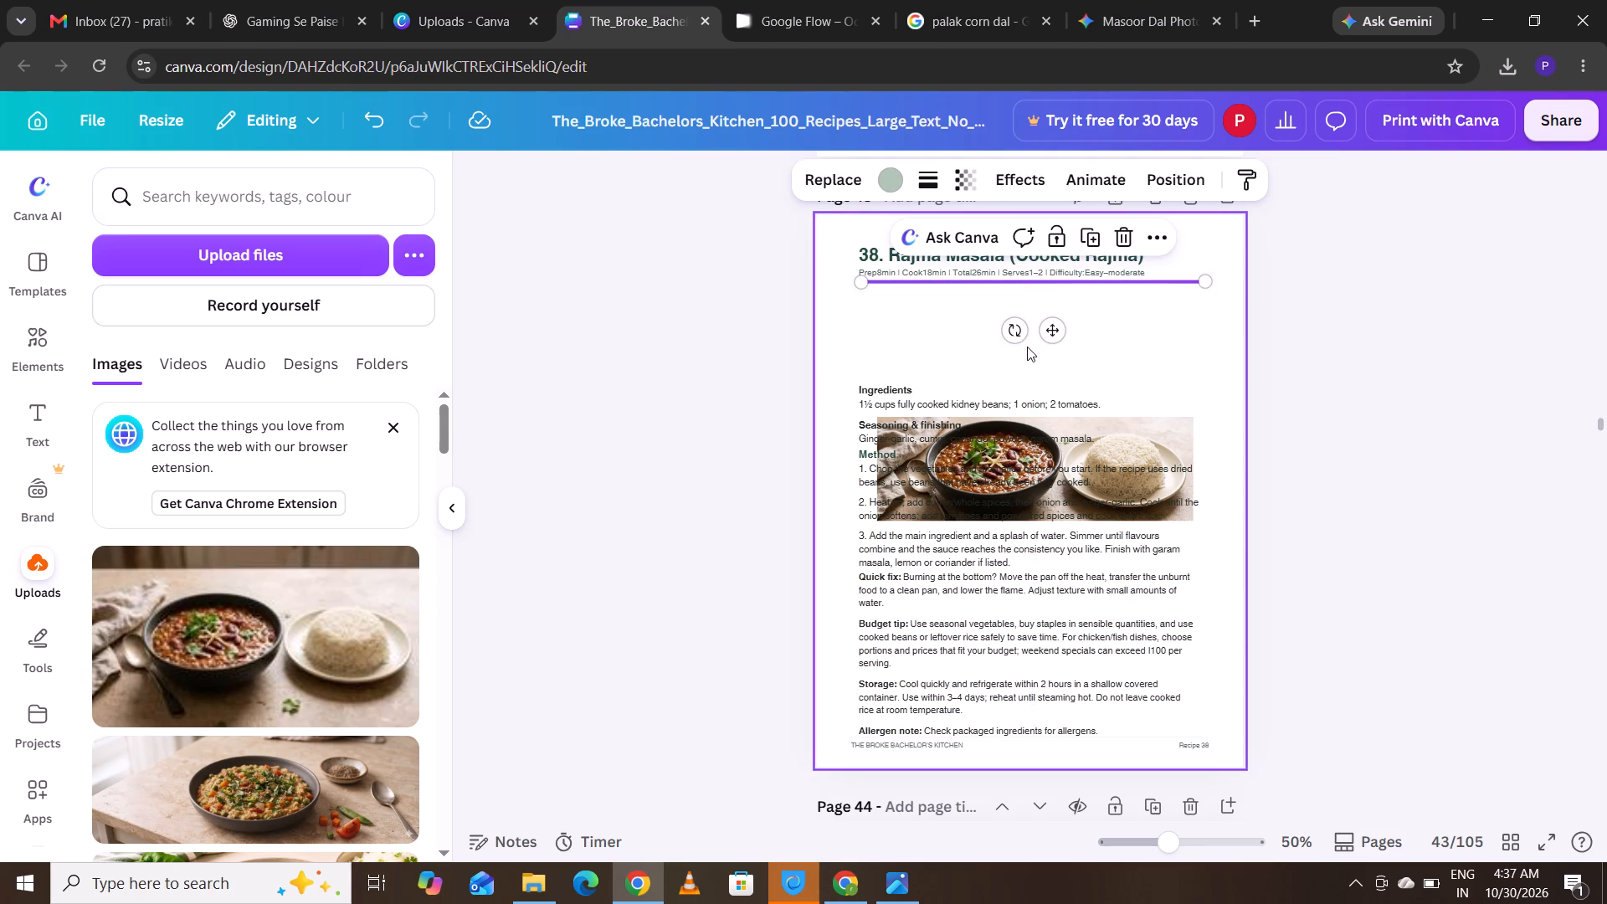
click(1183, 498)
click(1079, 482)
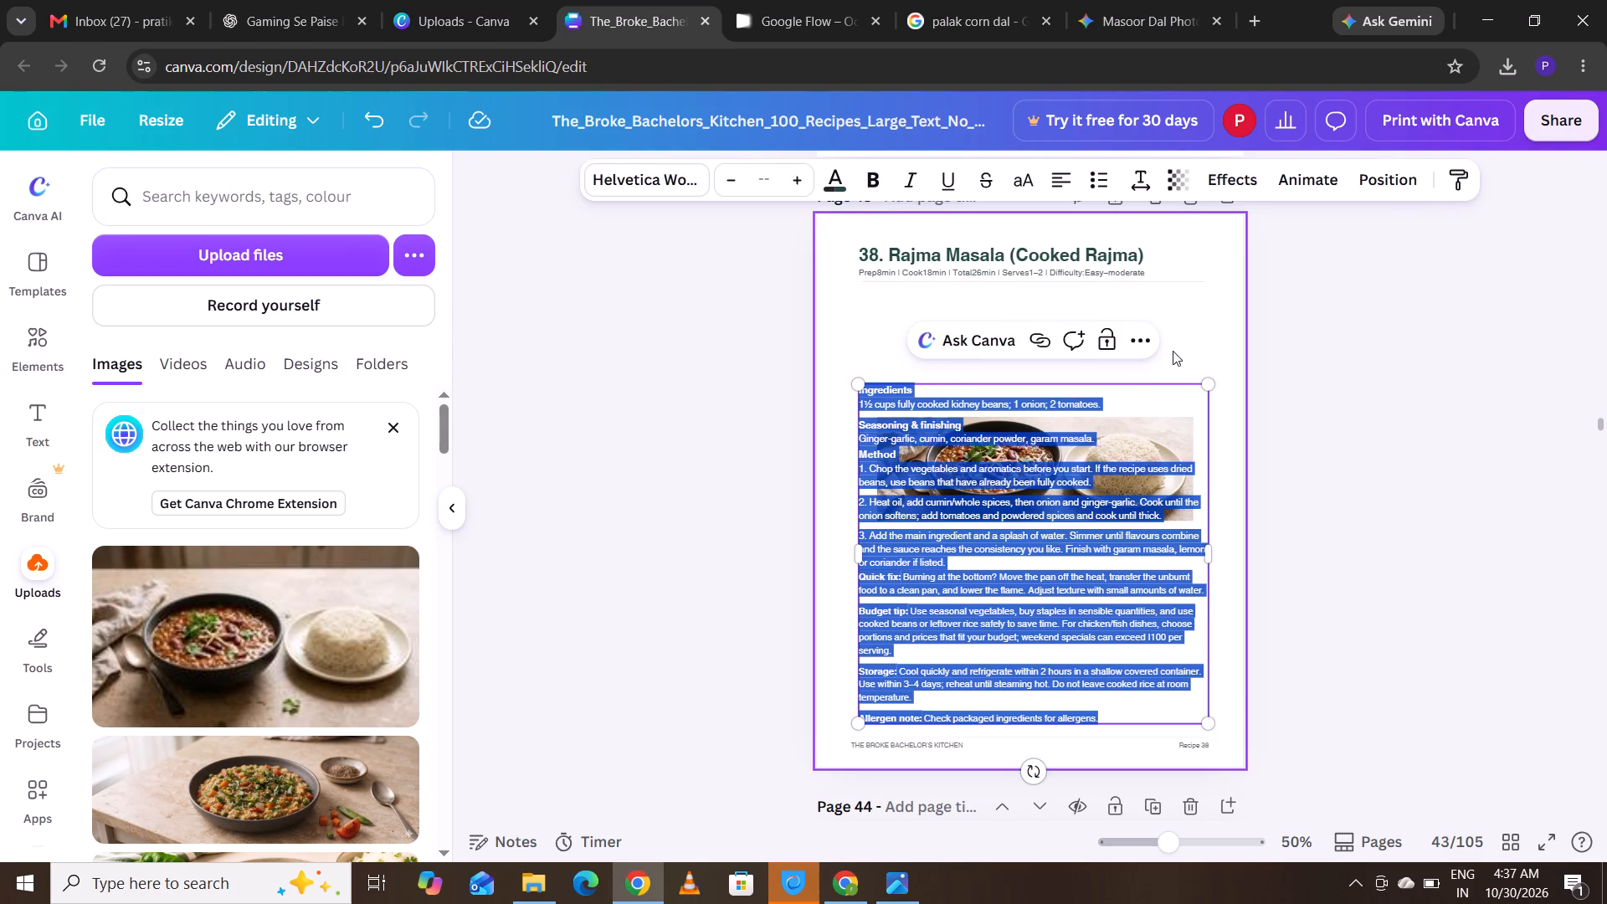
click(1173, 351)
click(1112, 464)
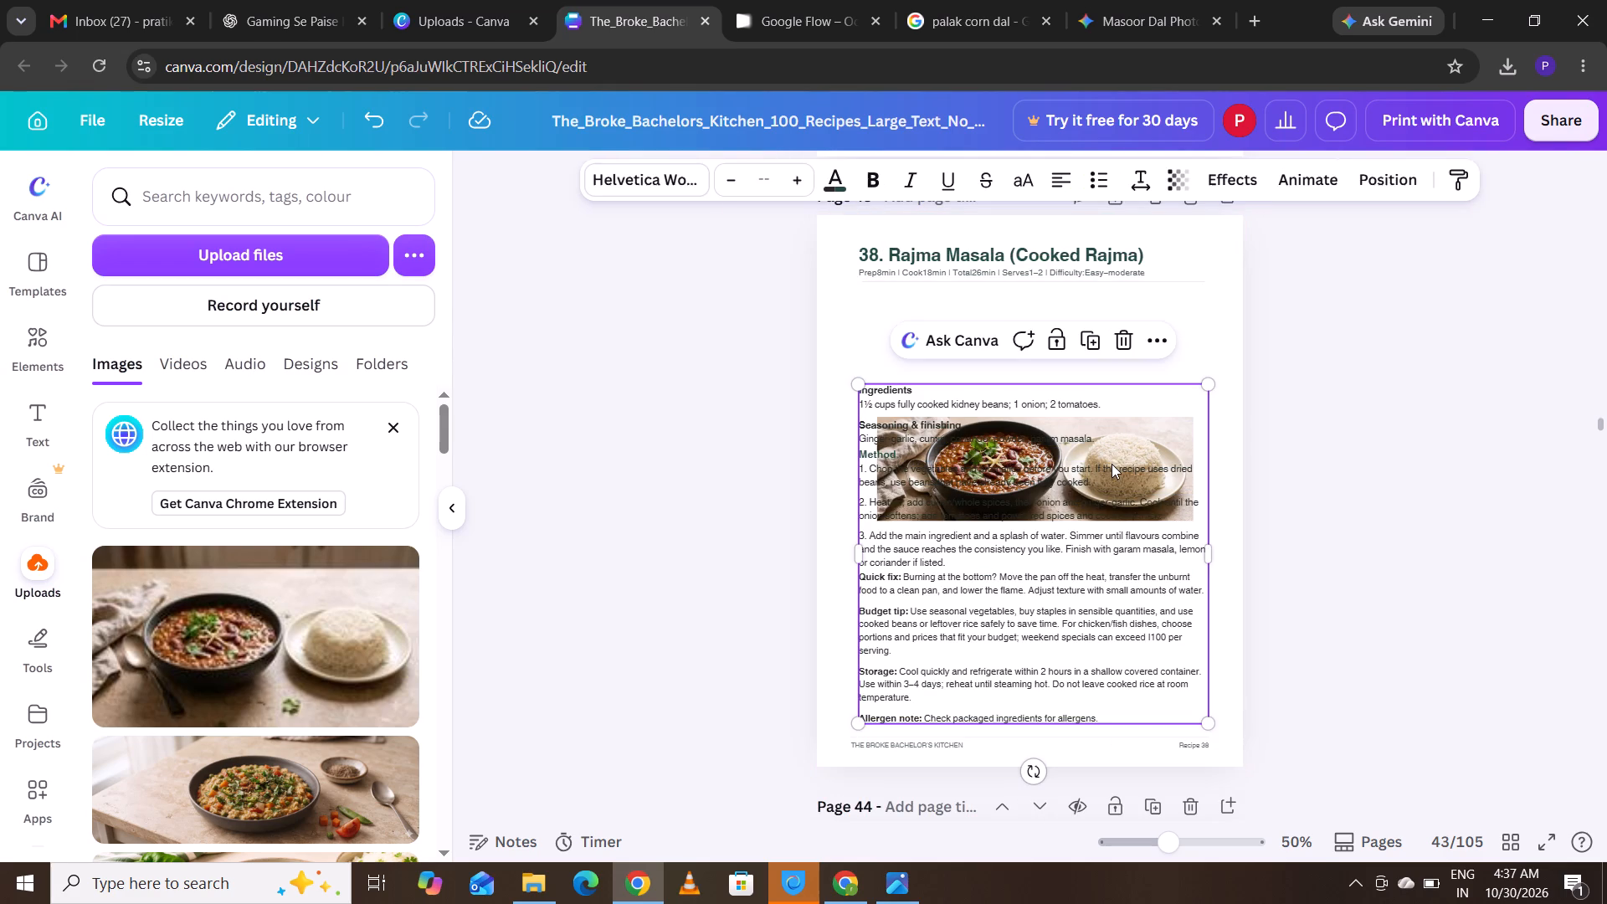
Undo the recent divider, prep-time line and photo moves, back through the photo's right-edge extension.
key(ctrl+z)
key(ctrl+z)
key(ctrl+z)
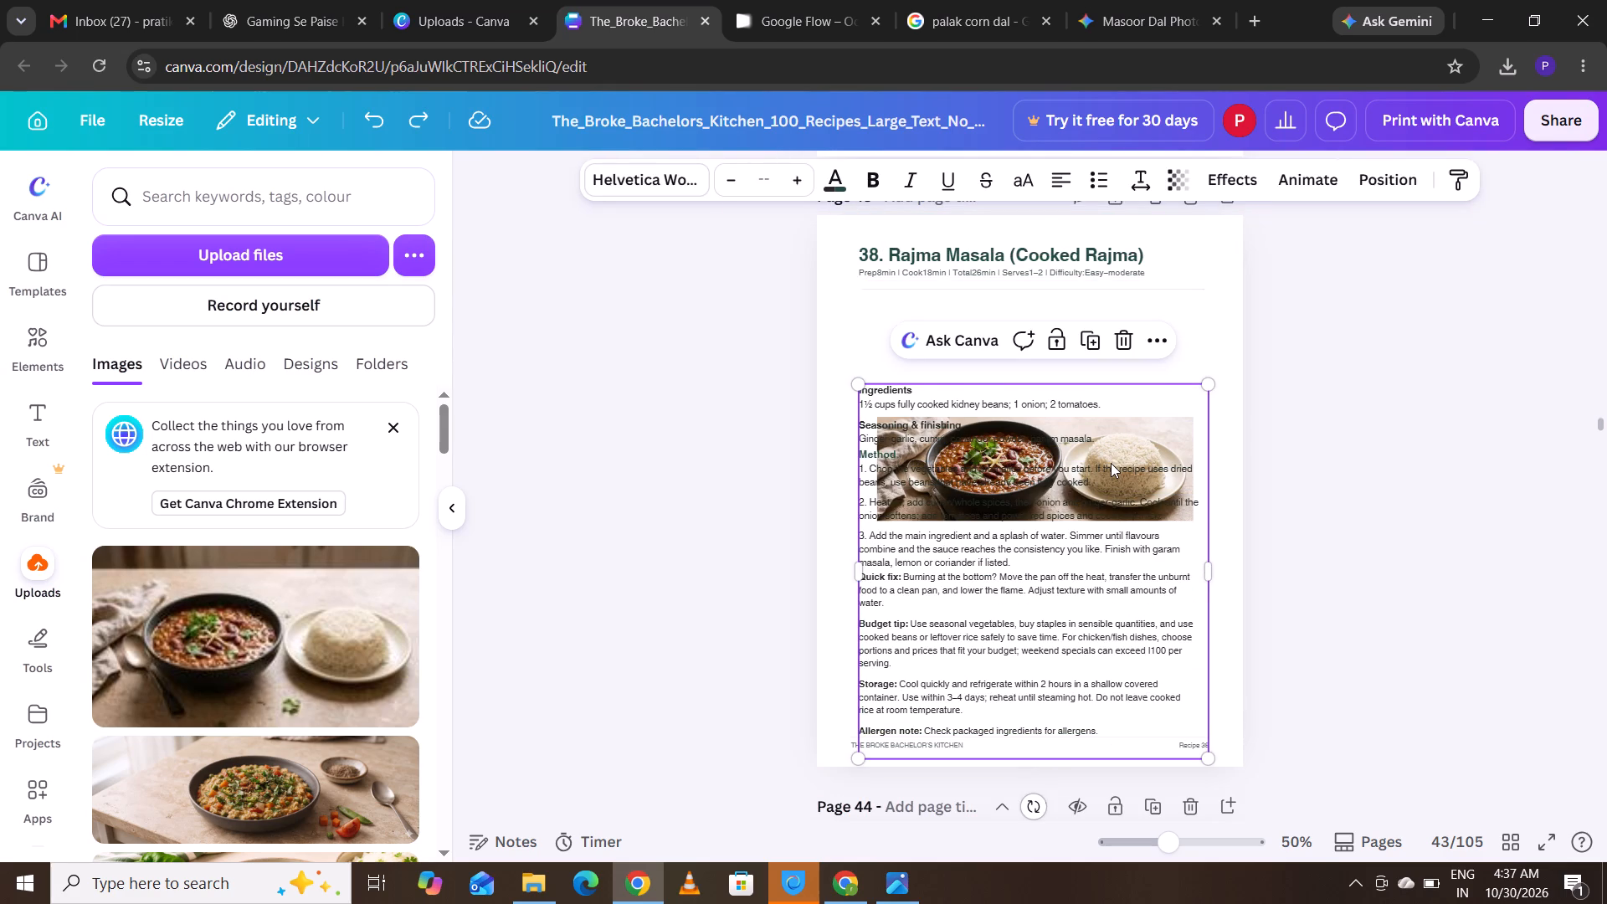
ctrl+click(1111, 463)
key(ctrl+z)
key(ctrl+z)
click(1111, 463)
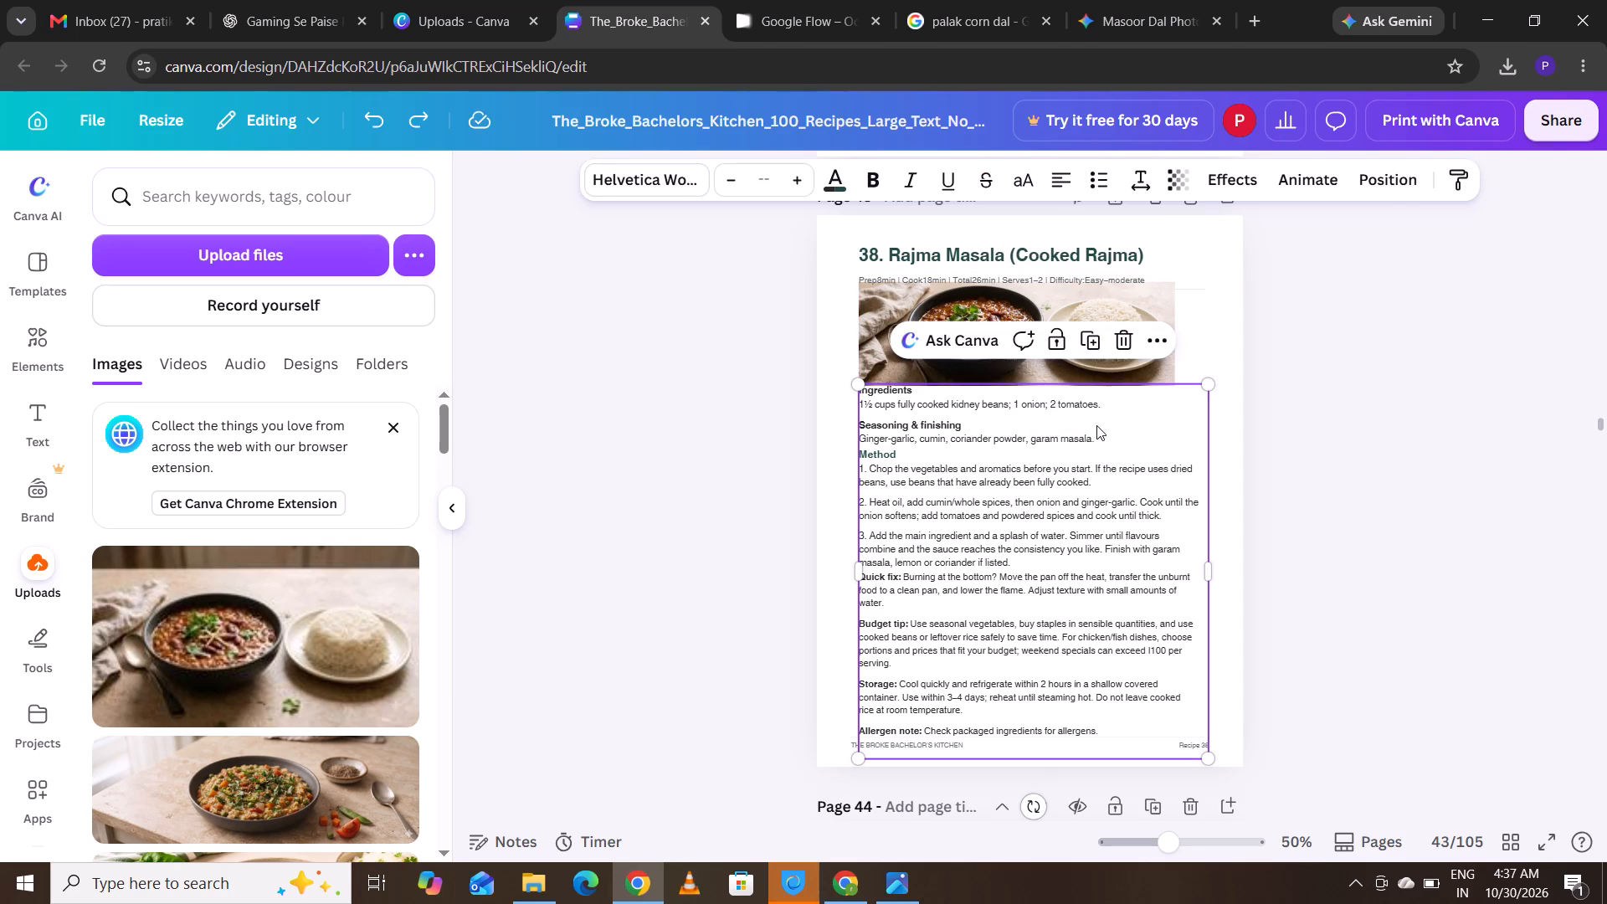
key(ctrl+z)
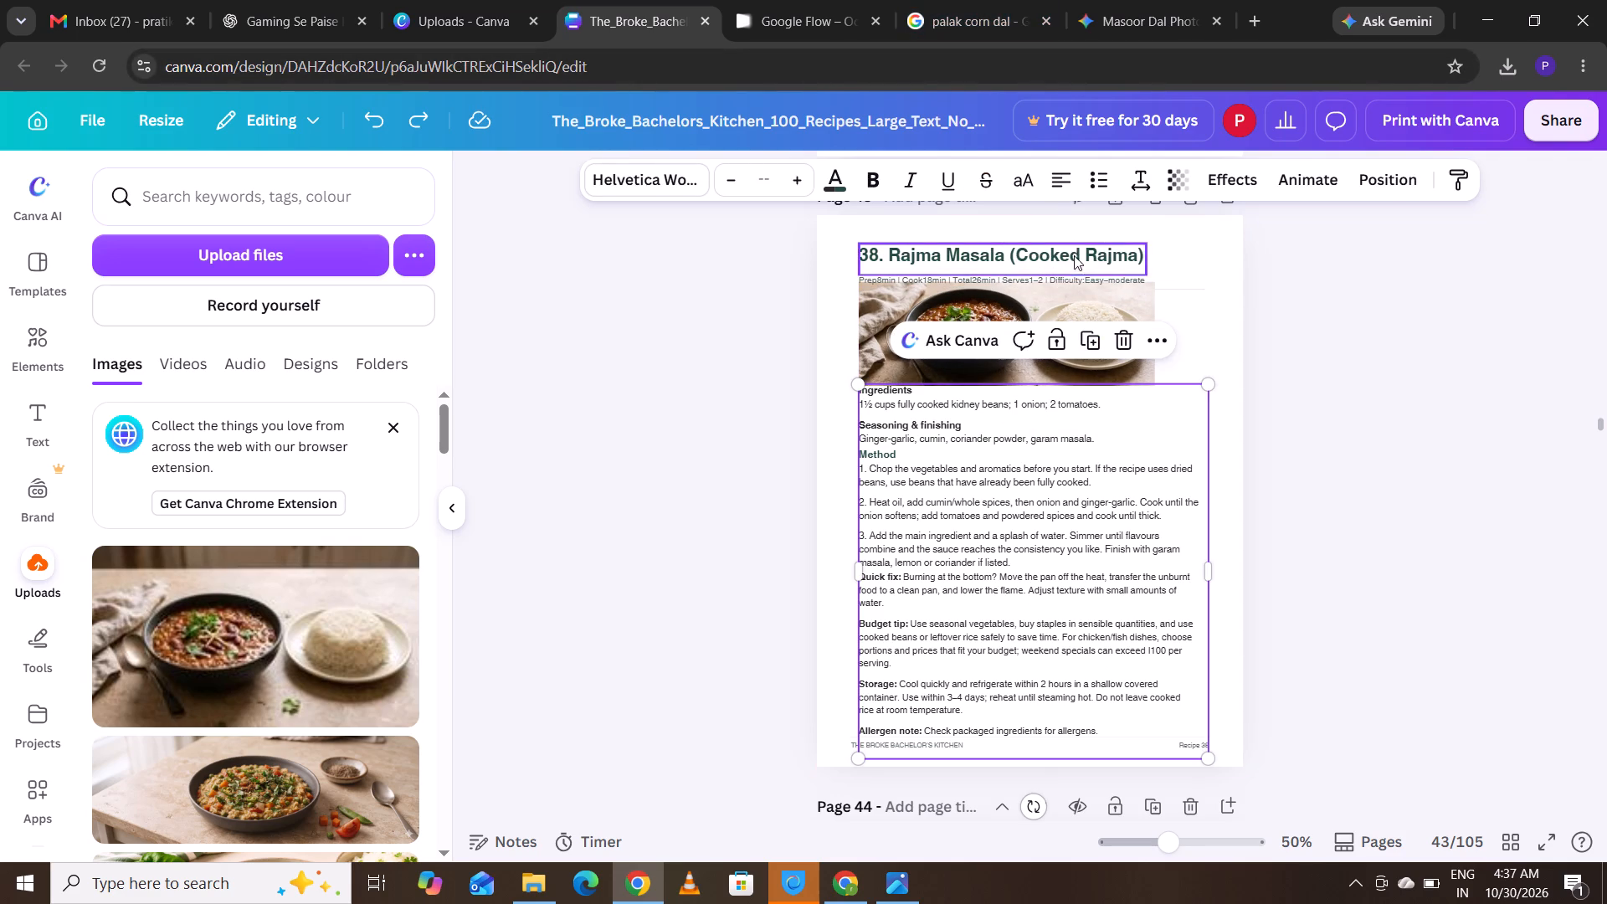
Delete the rajma photo from page 43.
right_click(1086, 309)
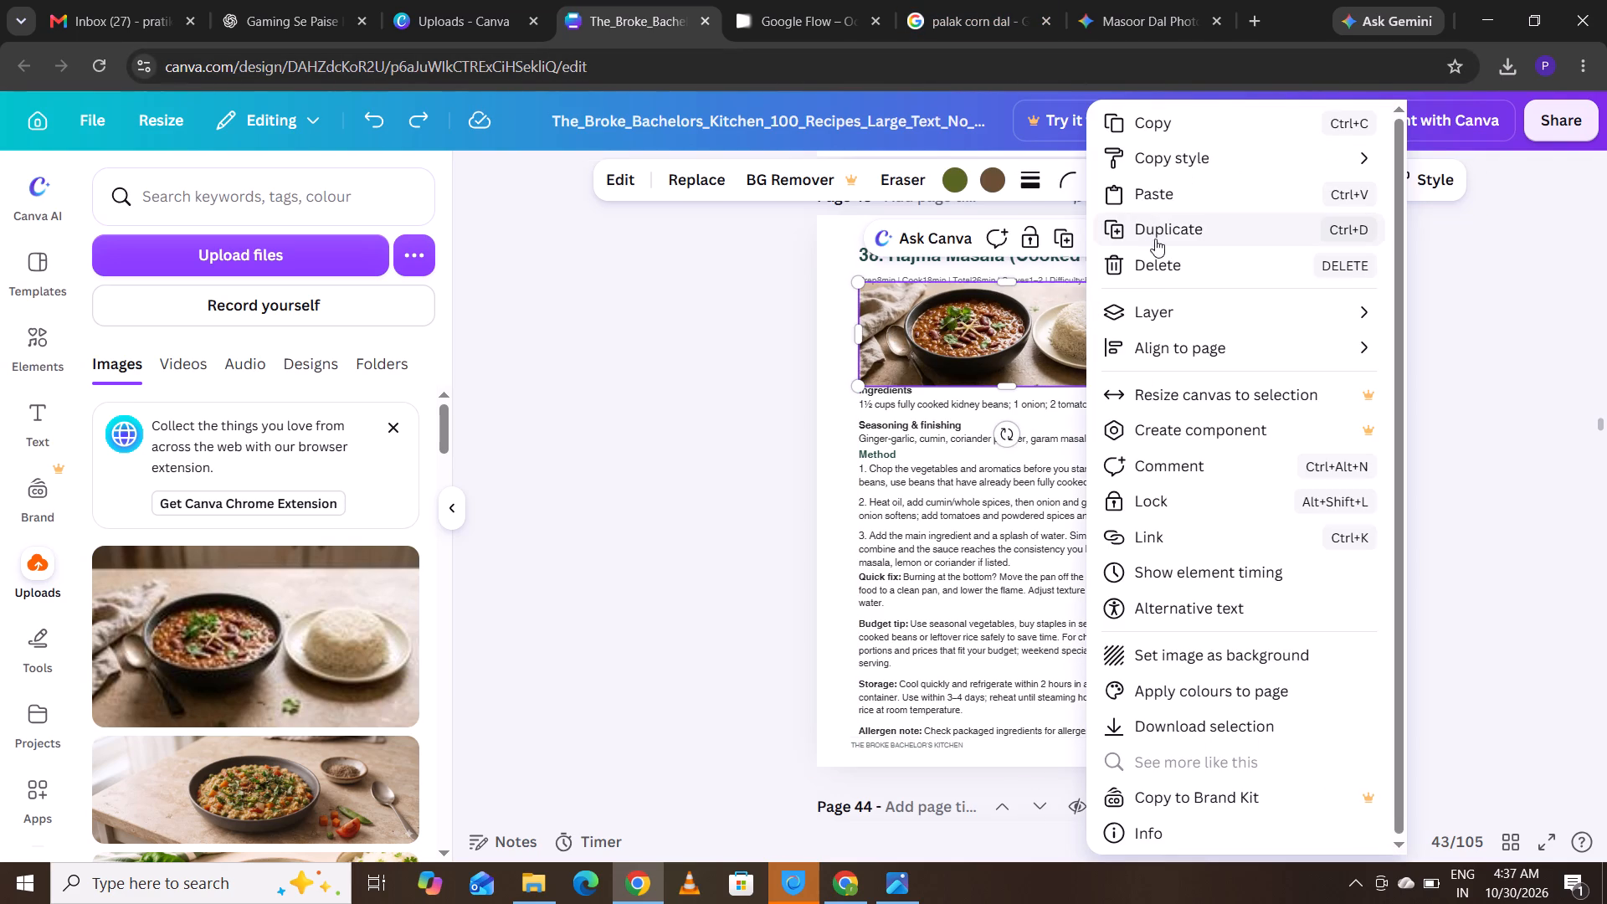
click(1155, 254)
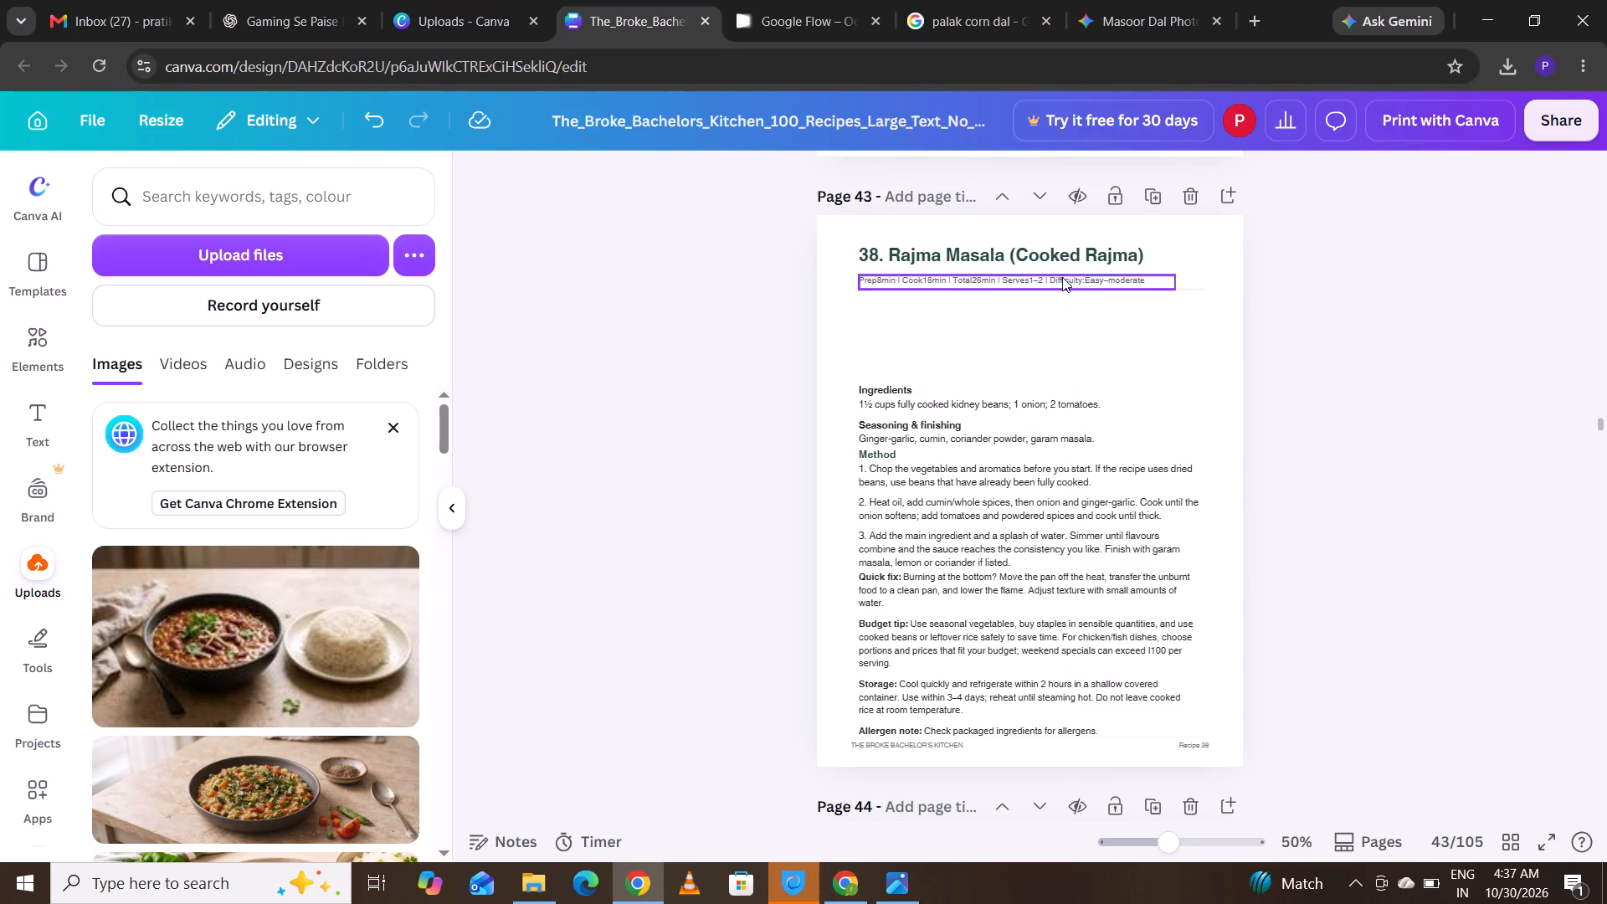
Raise the prep-time line and the divider beneath it closer to the Rajma Masala title on page 43.
drag(1062, 277, 1061, 274)
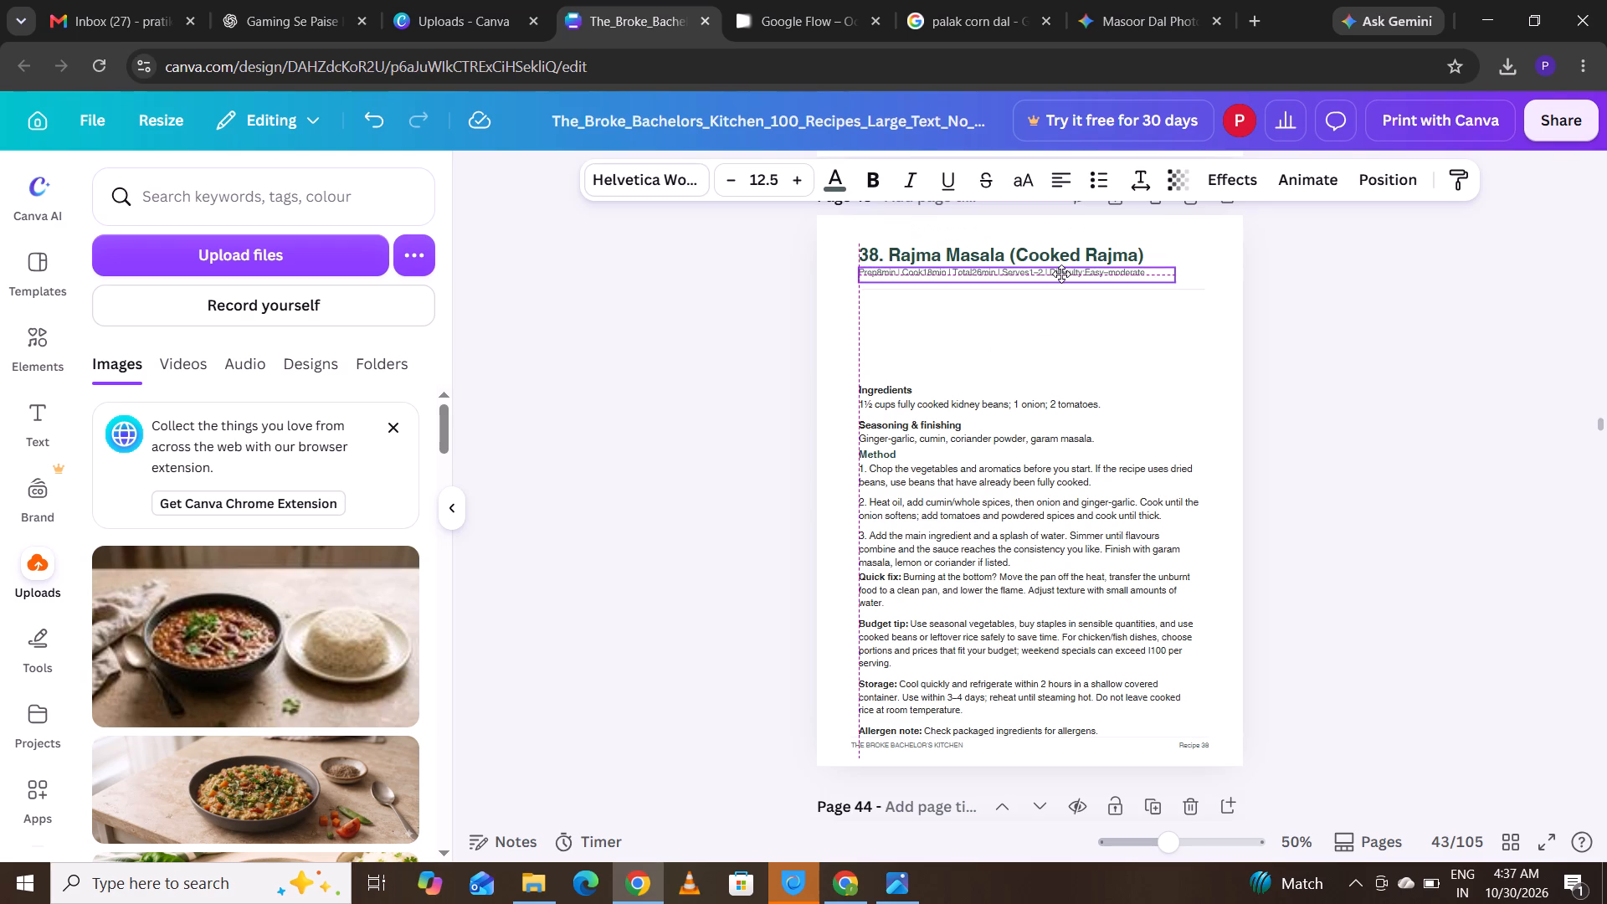
drag(1061, 274, 1061, 266)
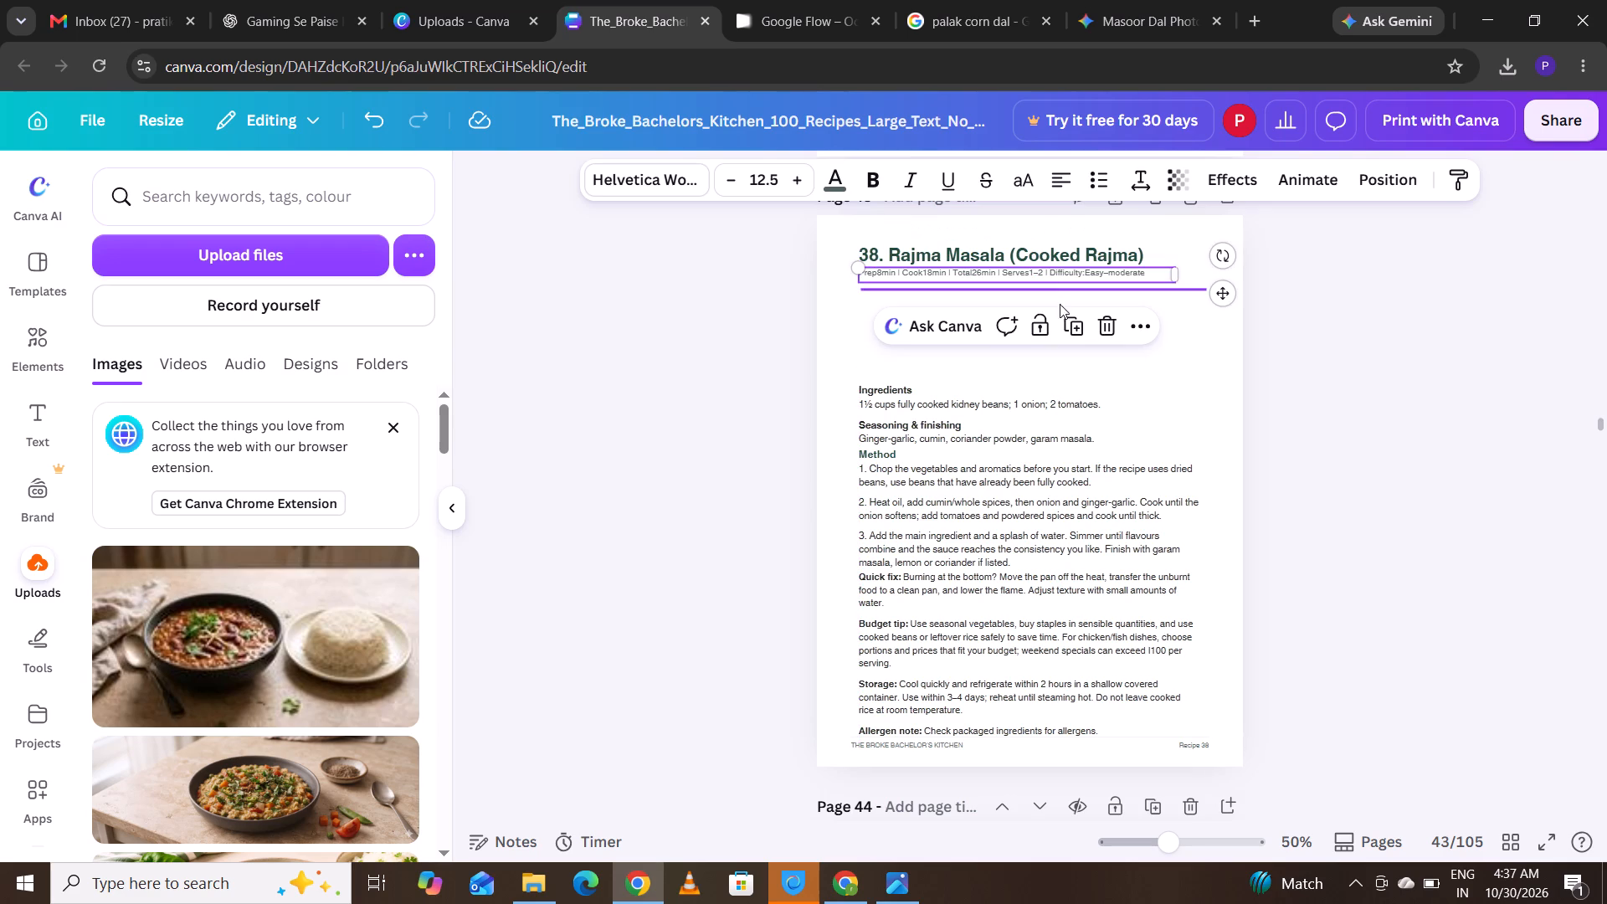
click(1210, 367)
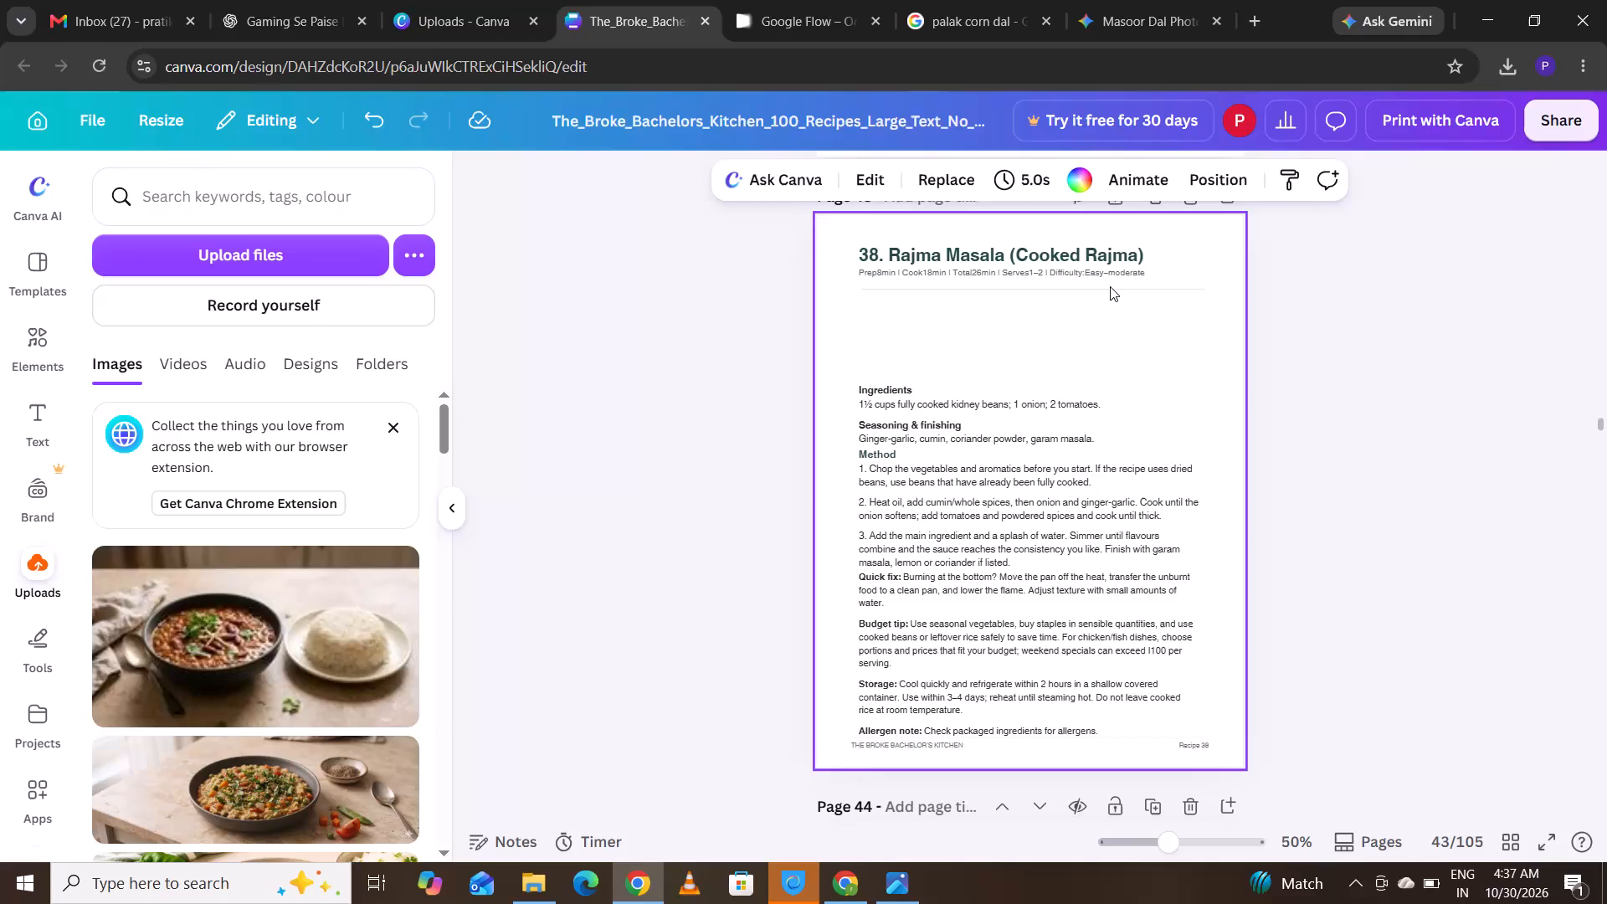
drag(1110, 290, 1110, 283)
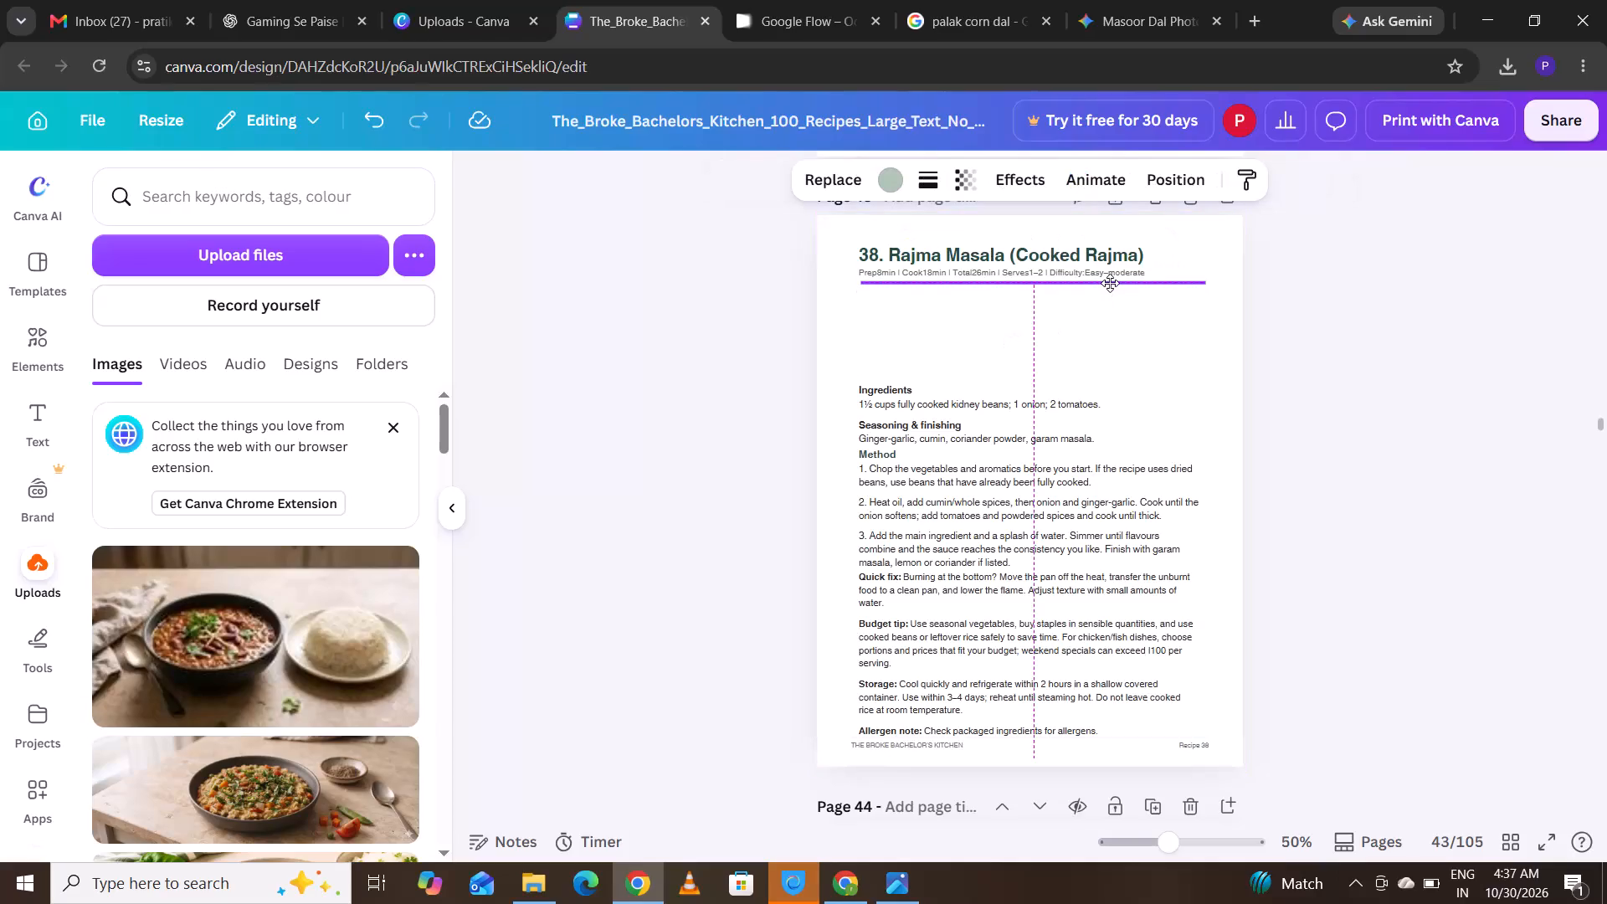
drag(1110, 283, 1104, 295)
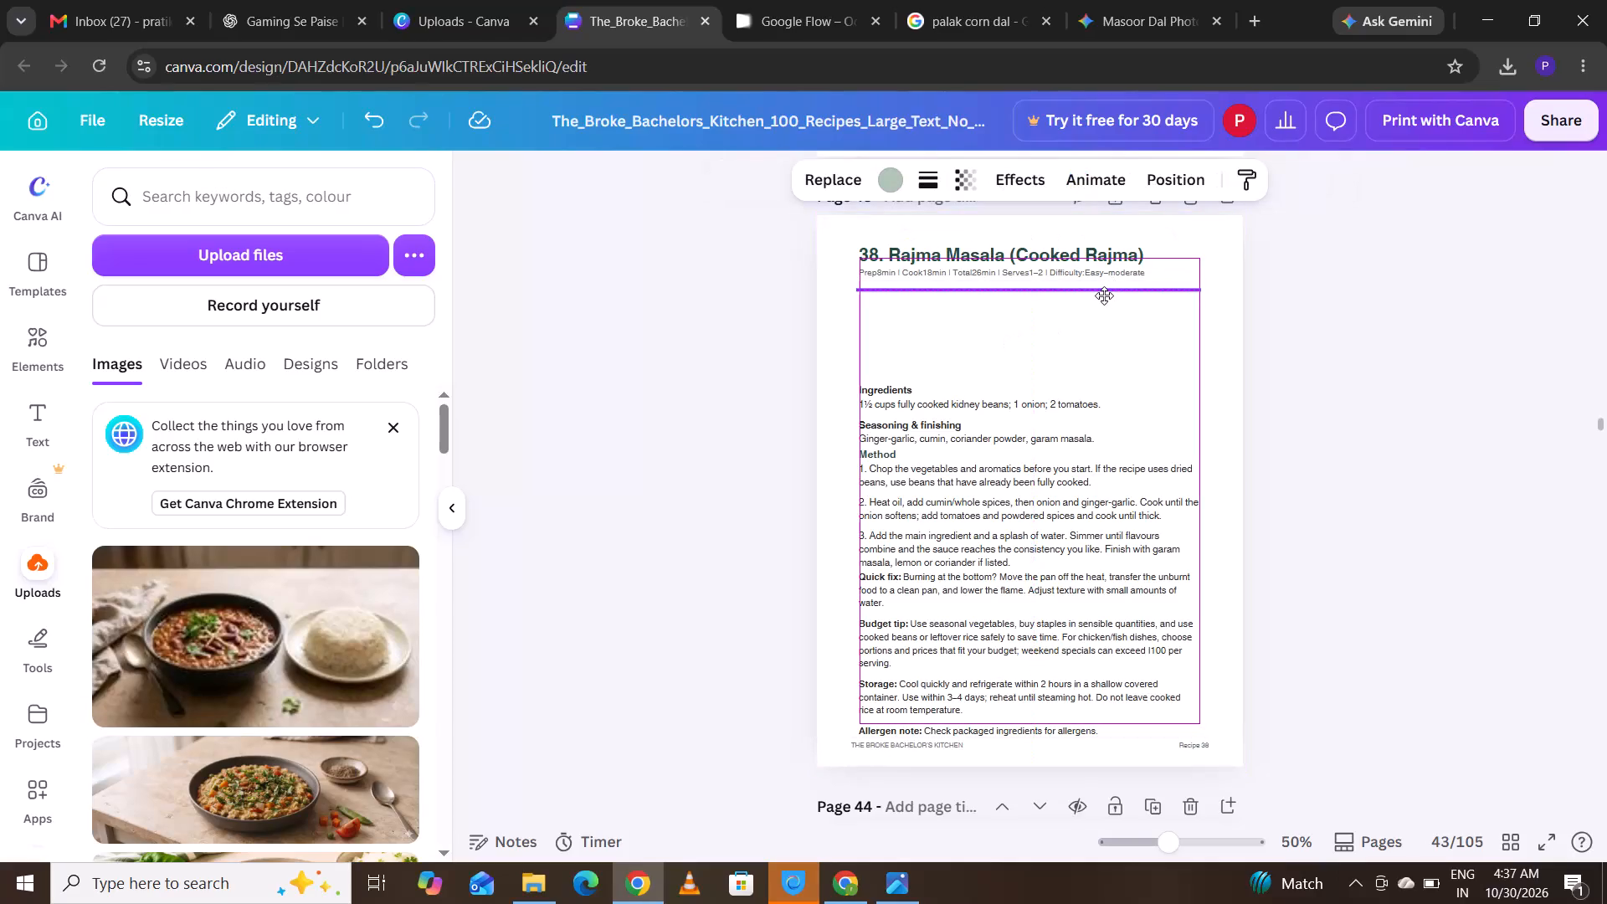
drag(1104, 295, 1105, 279)
click(1312, 359)
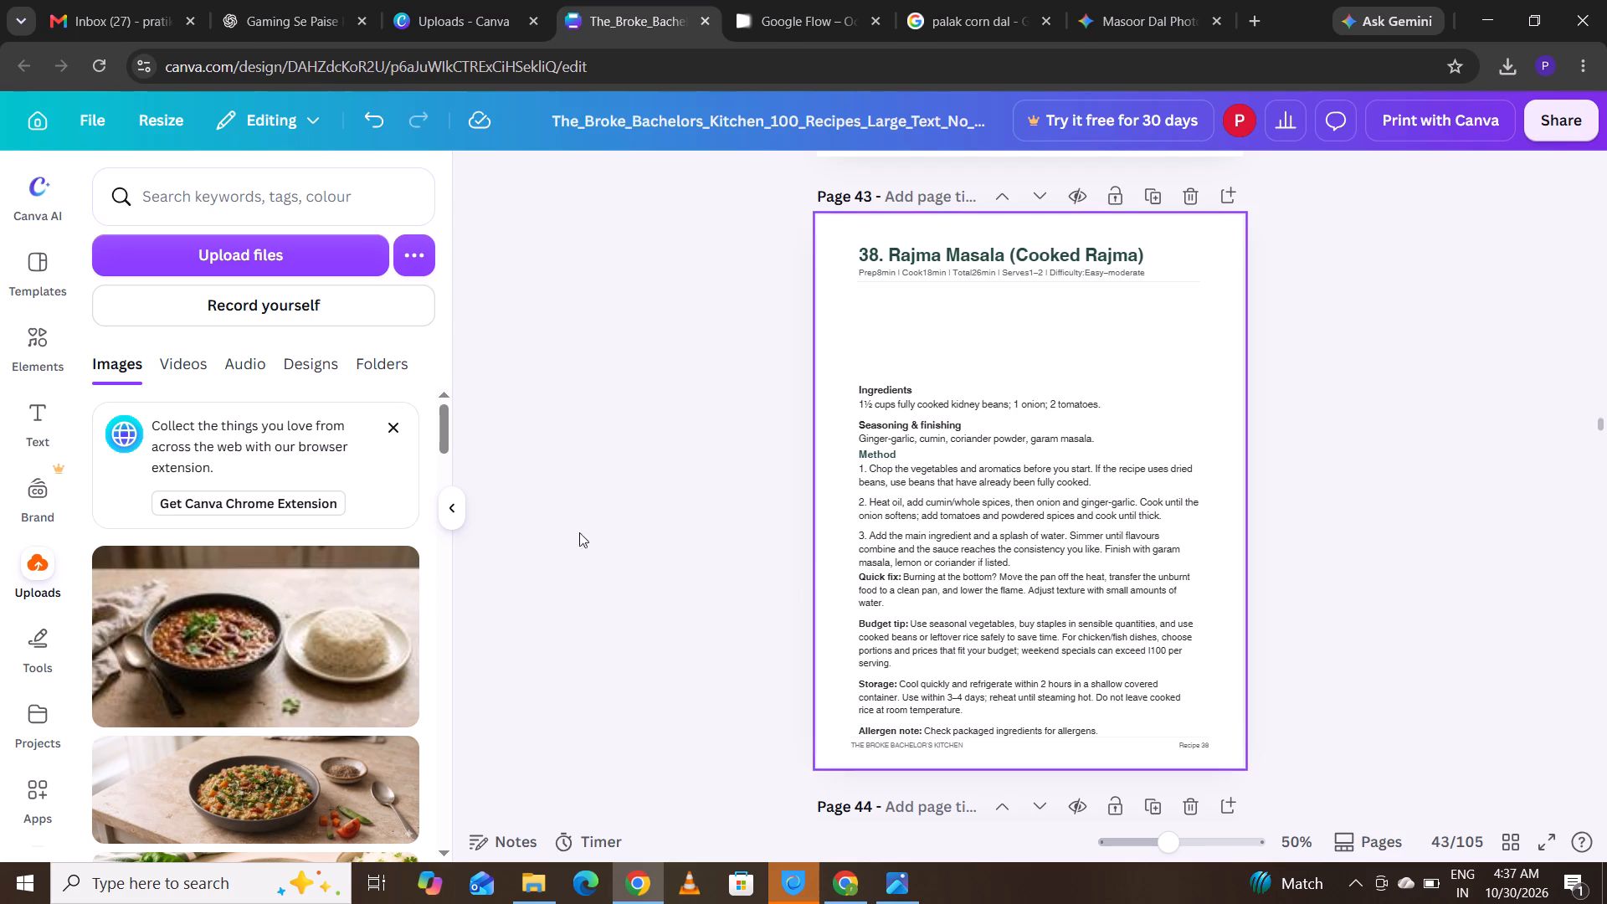
Place the uploaded rajma photo on page 43 again and trim its bottom and top edges to a wide banner.
drag(341, 640, 1209, 313)
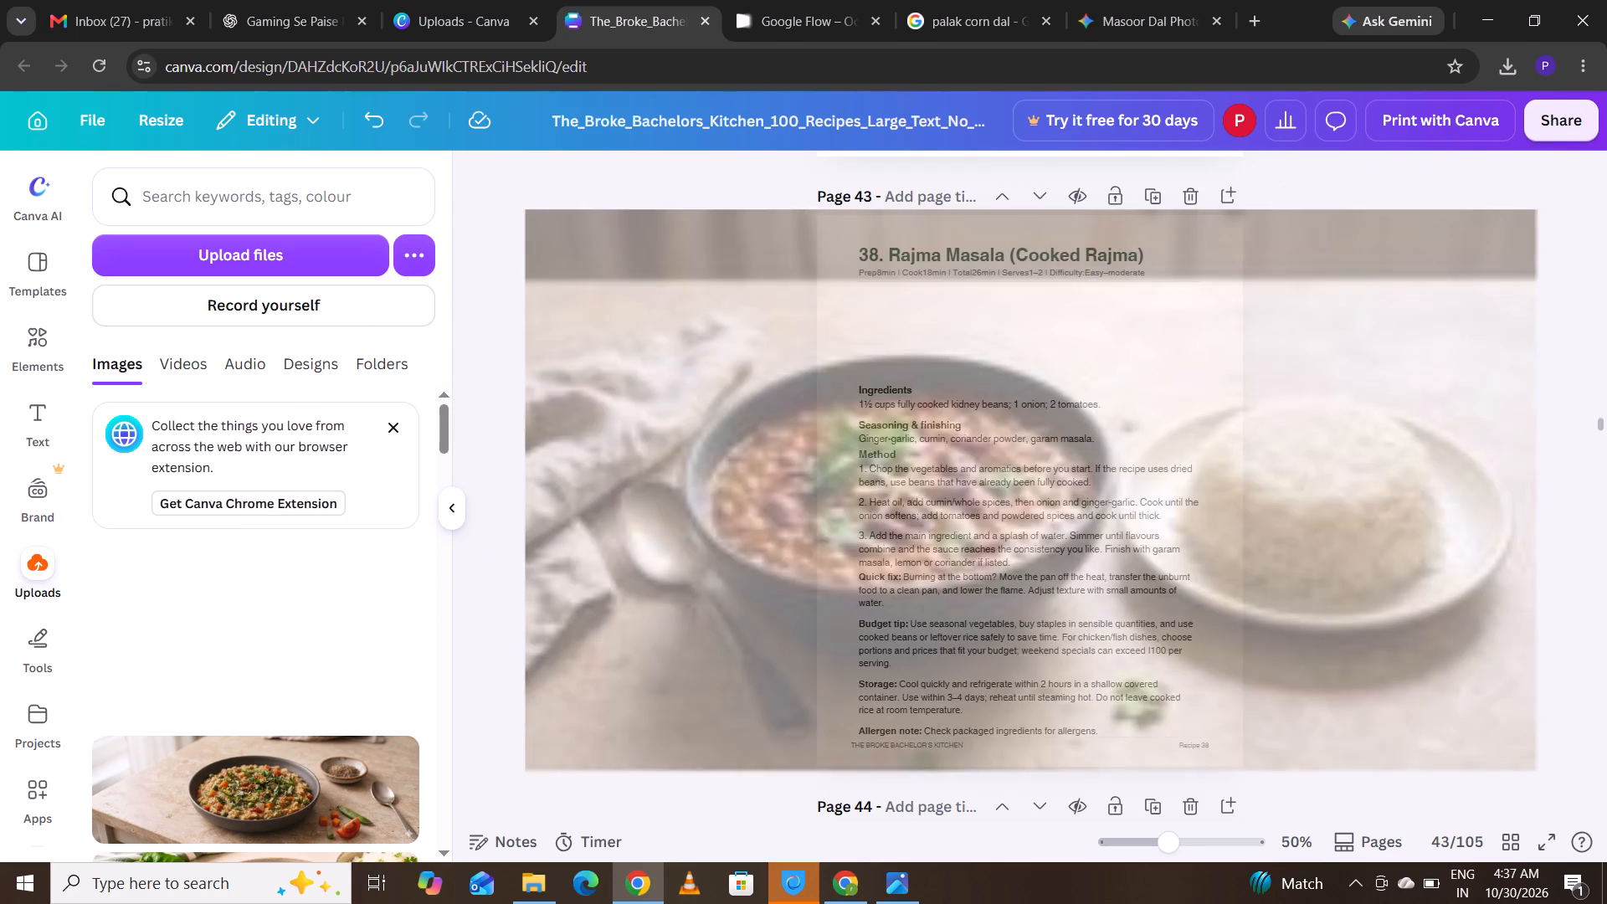
drag(1209, 313, 1105, 354)
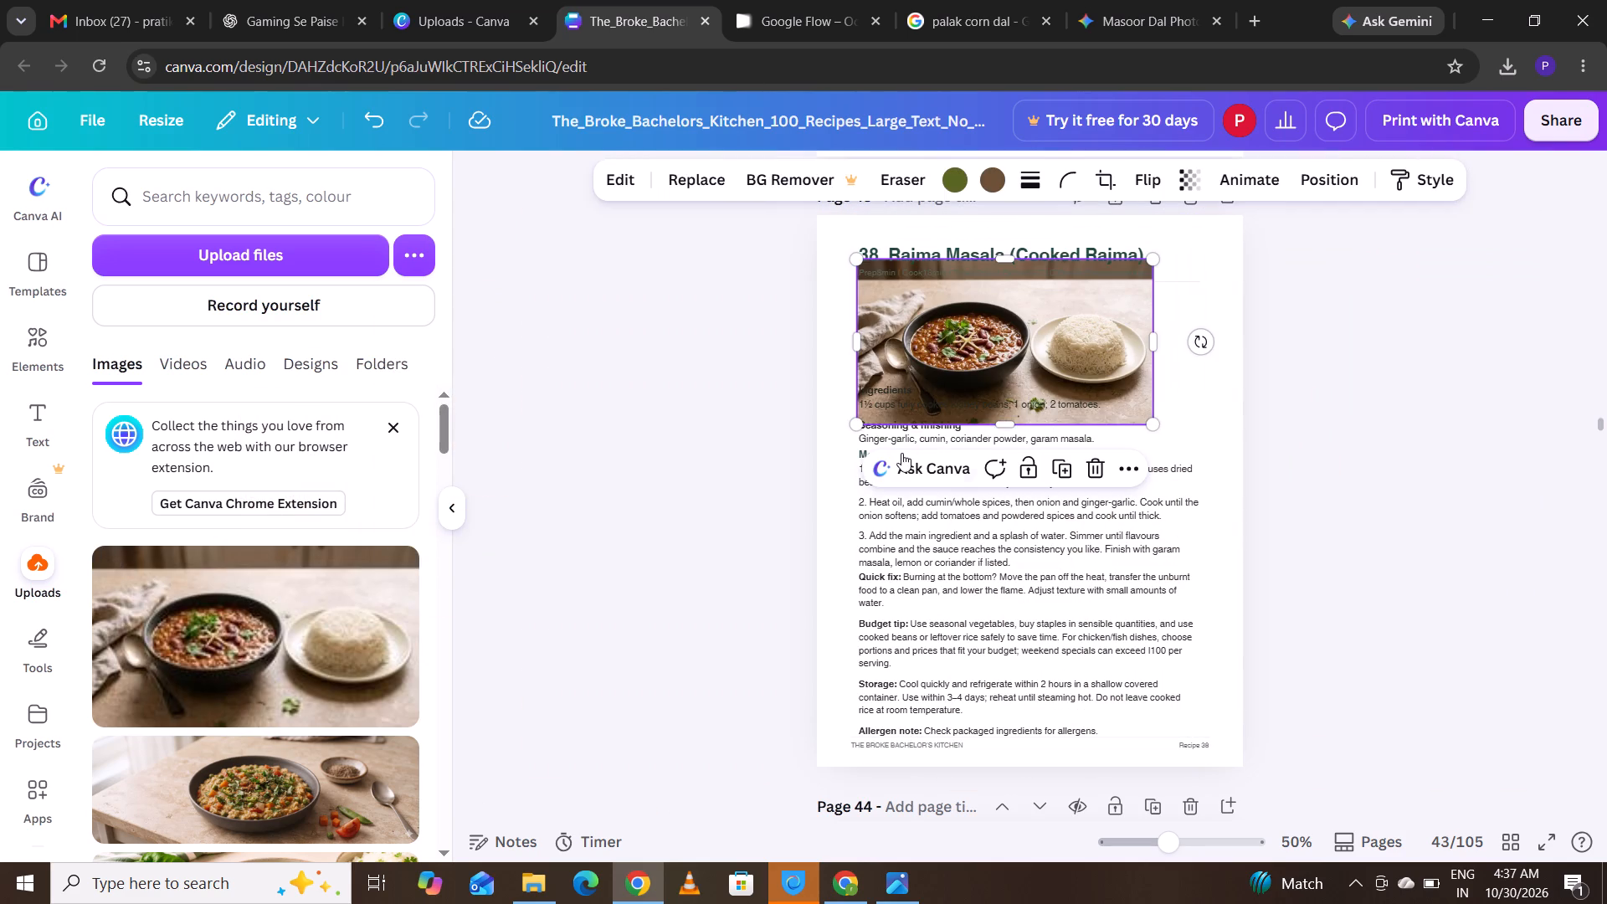
drag(1004, 428, 1004, 401)
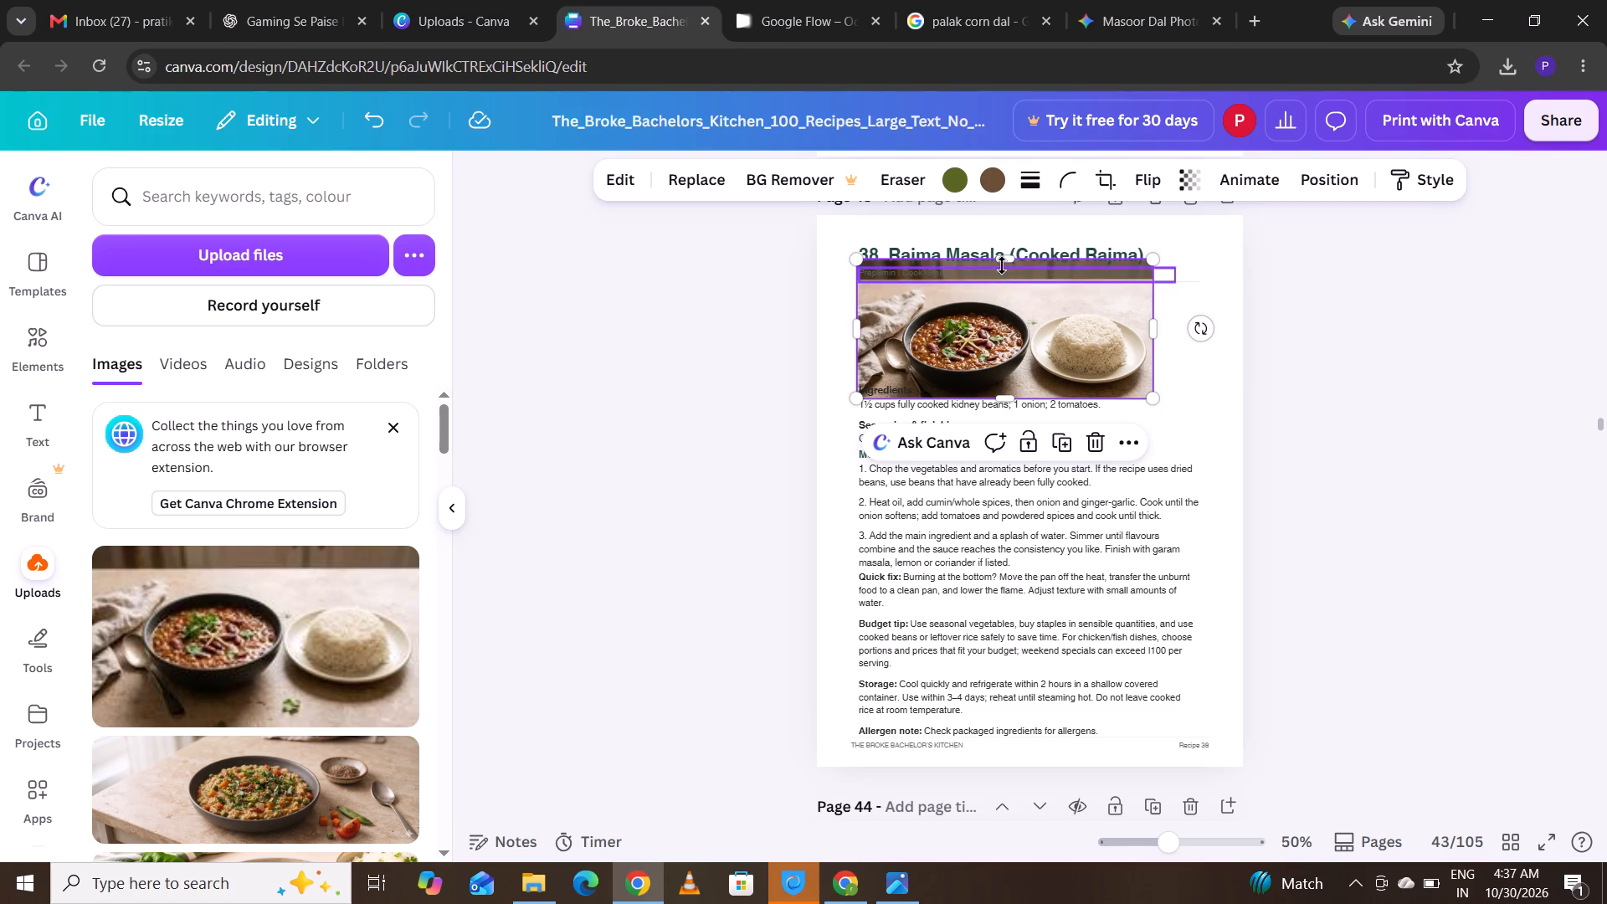
drag(1003, 259, 1004, 294)
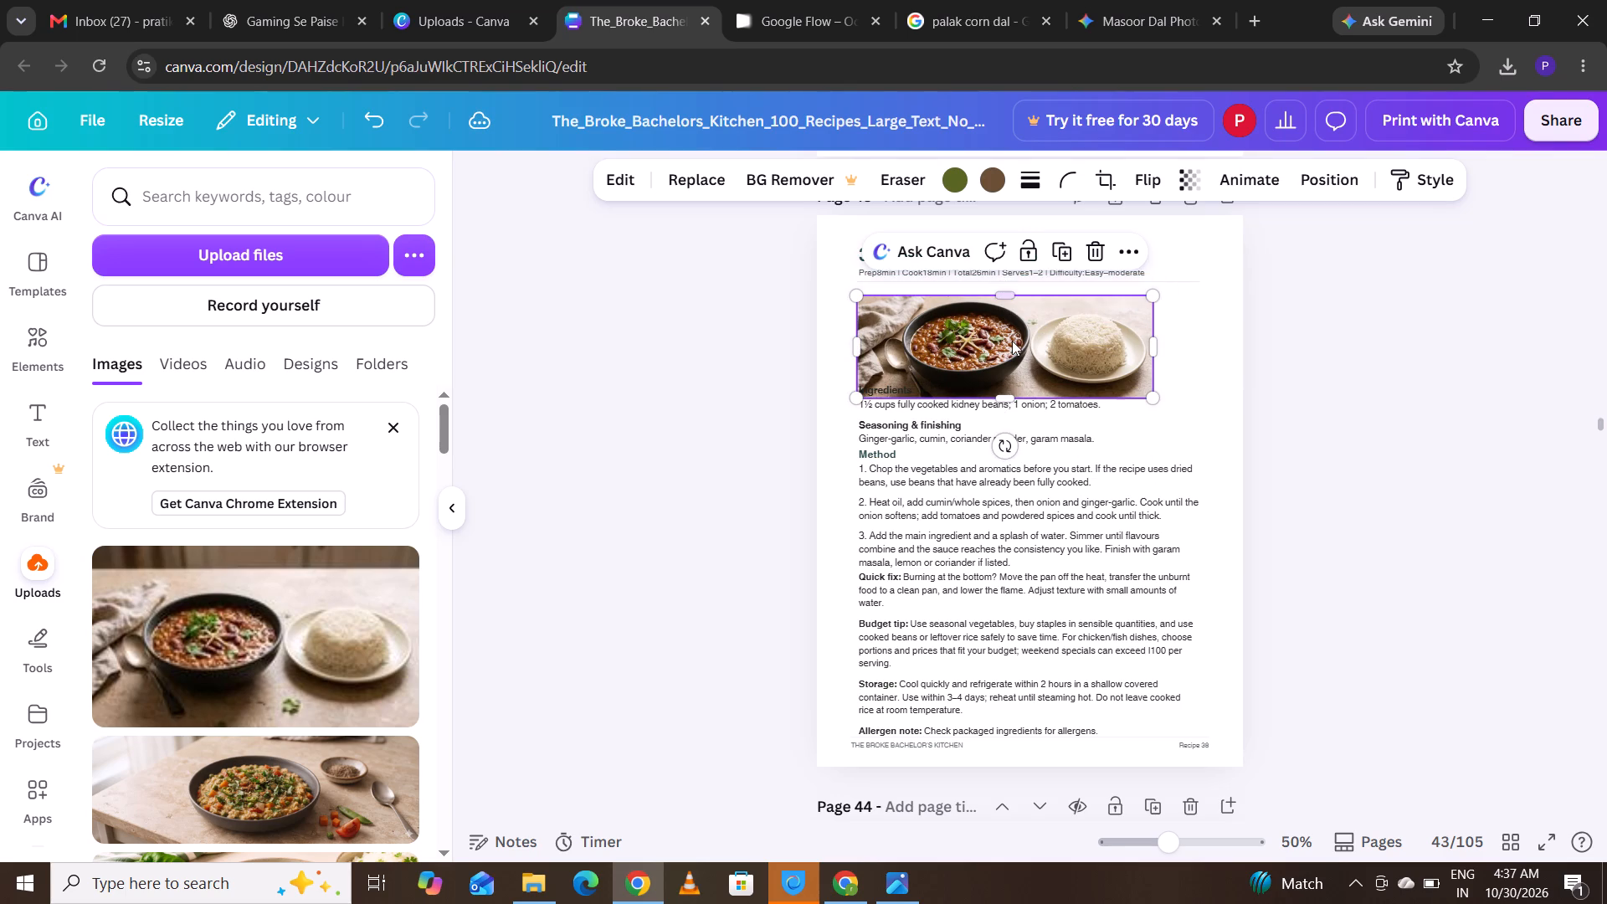
Fit the rajma banner between the divider and the Ingredients heading, aligned with the text's left margin, and extend its right edge slightly.
drag(1012, 350, 1014, 333)
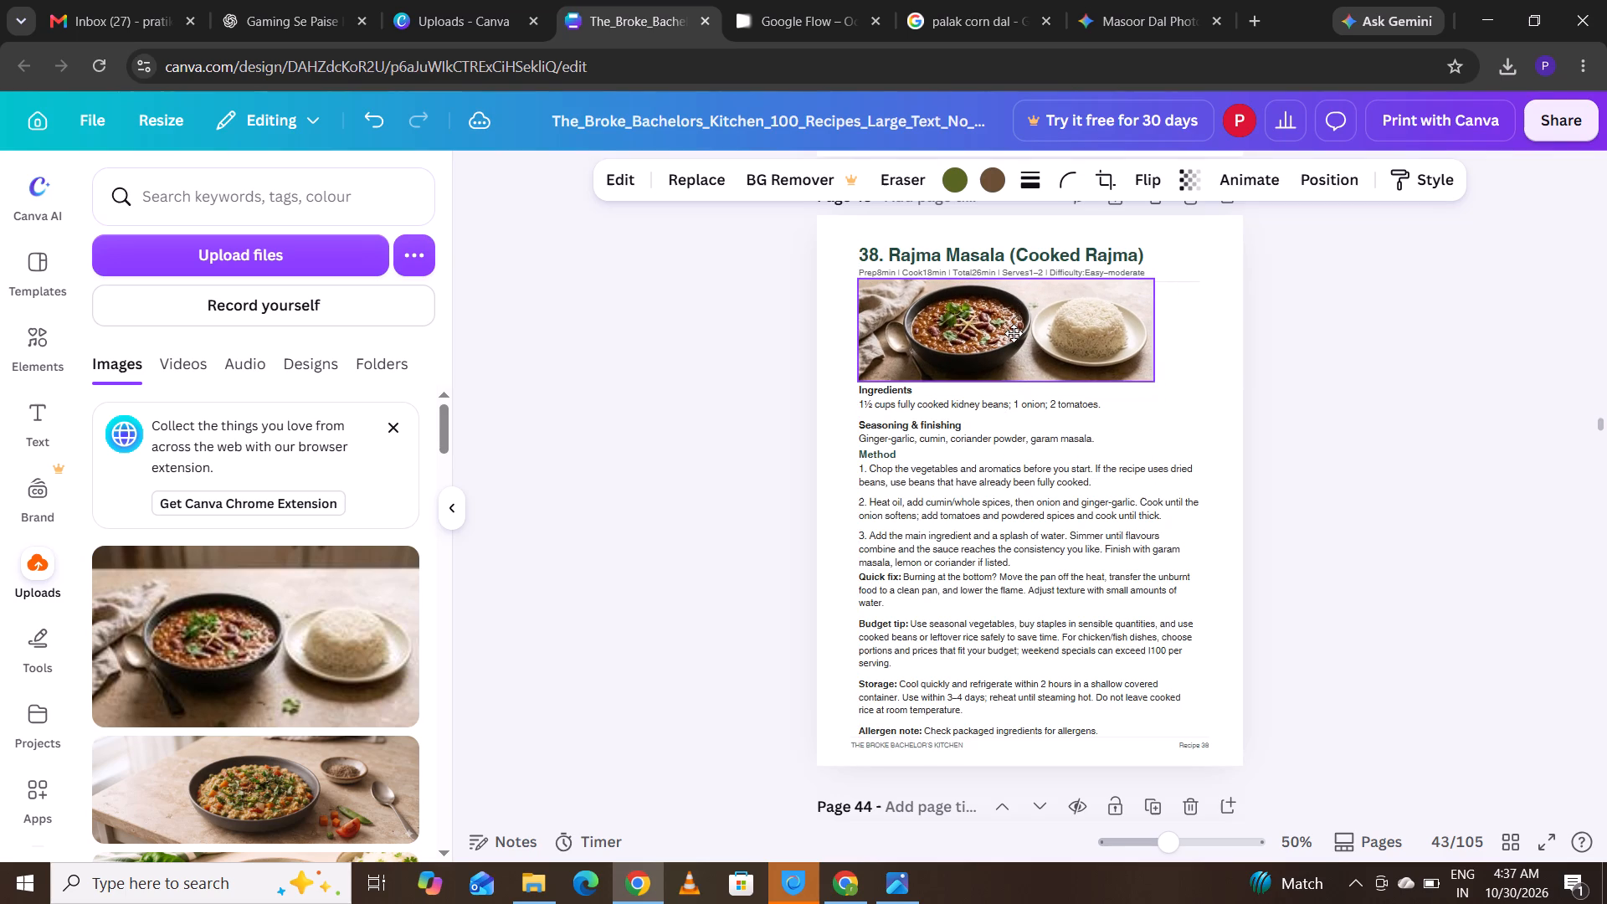
drag(1014, 333, 1014, 335)
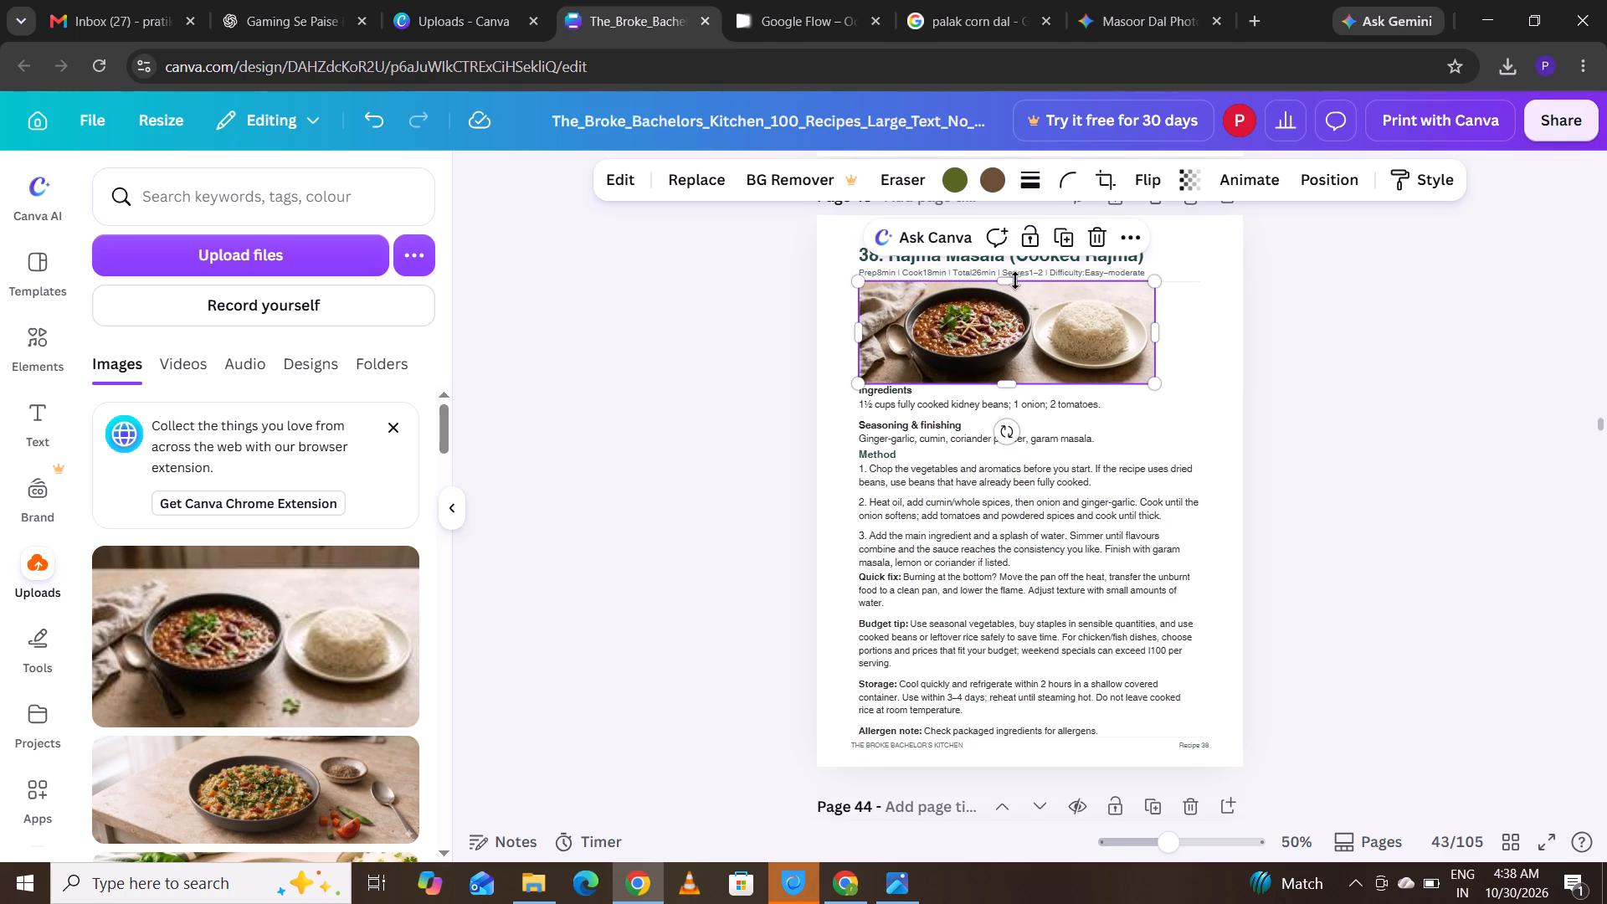
click(1015, 278)
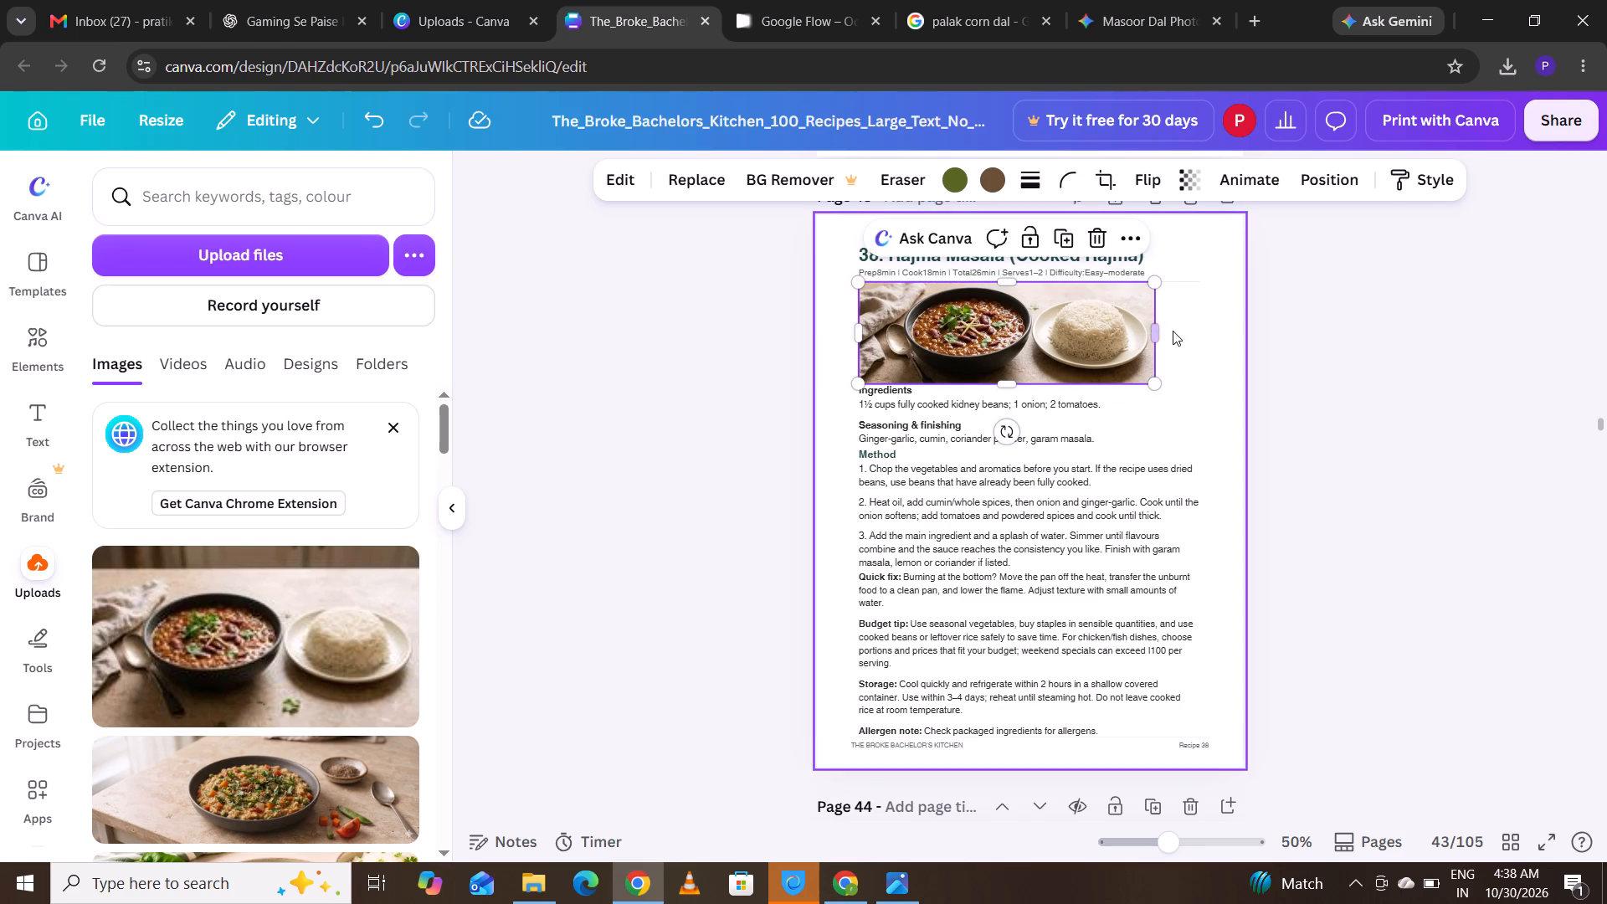
drag(1155, 337, 1176, 338)
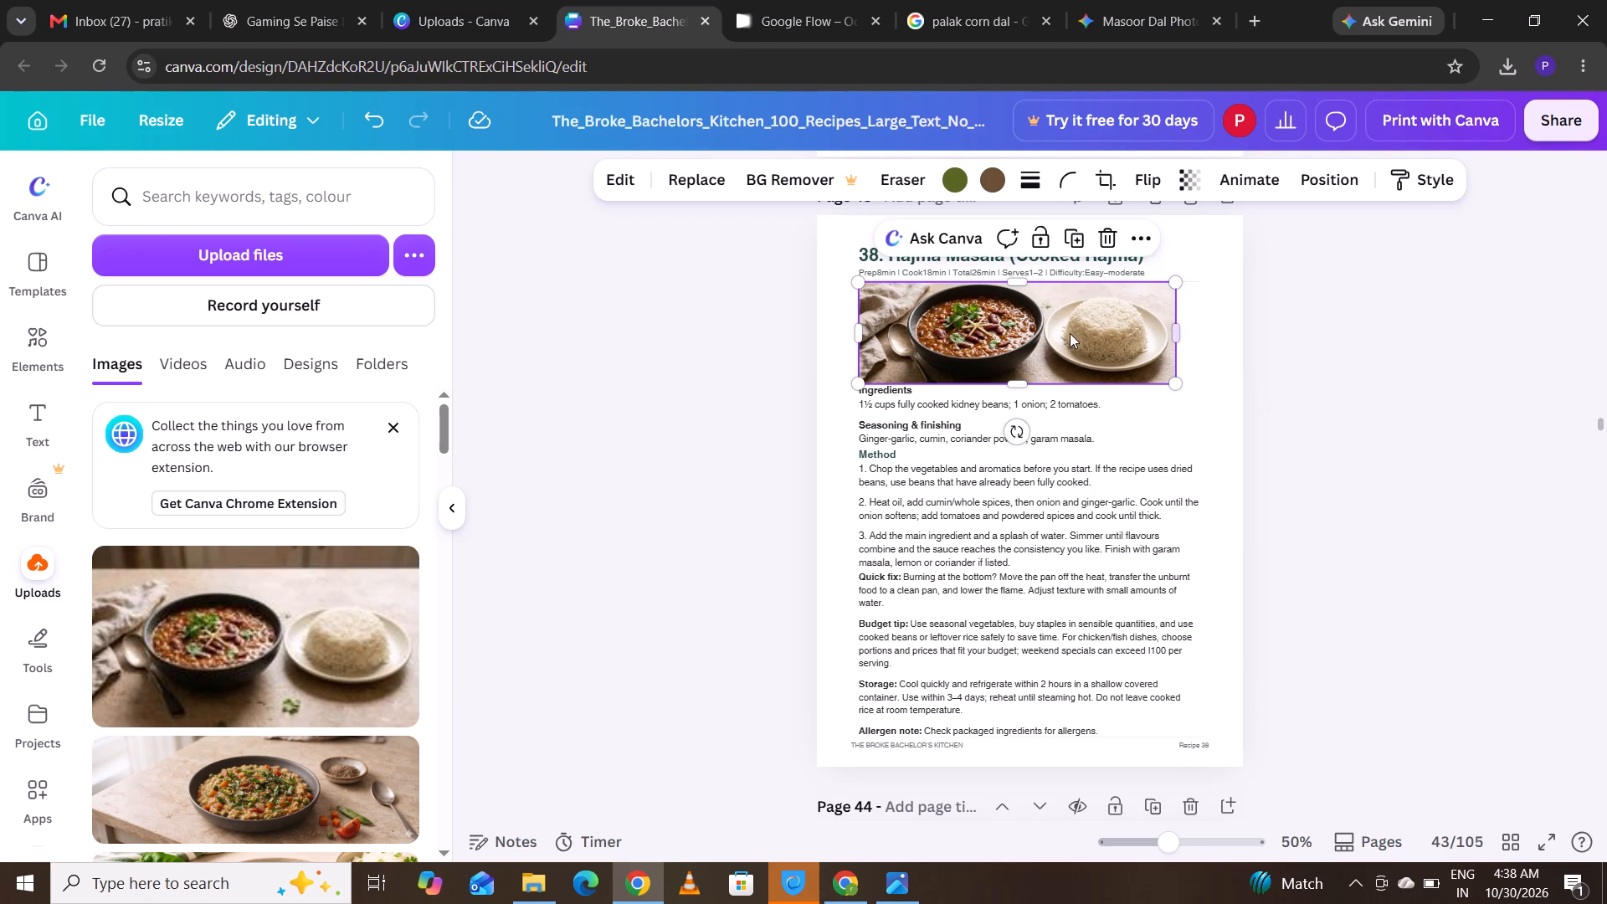
click(1053, 333)
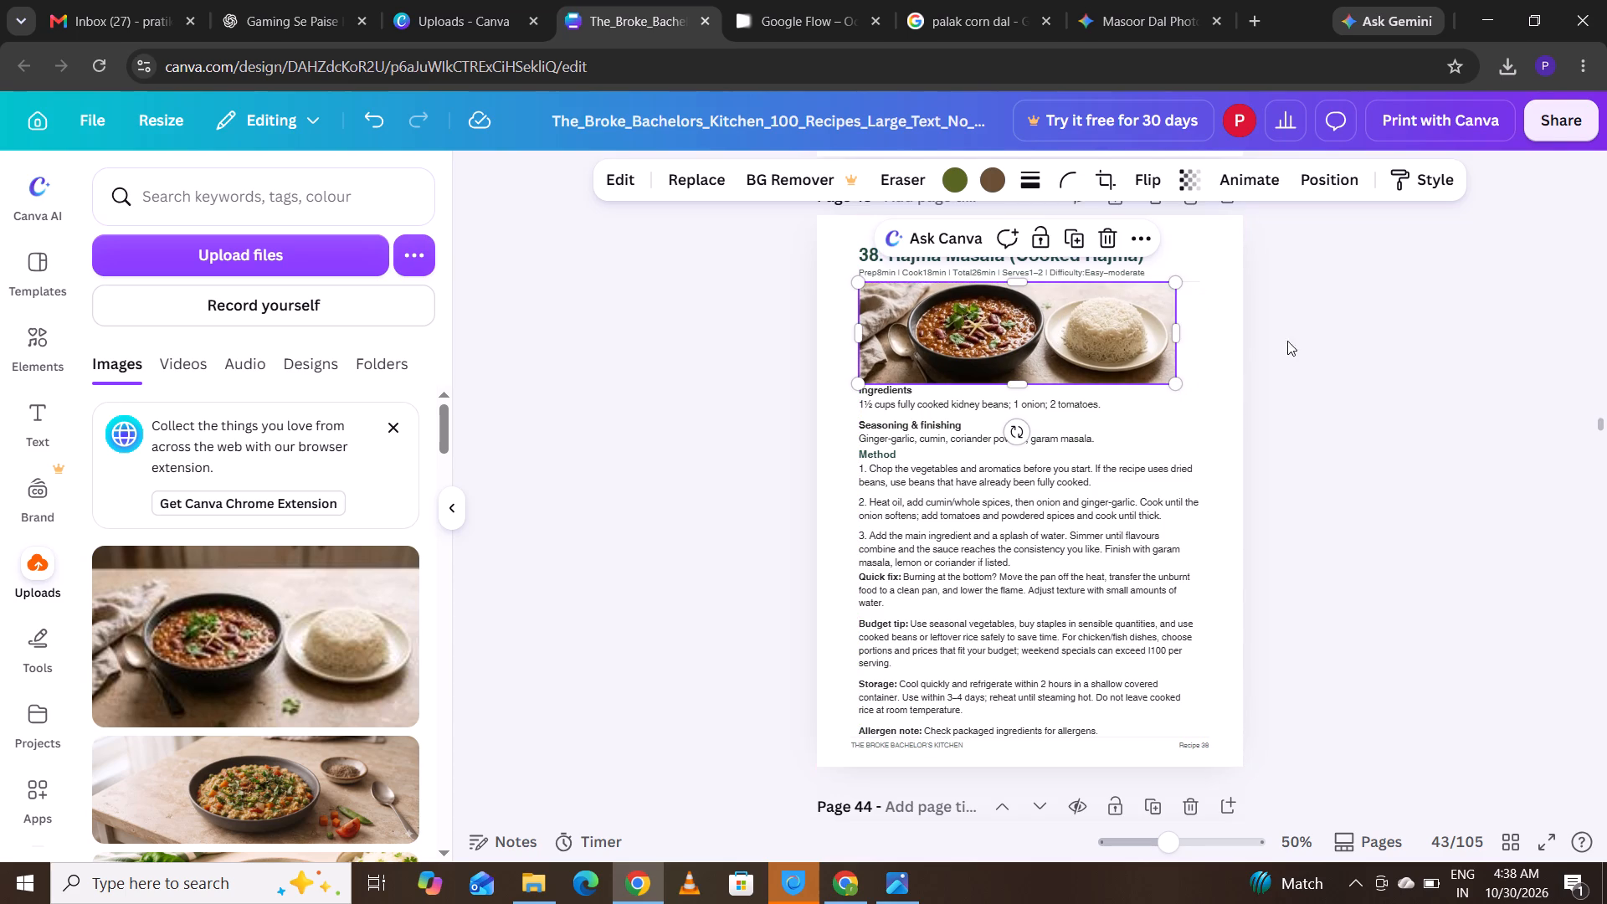
click(1309, 351)
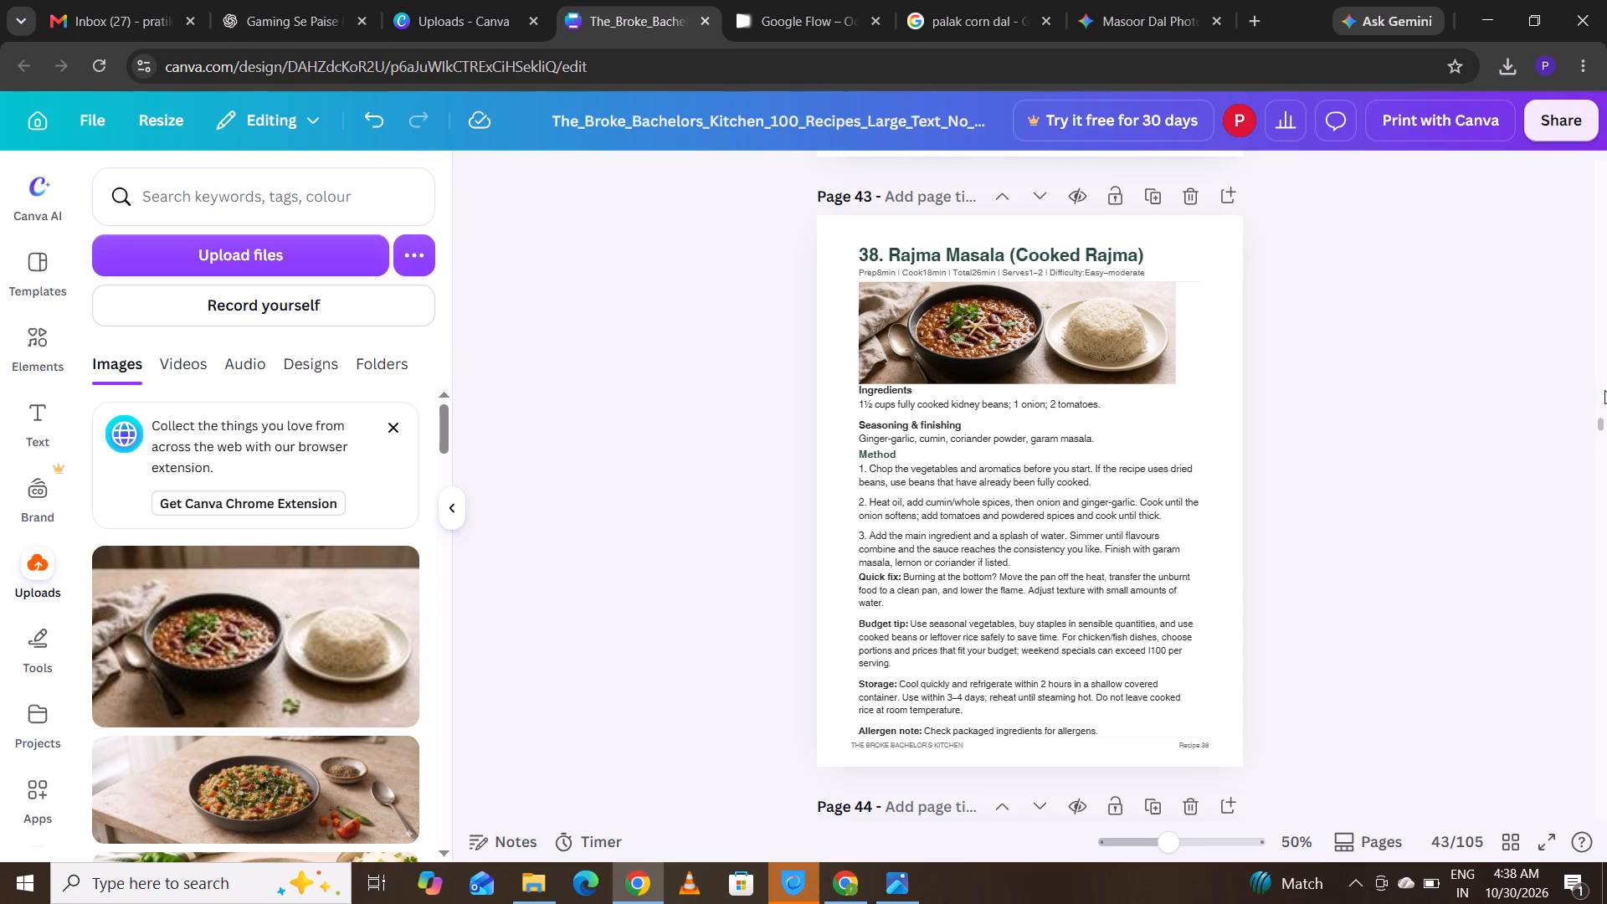
click(1598, 424)
click(909, 623)
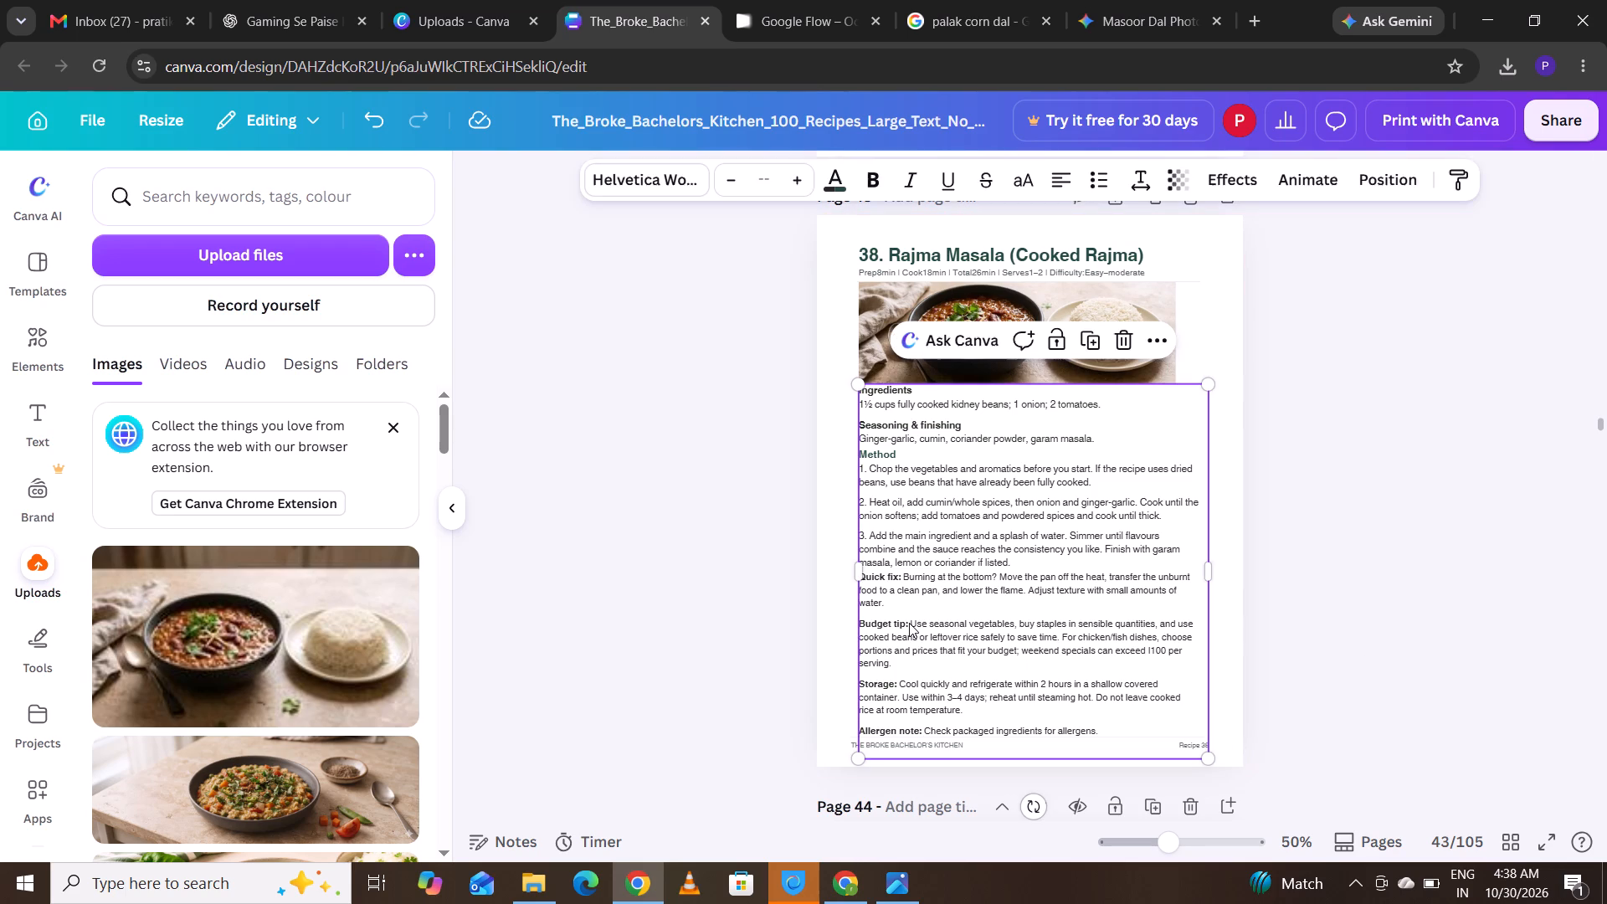
click(909, 623)
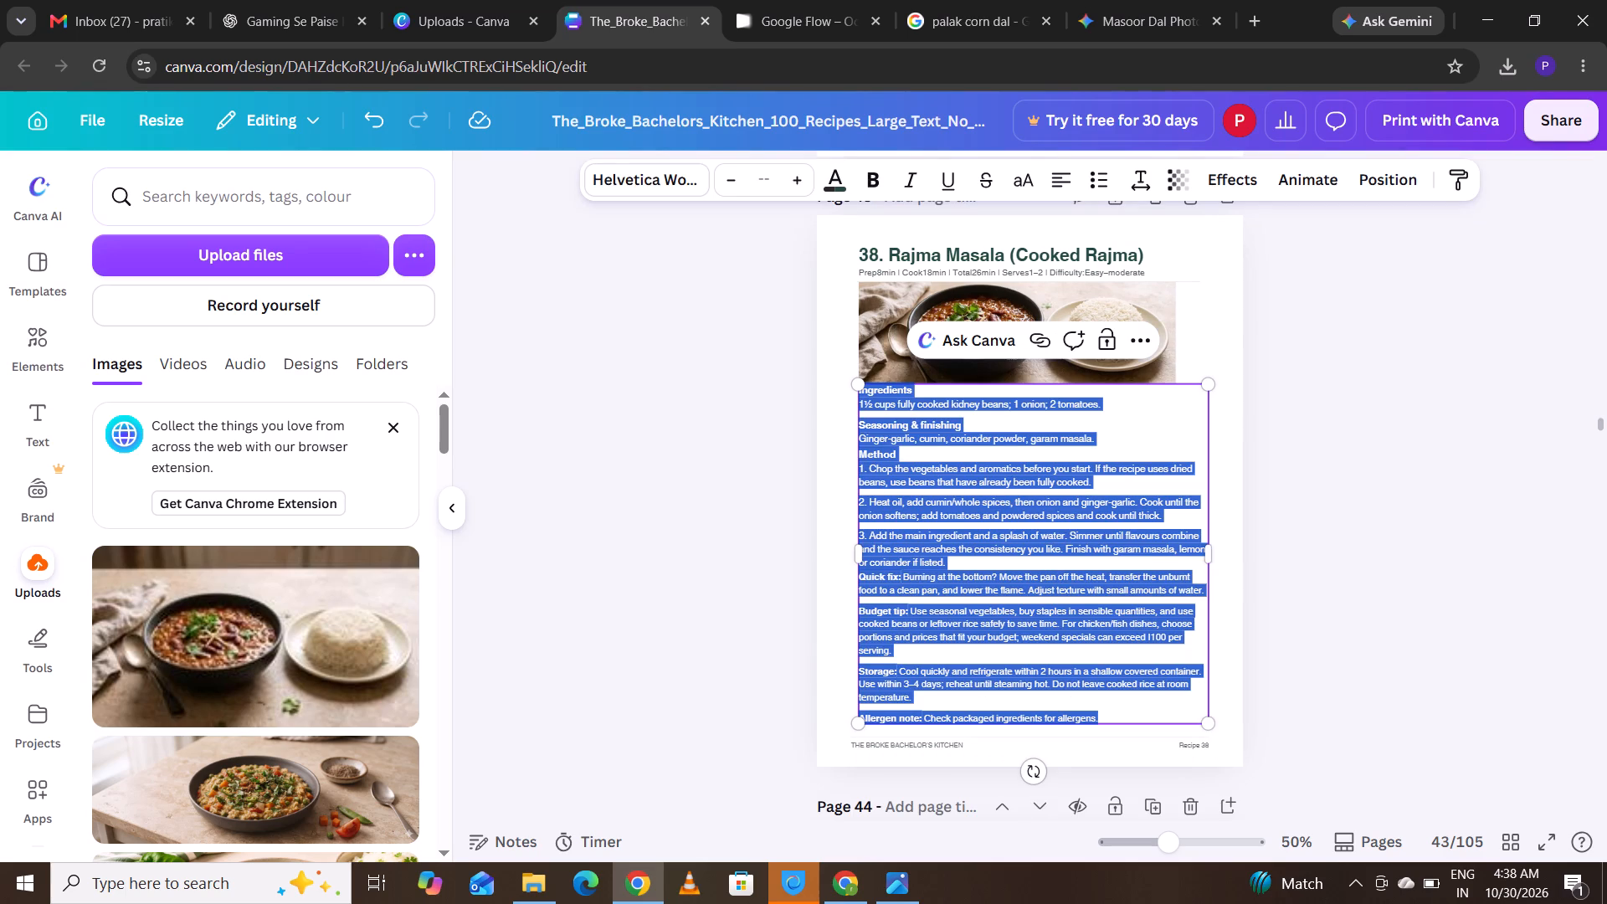
click(911, 609)
drag(910, 614, 1113, 648)
right_click(1104, 626)
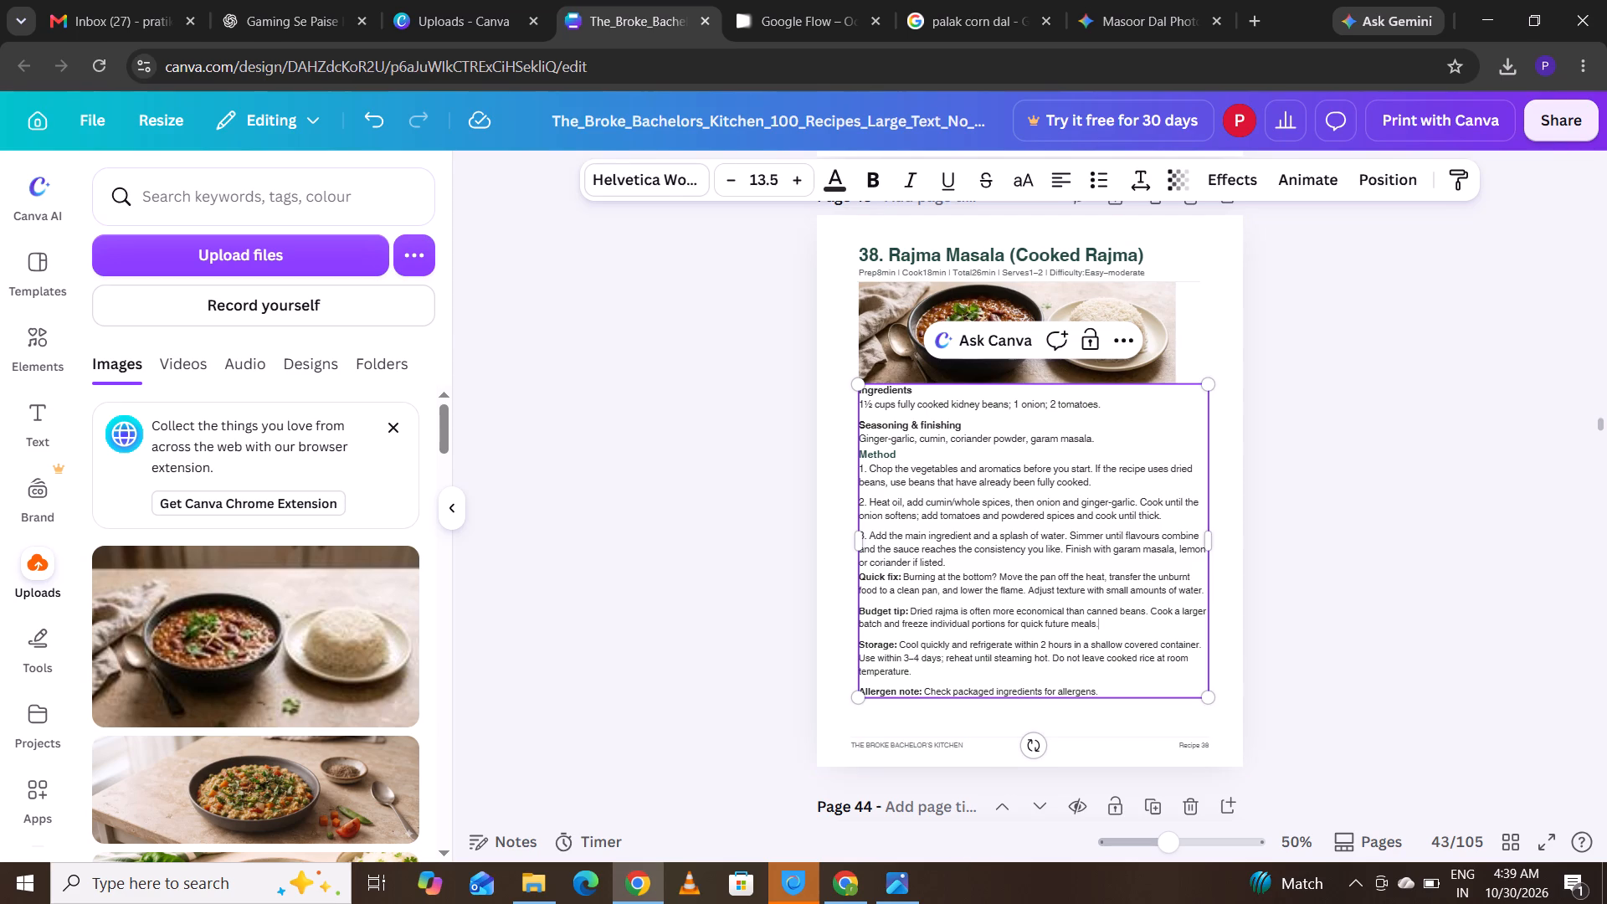
drag(983, 580, 983, 612)
click(1395, 476)
Move the Rajma Masala recipe text block down to just above the footer, keeping it aligned with the title's left margin.
drag(1083, 524, 1083, 526)
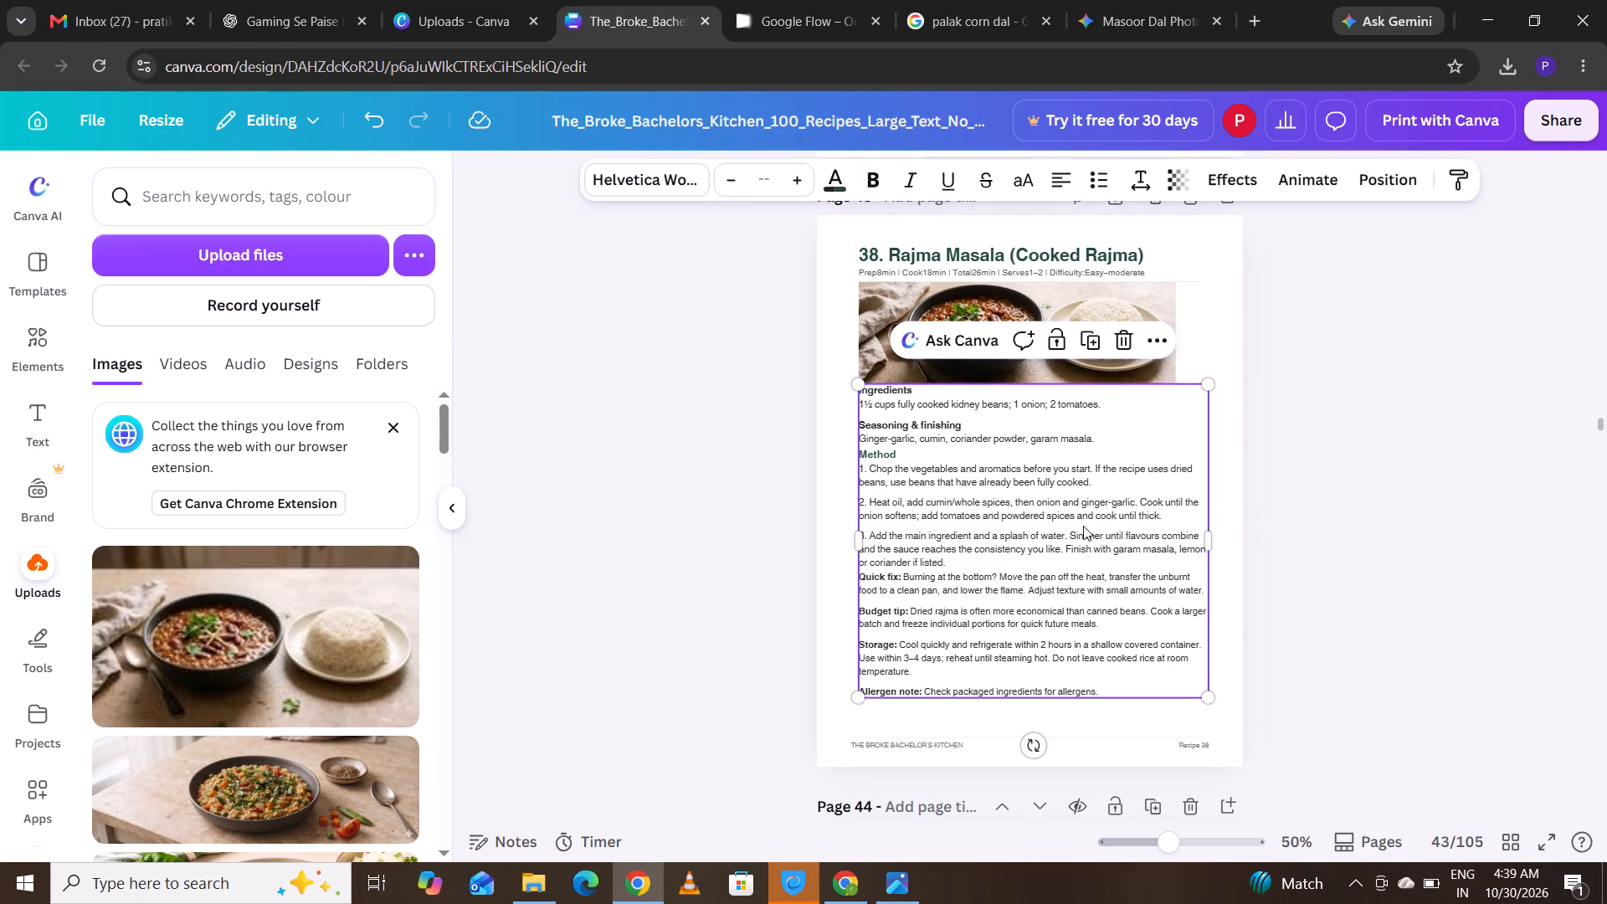
drag(1083, 526, 1098, 557)
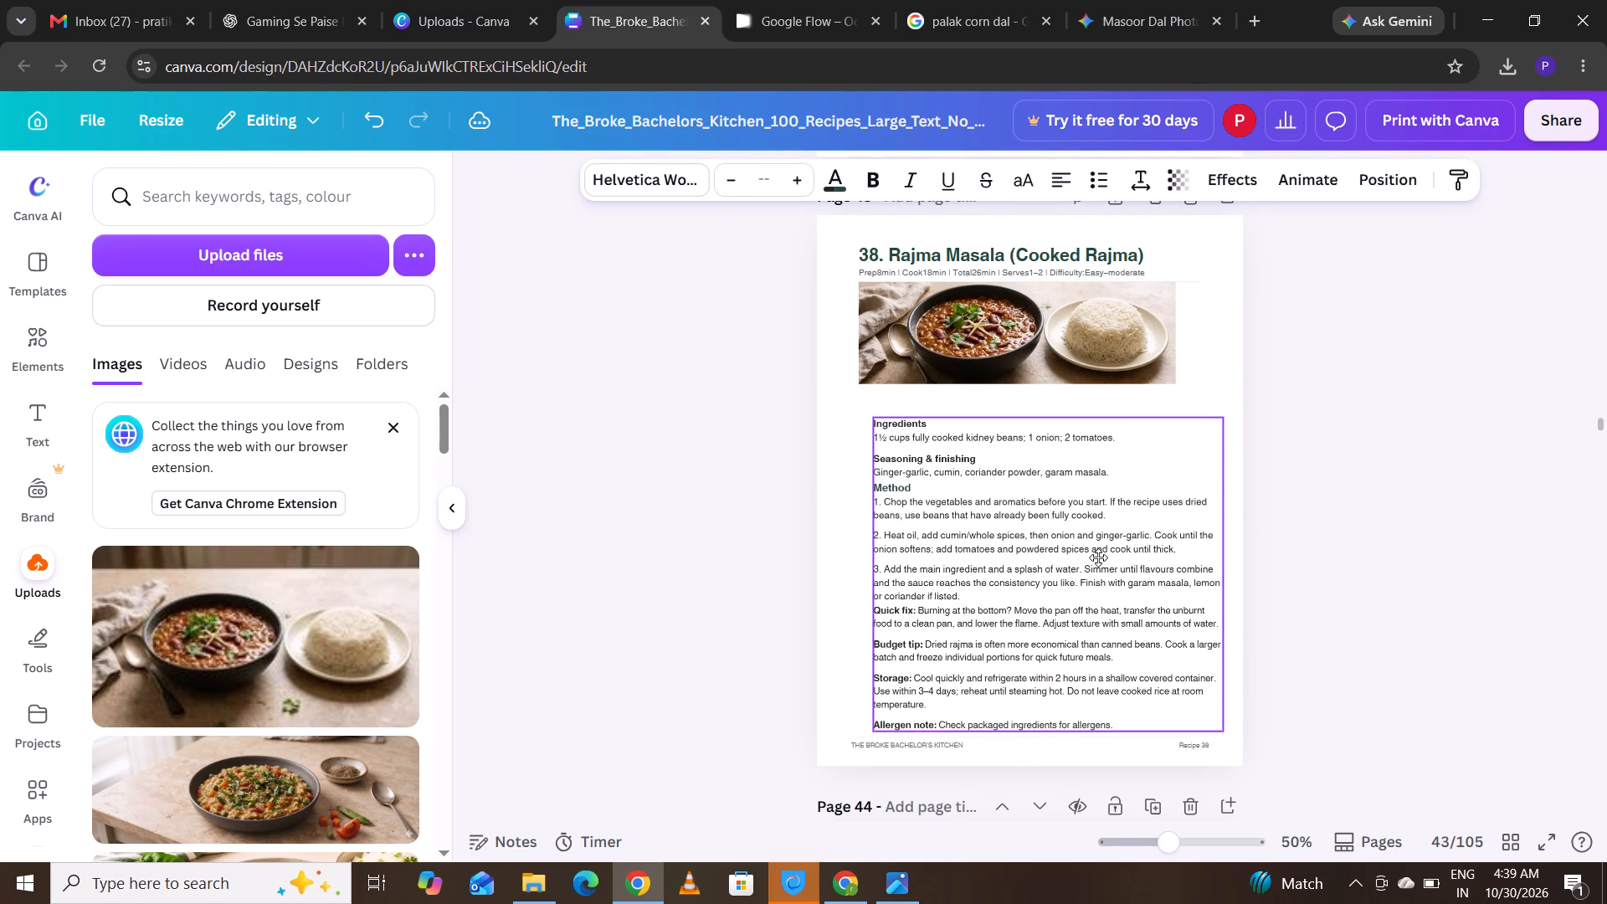
drag(1098, 557, 1083, 547)
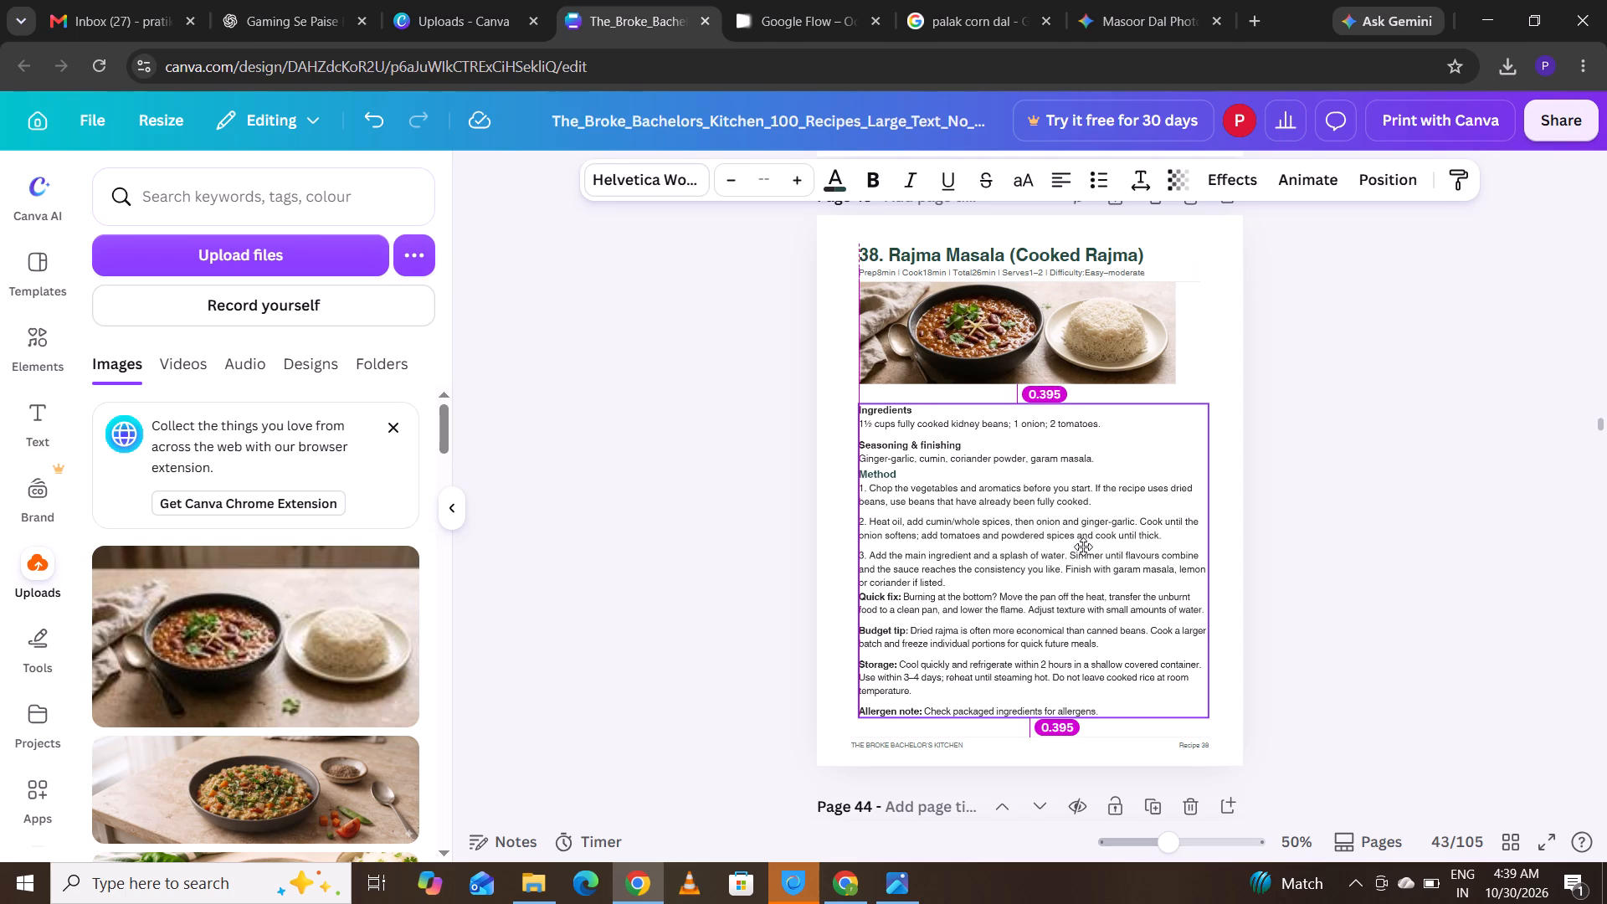
drag(1083, 547, 1083, 557)
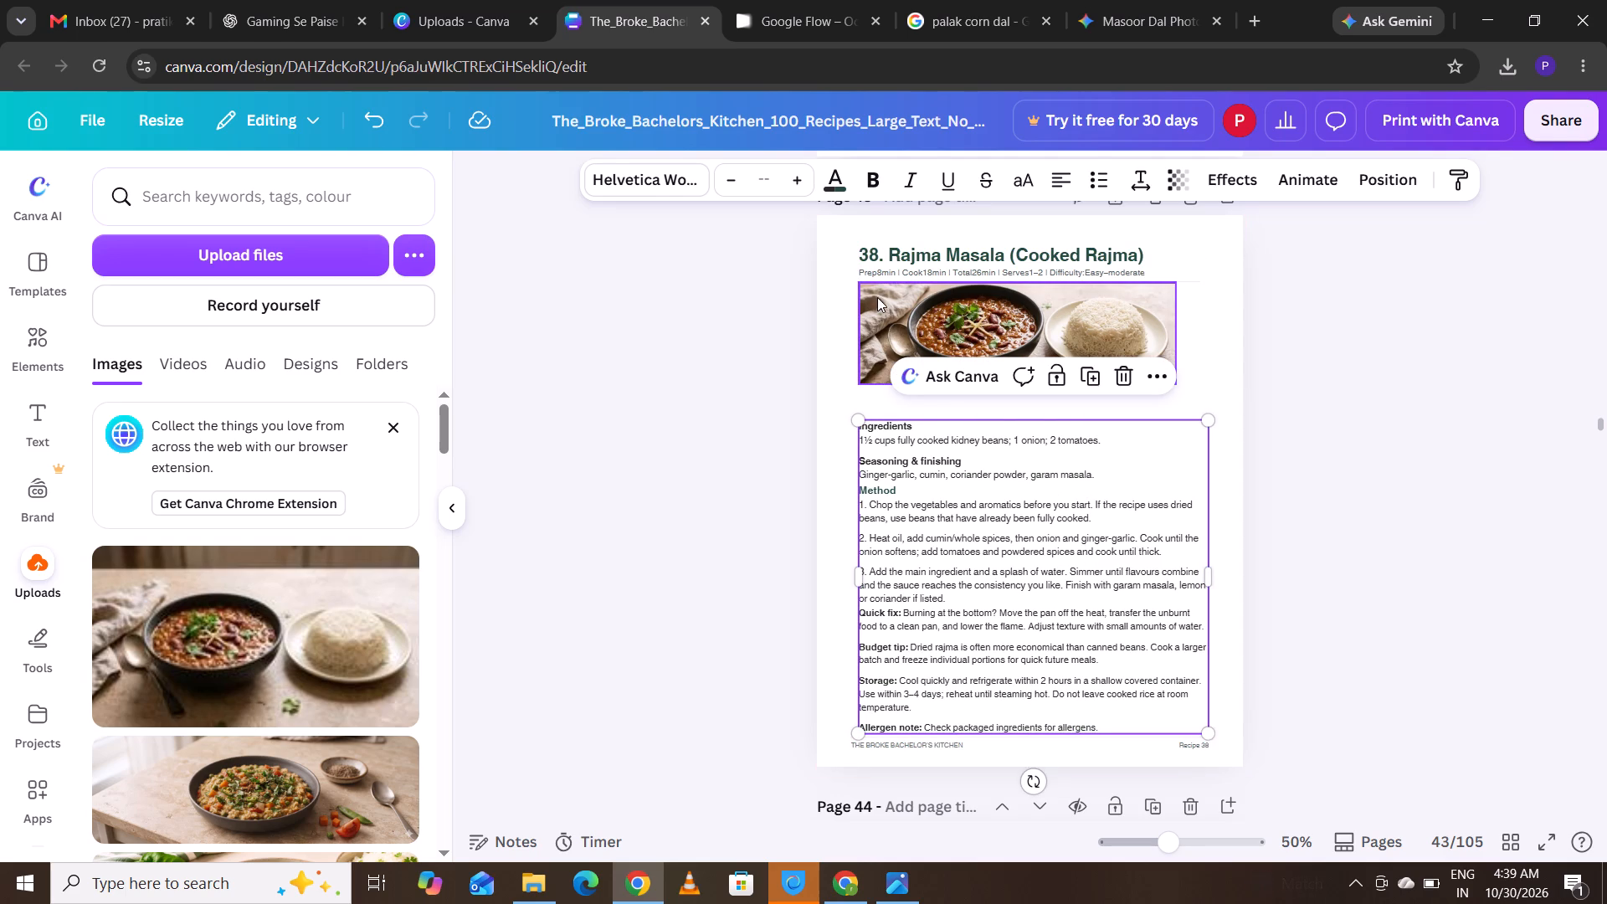
Lower the rajma banner, the prep-time line and the divider slightly to space them out beneath the page 43 title.
drag(916, 306, 918, 323)
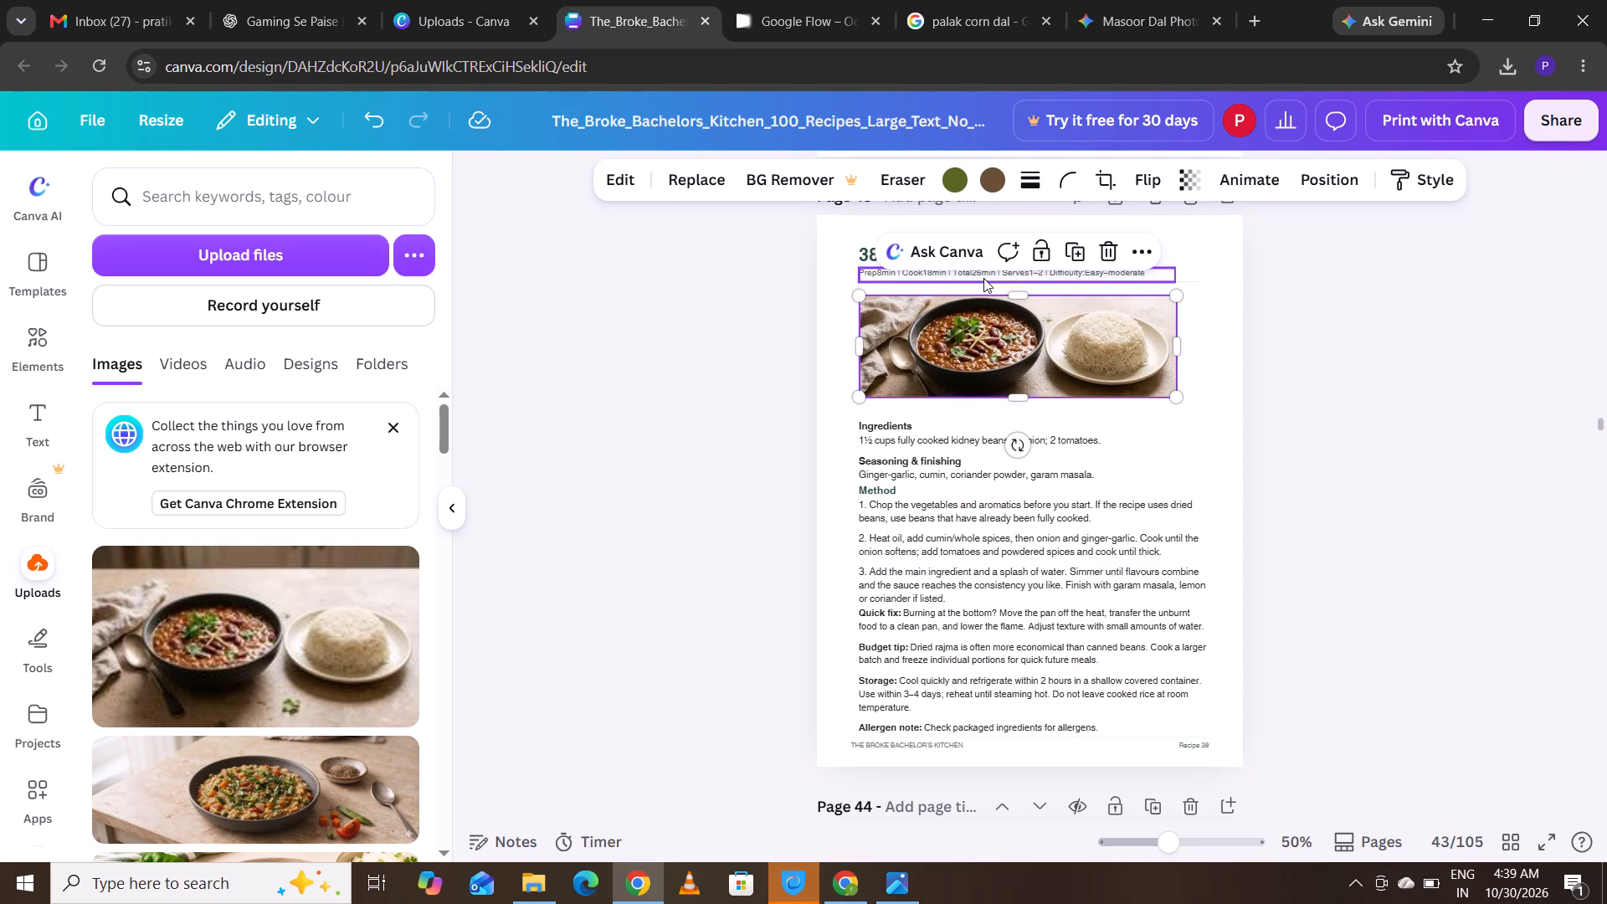
click(983, 278)
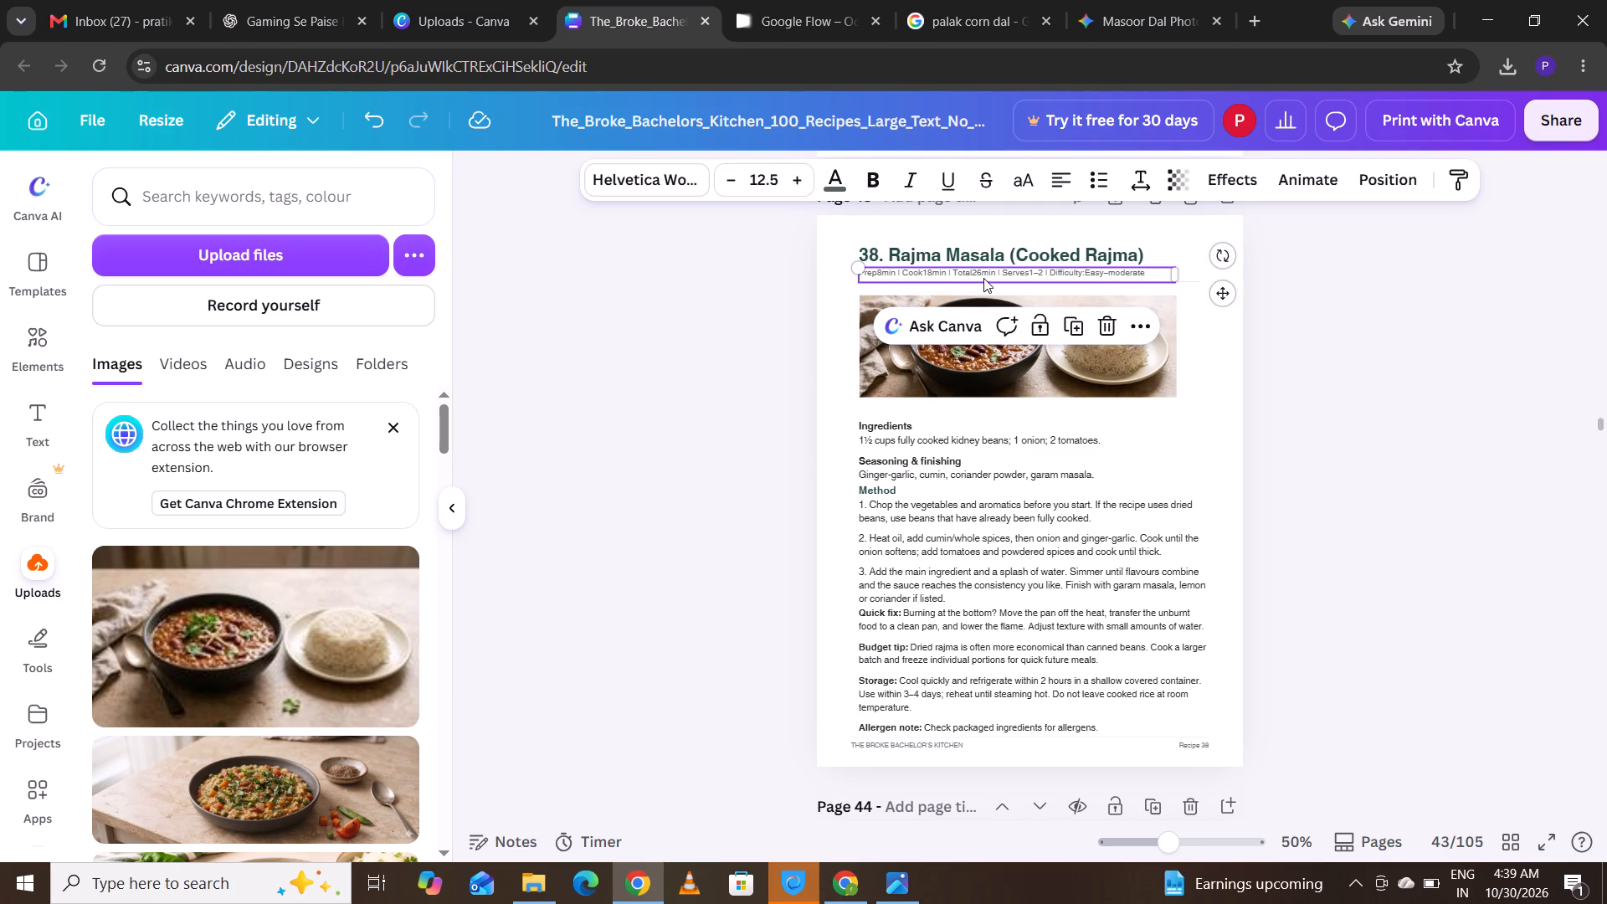
click(983, 273)
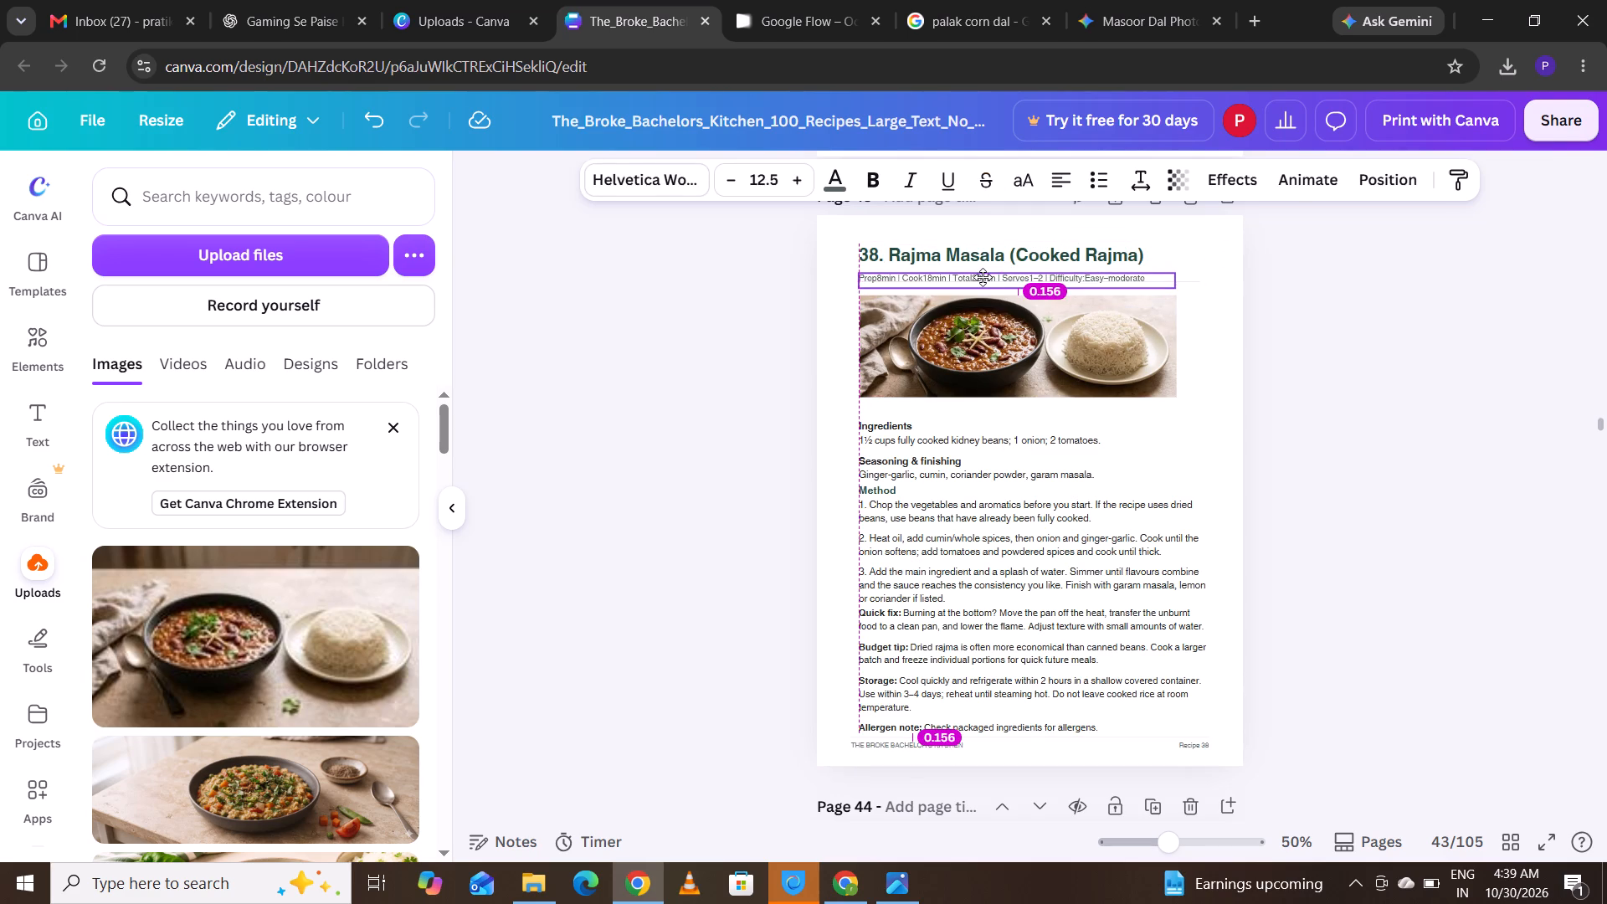
click(1306, 382)
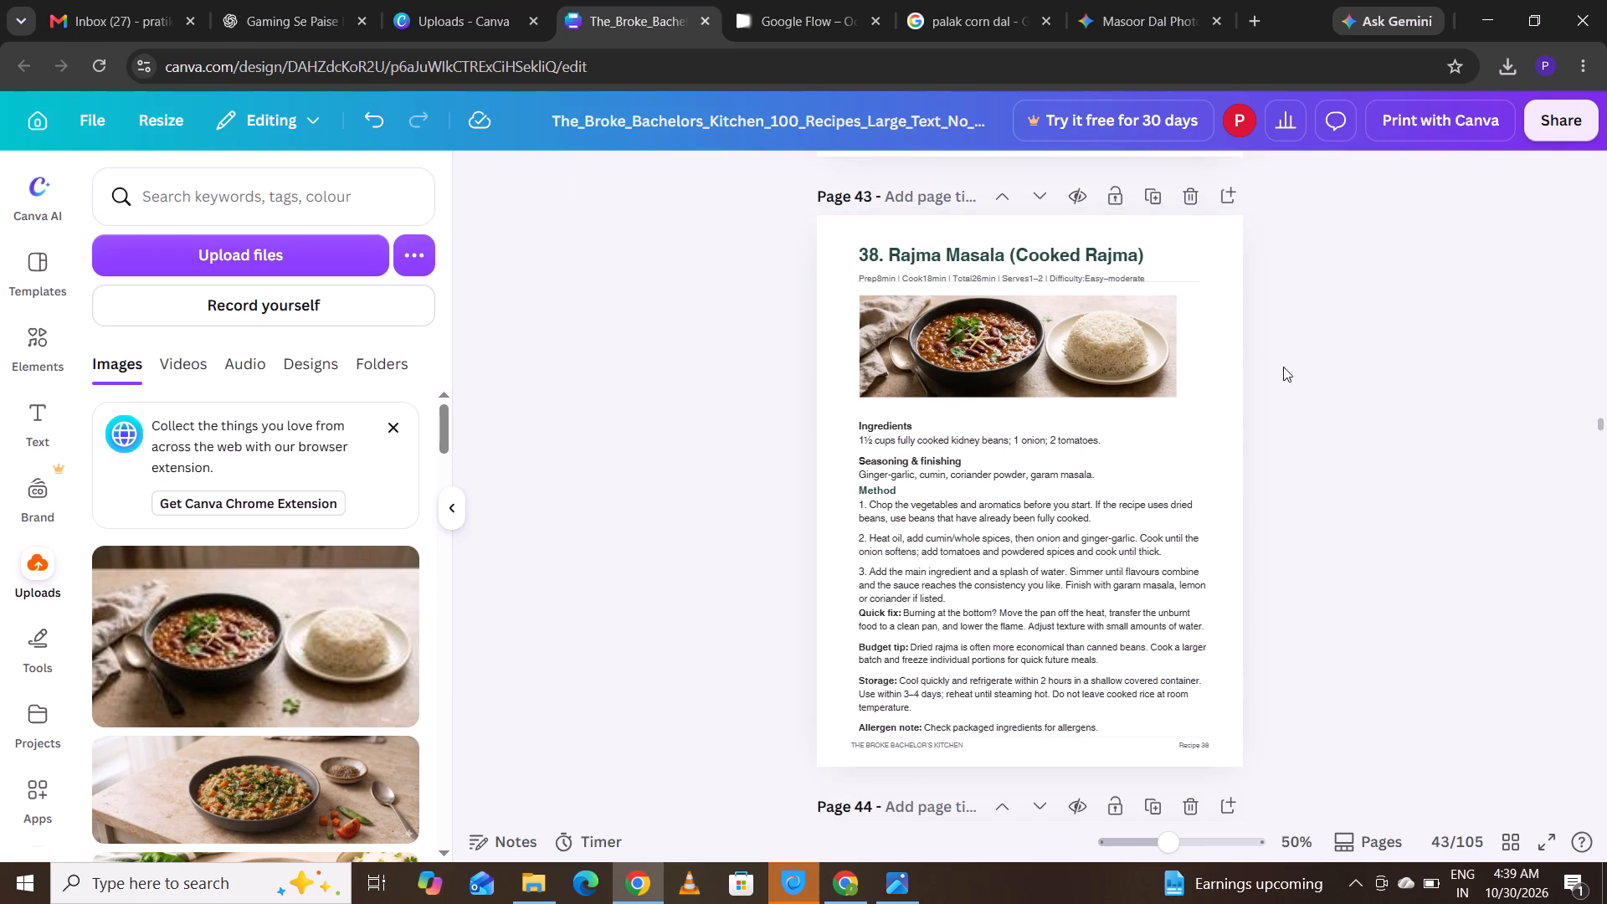
click(1196, 281)
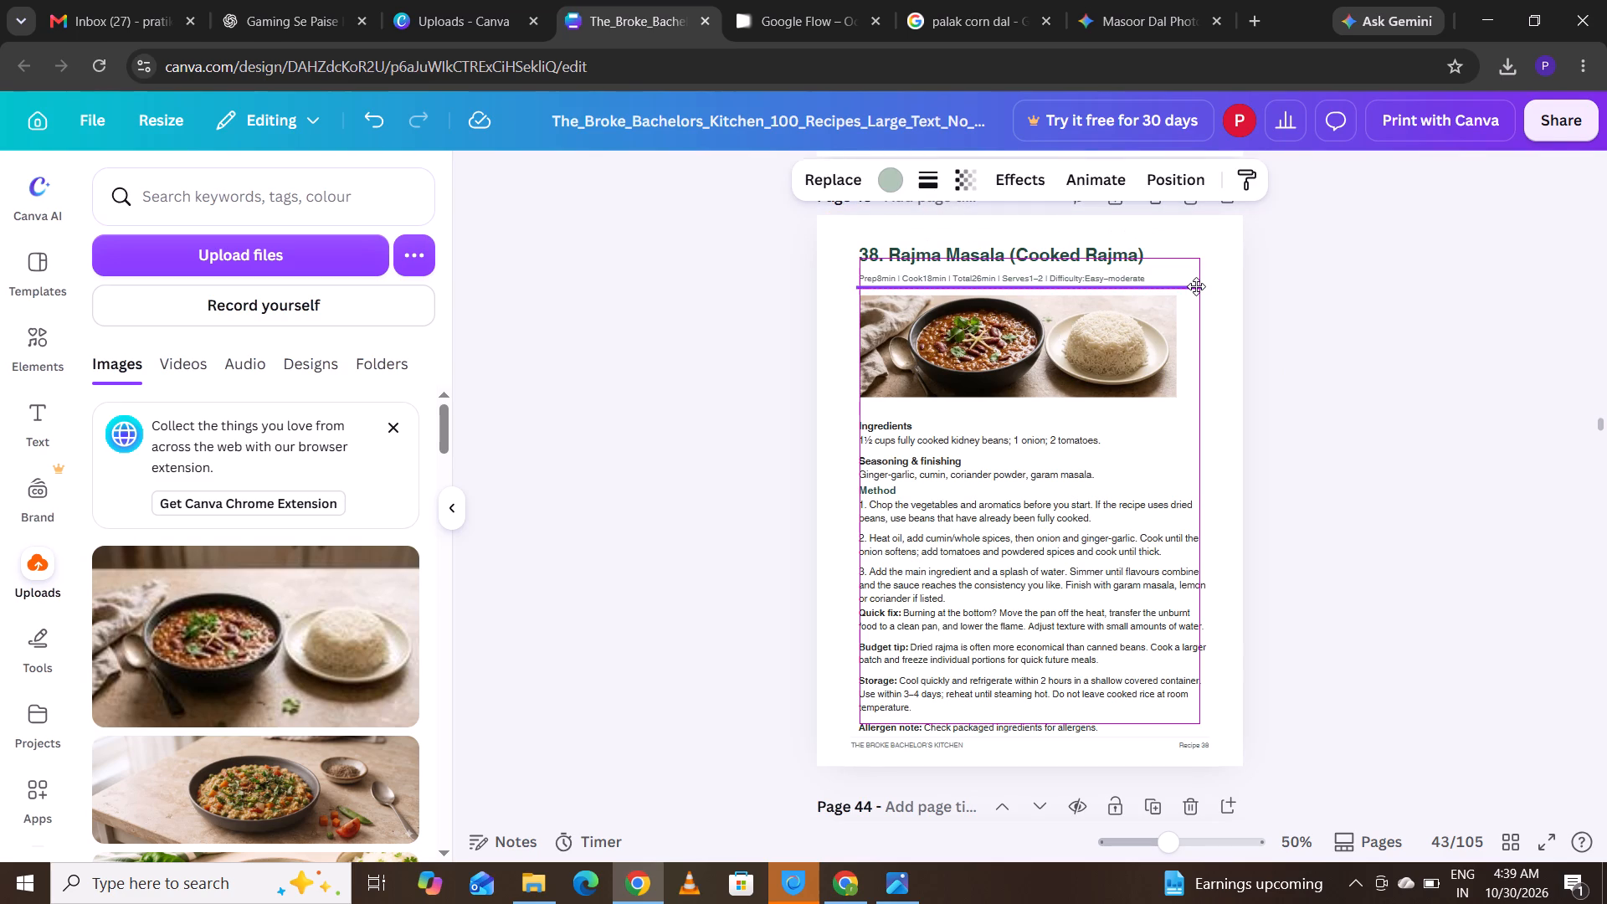
click(1322, 310)
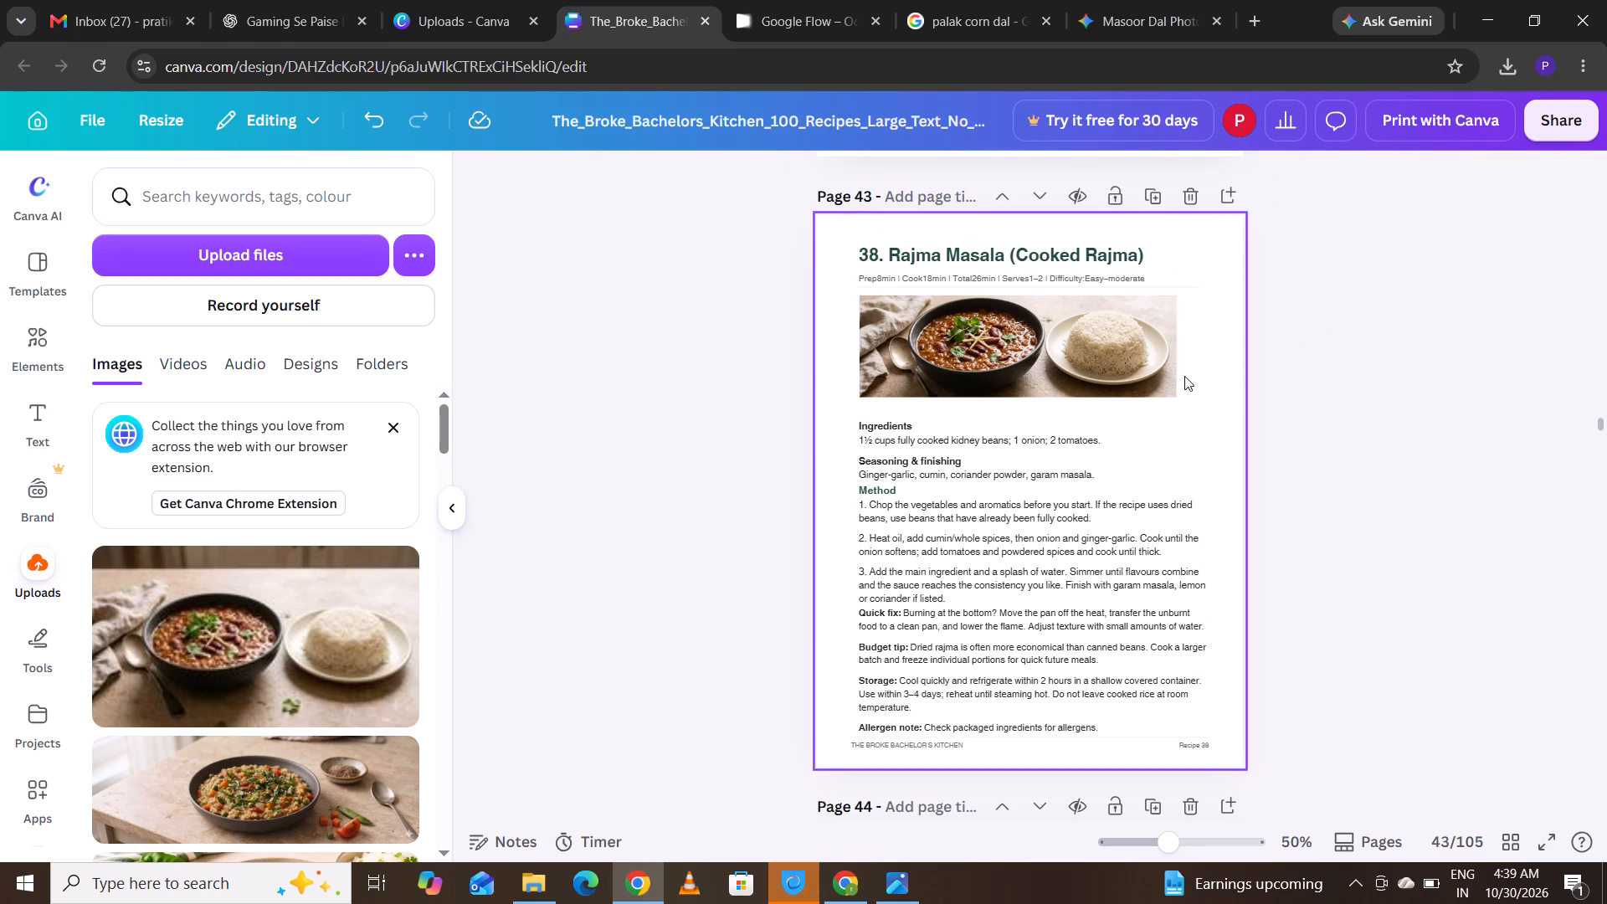
Enlarge the rajma banner proportionally to about 7.2 by 2.3 so it fills the space above the Ingredients heading.
click(1144, 381)
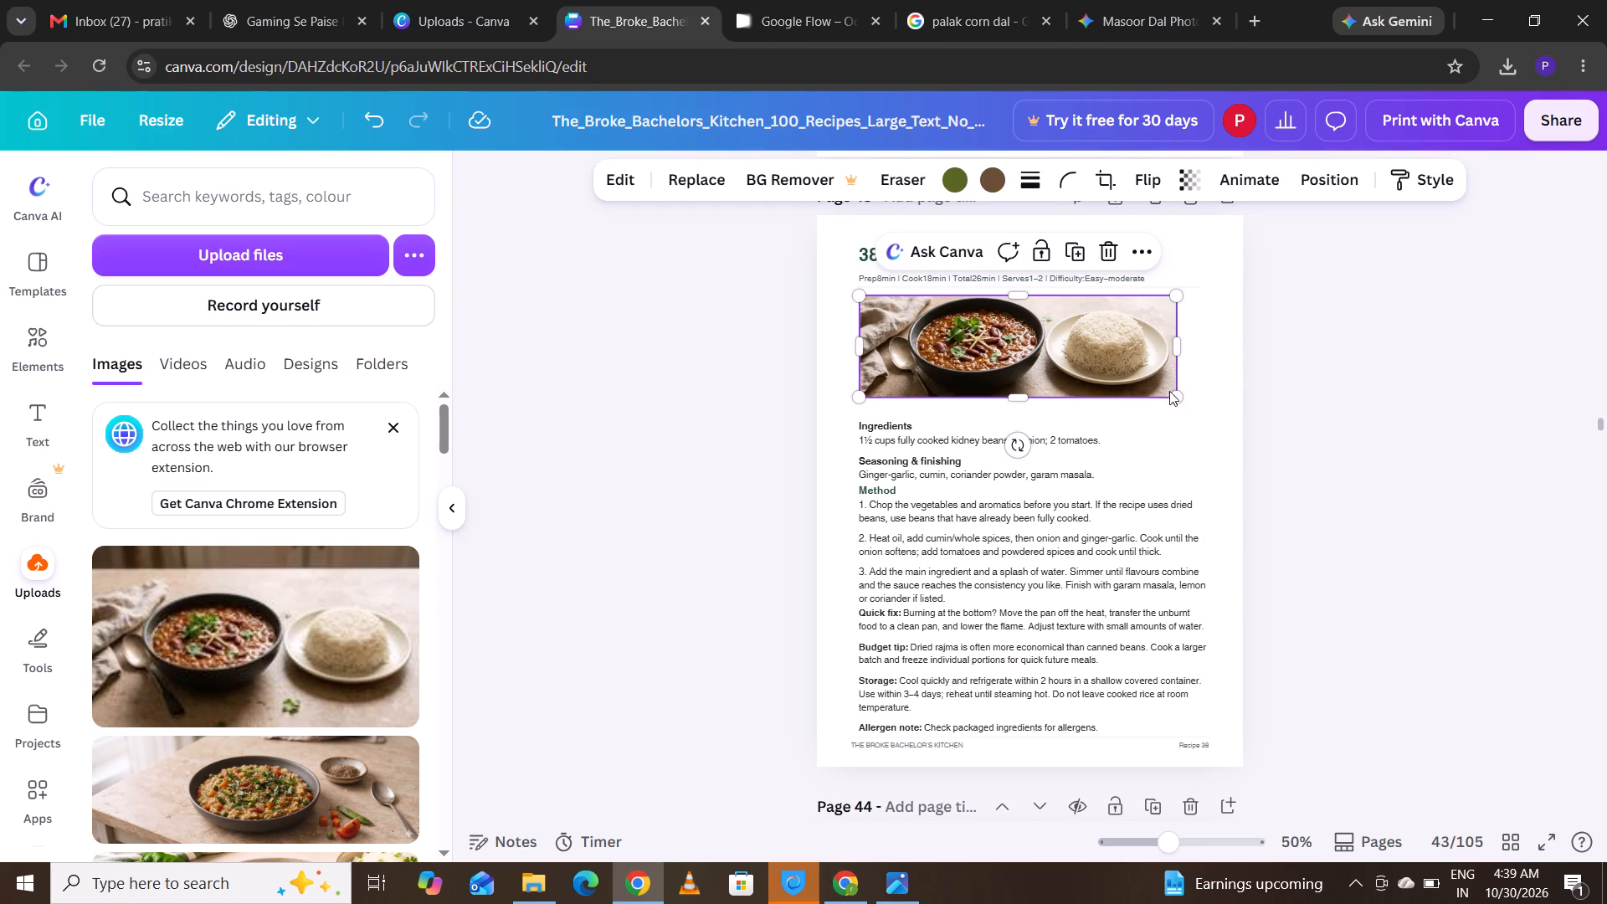
drag(1175, 393, 1189, 447)
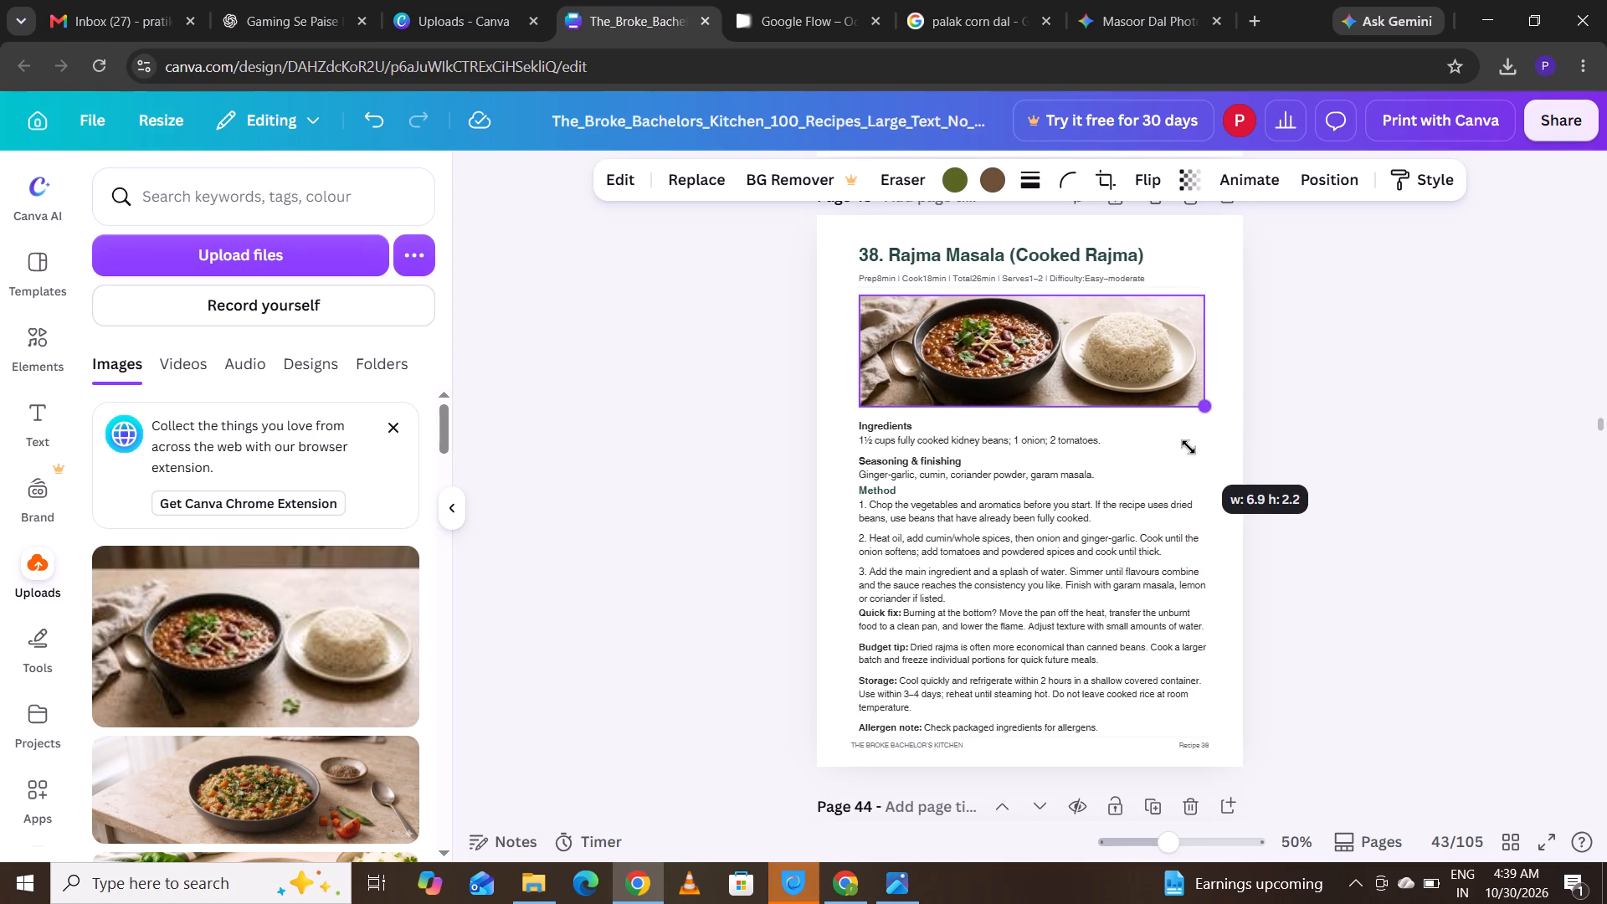
drag(1189, 447, 1196, 473)
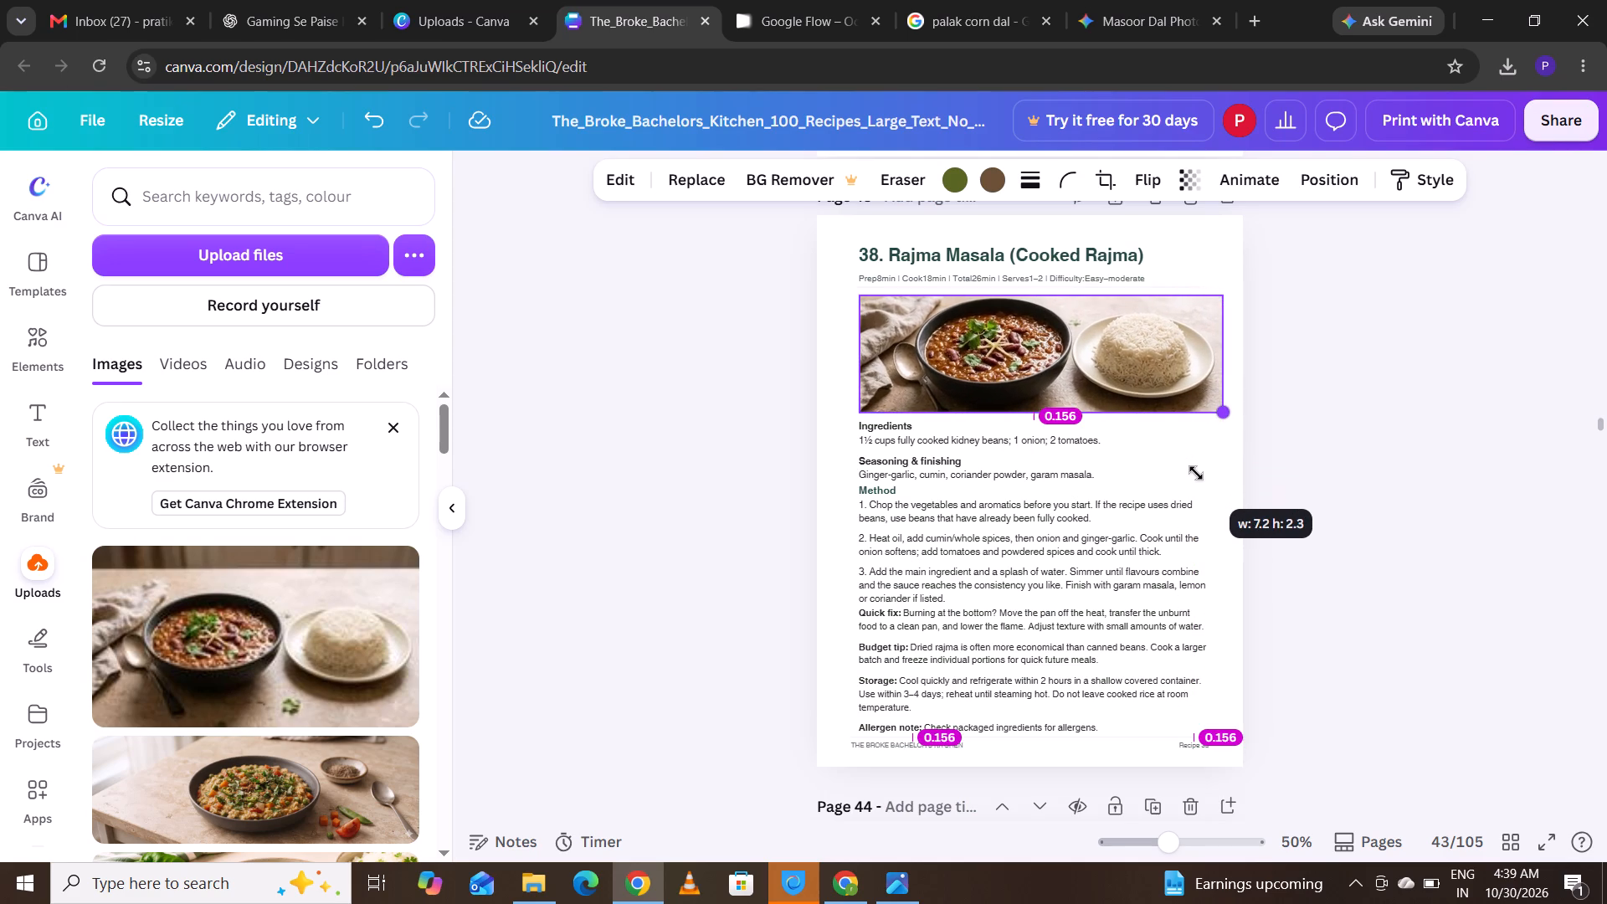
drag(1196, 473, 1197, 478)
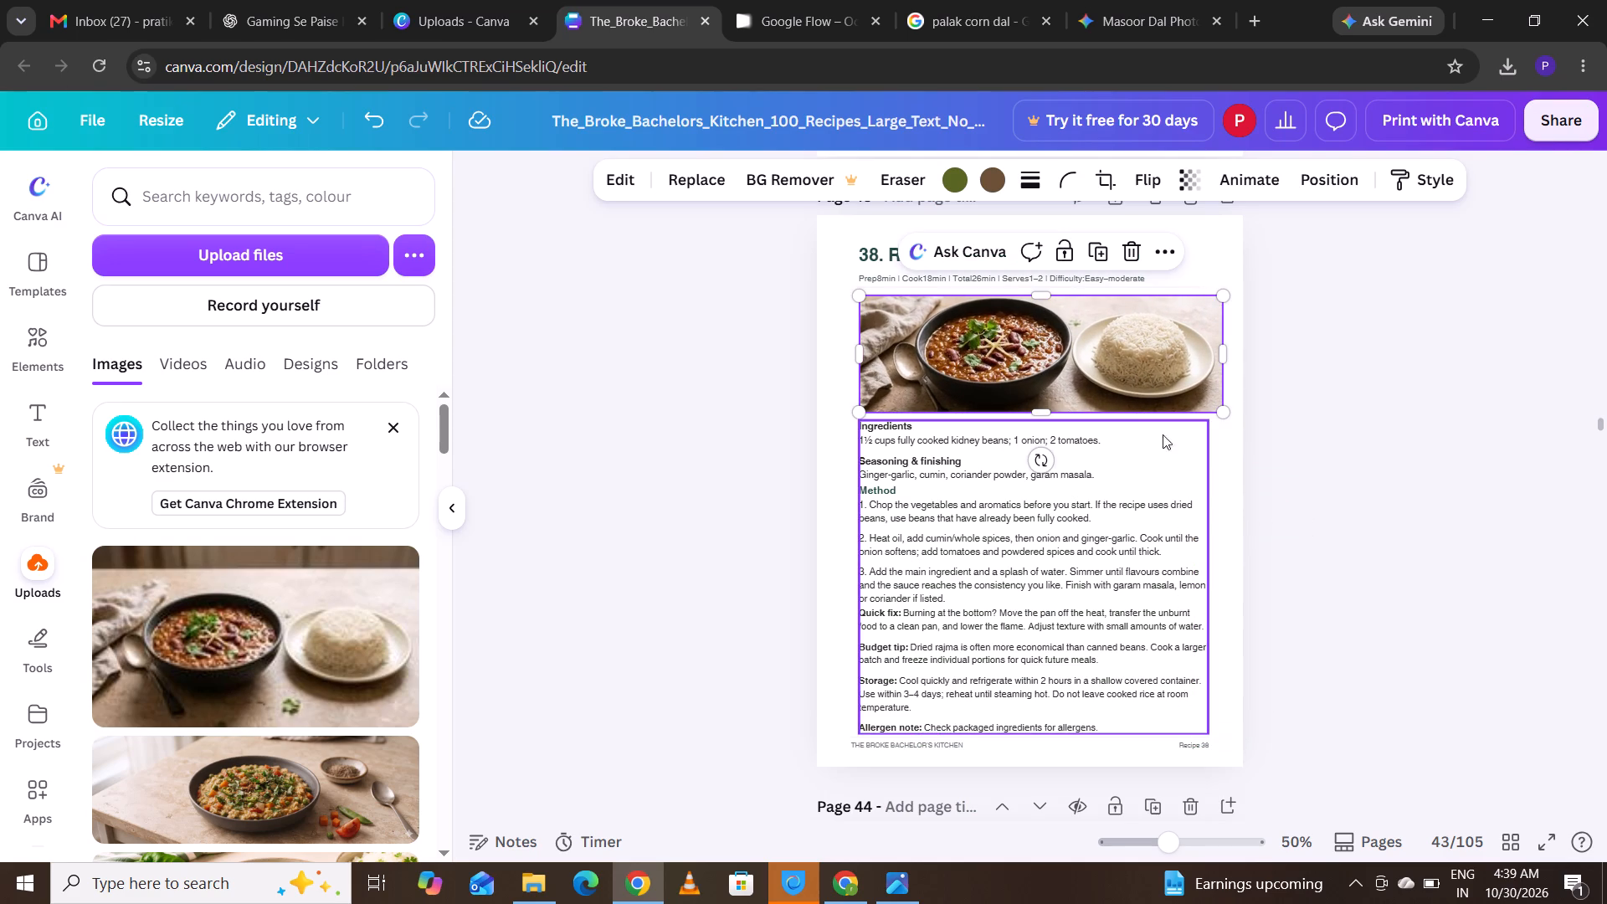
click(1348, 374)
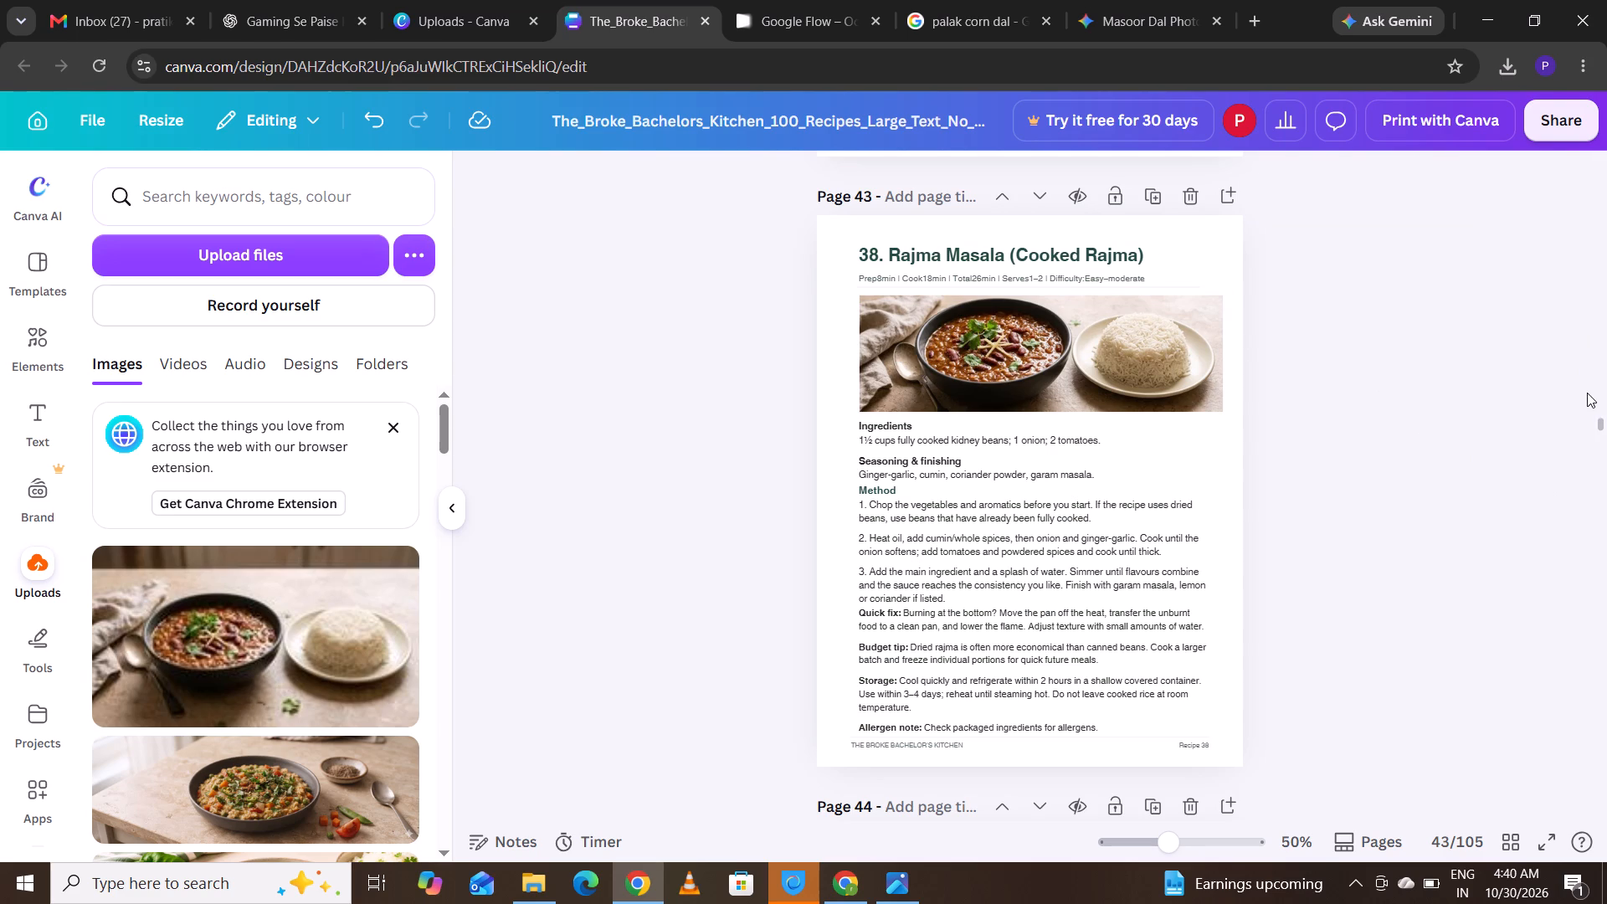
Review the Rajma Masala layout on page 43 and the start of the Stuffed Besan Roti recipe on page 44.
click(1602, 423)
key(Down)
key(Down)
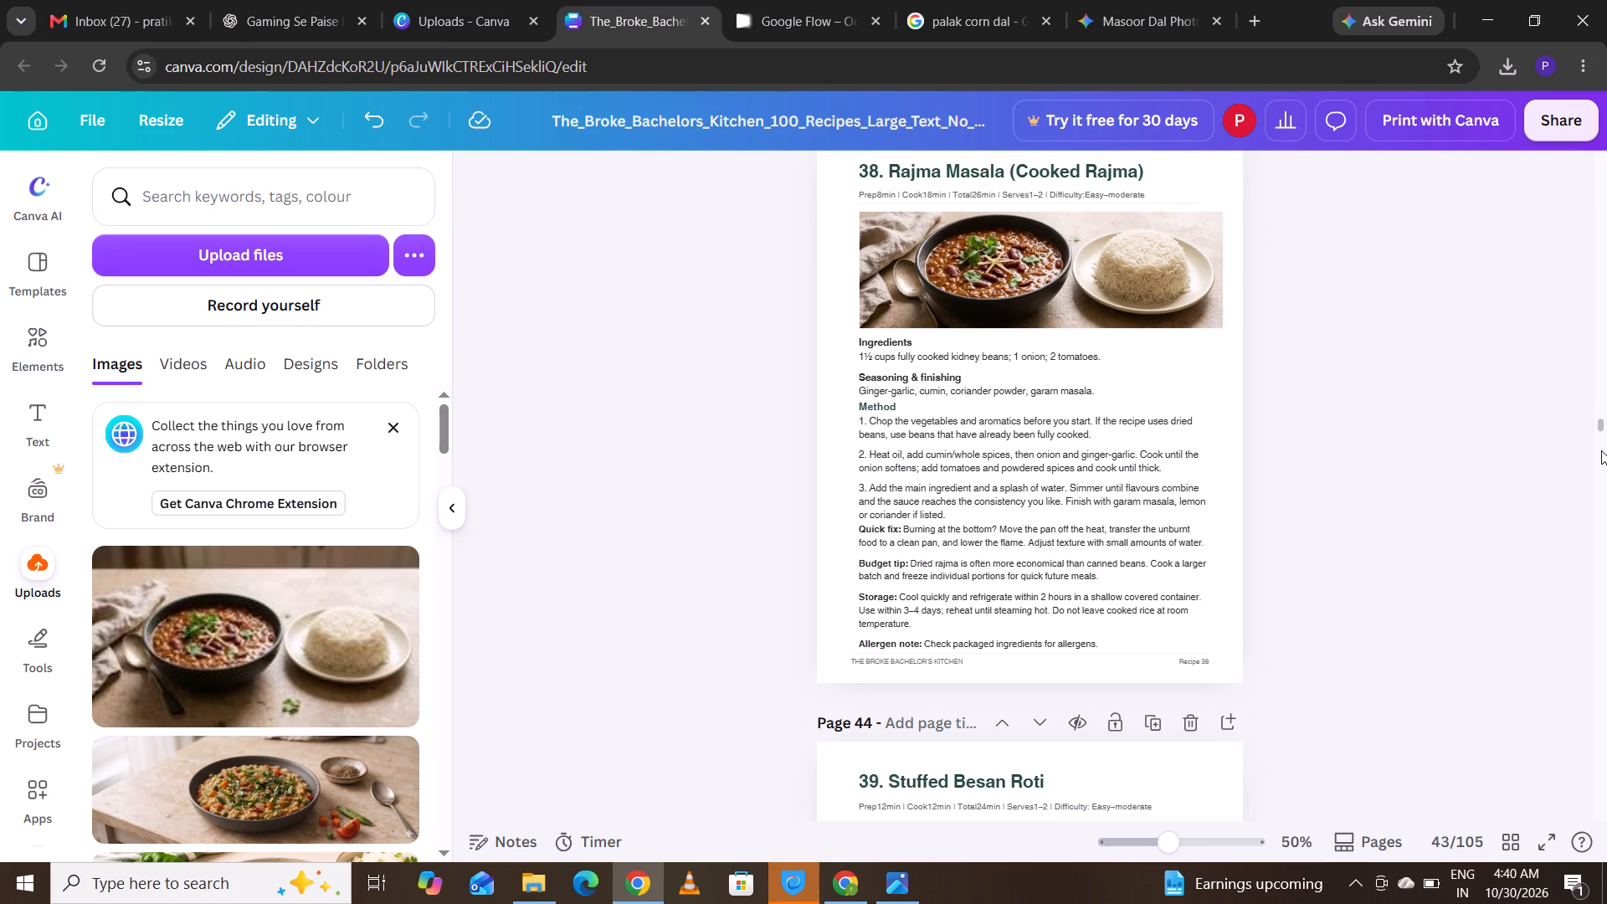
key(Down)
key(Down)
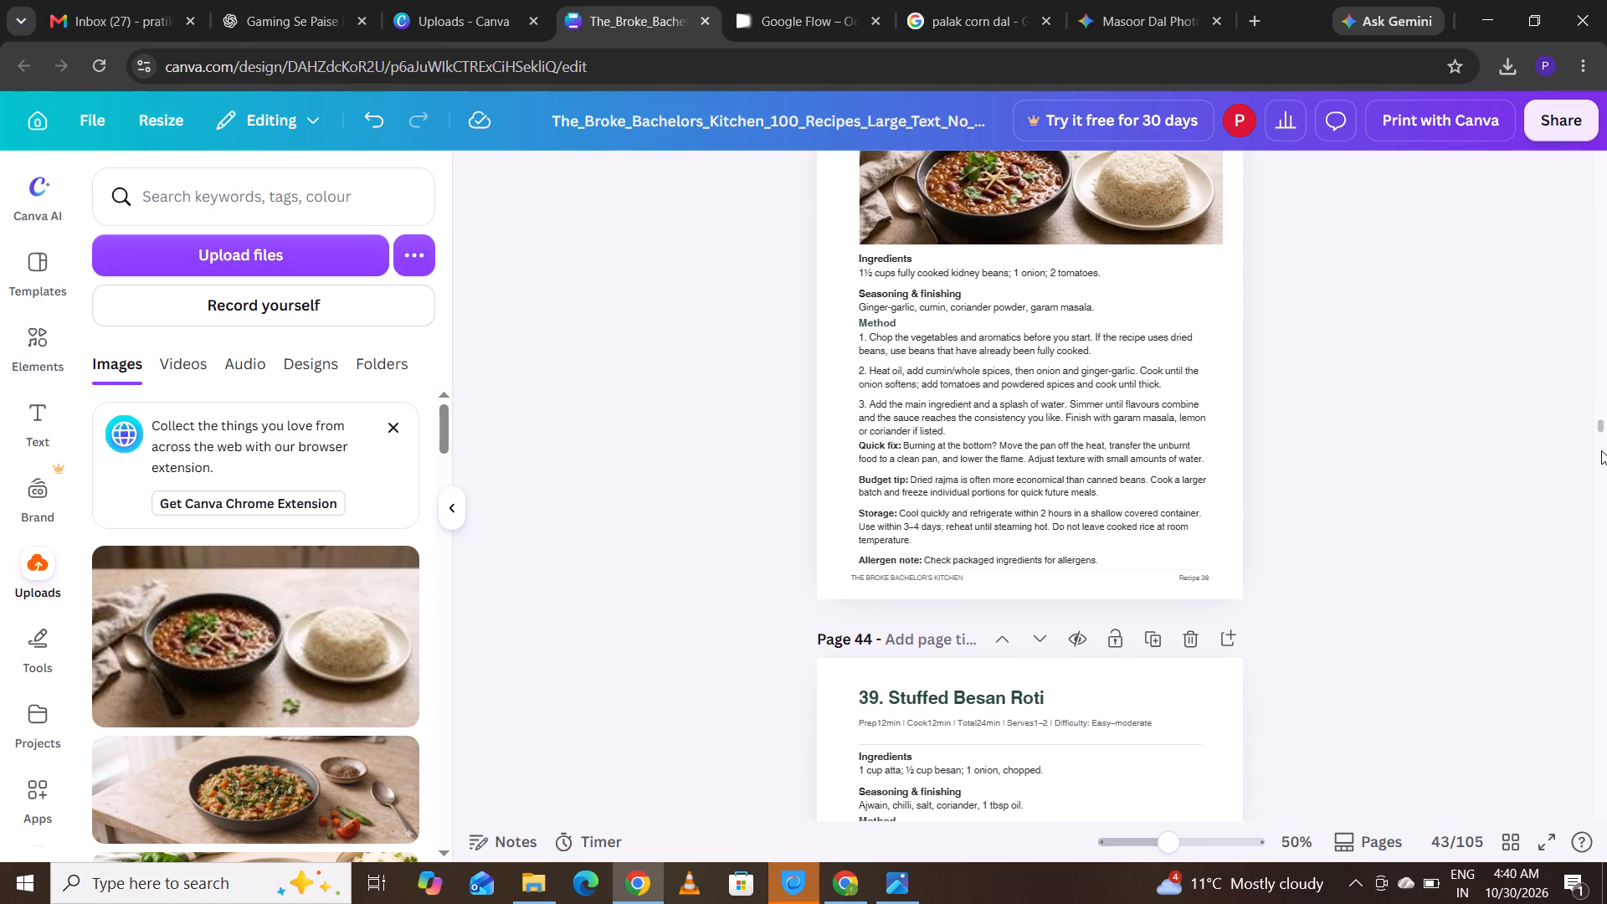
key(Down)
key(Down)
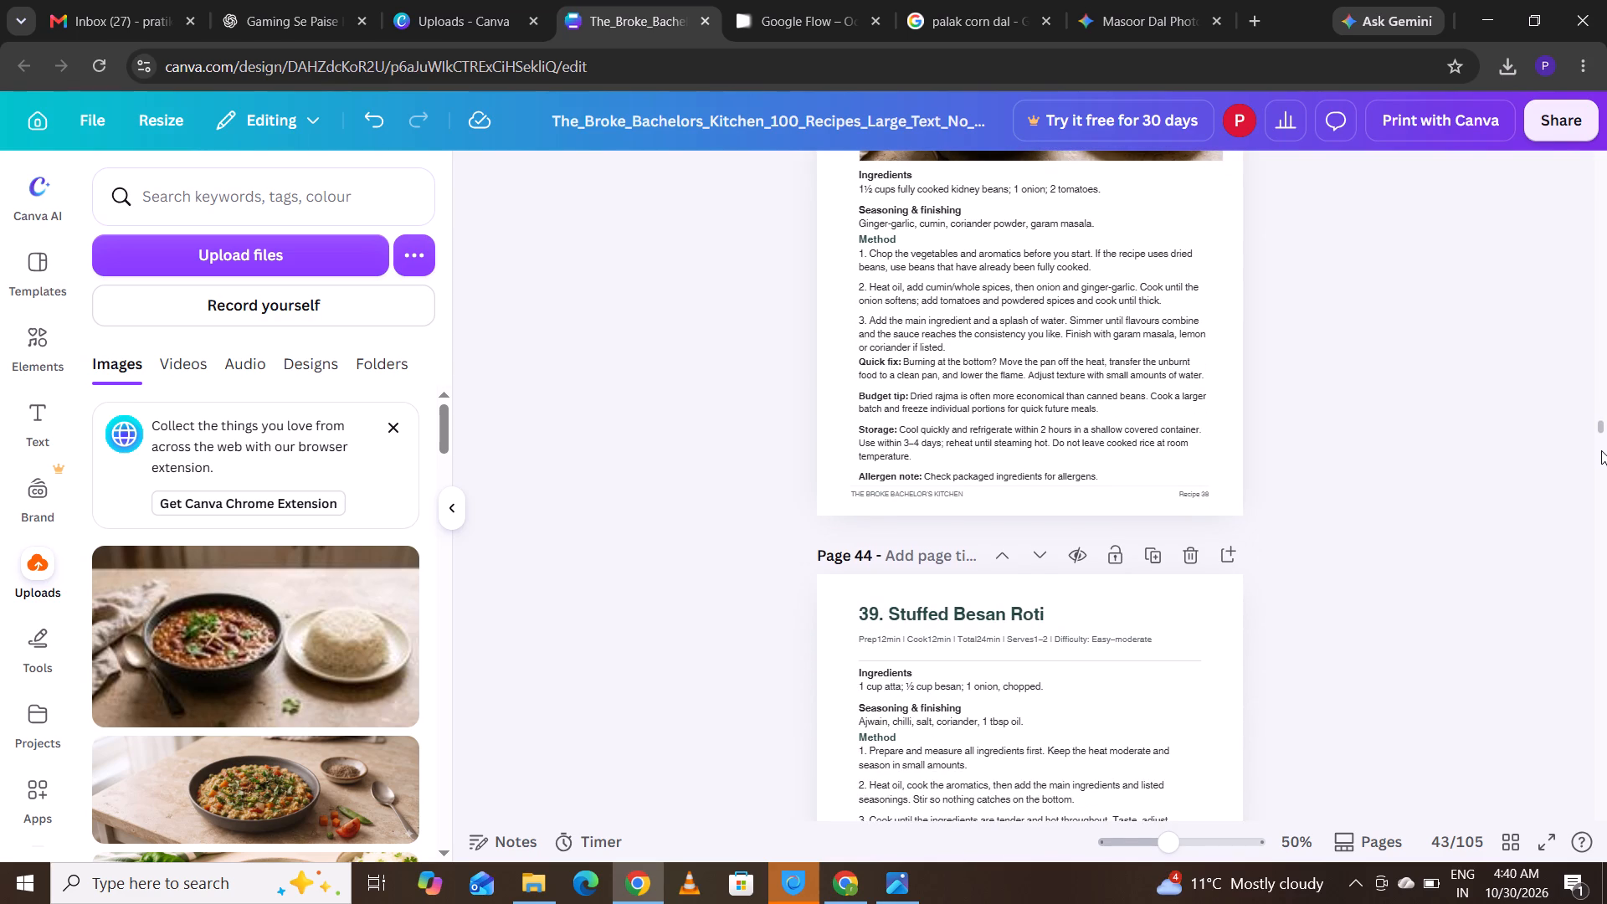
key(Down)
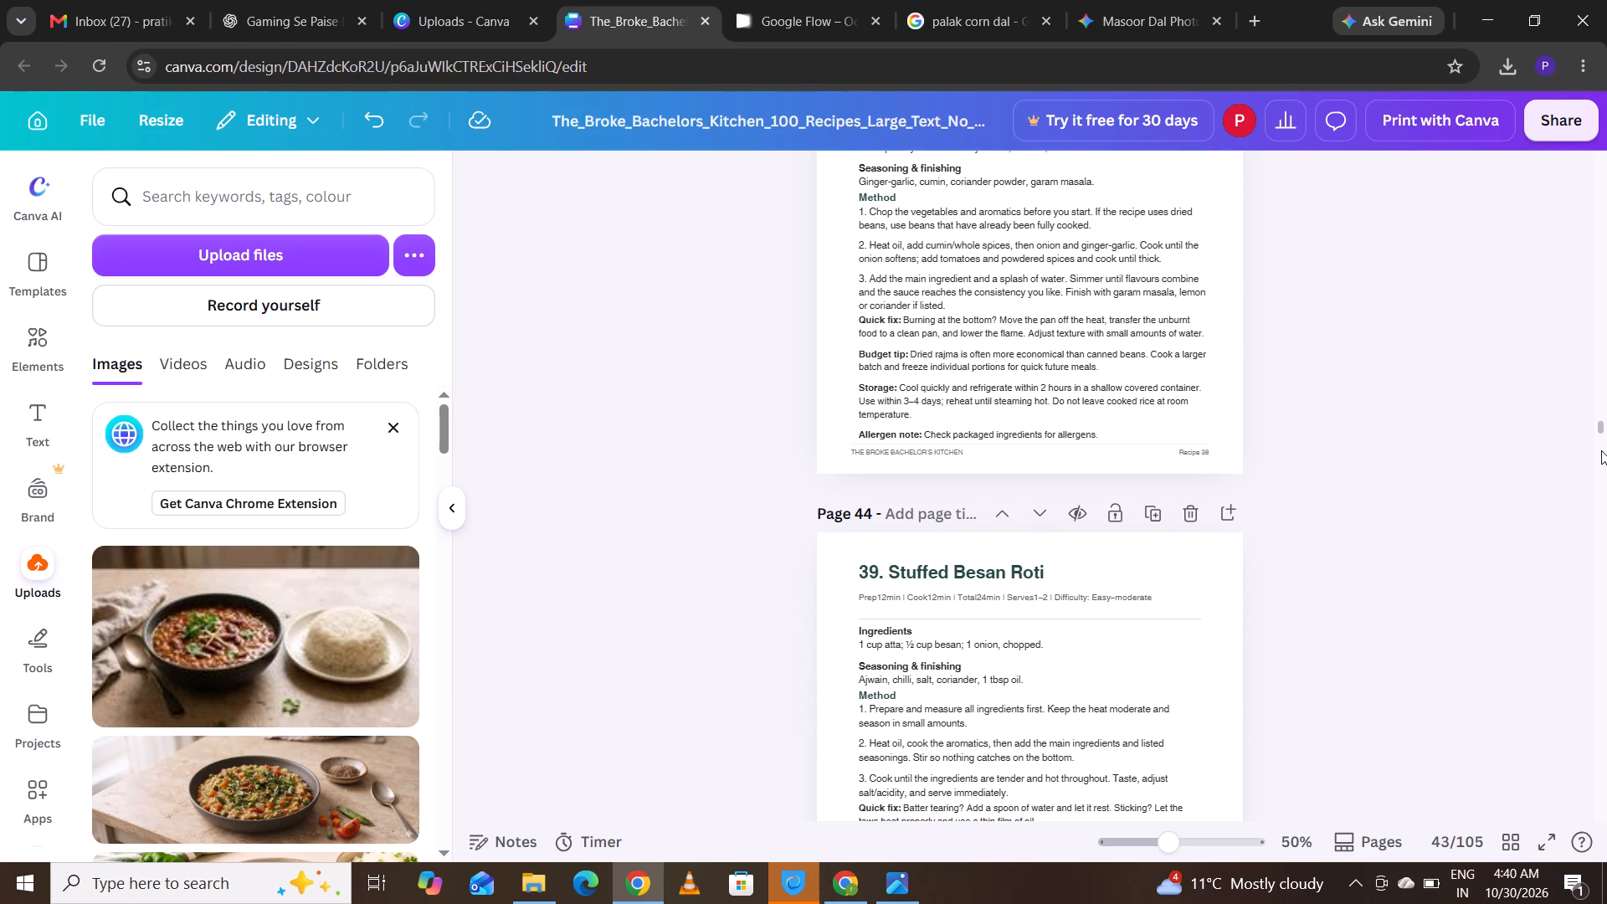
key(Down)
key(Up)
key(Up)
key(Up)
key(Up)
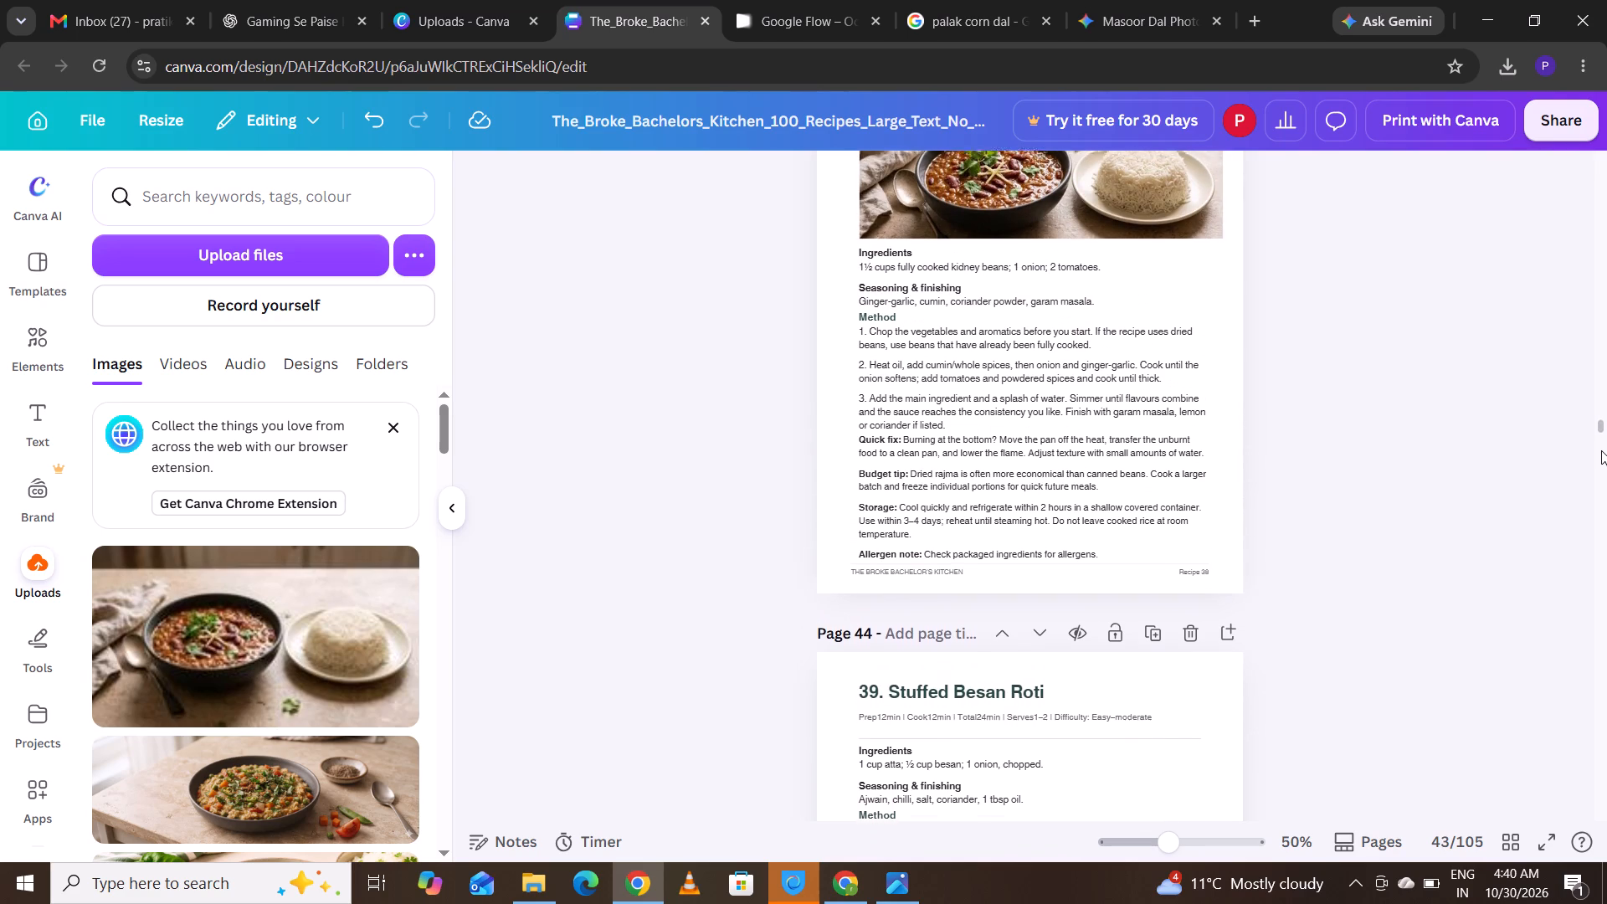
key(Up)
key(Up)
key(Up)
key(Up)
key(Up)
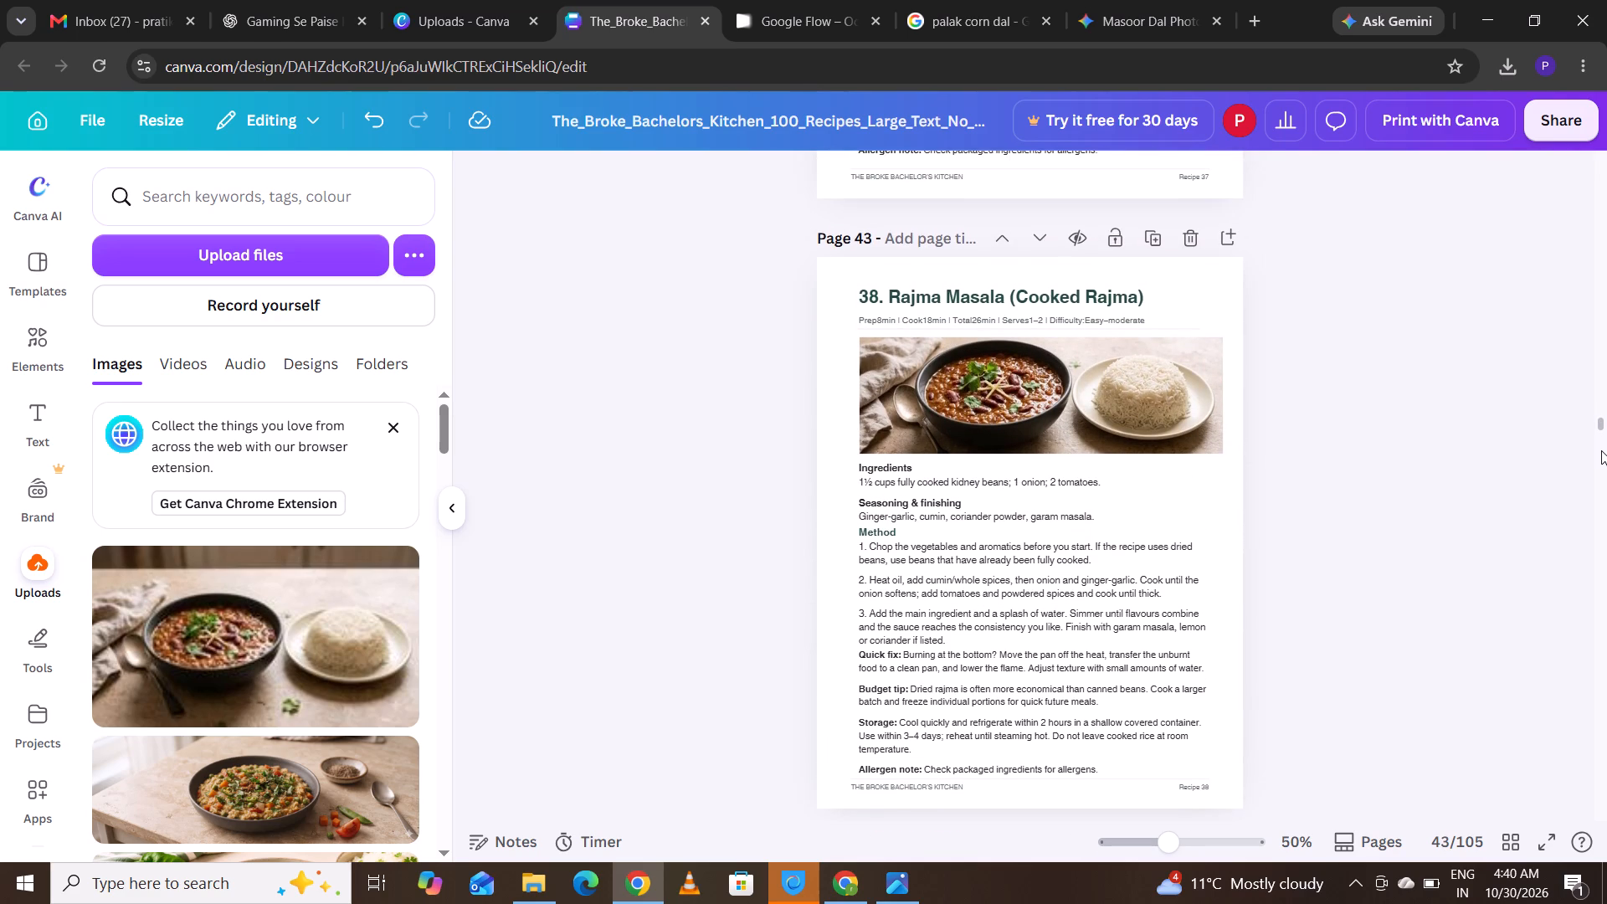
key(shift+super+s)
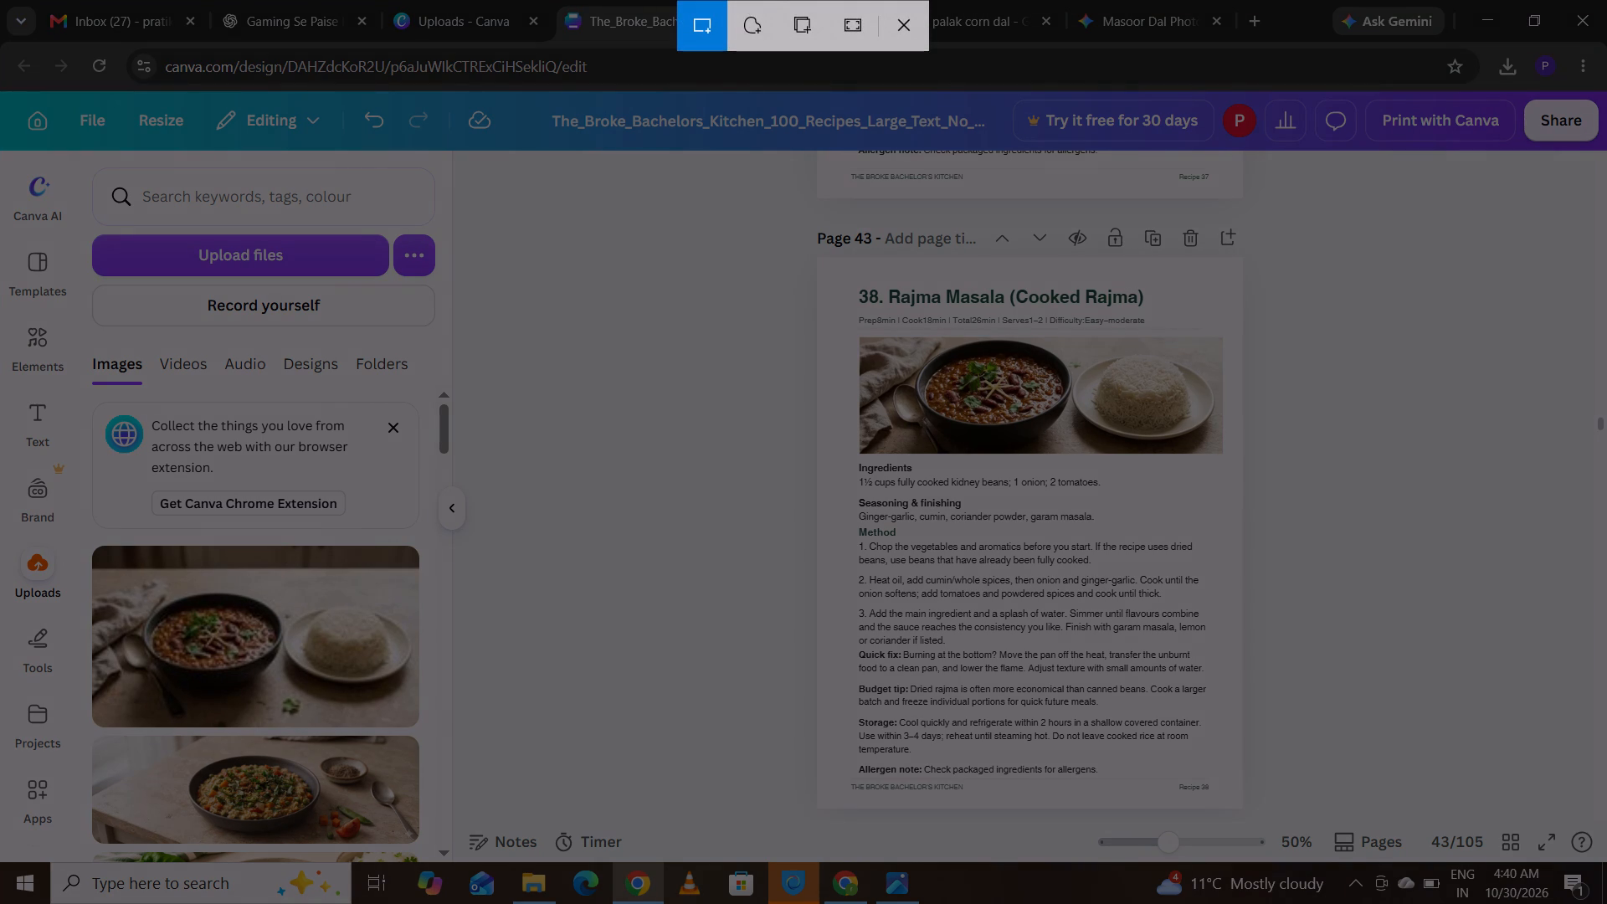
click(867, 42)
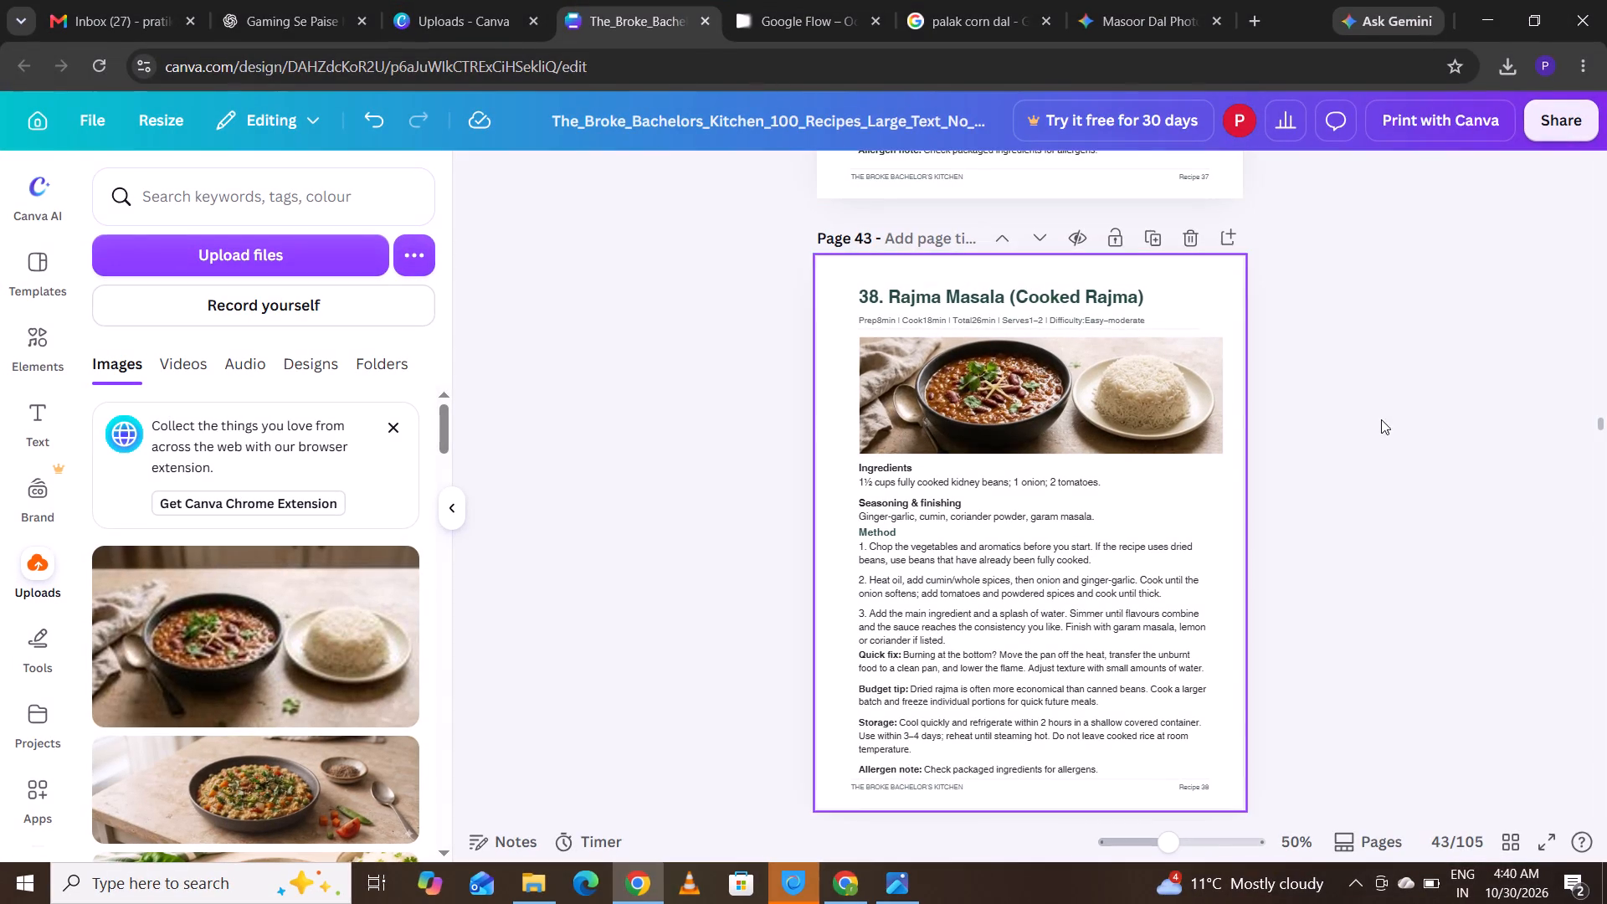
drag(1451, 600, 1487, 623)
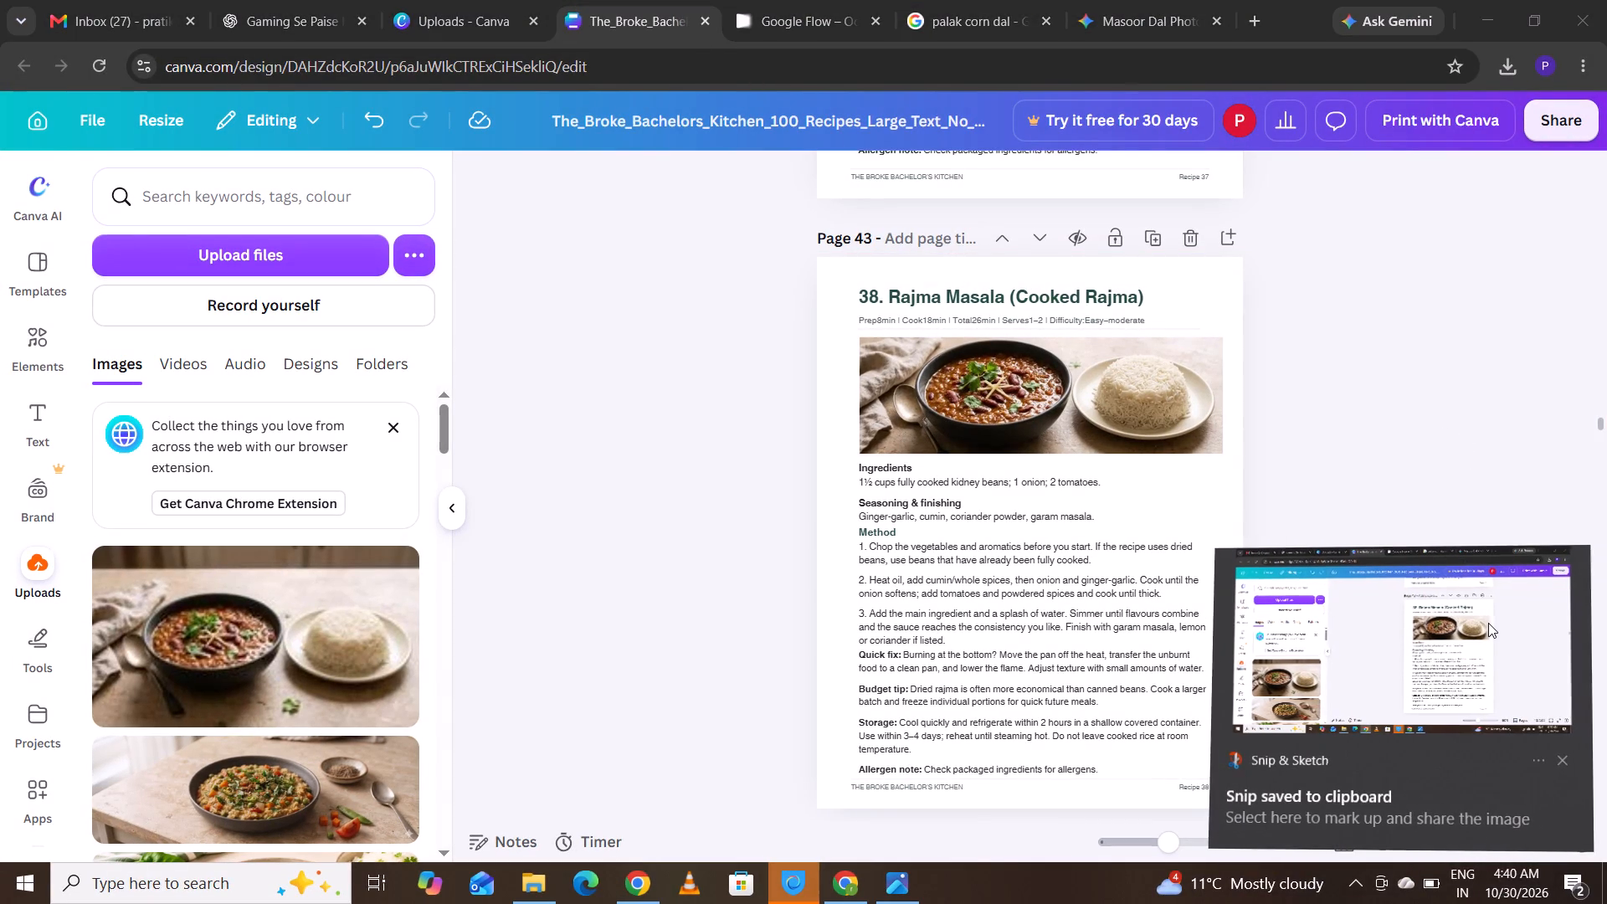
click(1446, 614)
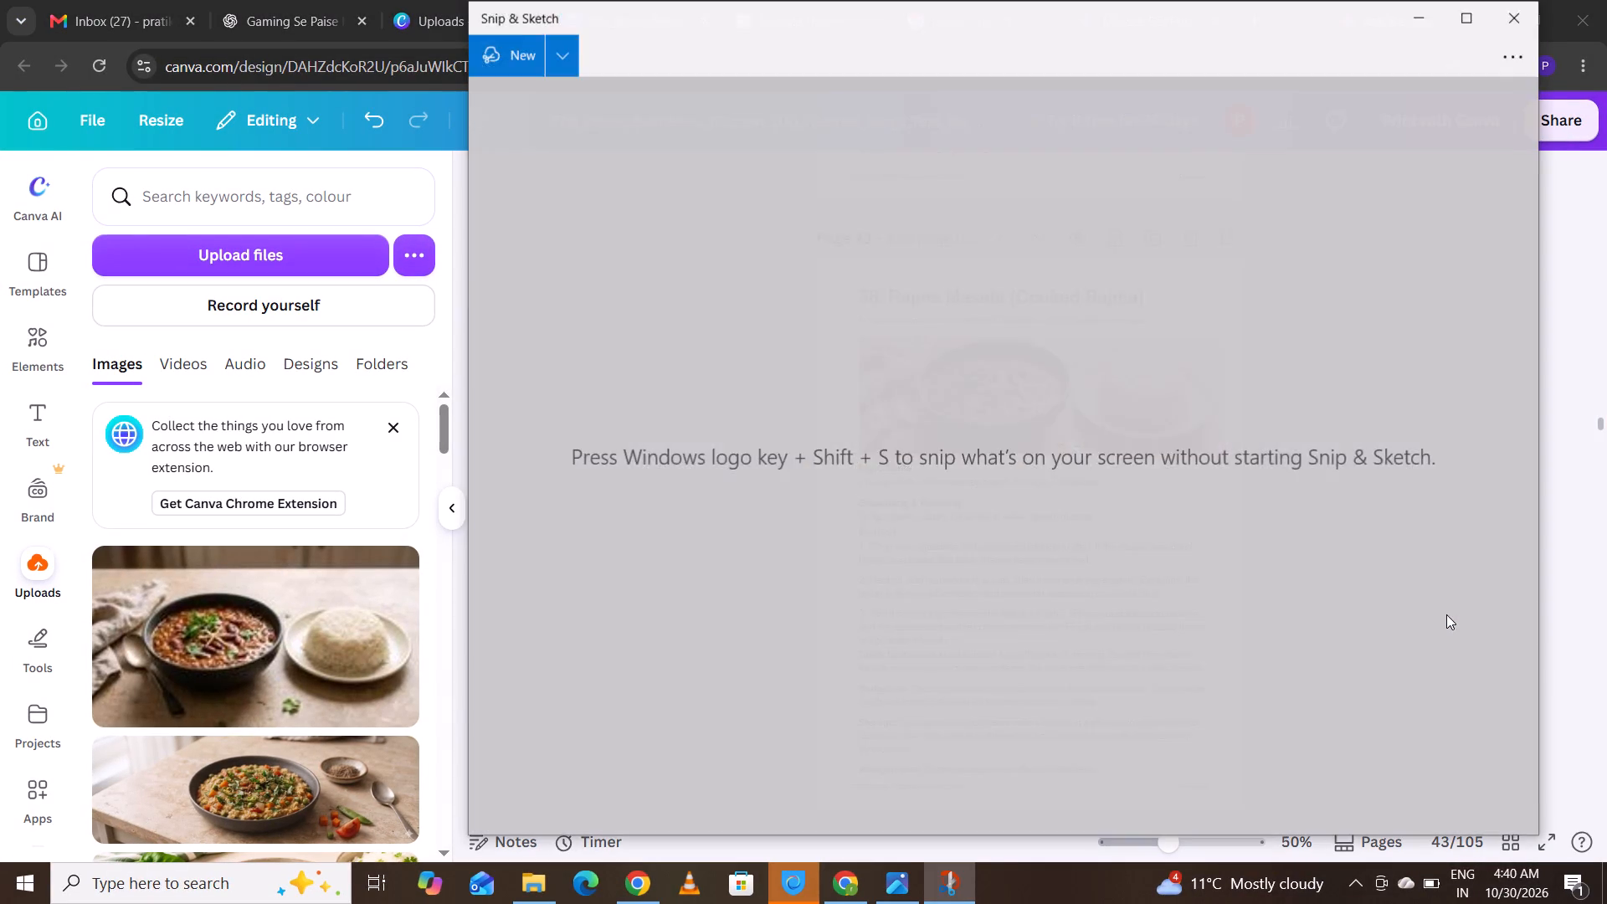
key(ctrl+s)
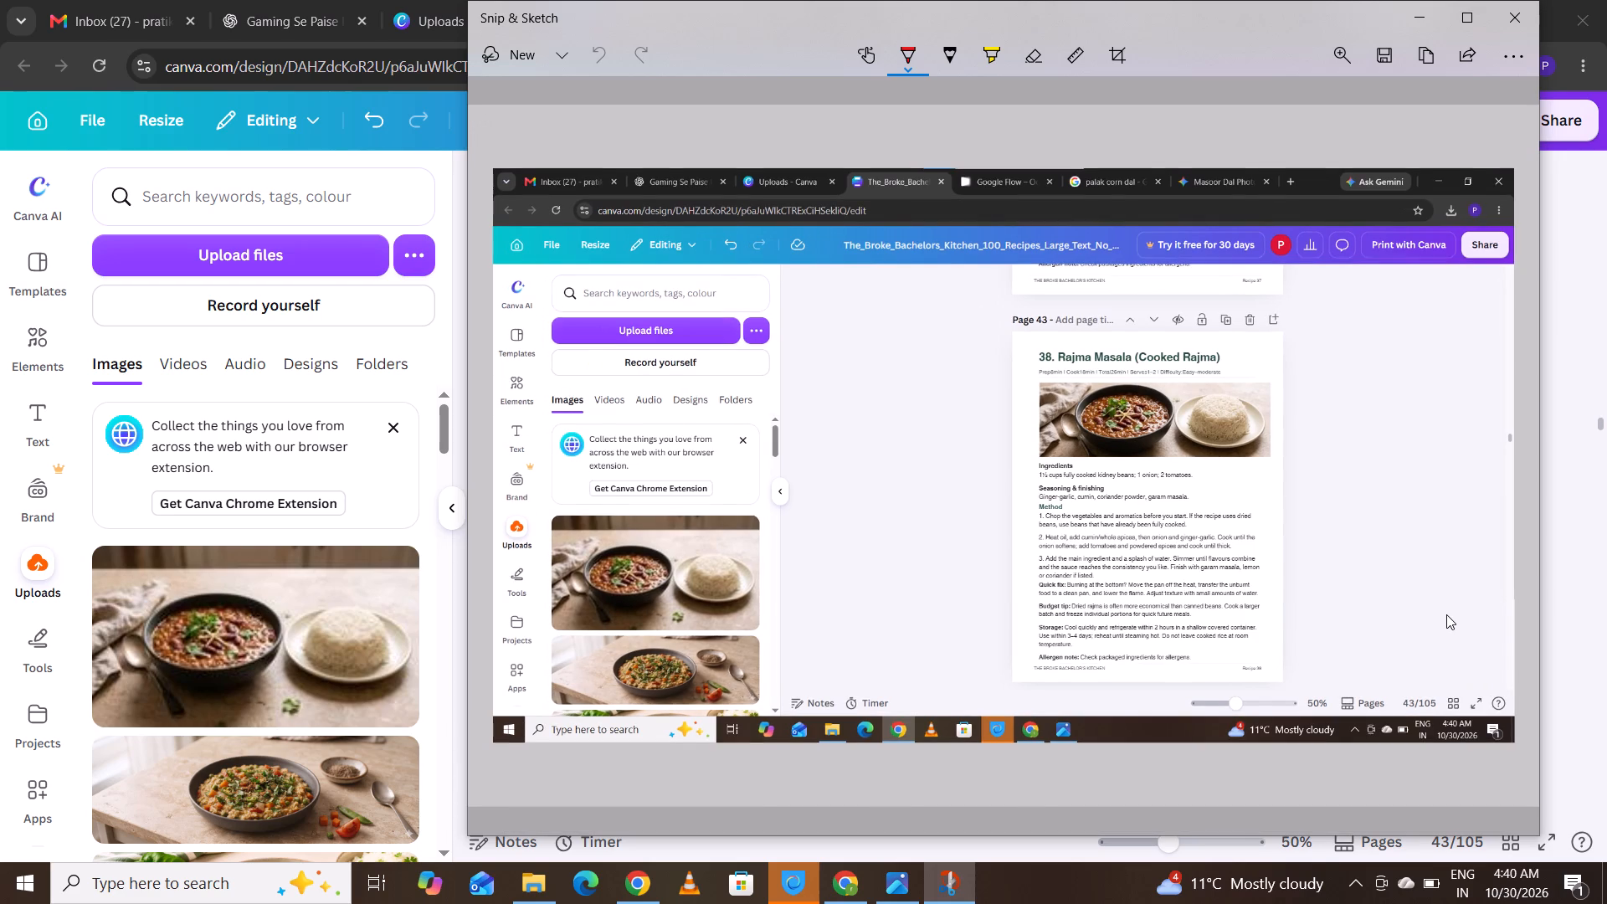